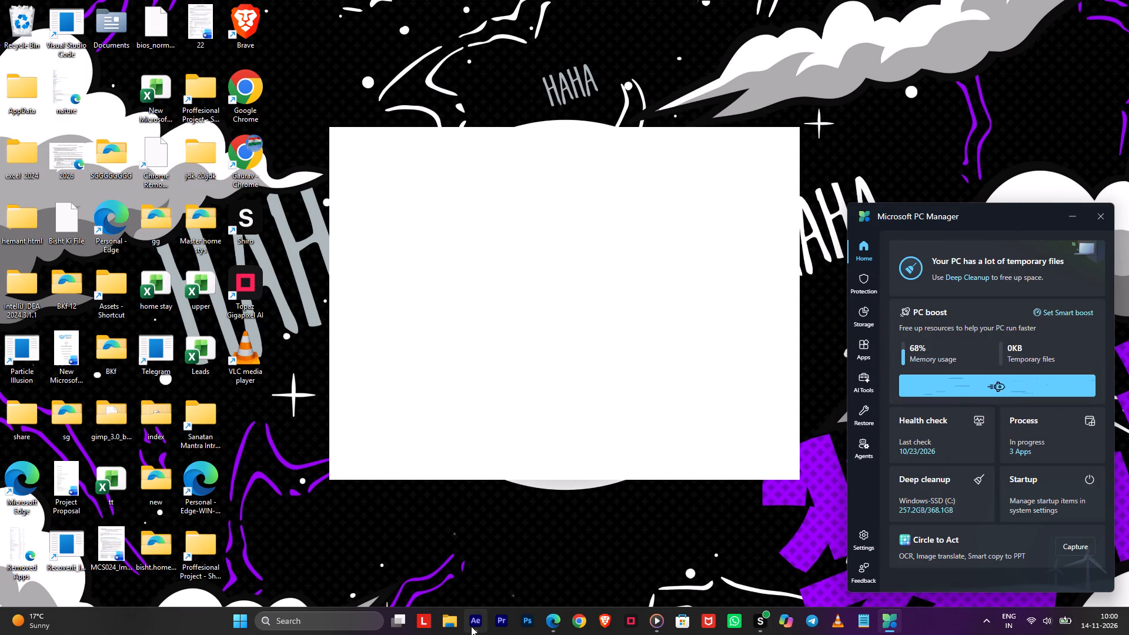
Switch to After Effects and move the current-time indicator to 1:02:06:15, where layers 2 and 4.3 start.
{"action": "left_click", "coordinate": [471, 626]}
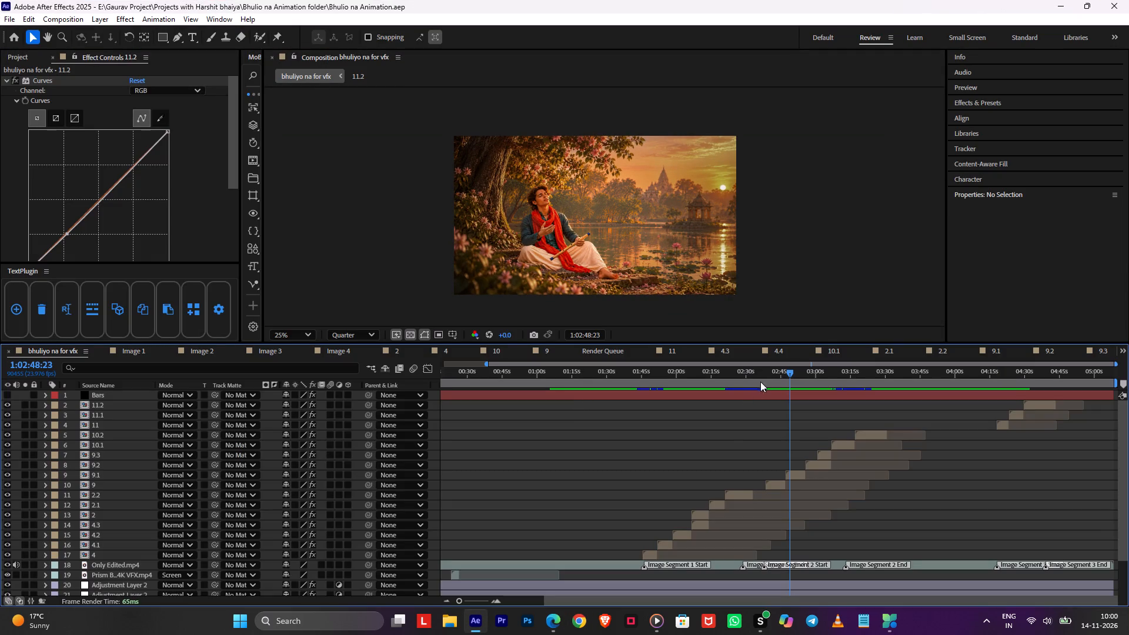
{"action": "left_click_drag", "start_coordinate": [759, 374], "coordinate": [650, 404]}
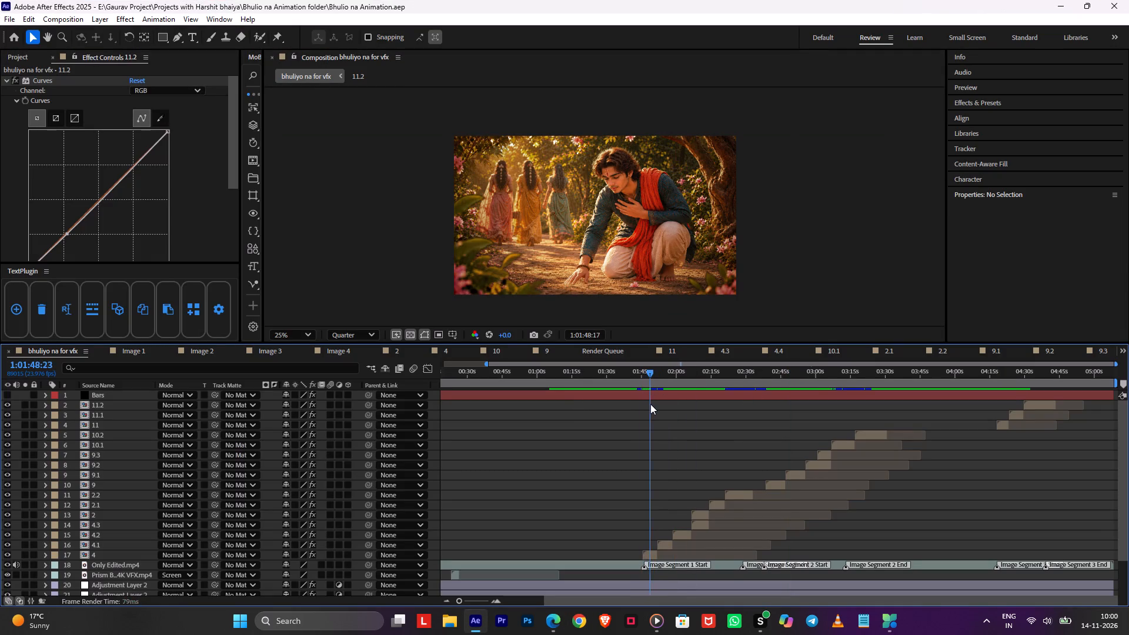
{"action": "left_click_drag", "start_coordinate": [650, 404], "coordinate": [689, 420]}
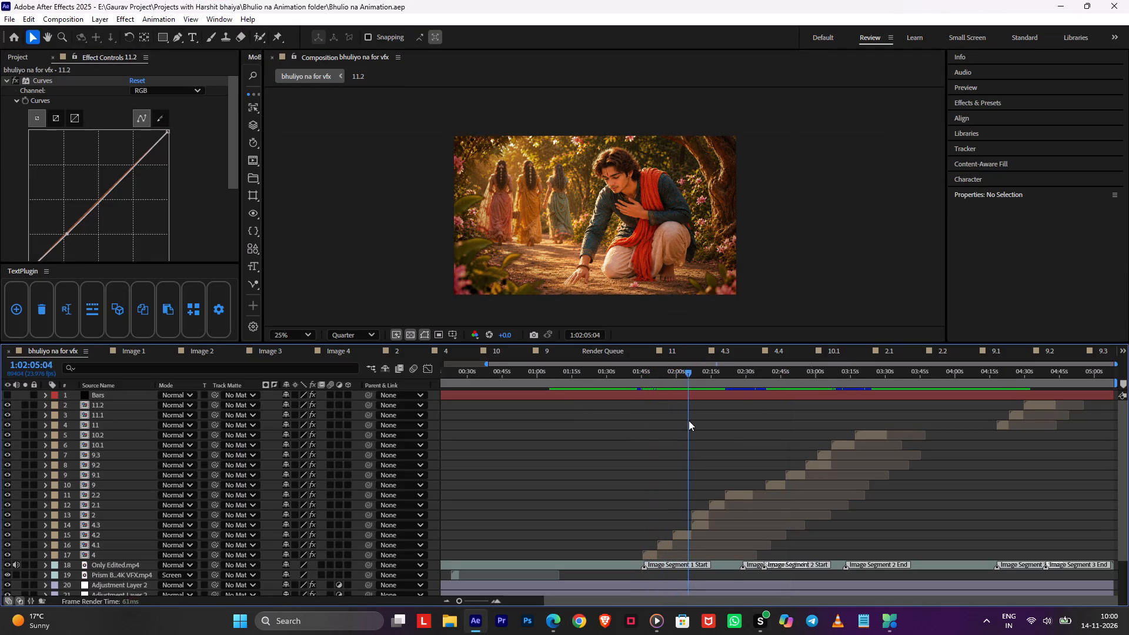
{"action": "left_click_drag", "start_coordinate": [689, 420], "coordinate": [662, 452]}
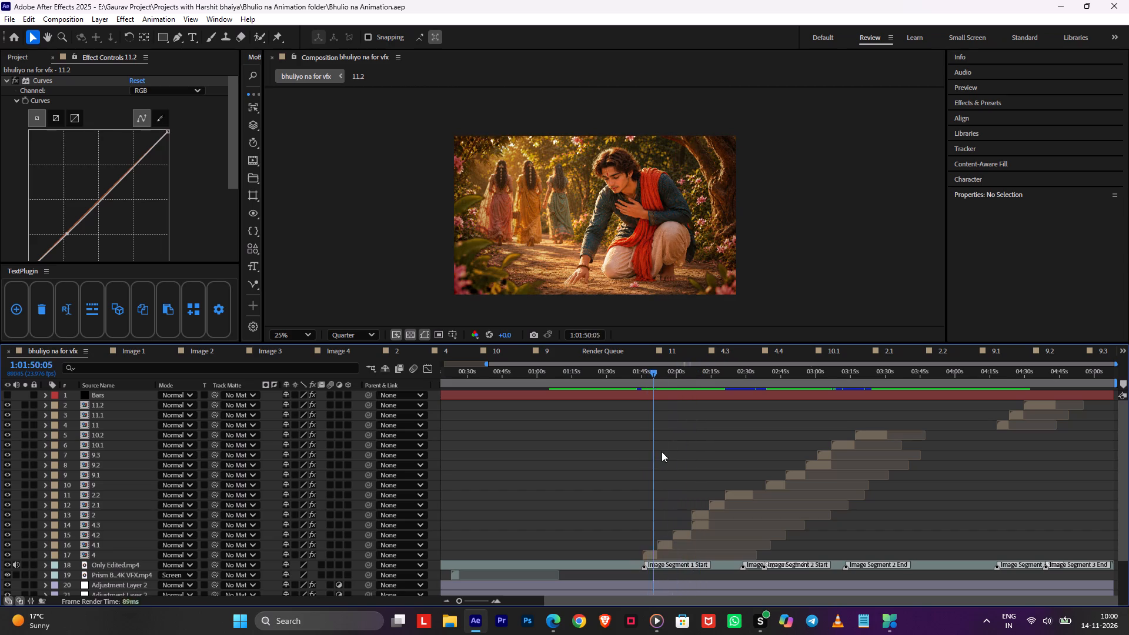
{"action": "left_click_drag", "start_coordinate": [662, 452], "coordinate": [693, 450]}
{"action": "scroll", "coordinate": [679, 518], "scroll_direction": "up", "scroll_amount": 3, "text": "alt"}
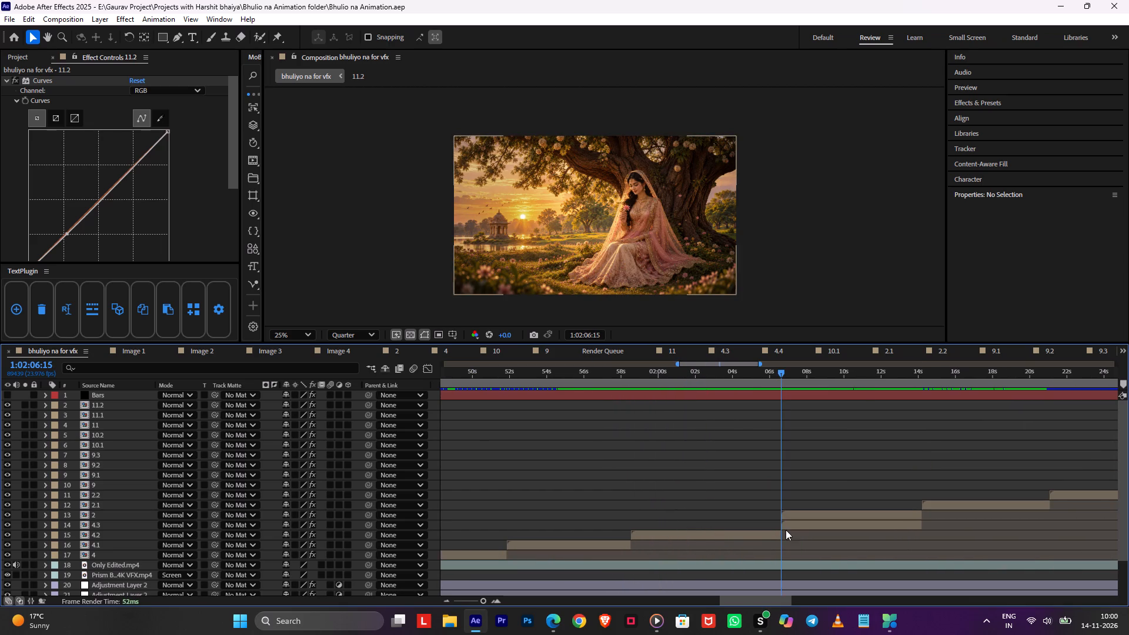
Set the label colour of layers 2, 2.1 and 2.2 to Cyan.
{"action": "left_click", "coordinate": [790, 526]}
{"action": "left_click", "coordinate": [794, 519]}
{"action": "scroll", "coordinate": [794, 517], "scroll_direction": "down", "scroll_amount": 2, "text": "alt"}
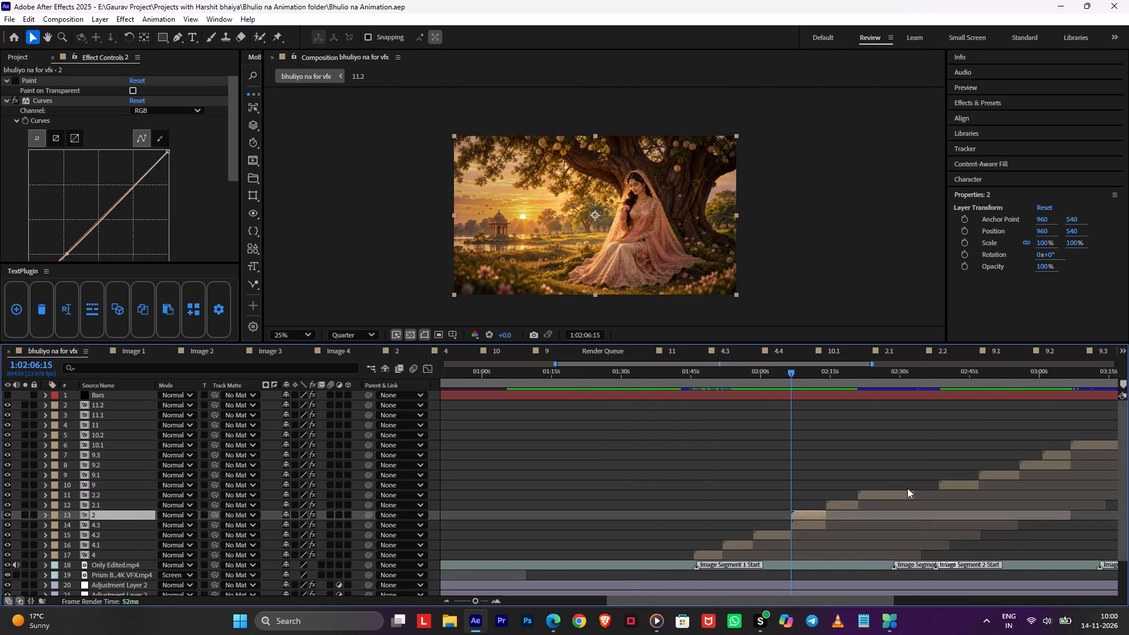
{"action": "left_click", "coordinate": [900, 491], "text": "shift"}
{"action": "left_click", "coordinate": [57, 514]}
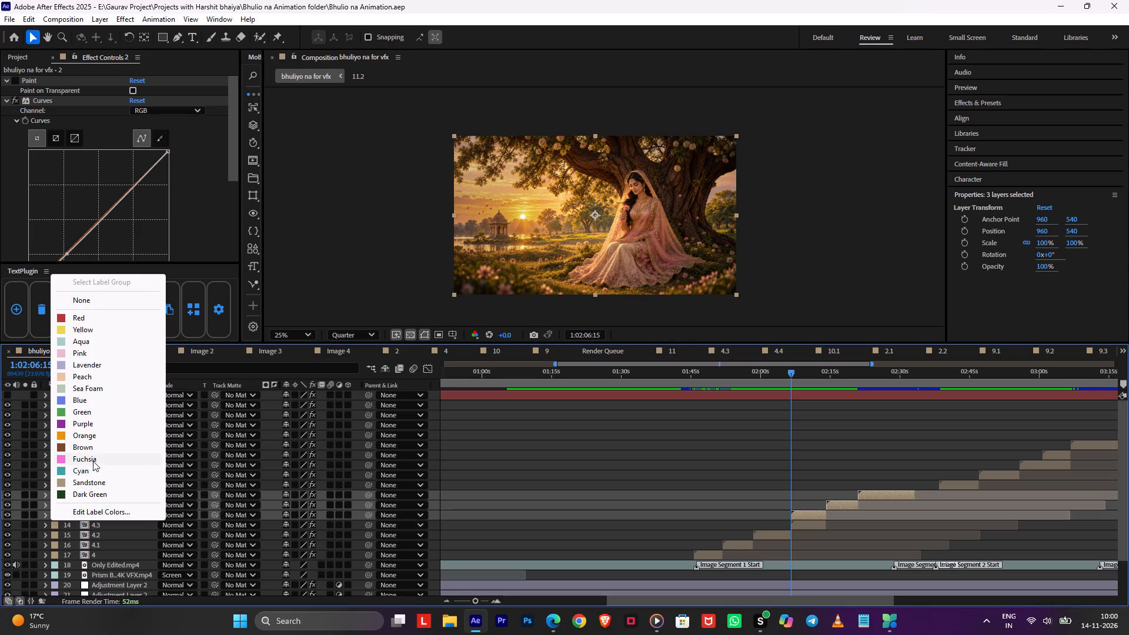
{"action": "left_click", "coordinate": [86, 341]}
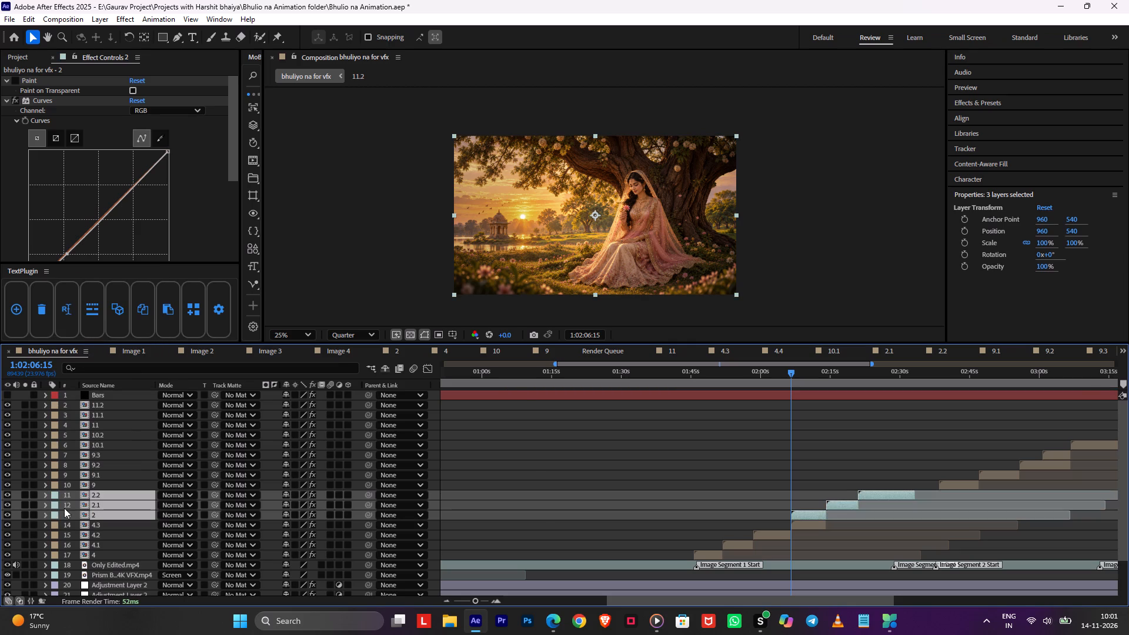
{"action": "left_click", "coordinate": [56, 514]}
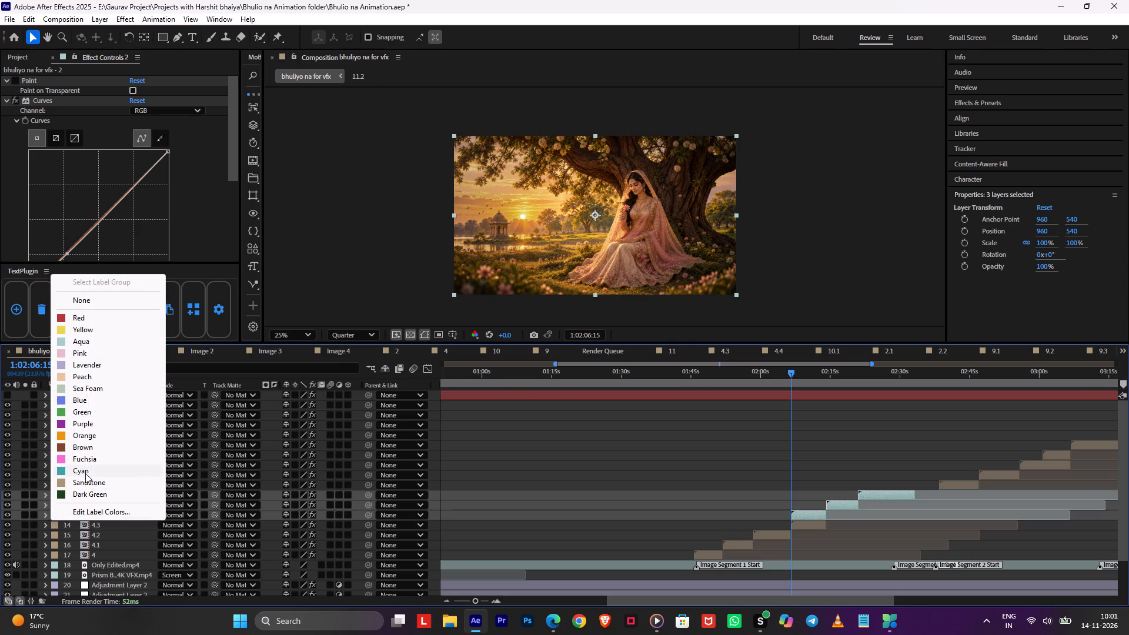
{"action": "left_click", "coordinate": [85, 473]}
{"action": "left_click", "coordinate": [659, 441]}
Set the label colour of layers 4, 4.1 and 4.2 to Dark Green.
{"action": "scroll", "coordinate": [705, 443], "scroll_direction": "down", "scroll_amount": 1}
{"action": "left_click", "coordinate": [783, 506]}
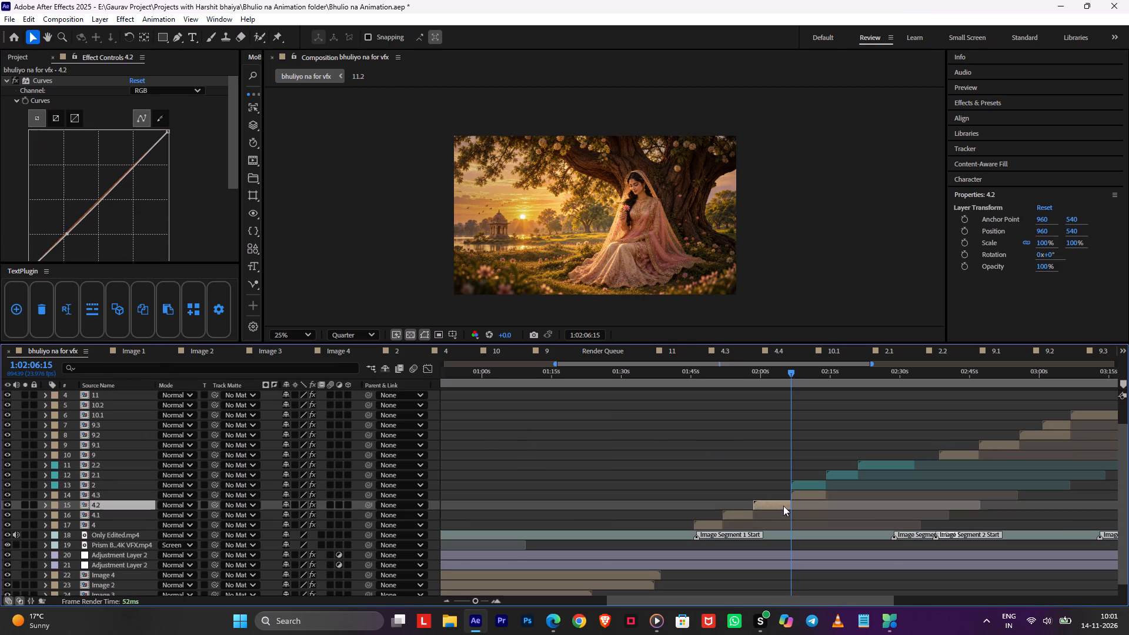
{"action": "left_click", "coordinate": [709, 522], "text": "shift"}
{"action": "left_click", "coordinate": [54, 526]}
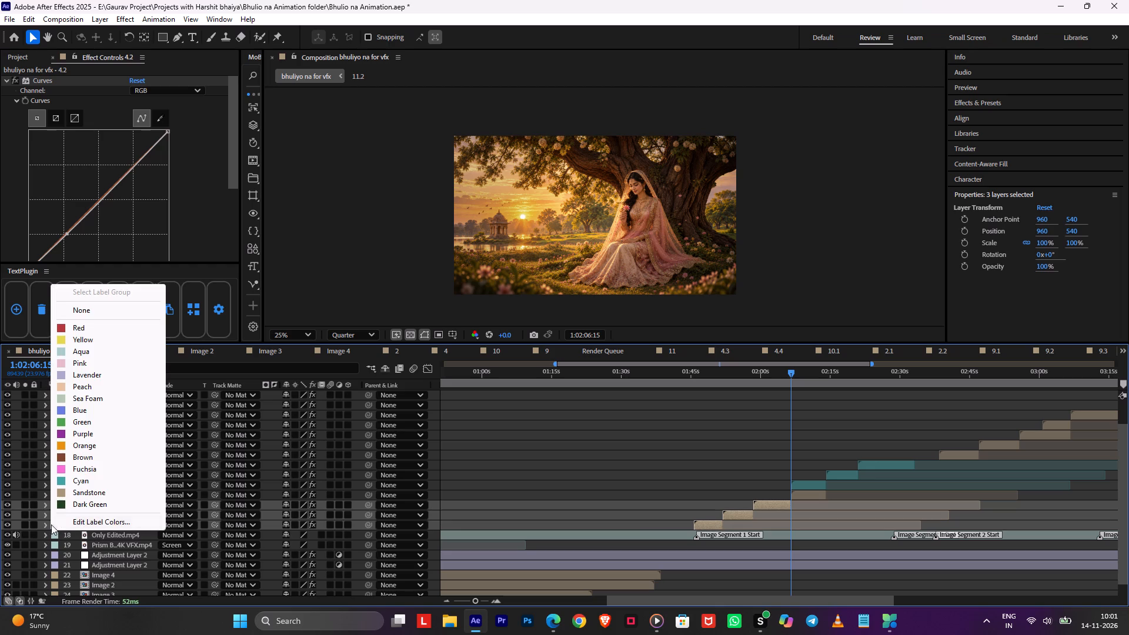
{"action": "left_click", "coordinate": [71, 504]}
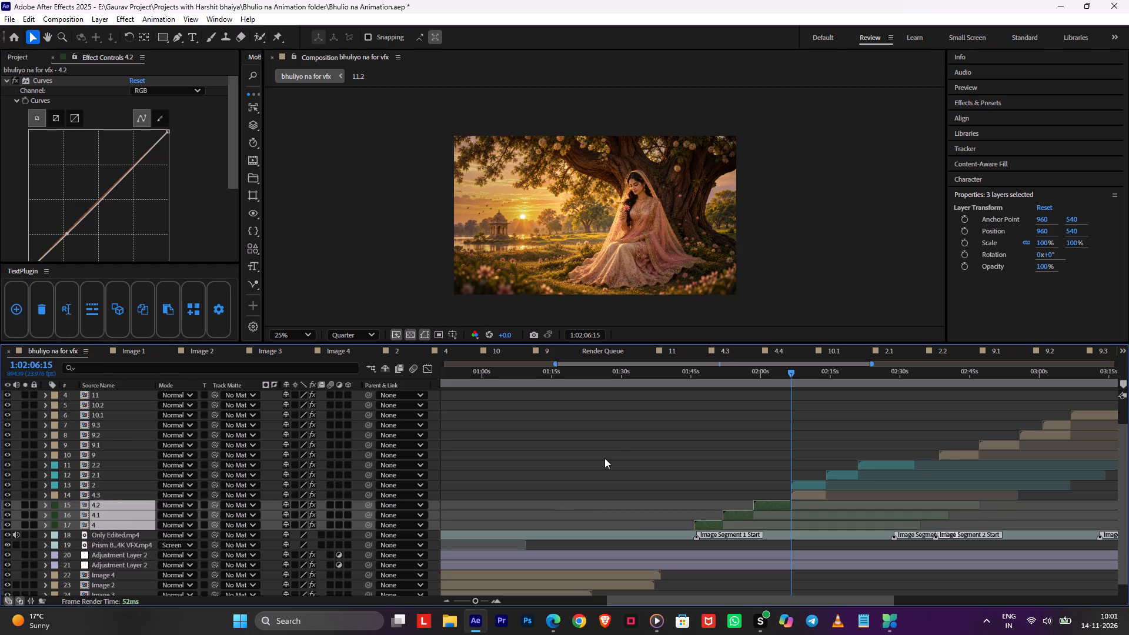
{"action": "left_click", "coordinate": [621, 439]}
Save the After Effects project.
{"action": "scroll", "coordinate": [866, 434], "scroll_direction": "down", "scroll_amount": 2, "text": "alt"}
{"action": "key", "text": "ctrl+s"}
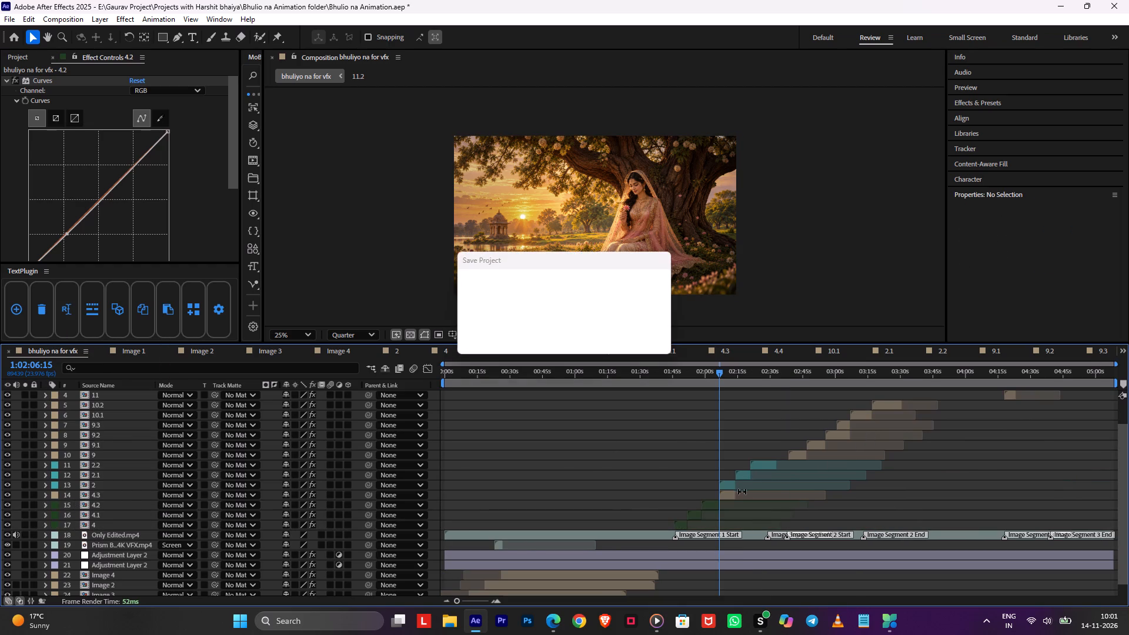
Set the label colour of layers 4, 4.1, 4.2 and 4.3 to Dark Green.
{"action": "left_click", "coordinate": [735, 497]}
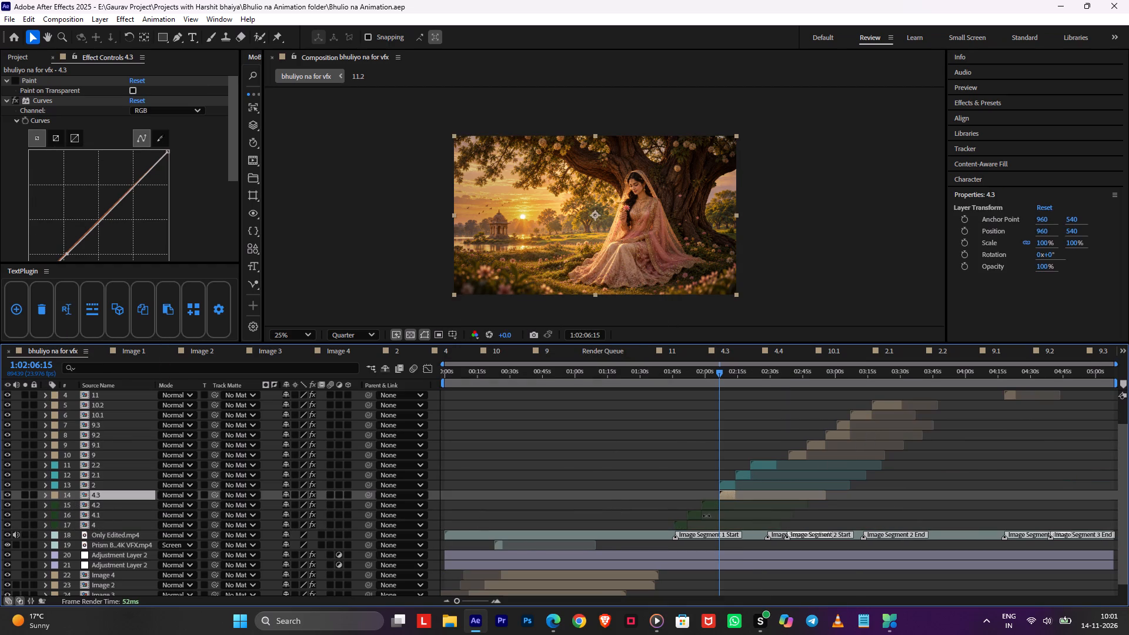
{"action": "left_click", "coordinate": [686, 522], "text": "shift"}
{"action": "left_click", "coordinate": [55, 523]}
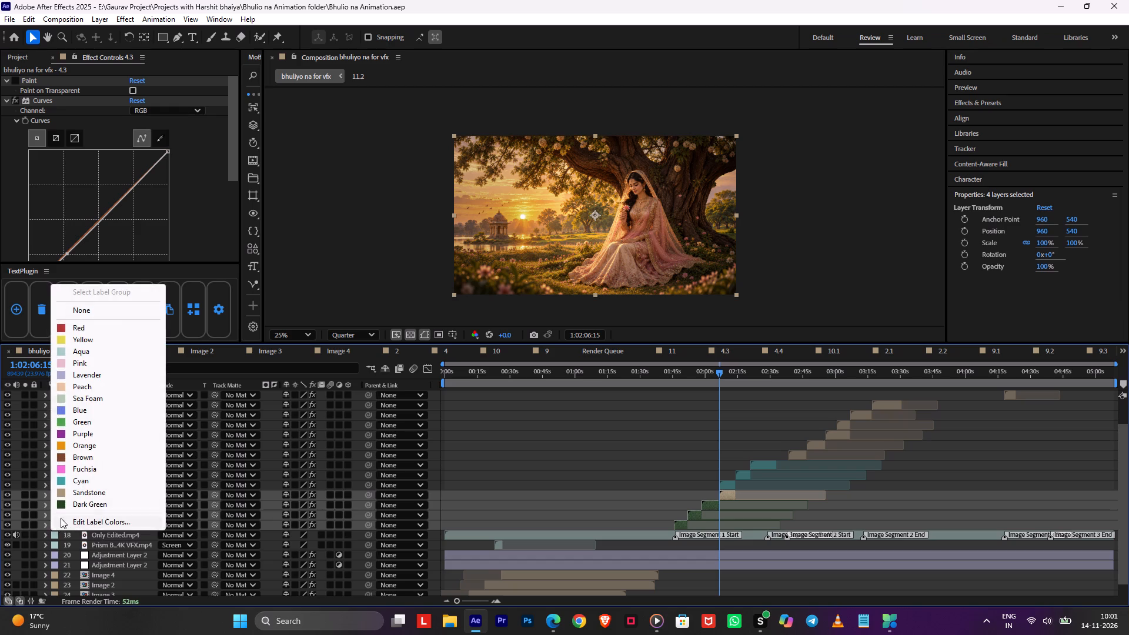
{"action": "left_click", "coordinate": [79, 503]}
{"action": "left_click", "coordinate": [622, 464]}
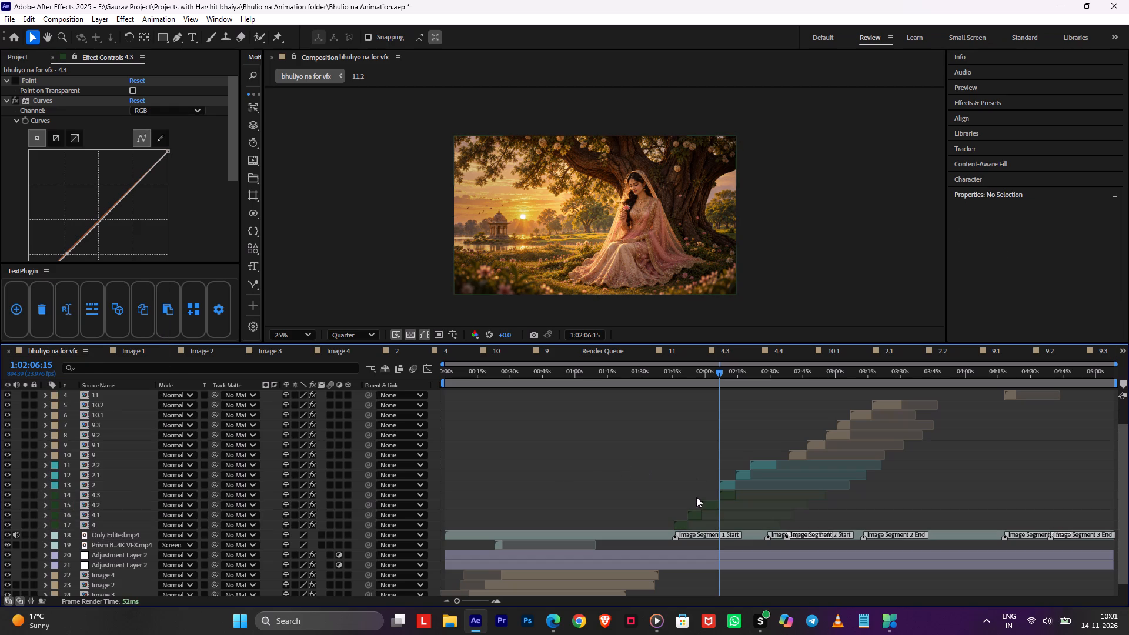
Set the label colour of layers 4, 4.1, 4.2 and 4.3 to Orange.
{"action": "left_click", "coordinate": [687, 523]}
{"action": "left_click", "coordinate": [722, 493], "text": "shift"}
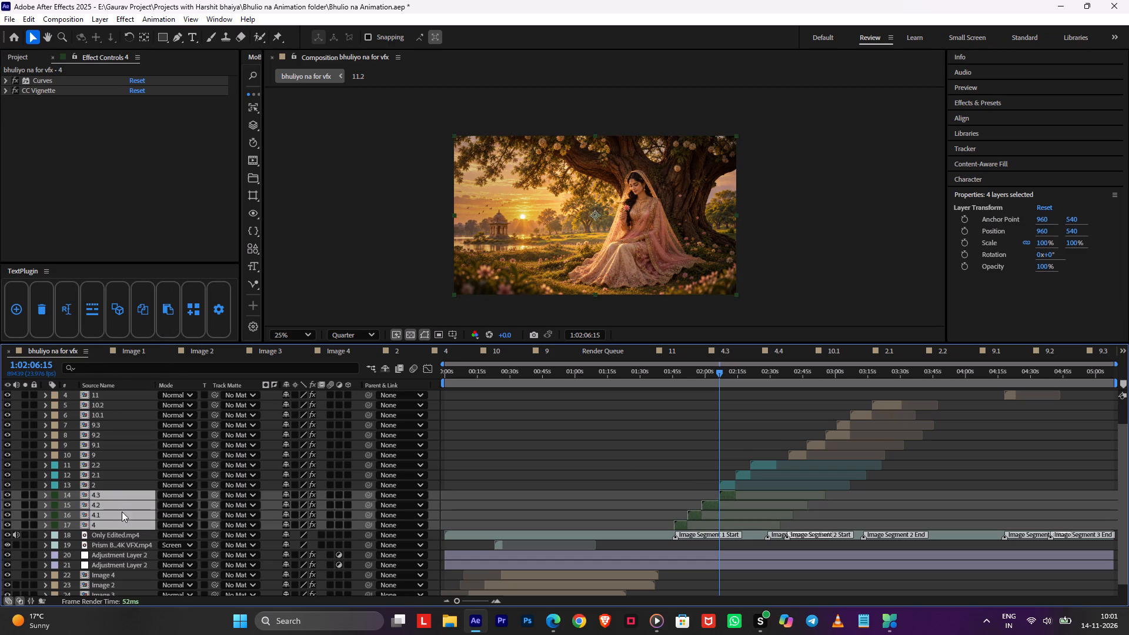
{"action": "left_click", "coordinate": [54, 495]}
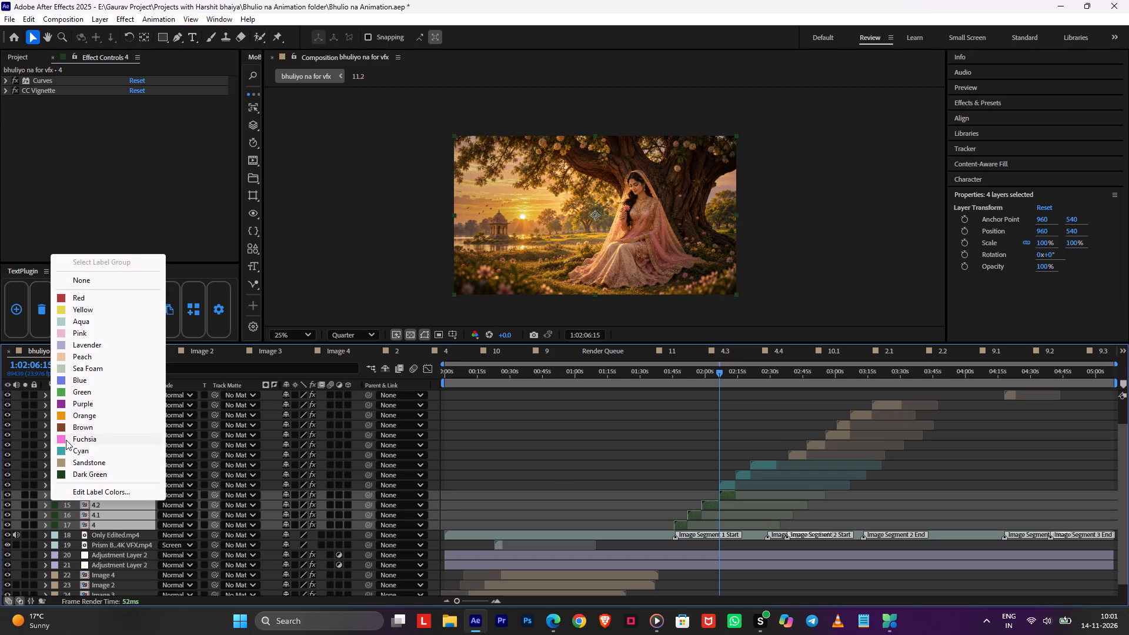
{"action": "left_click", "coordinate": [76, 419]}
{"action": "left_click", "coordinate": [726, 426]}
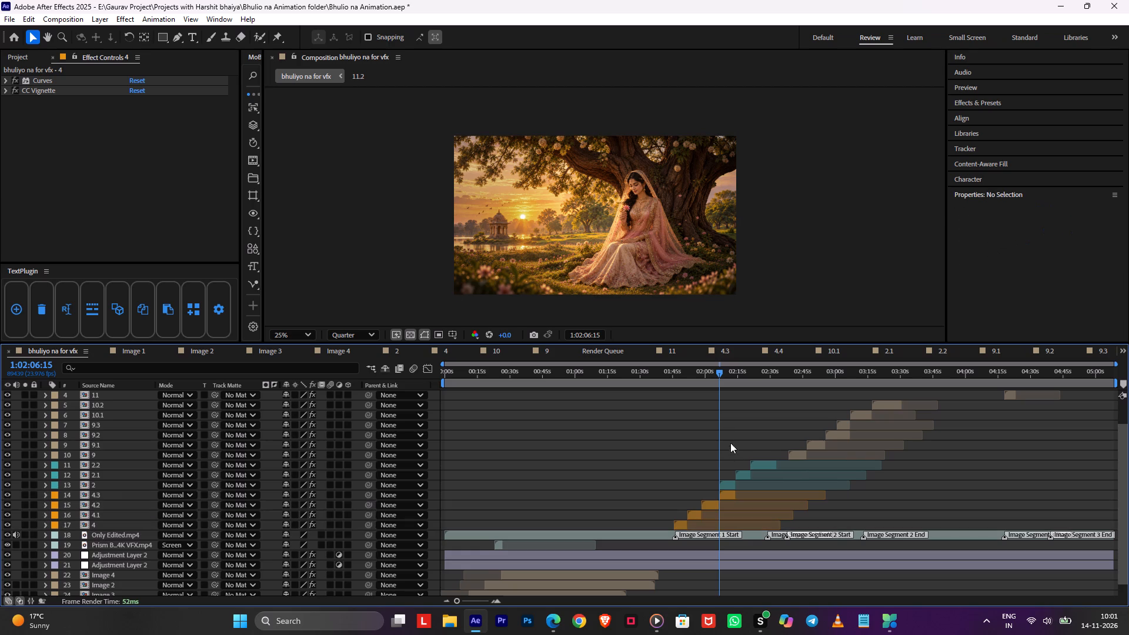
Go to 1:02:42:16 and set the label colour of layers 9, 9.1 and 9.2 to Lavender.
{"action": "left_click", "coordinate": [797, 370]}
{"action": "left_click", "coordinate": [800, 451]}
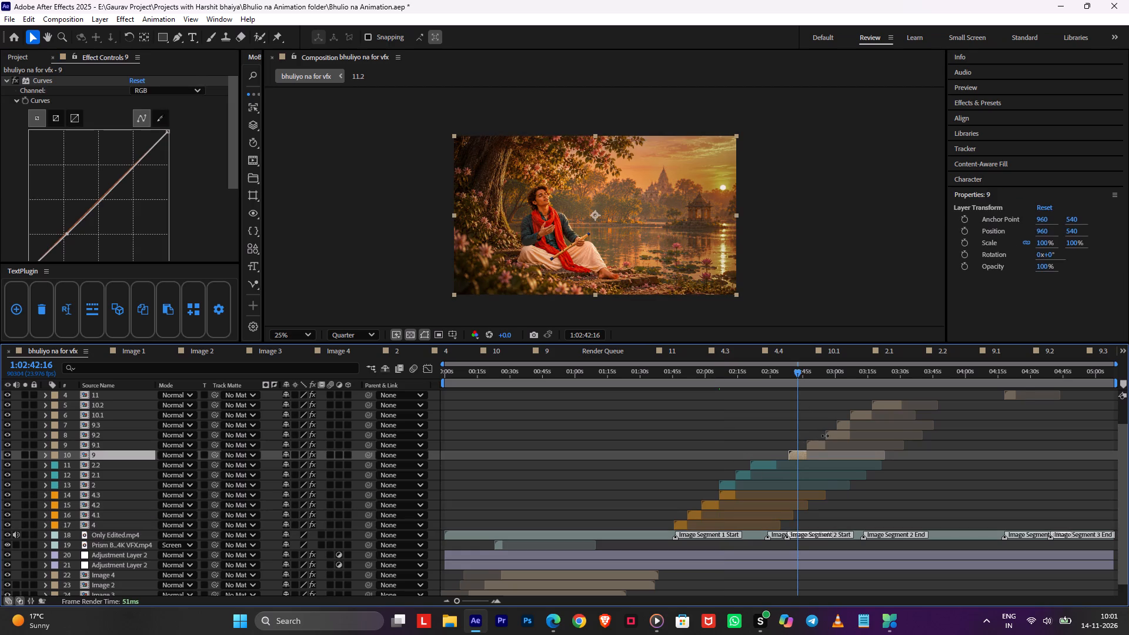
{"action": "left_click", "coordinate": [827, 434], "text": "shift"}
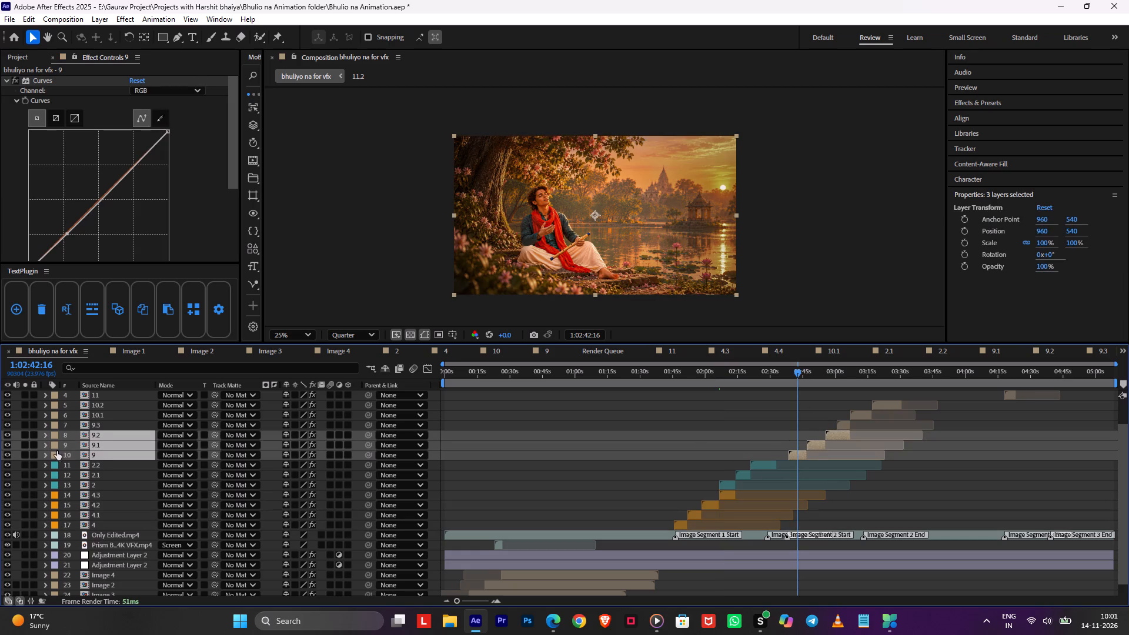
{"action": "left_click", "coordinate": [56, 451]}
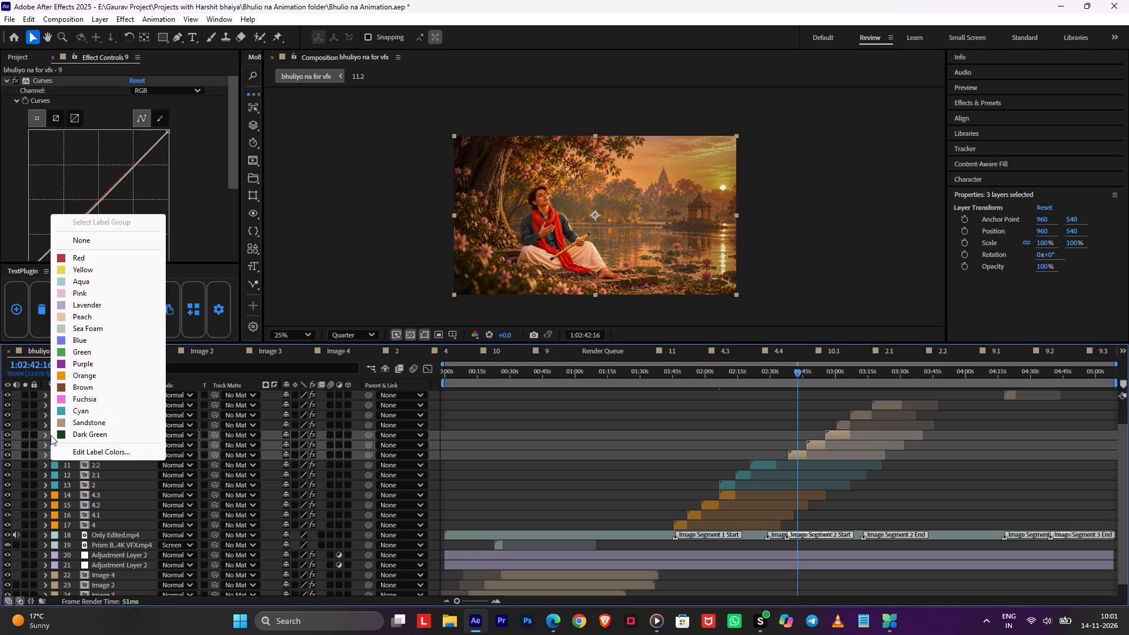
{"action": "left_click", "coordinate": [103, 302]}
{"action": "left_click", "coordinate": [770, 416]}
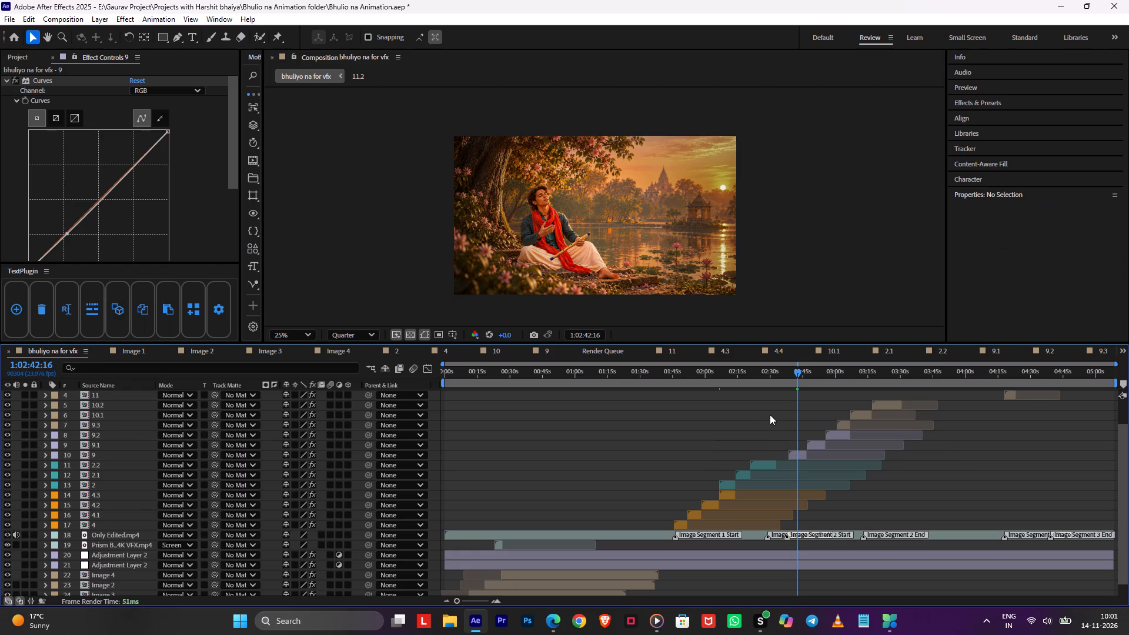
Save the project with the new layer labels.
{"action": "key", "text": "ctrl+a"}
{"action": "left_click", "coordinate": [759, 415]}
{"action": "key", "text": "ctrl+s"}
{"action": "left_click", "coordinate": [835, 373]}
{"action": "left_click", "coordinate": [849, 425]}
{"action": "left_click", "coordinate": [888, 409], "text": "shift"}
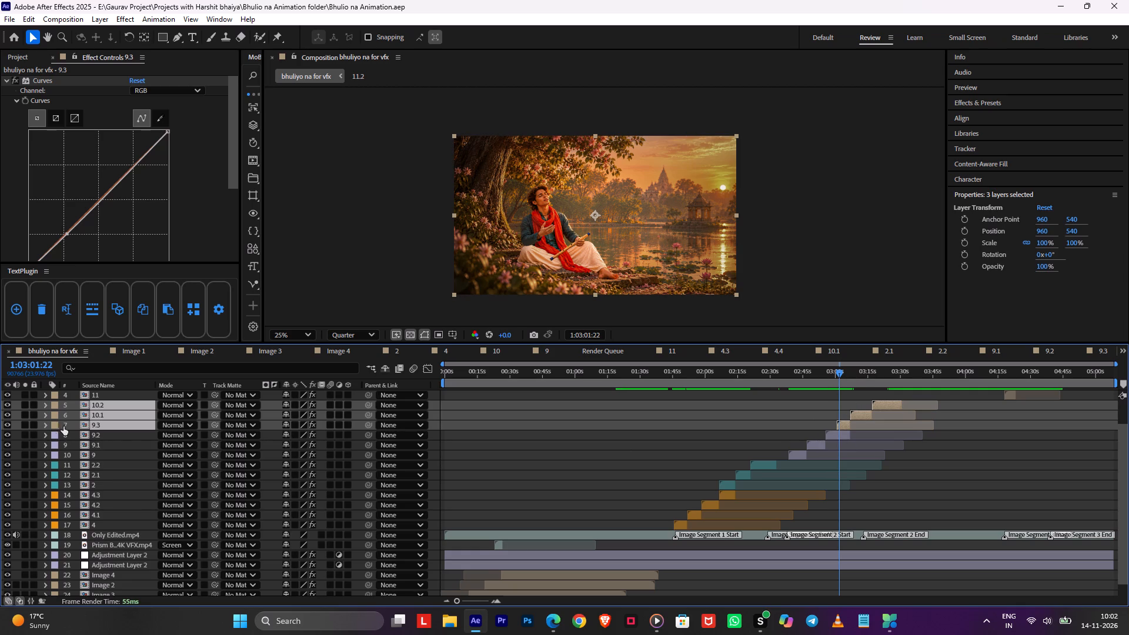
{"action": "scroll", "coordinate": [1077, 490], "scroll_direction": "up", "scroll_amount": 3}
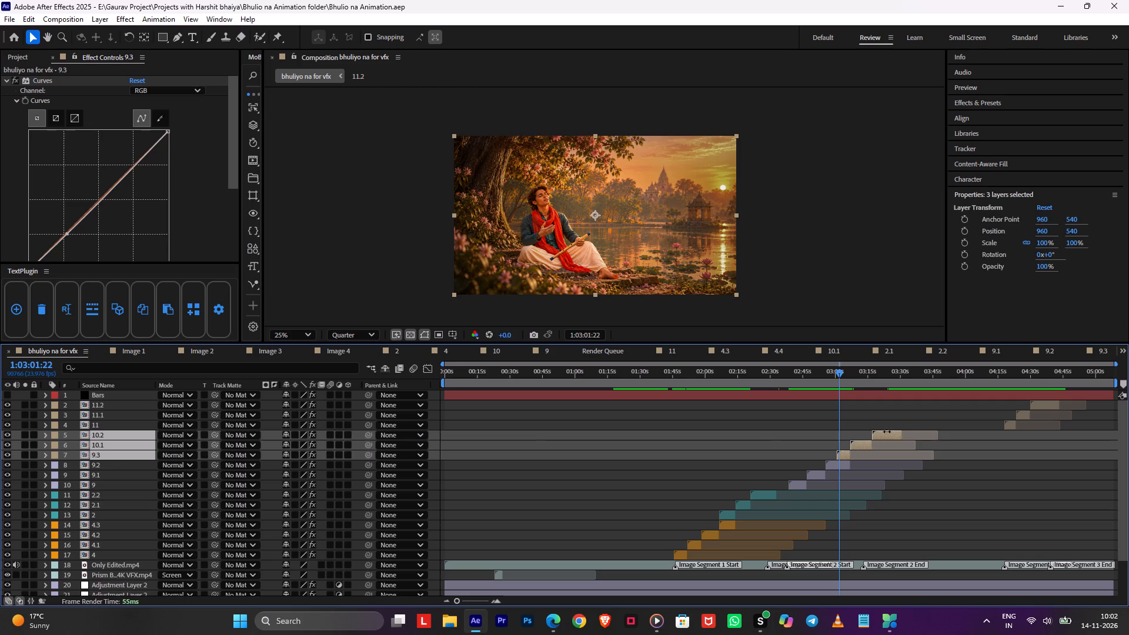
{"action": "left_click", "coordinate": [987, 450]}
Go to 1:04:21:14 and set the label colour of layers 11, 11.1 and 11.2 to Brown.
{"action": "left_click", "coordinate": [1011, 388]}
{"action": "left_click", "coordinate": [1012, 385]}
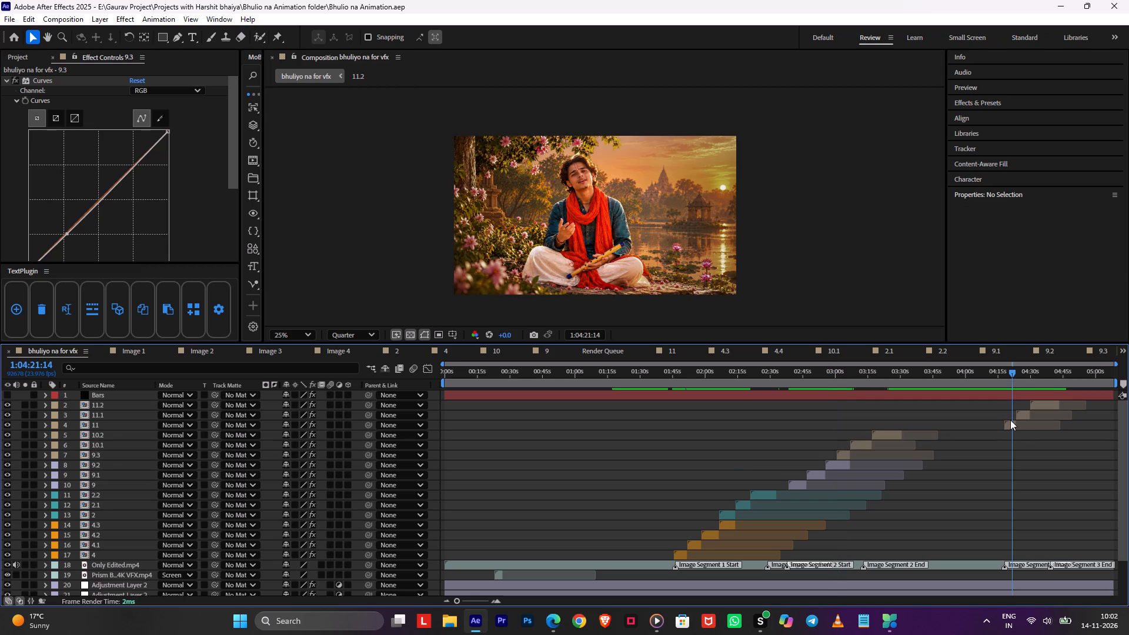
{"action": "left_click", "coordinate": [1010, 424]}
{"action": "left_click", "coordinate": [1038, 402], "text": "shift"}
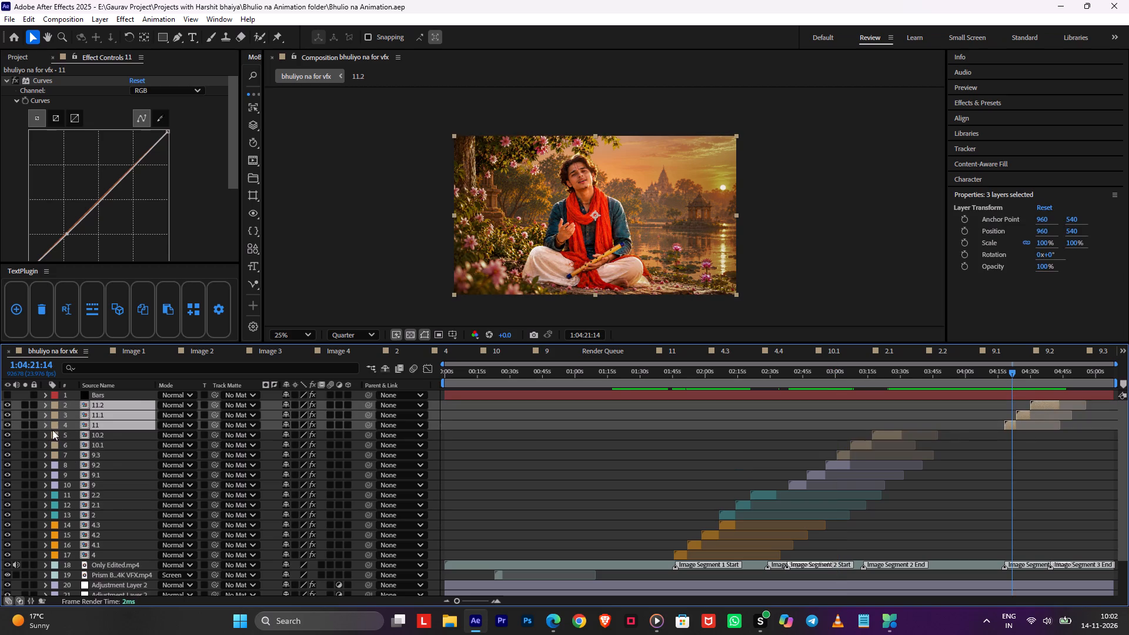
{"action": "left_click", "coordinate": [58, 426]}
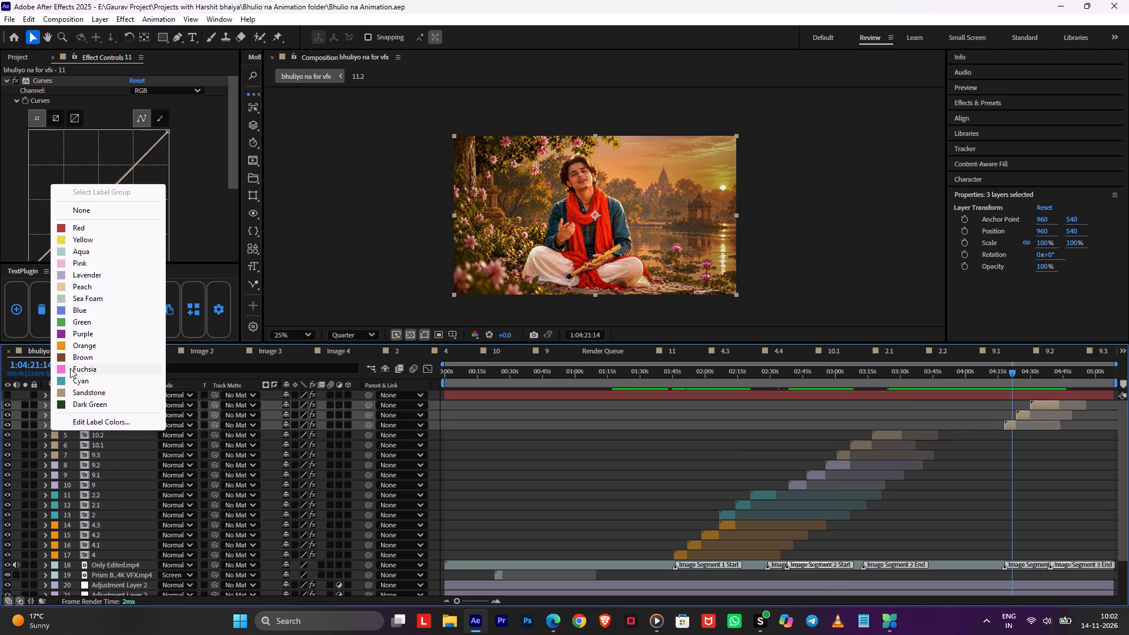
{"action": "left_click", "coordinate": [81, 357]}
{"action": "left_click", "coordinate": [1032, 494]}
Save the project after relabelling the layer 11 group.
{"action": "key", "text": "ctrl+s"}
{"action": "key", "text": "ctrl+a"}
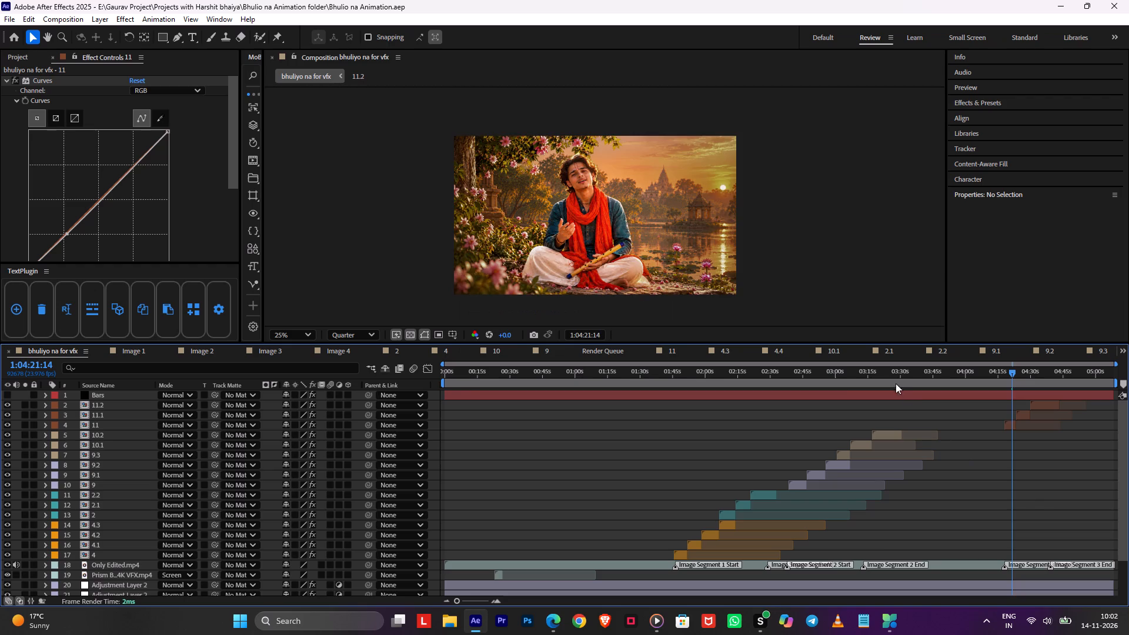
Preview the footage leading into layer 4, stopping at 1:01:46:06 near the Image Segment 1 Start marker.
{"action": "left_click", "coordinate": [879, 369]}
{"action": "left_click_drag", "start_coordinate": [875, 369], "coordinate": [703, 419]}
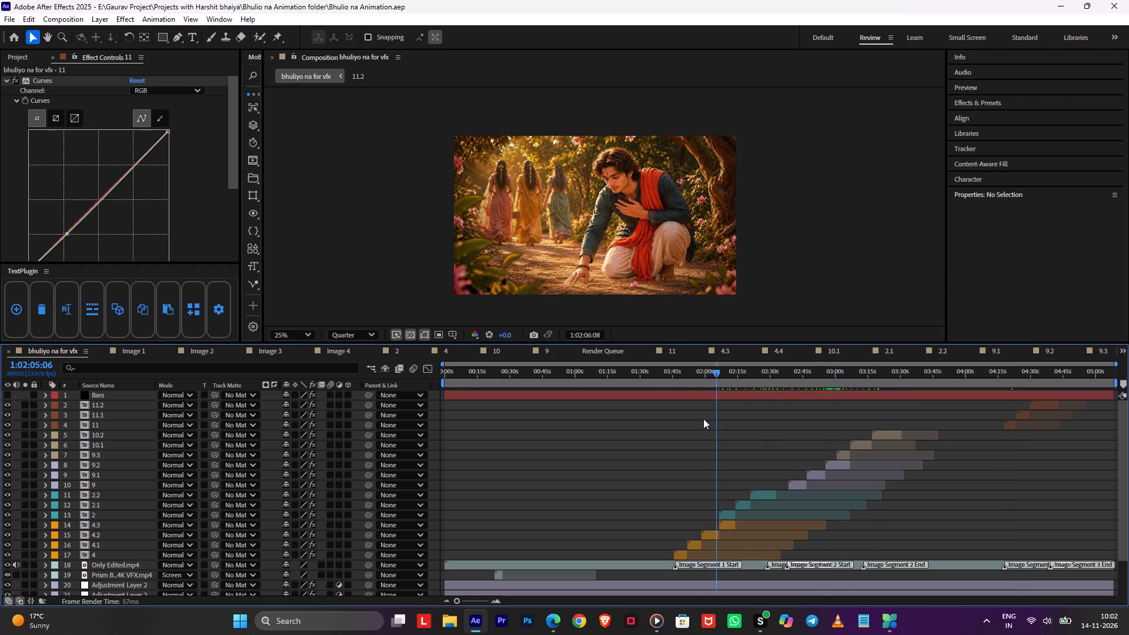
{"action": "left_click_drag", "start_coordinate": [703, 419], "coordinate": [658, 433]}
{"action": "scroll", "coordinate": [672, 469], "scroll_direction": "up", "scroll_amount": 2, "text": "alt"}
{"action": "key", "text": "space"}
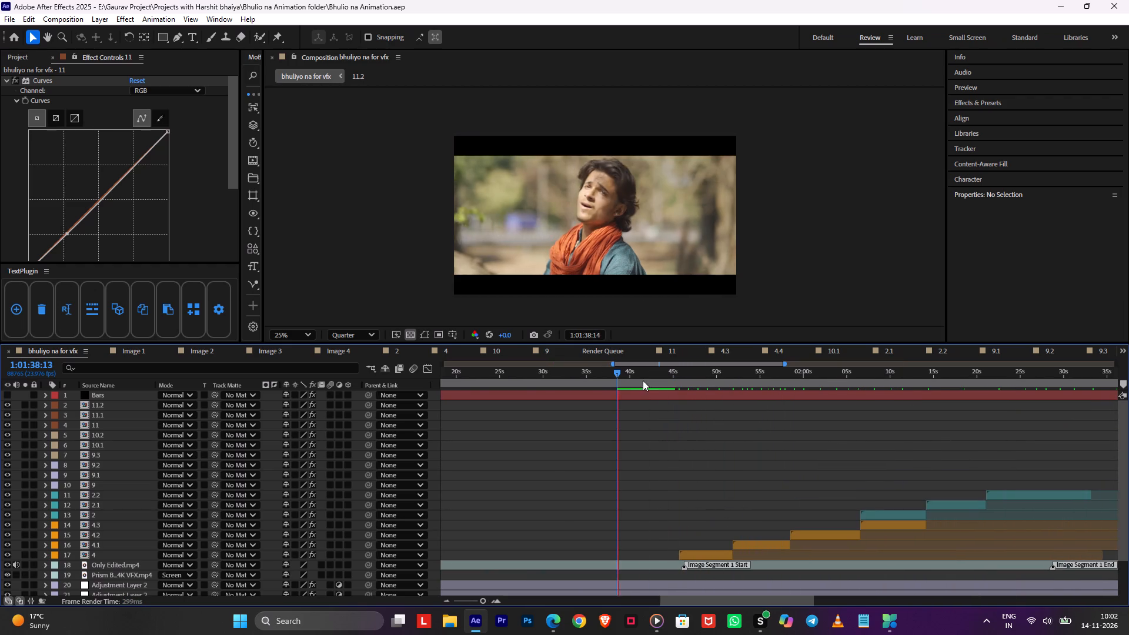
{"action": "left_click_drag", "start_coordinate": [644, 380], "coordinate": [664, 380]}
{"action": "key", "text": "space"}
{"action": "scroll", "coordinate": [676, 452], "scroll_direction": "up", "scroll_amount": 3, "text": "alt"}
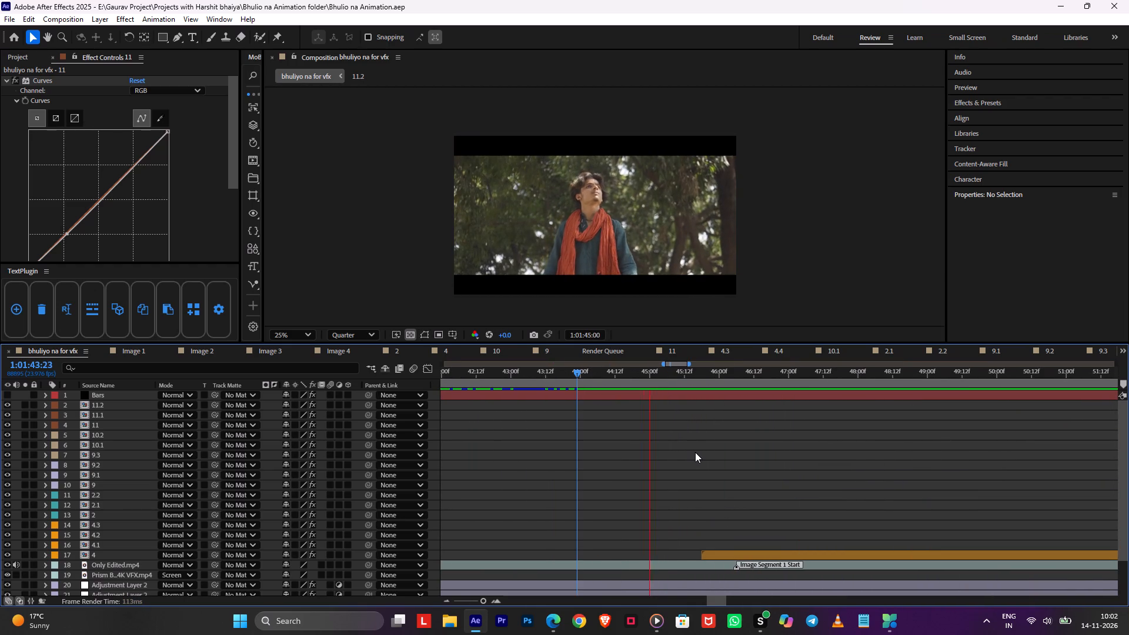
{"action": "key", "text": "space"}
Open layer 4's composition and add a null object and a two-node 35 mm camera above the Optics layer.
{"action": "double_click", "coordinate": [717, 551]}
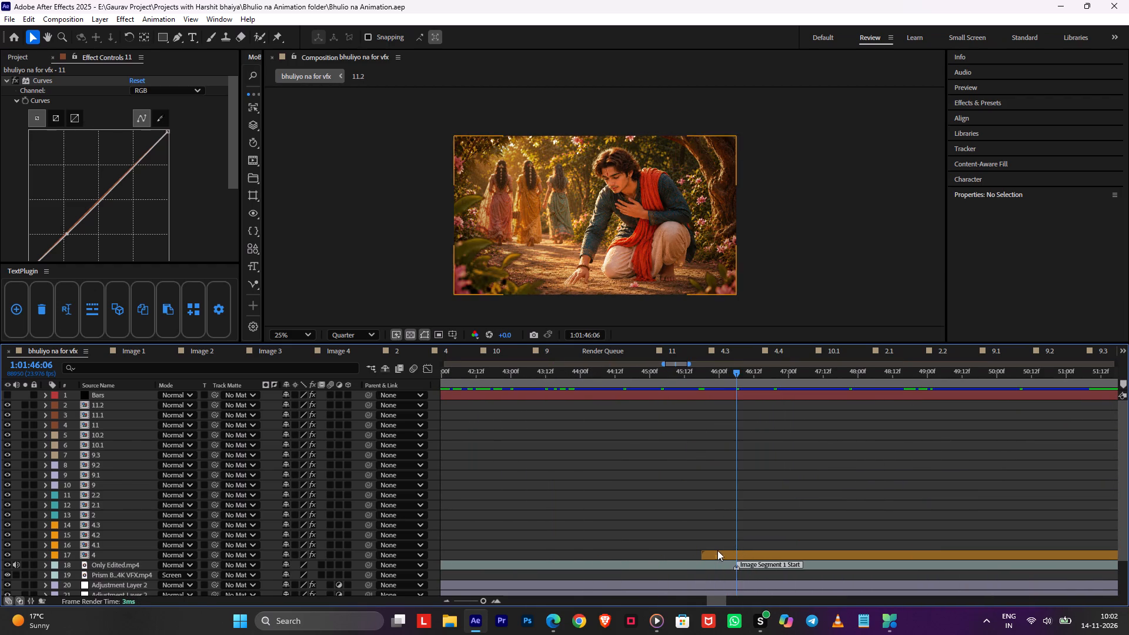
{"action": "left_click", "coordinate": [362, 396]}
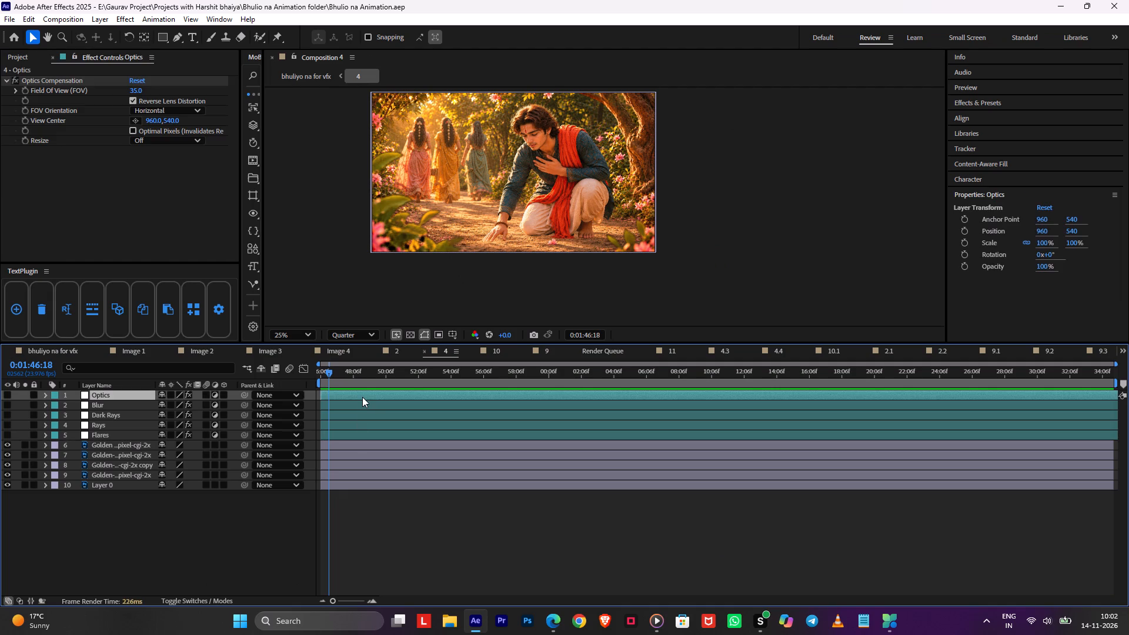
{"action": "key", "text": "ctrl+alt+shift+y"}
{"action": "key", "text": "ctrl+alt+shift+c"}
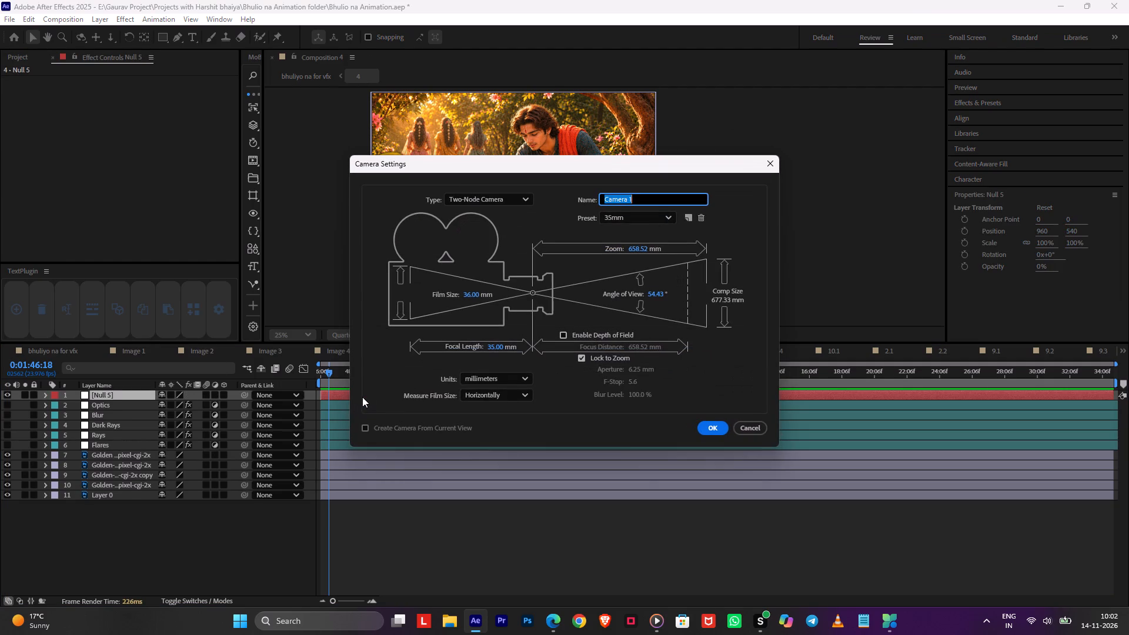
{"action": "key", "text": "Return"}
Make the new null a 3D layer and place it above Camera 1 in the layer stack.
{"action": "left_click", "coordinate": [222, 409]}
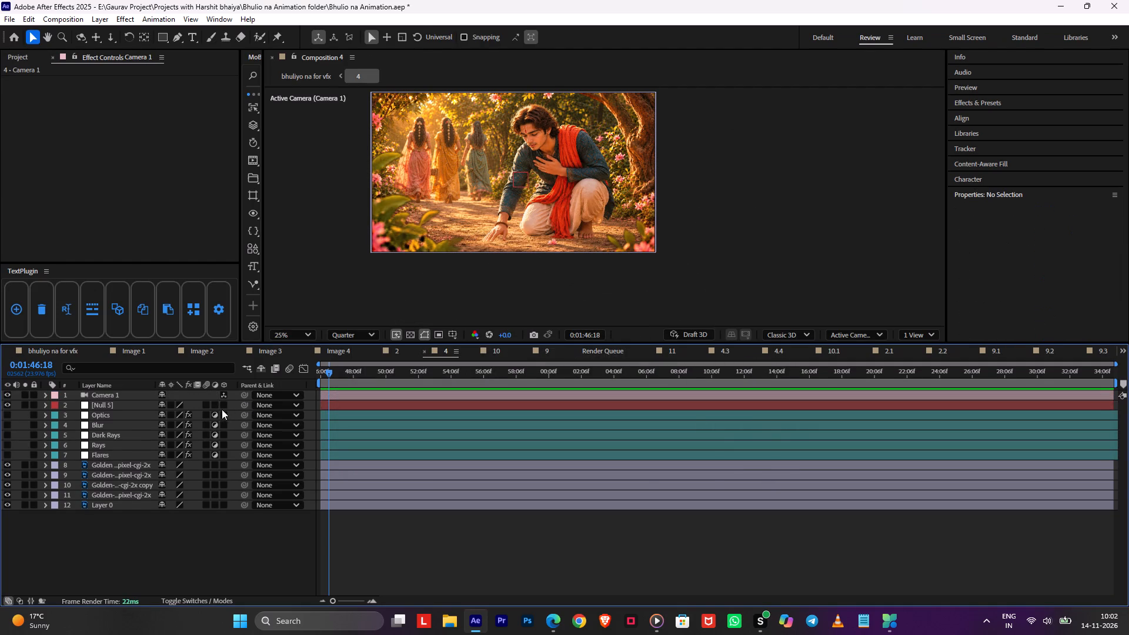
{"action": "left_click", "coordinate": [224, 405]}
{"action": "left_click_drag", "start_coordinate": [112, 399], "coordinate": [113, 411]}
Toggle the visibility and solo states of the Golden image layers 8 to 11 to check what each contains.
{"action": "left_click", "coordinate": [112, 467]}
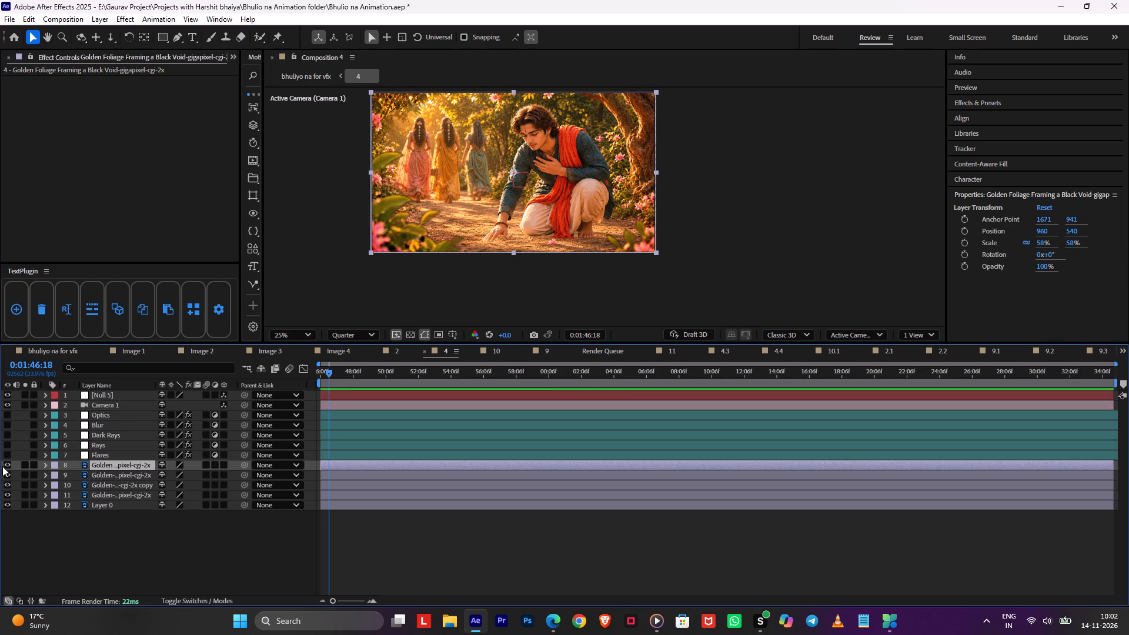
{"action": "left_click", "coordinate": [6, 466]}
{"action": "left_click", "coordinate": [6, 466]}
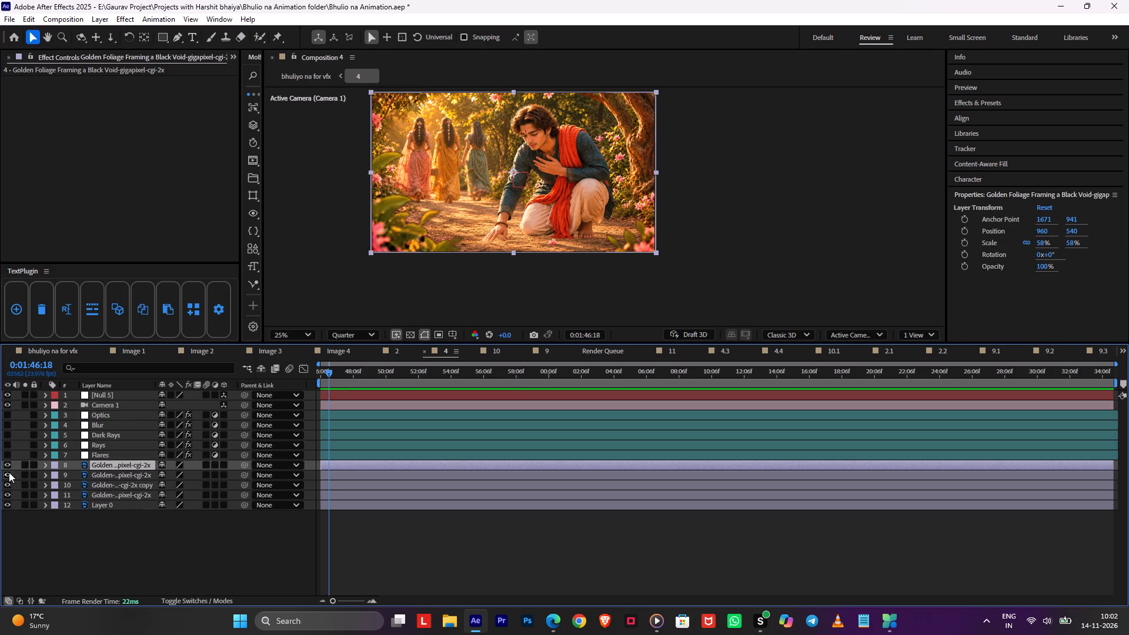
{"action": "left_click", "coordinate": [8, 475]}
{"action": "left_click", "coordinate": [8, 475]}
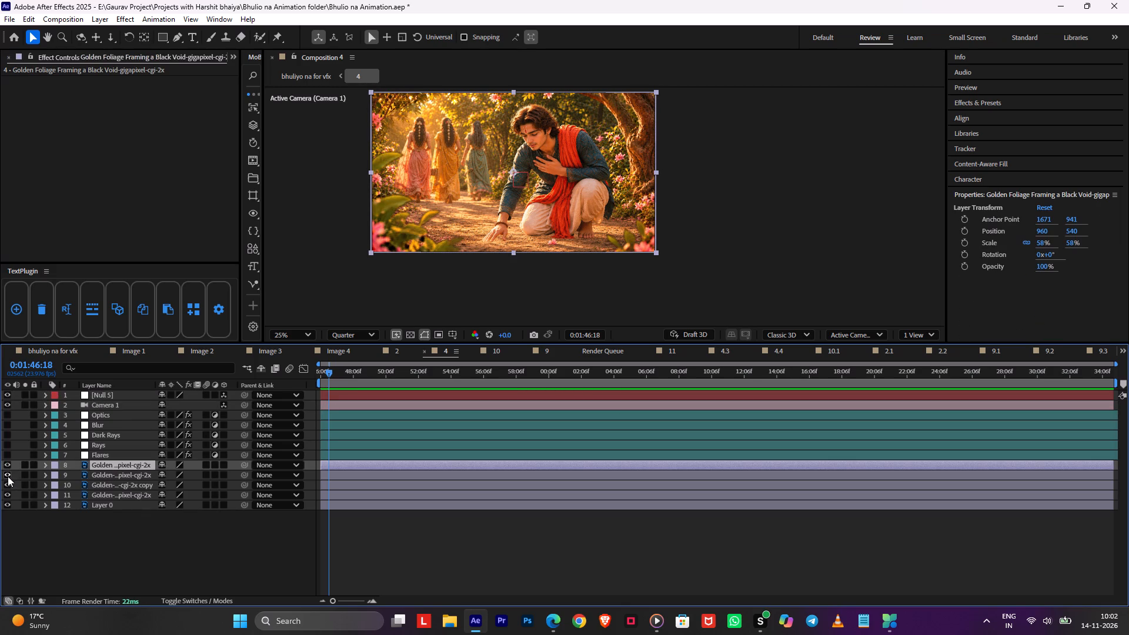
{"action": "left_click", "coordinate": [9, 487]}
{"action": "left_click", "coordinate": [9, 487]}
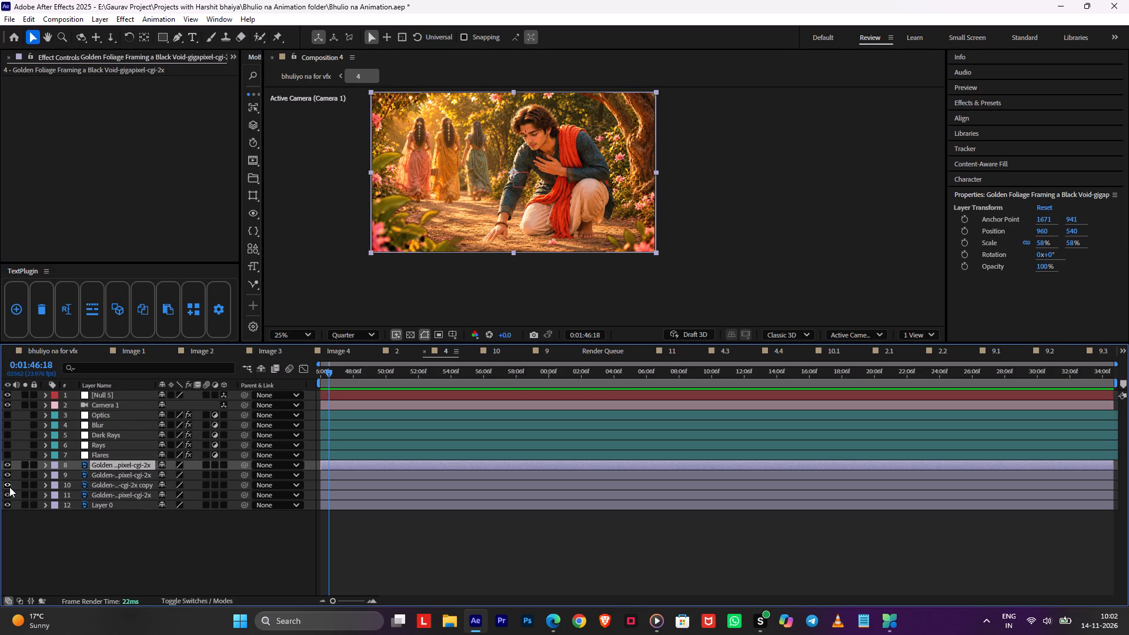
{"action": "left_click", "coordinate": [24, 484]}
{"action": "left_click", "coordinate": [24, 484]}
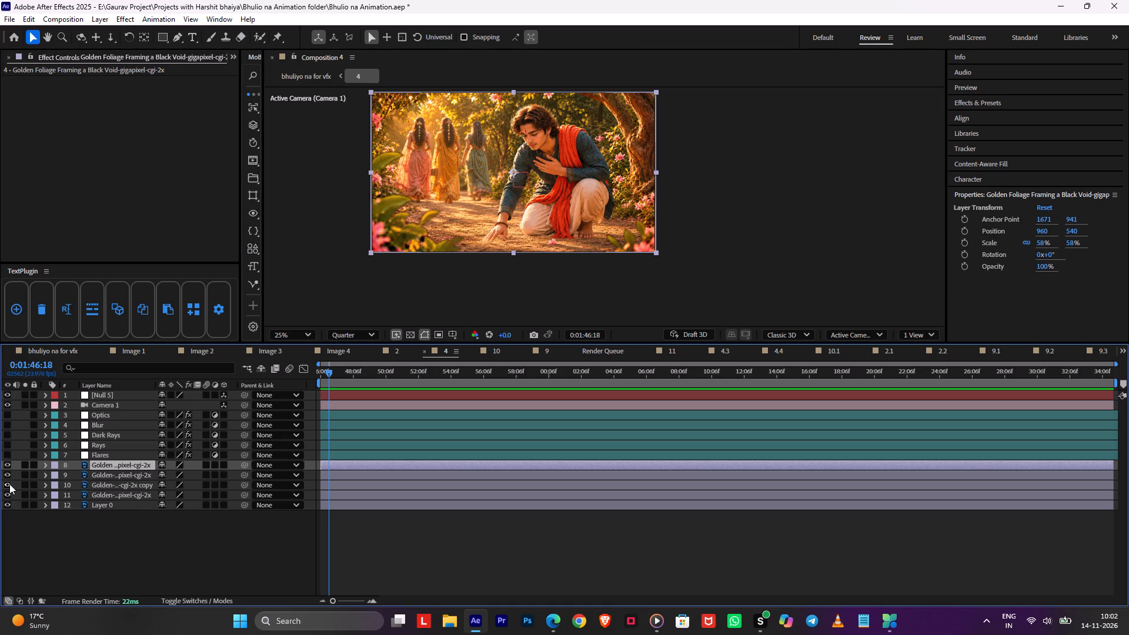
{"action": "left_click", "coordinate": [9, 484]}
{"action": "left_click", "coordinate": [9, 493]}
{"action": "left_click", "coordinate": [9, 493]}
Enlarge the composition view to 50% and set the preview resolution to Full.
{"action": "scroll", "coordinate": [654, 176], "scroll_direction": "up", "scroll_amount": 1}
{"action": "middle_click_drag", "start_coordinate": [604, 173], "coordinate": [645, 252]}
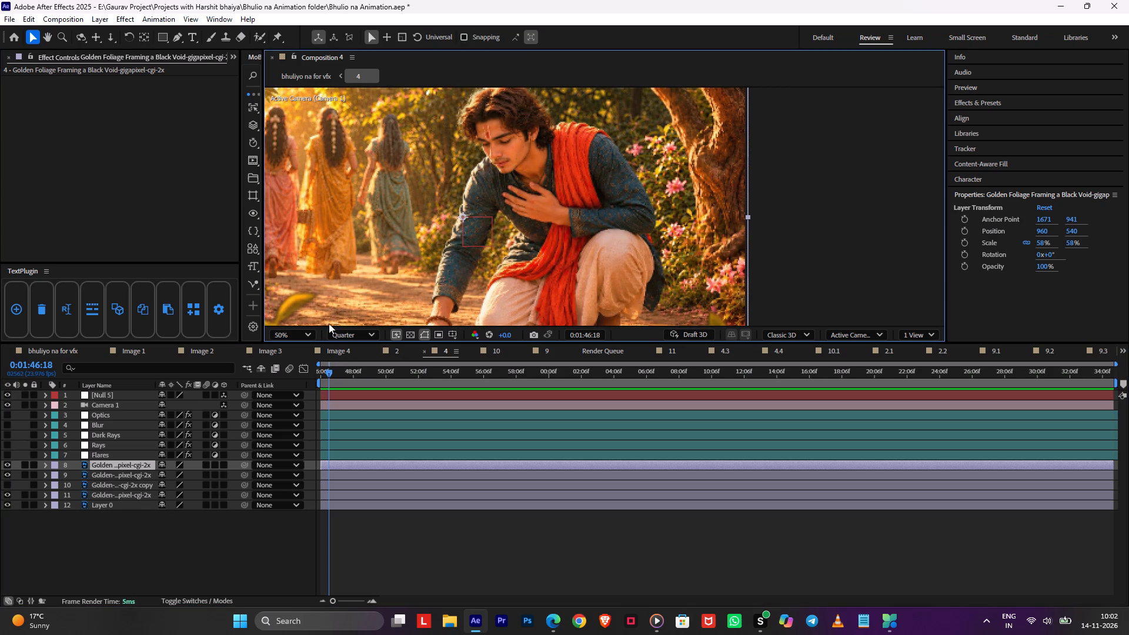
{"action": "left_click", "coordinate": [330, 333]}
{"action": "double_click", "coordinate": [354, 365]}
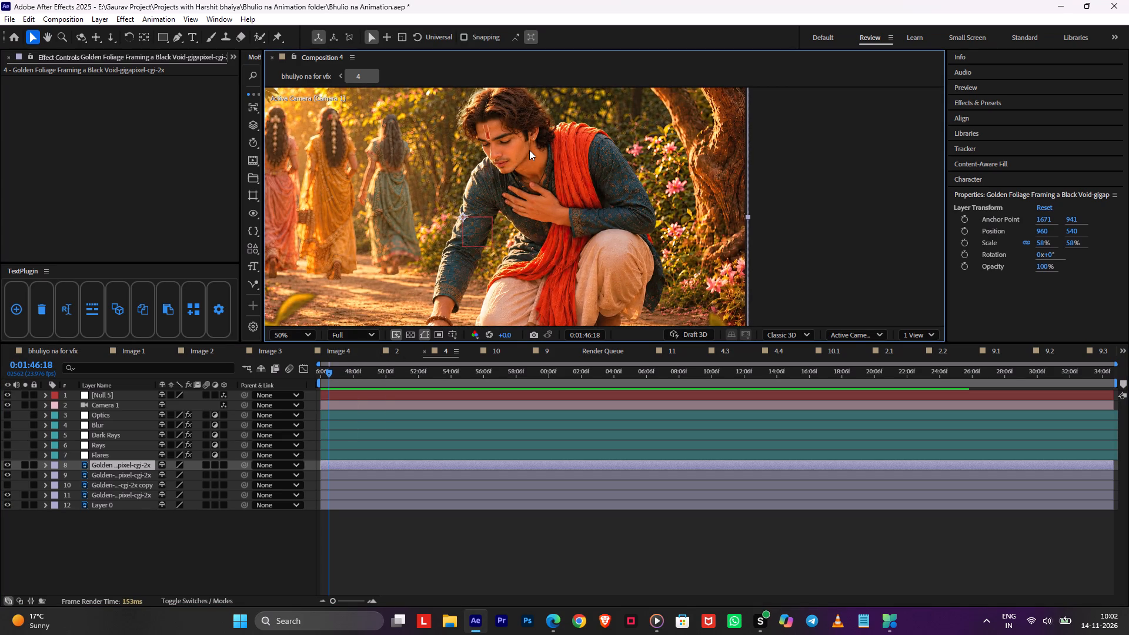
Inspect the man's face and shoulder at 200% and show the Golden copy layer 10 again to compare.
{"action": "scroll", "coordinate": [529, 149], "scroll_direction": "up", "scroll_amount": 1}
{"action": "middle_click_drag", "start_coordinate": [529, 149], "coordinate": [556, 252]}
{"action": "scroll", "coordinate": [556, 252], "scroll_direction": "up", "scroll_amount": 1}
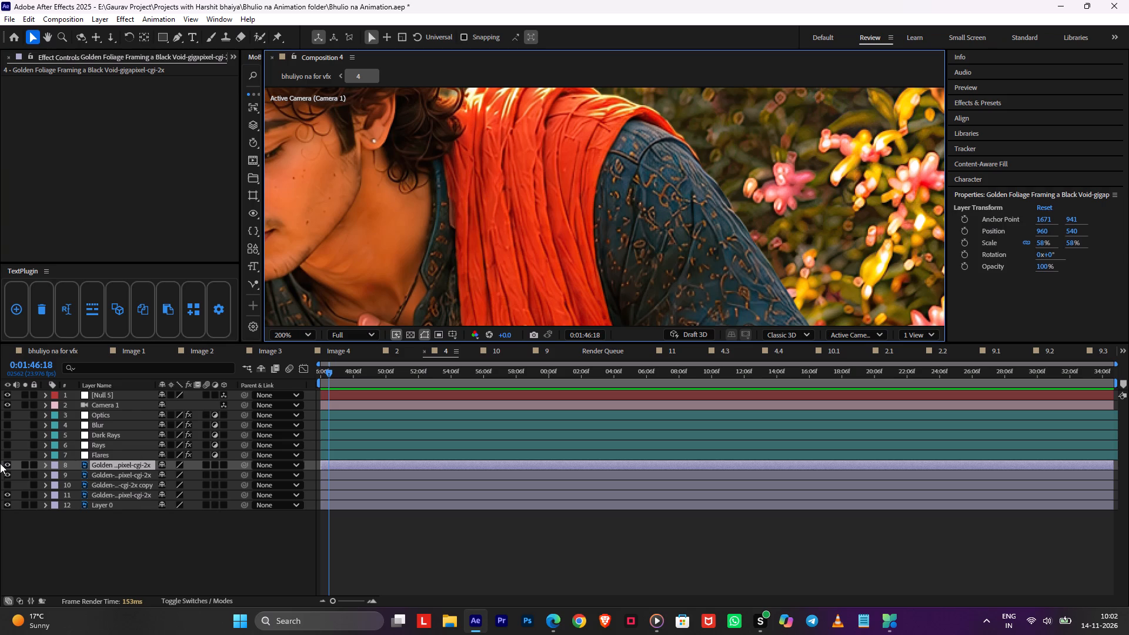
{"action": "left_click", "coordinate": [4, 487]}
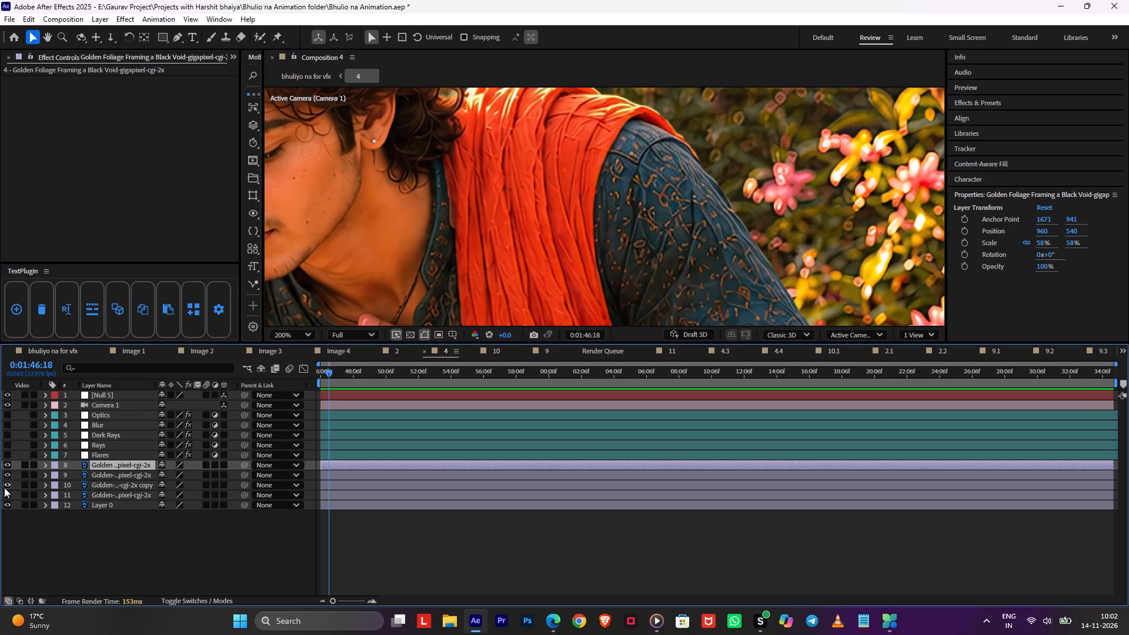
Check layers 9 and 10 by toggling their visibility, delete the Golden copy layer 10, and save the project.
{"action": "left_click", "coordinate": [6, 476]}
{"action": "scroll", "coordinate": [415, 220], "scroll_direction": "down", "scroll_amount": 1}
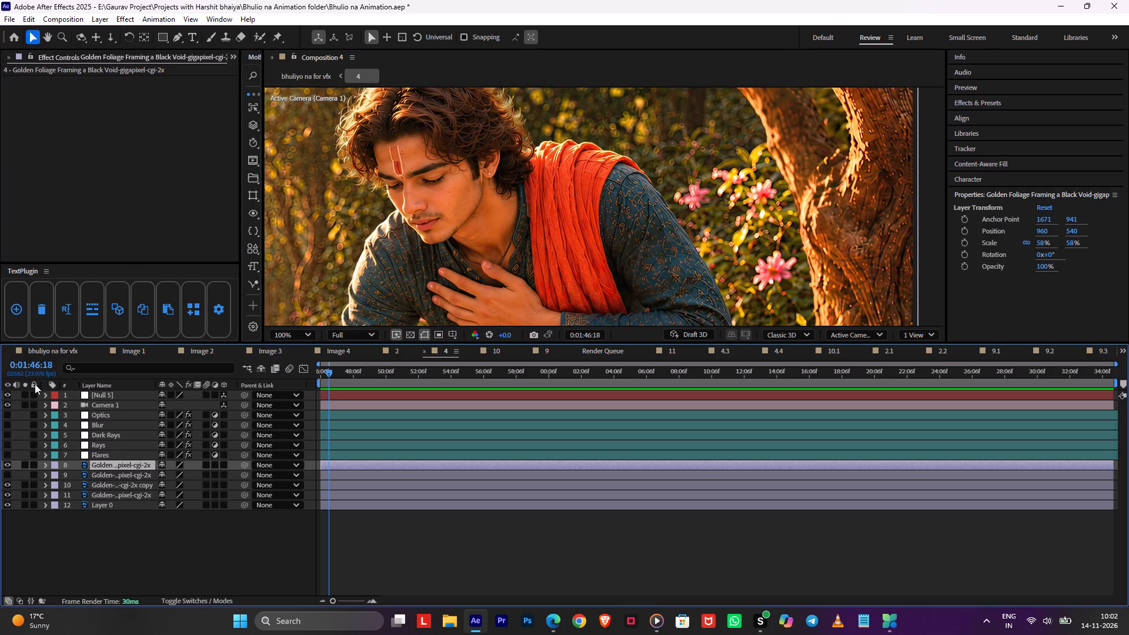
{"action": "left_click", "coordinate": [12, 479]}
{"action": "left_click", "coordinate": [10, 475]}
{"action": "left_click", "coordinate": [9, 484]}
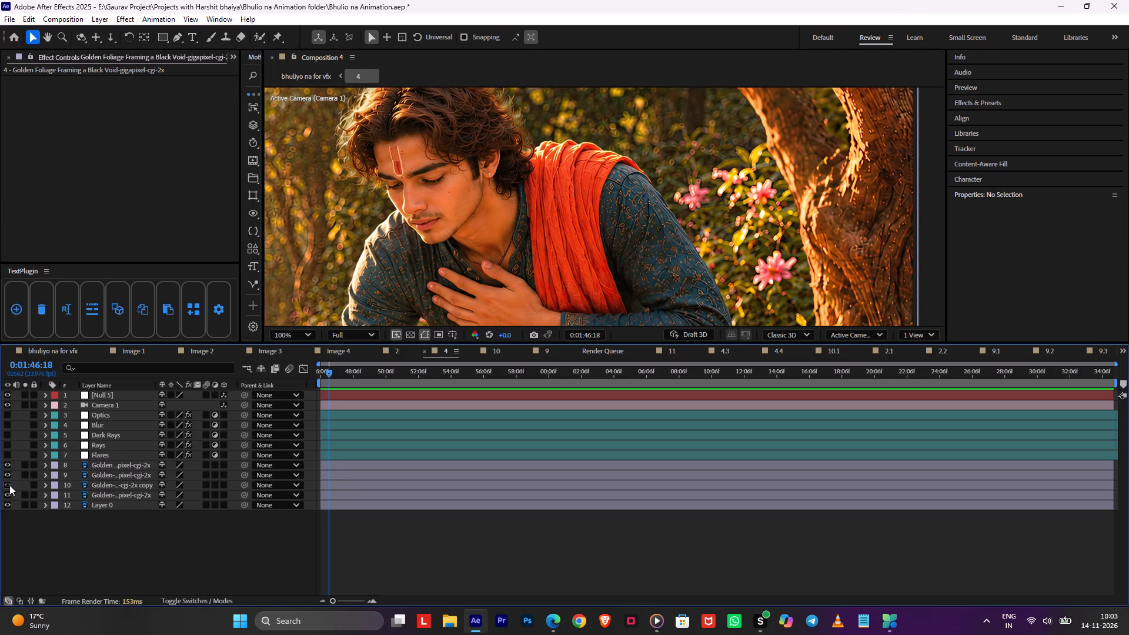
{"action": "left_click", "coordinate": [125, 483]}
{"action": "key", "text": "Return"}
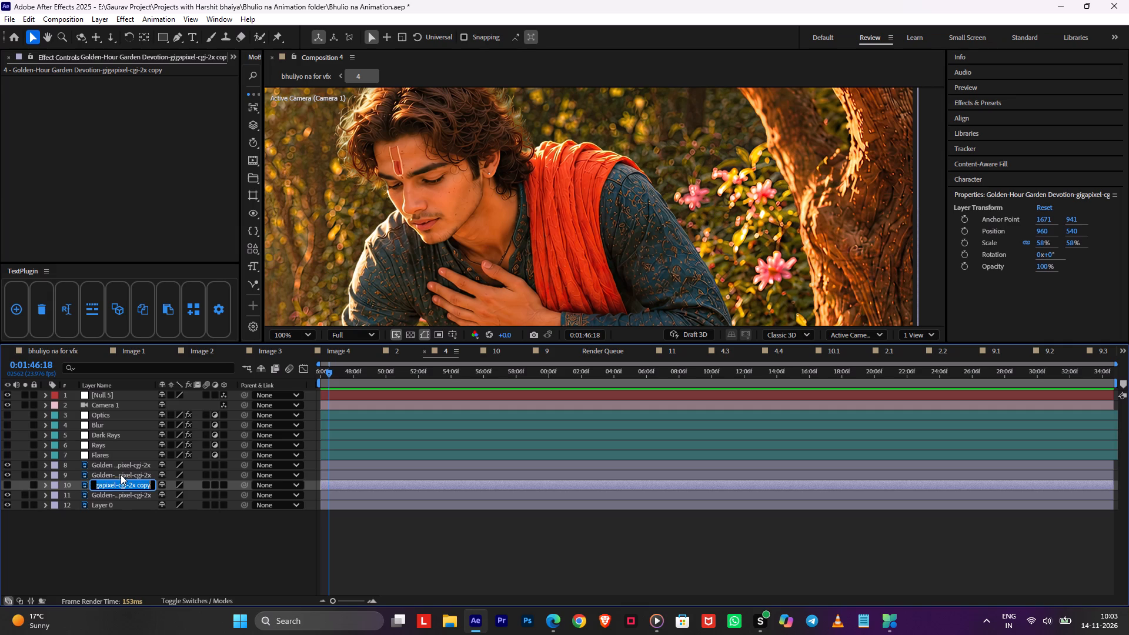
{"action": "left_click", "coordinate": [85, 546]}
{"action": "left_click", "coordinate": [98, 485]}
{"action": "key", "text": "Delete"}
{"action": "left_click", "coordinate": [102, 507]}
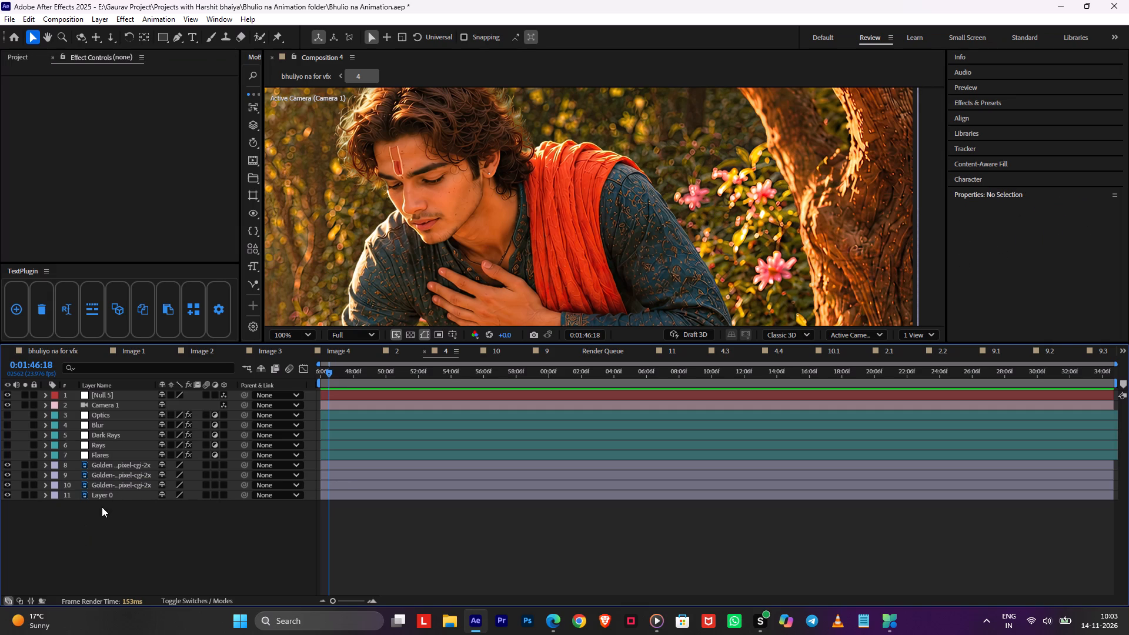
{"action": "scroll", "coordinate": [607, 225], "scroll_direction": "down", "scroll_amount": 1, "text": "alt"}
{"action": "key", "text": "ctrl+s"}
Check what Layer 0 contains by toggling its visibility and rename it BG.
{"action": "middle_click_drag", "start_coordinate": [559, 238], "coordinate": [644, 188]}
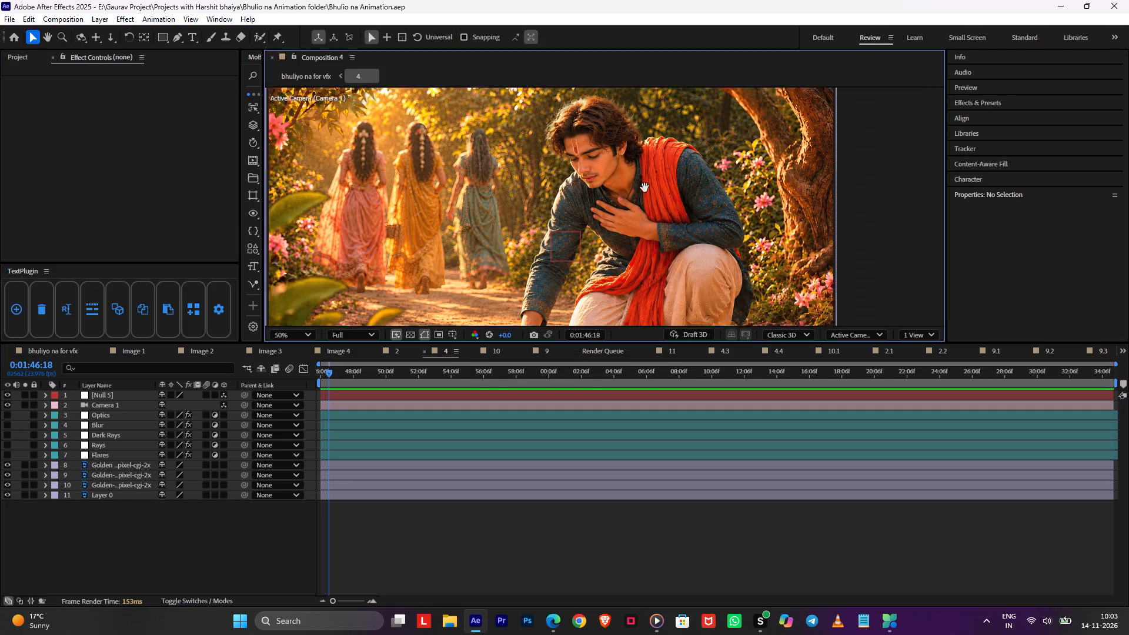
{"action": "middle_click_drag", "start_coordinate": [644, 188], "coordinate": [694, 165]}
{"action": "double_click", "coordinate": [8, 496]}
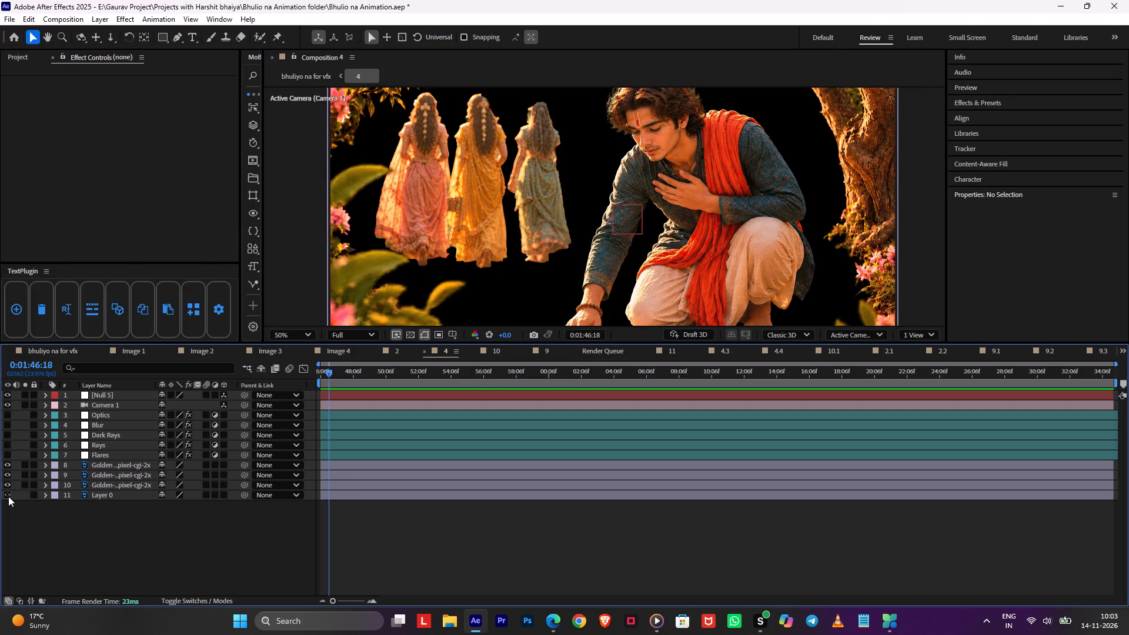
{"action": "left_click", "coordinate": [107, 499]}
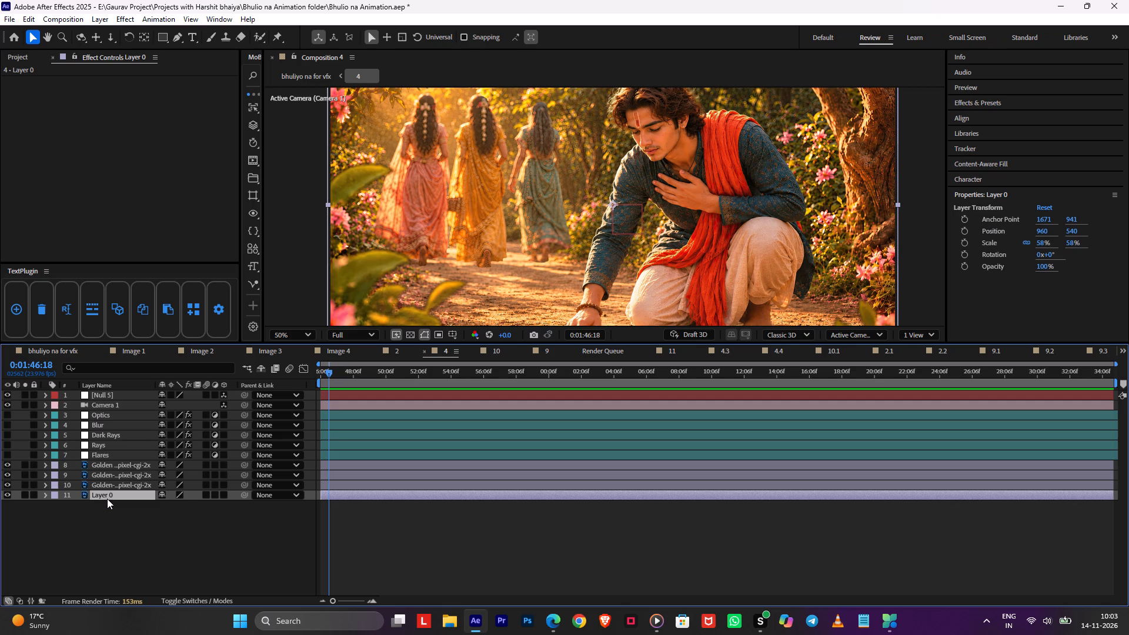
{"action": "key", "text": "x"}
{"action": "type", "text": "BG"}
{"action": "left_click", "coordinate": [85, 562]}
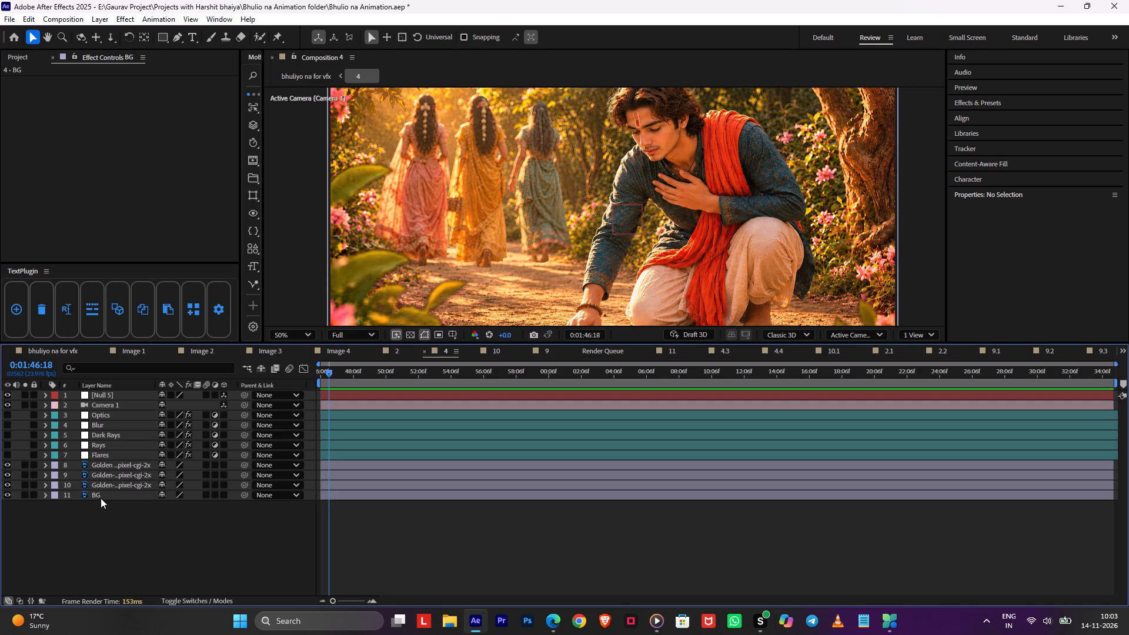
Pre-compose the BG layer as BG Comp 1, leaving all attributes in composition 4.
{"action": "left_click", "coordinate": [102, 494]}
{"action": "key", "text": "ctrl+shift+c"}
{"action": "key", "text": "Return"}
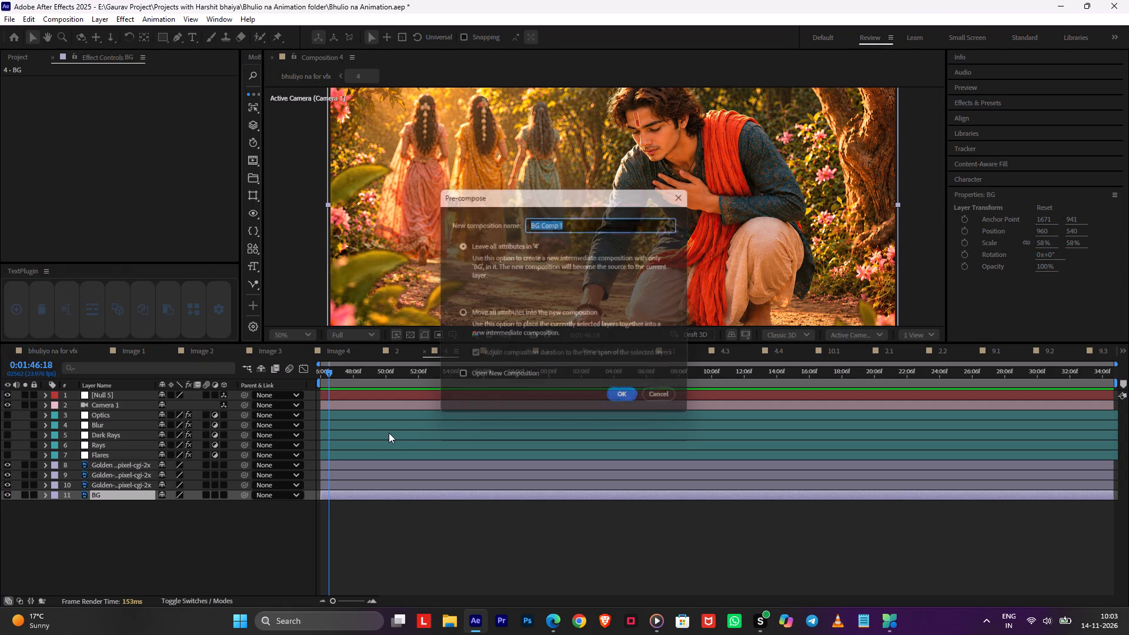
Rename the kneeling man's layer, just above BG, as Person.
{"action": "left_click", "coordinate": [119, 484]}
{"action": "key", "text": "x"}
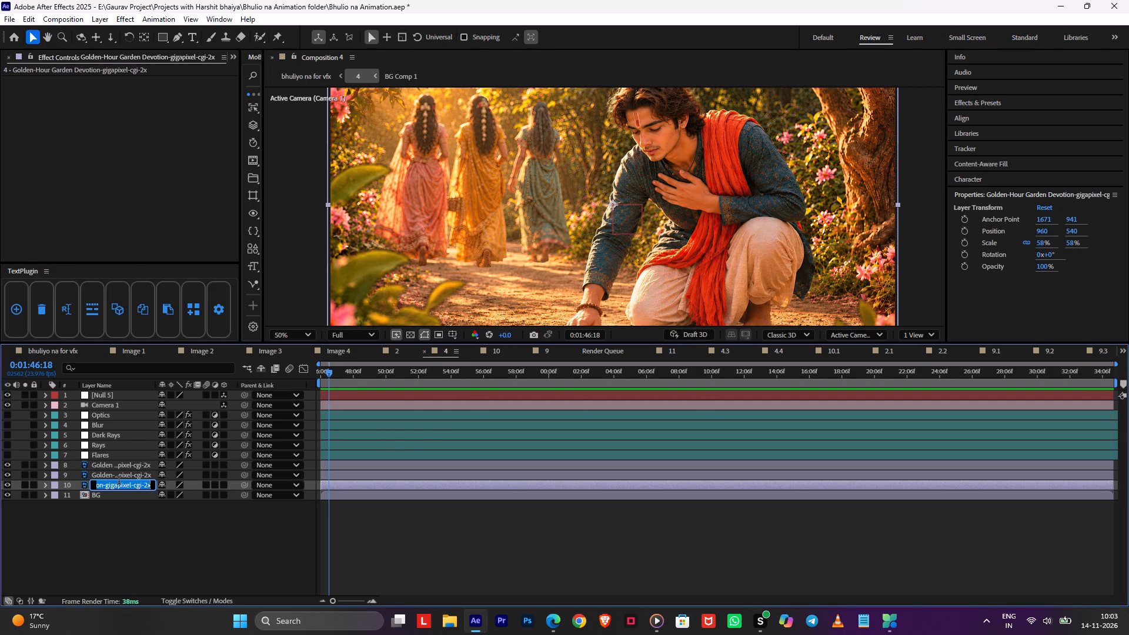
{"action": "type", "text": "erson"}
{"action": "key", "text": "Left"}
{"action": "key", "text": "Left"}
{"action": "key", "text": "Left"}
{"action": "key", "text": "Left"}
{"action": "key", "text": "Left"}
{"action": "key", "text": "Left"}
{"action": "key", "text": "Left"}
{"action": "key", "text": "Left"}
{"action": "key", "text": "p"}
{"action": "key", "text": "BackSpace"}
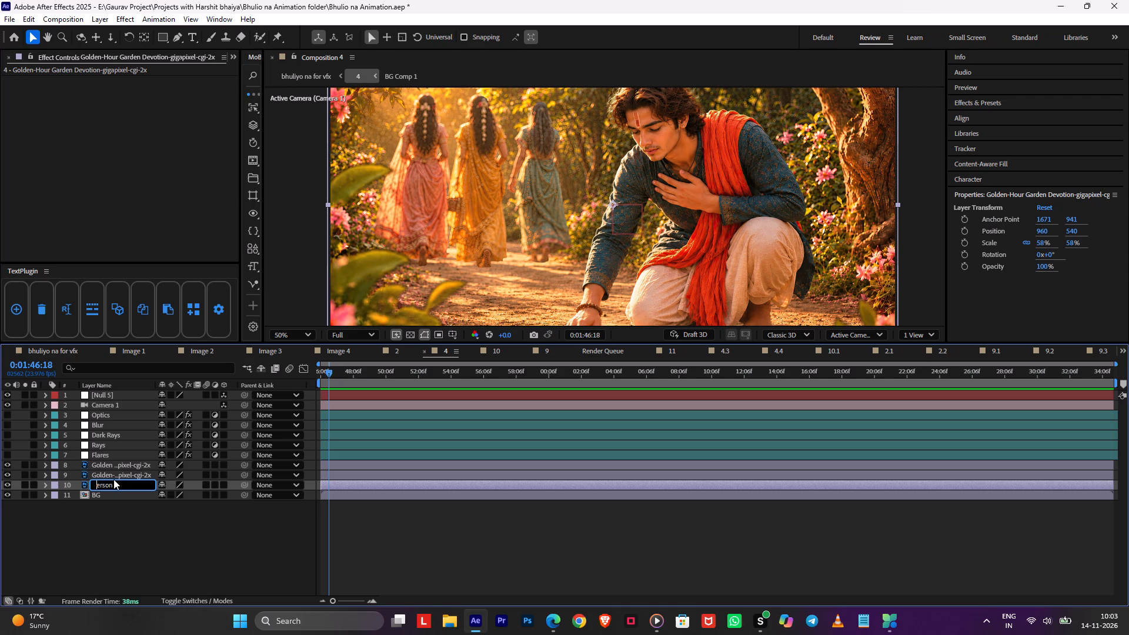
{"action": "key", "text": "shift+p"}
{"action": "left_click", "coordinate": [111, 469]}
Rename the layer of the three walking women, just above Person, as Ladies.
{"action": "left_click", "coordinate": [105, 473]}
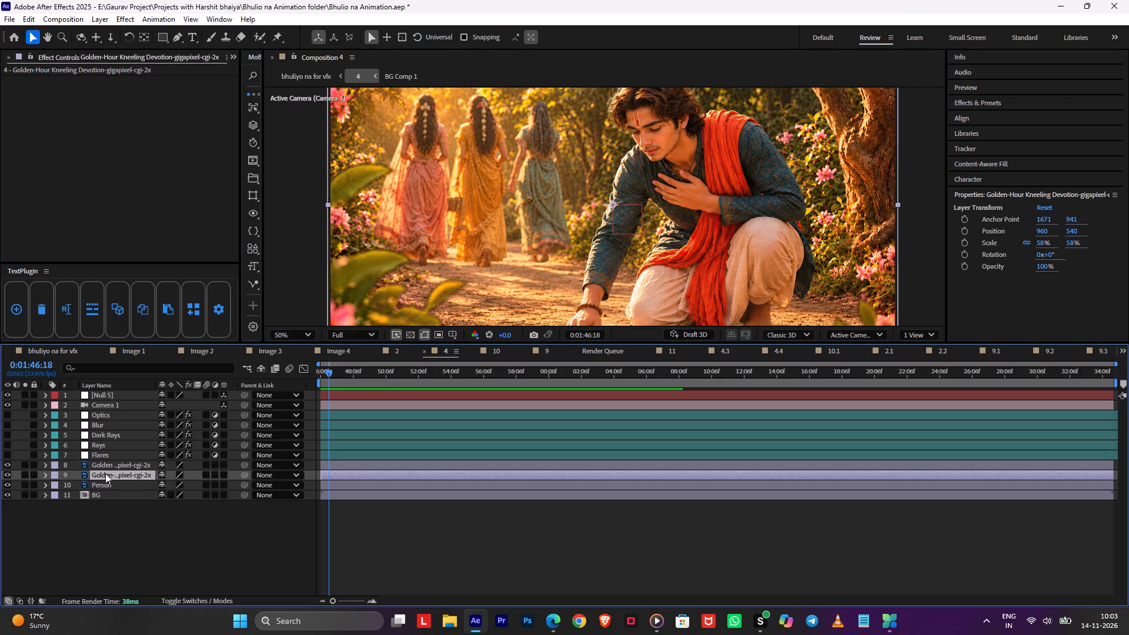
{"action": "key", "text": "x"}
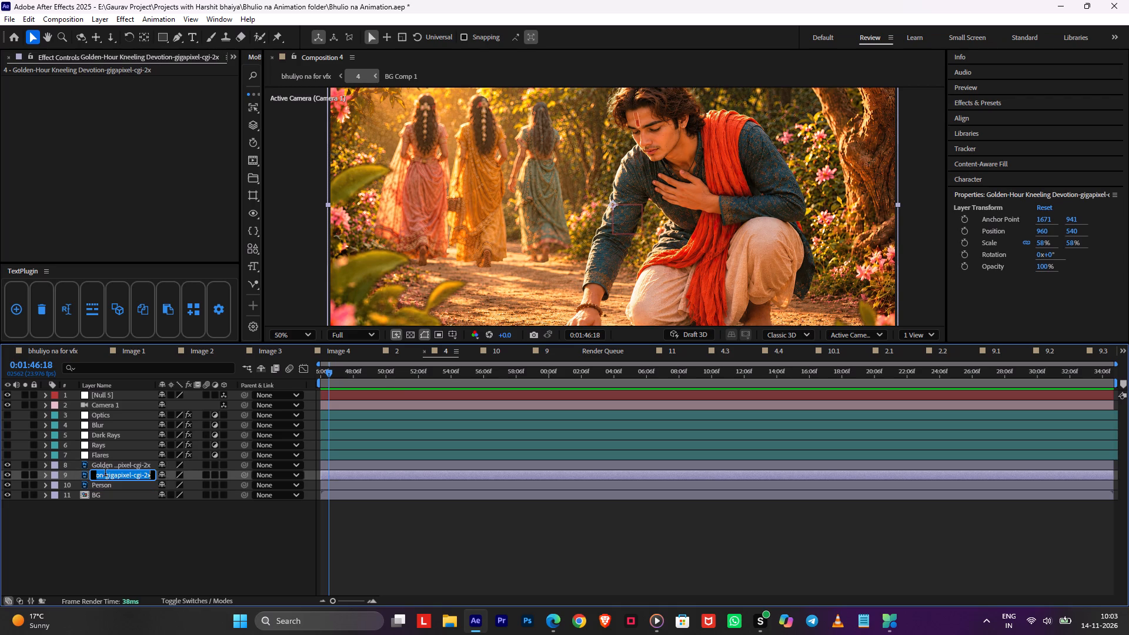
{"action": "key", "text": "shift+l"}
{"action": "type", "text": "ad"}
{"action": "type", "text": "ie"}
{"action": "key", "text": "s"}
Rename the golden foliage layer above Ladies as FG Grass and save the project.
{"action": "left_click", "coordinate": [108, 469]}
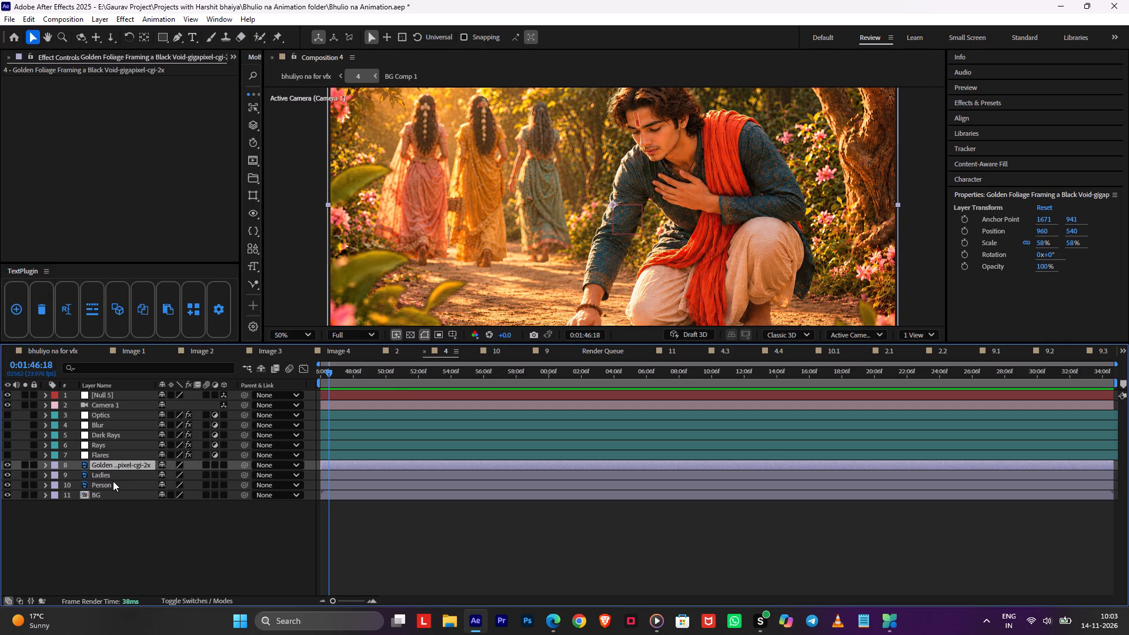
{"action": "key", "text": "x"}
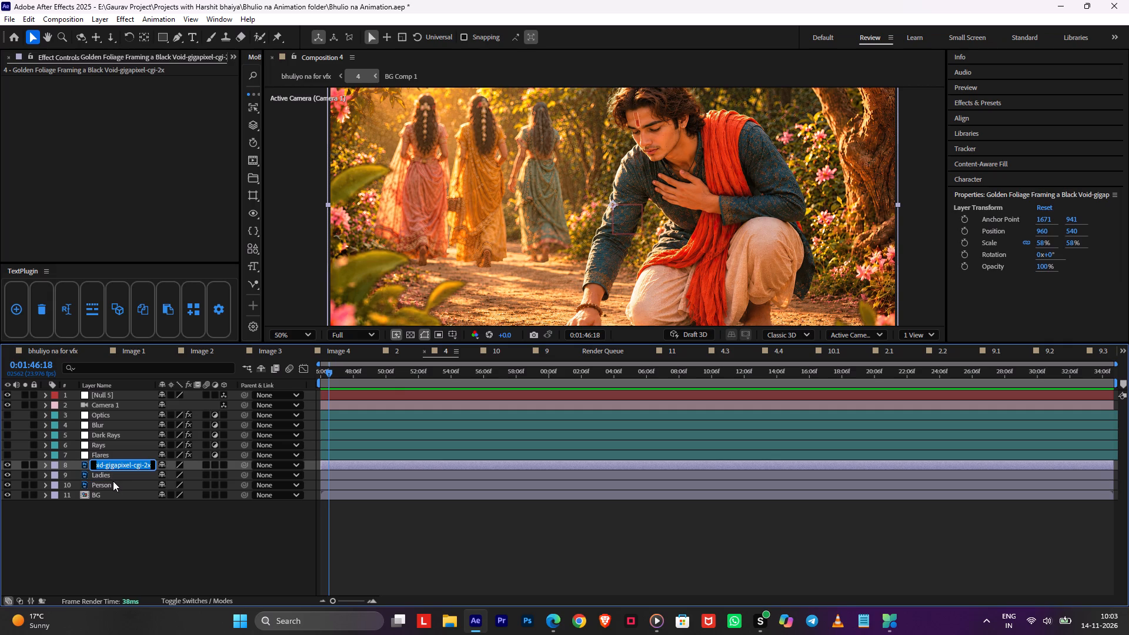
{"action": "type", "text": "FG"}
{"action": "key", "text": "space"}
{"action": "type", "text": "Grass"}
{"action": "left_click", "coordinate": [110, 526]}
{"action": "key", "text": "ctrl+a"}
{"action": "key", "text": "ctrl+s"}
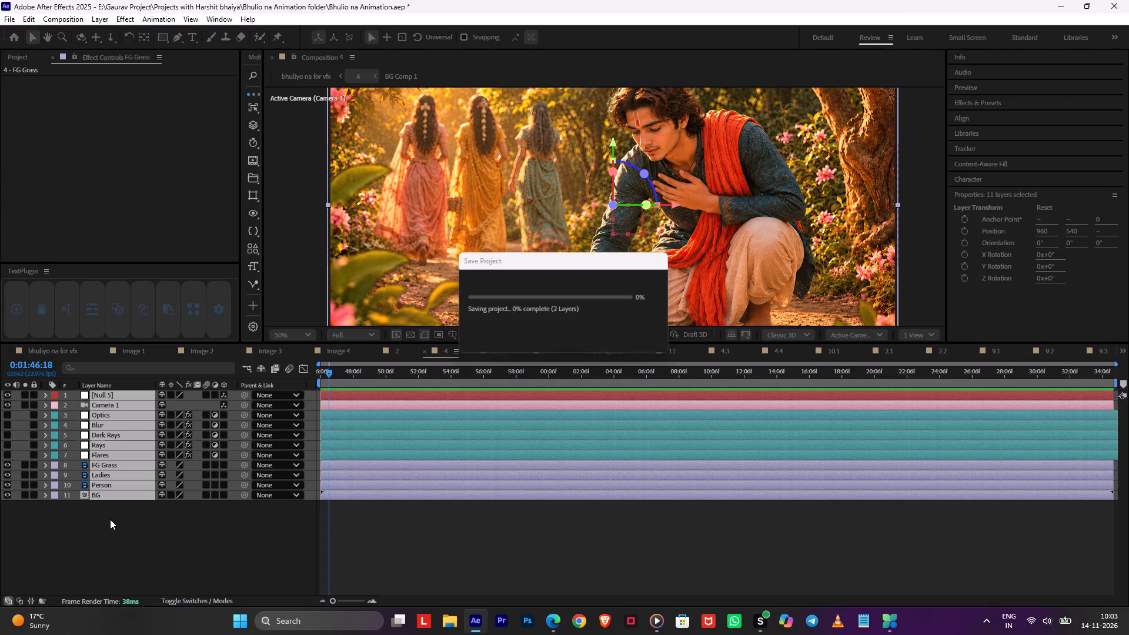
{"action": "left_click", "coordinate": [473, 549]}
Move the current time to the composition's start at 0:01:46:06 and save the project.
{"action": "scroll", "coordinate": [691, 190], "scroll_direction": "down", "scroll_amount": 1}
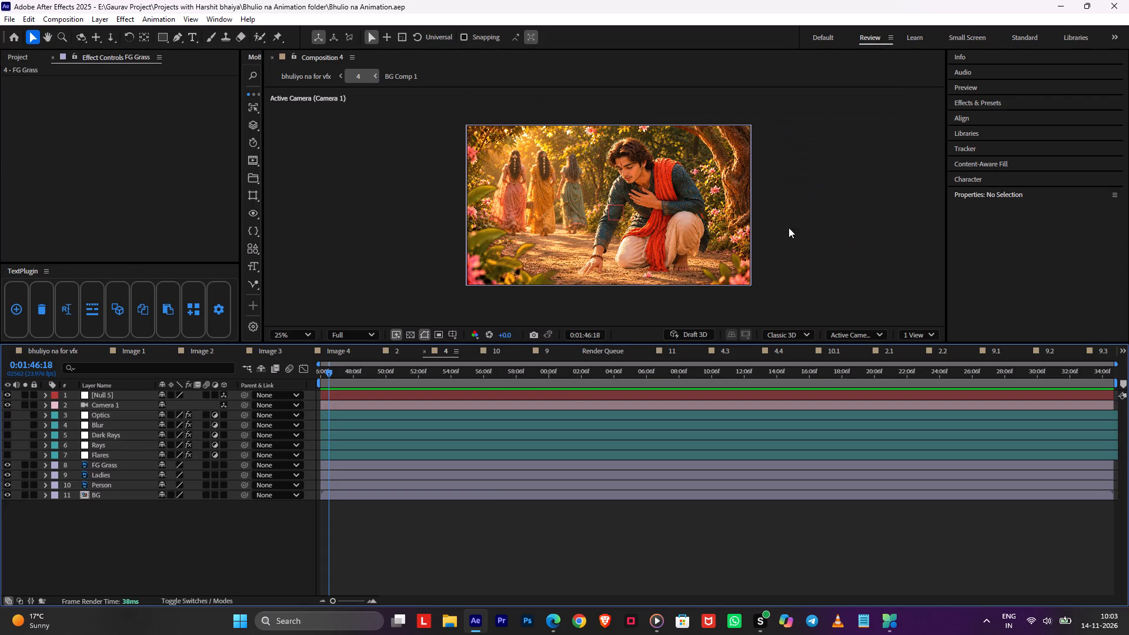
{"action": "left_click", "coordinate": [300, 335]}
{"action": "left_click", "coordinate": [293, 440]}
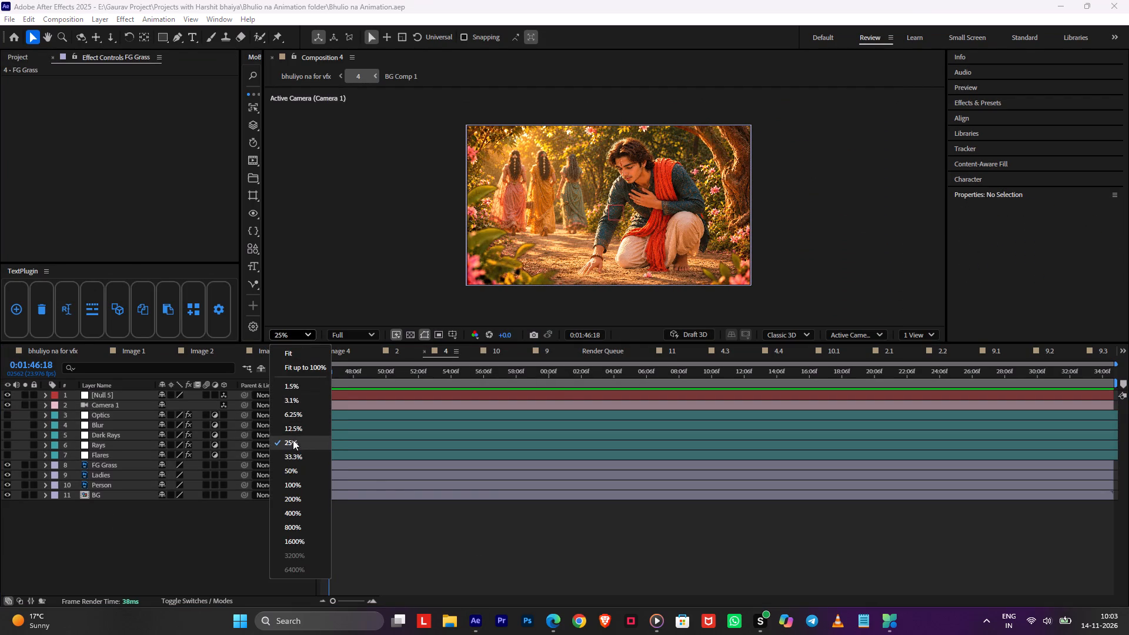
{"action": "left_click", "coordinate": [375, 486]}
{"action": "left_click", "coordinate": [362, 512]}
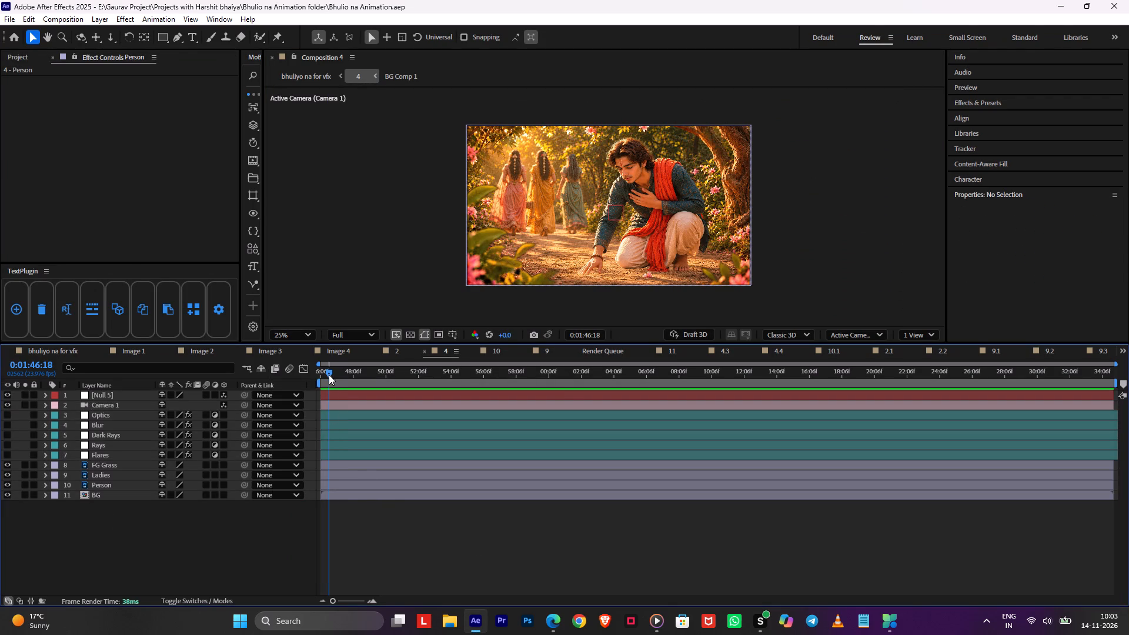
{"action": "left_click_drag", "start_coordinate": [329, 373], "coordinate": [262, 400]}
{"action": "left_click", "coordinate": [348, 517]}
{"action": "key", "text": "ctrl+s"}
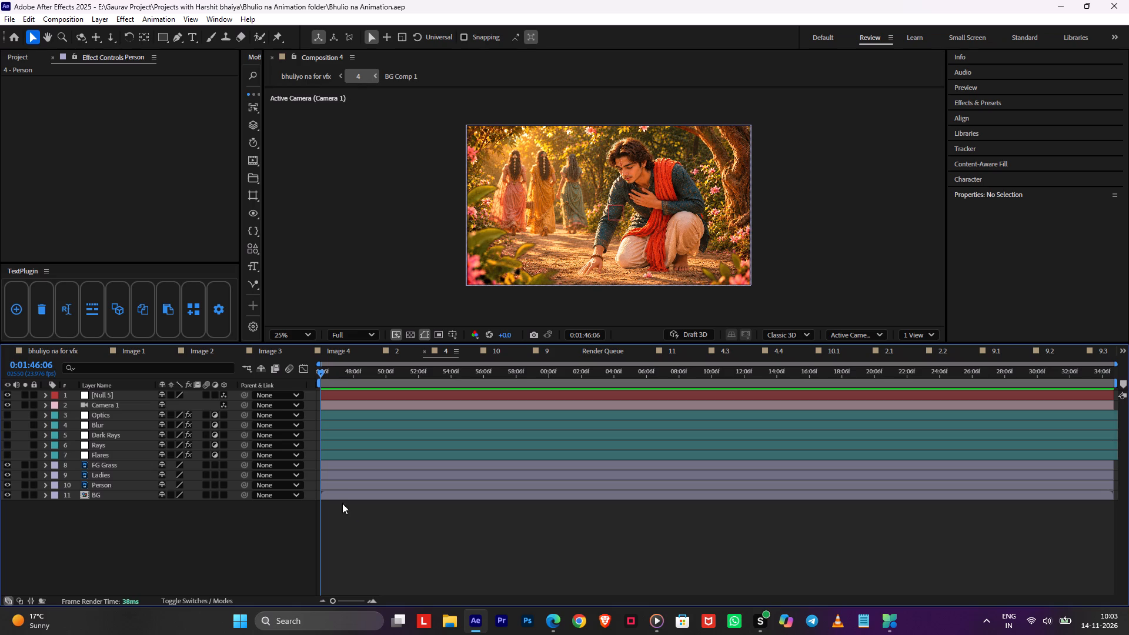
Make the FG Grass, Ladies, Person and BG layers 3D.
{"action": "left_click", "coordinate": [360, 475]}
{"action": "left_click", "coordinate": [353, 470]}
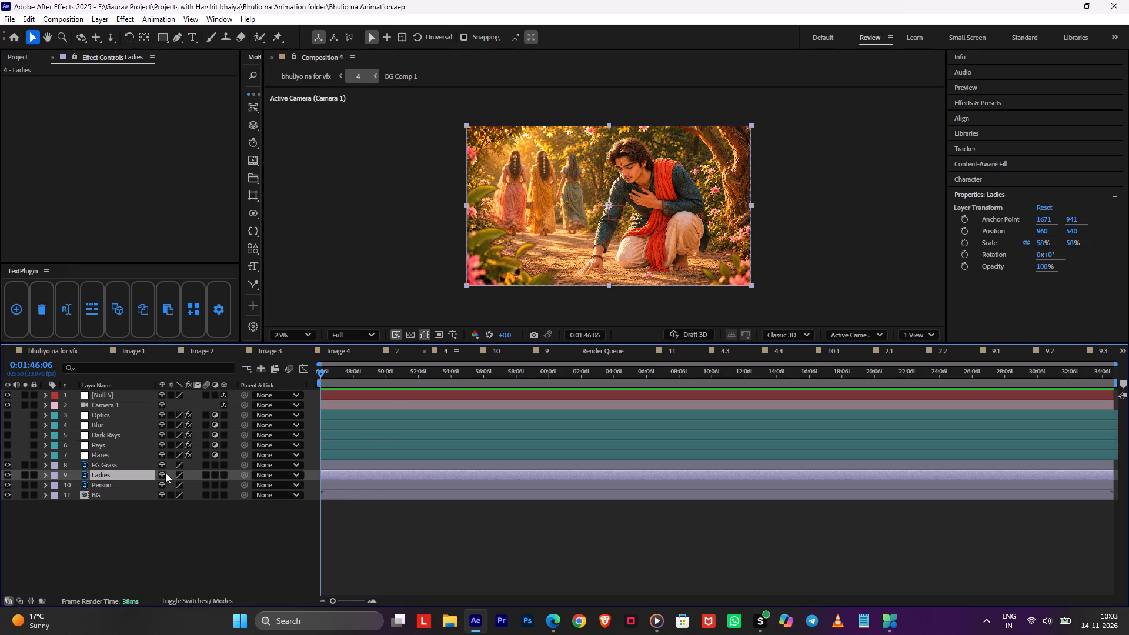
{"action": "left_click_drag", "start_coordinate": [226, 463], "coordinate": [228, 499]}
{"action": "left_click", "coordinate": [69, 509]}
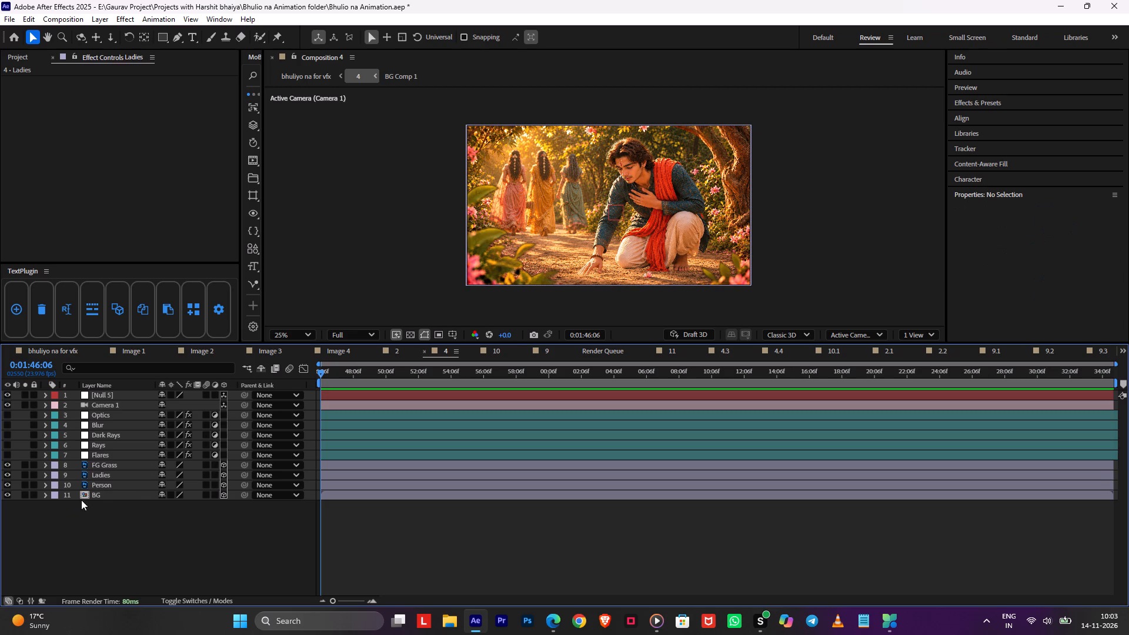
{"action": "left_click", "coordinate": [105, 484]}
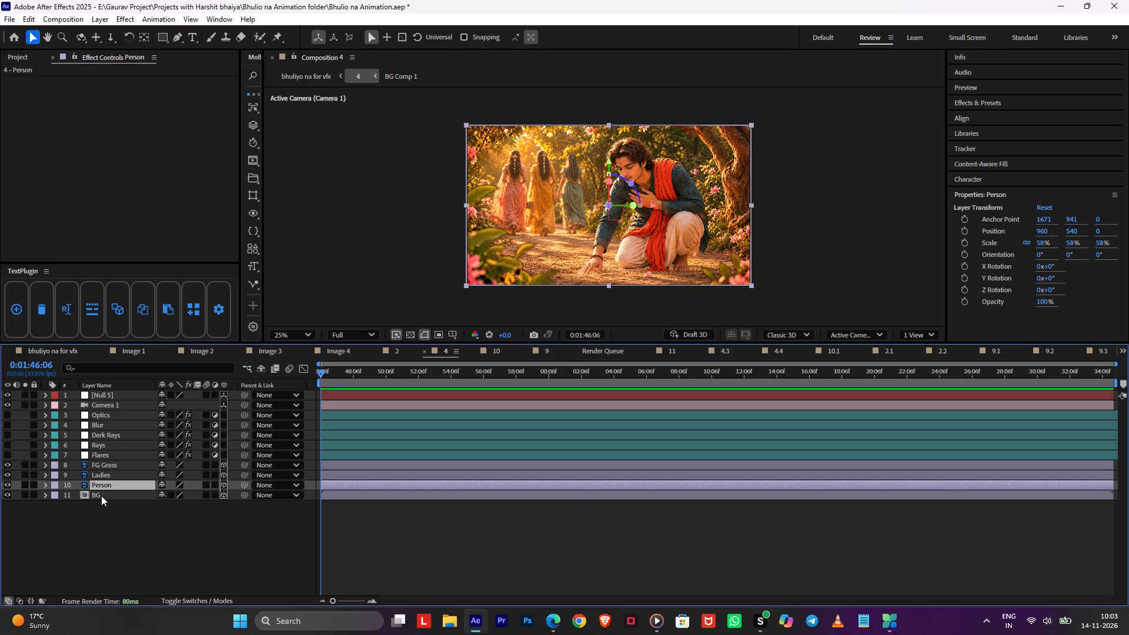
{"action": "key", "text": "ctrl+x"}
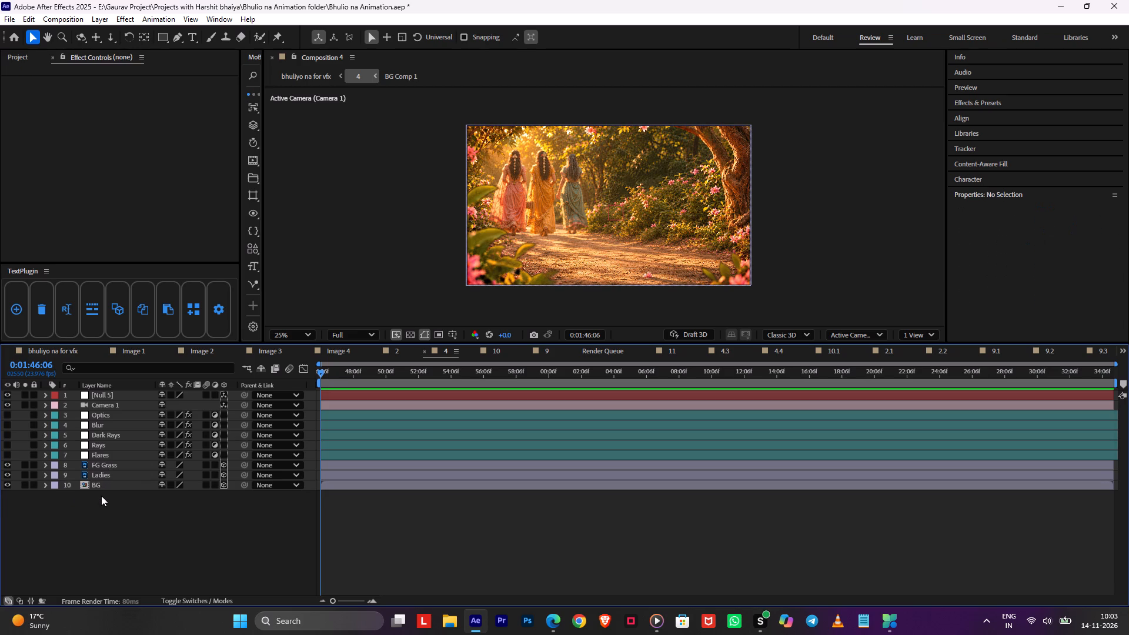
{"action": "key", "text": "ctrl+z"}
Move the Ladies layer out of composition 4 and into BG Comp 1.
{"action": "left_click", "coordinate": [115, 477]}
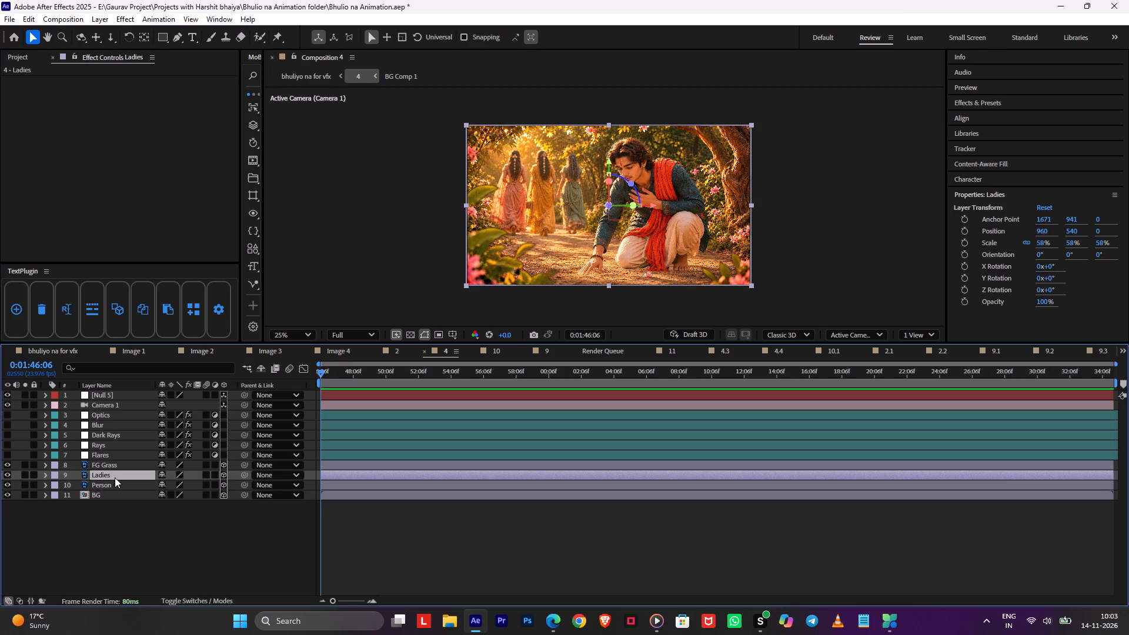
{"action": "key", "text": "ctrl+x"}
{"action": "double_click", "coordinate": [109, 484]}
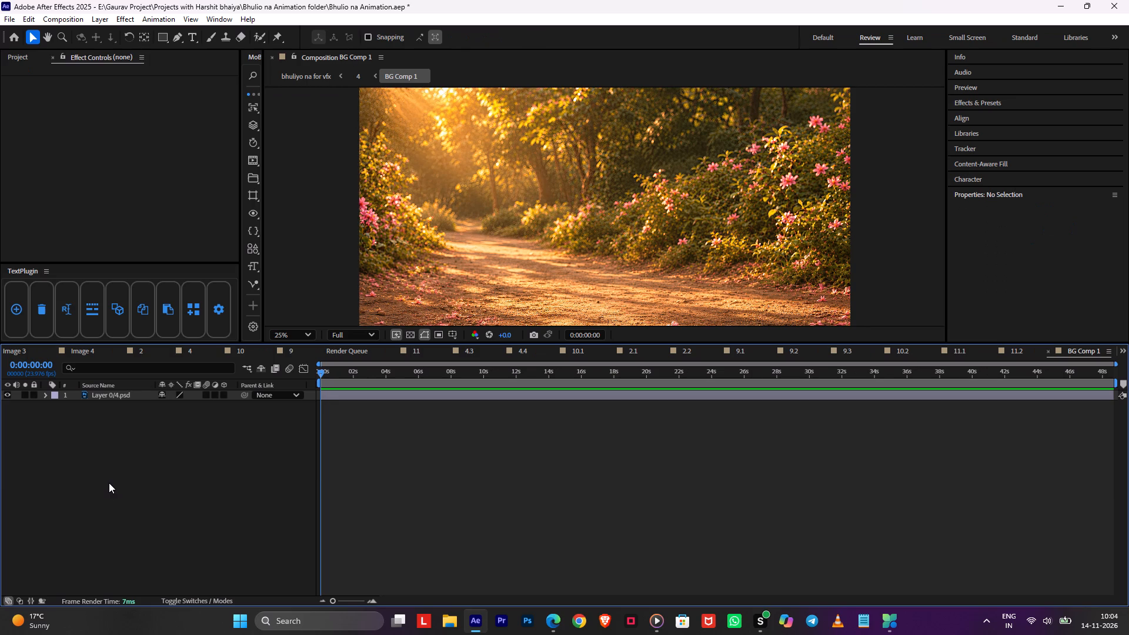
{"action": "key", "text": "ctrl+v"}
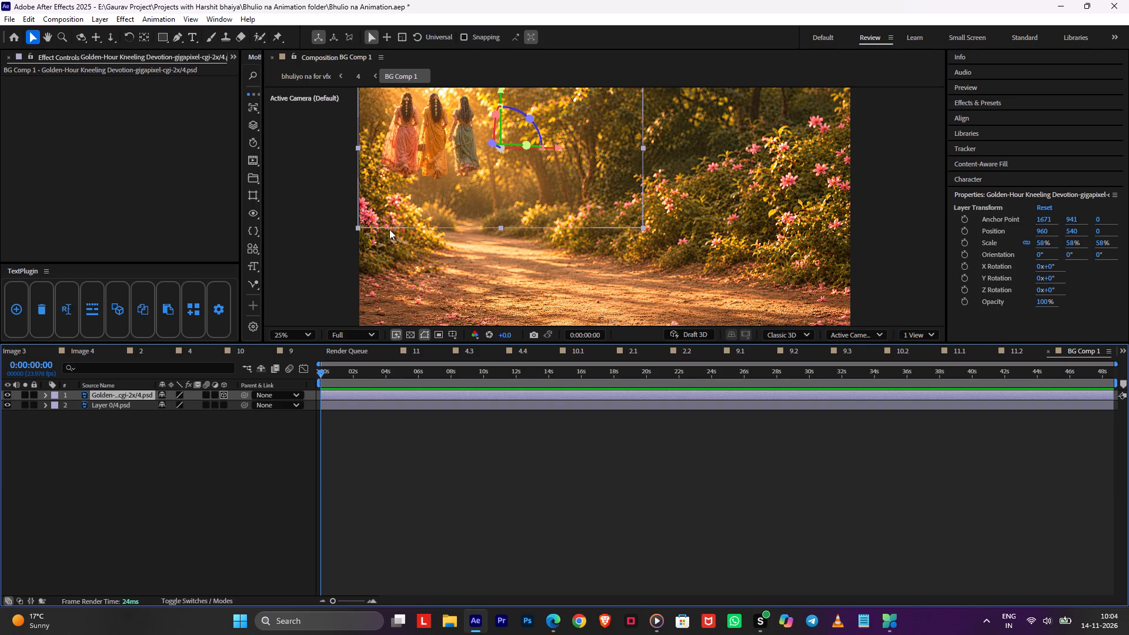
Make the moved ladies layer 2D, centred and fitted to the BG Comp 1 frame at 100% scale, and save the project.
{"action": "left_click", "coordinate": [226, 395]}
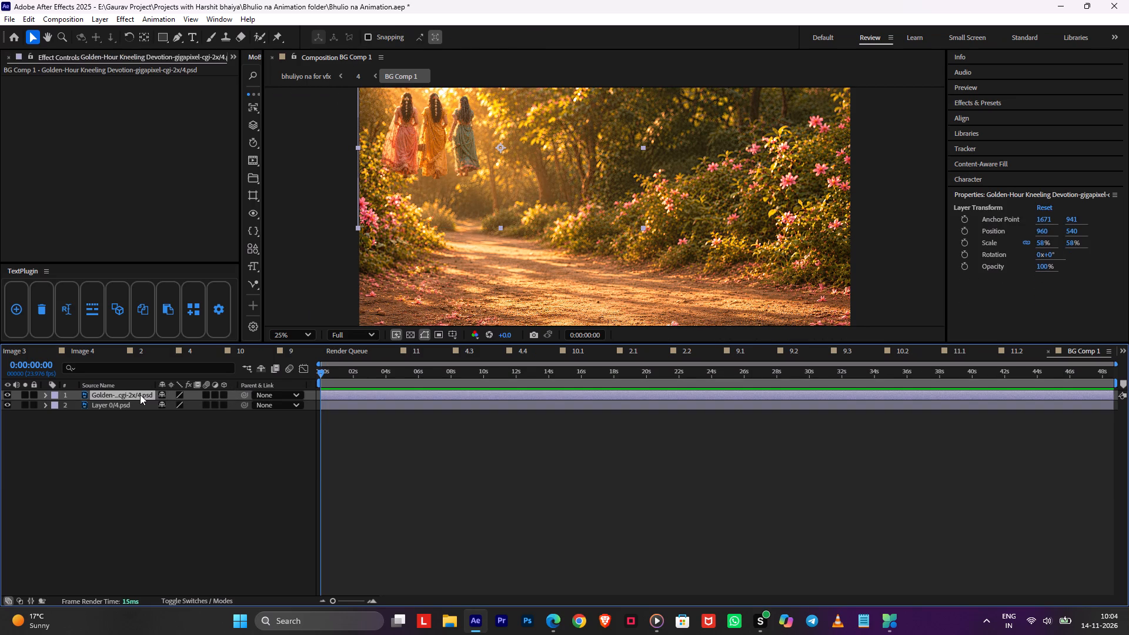
{"action": "key", "text": "ctrl+Tab"}
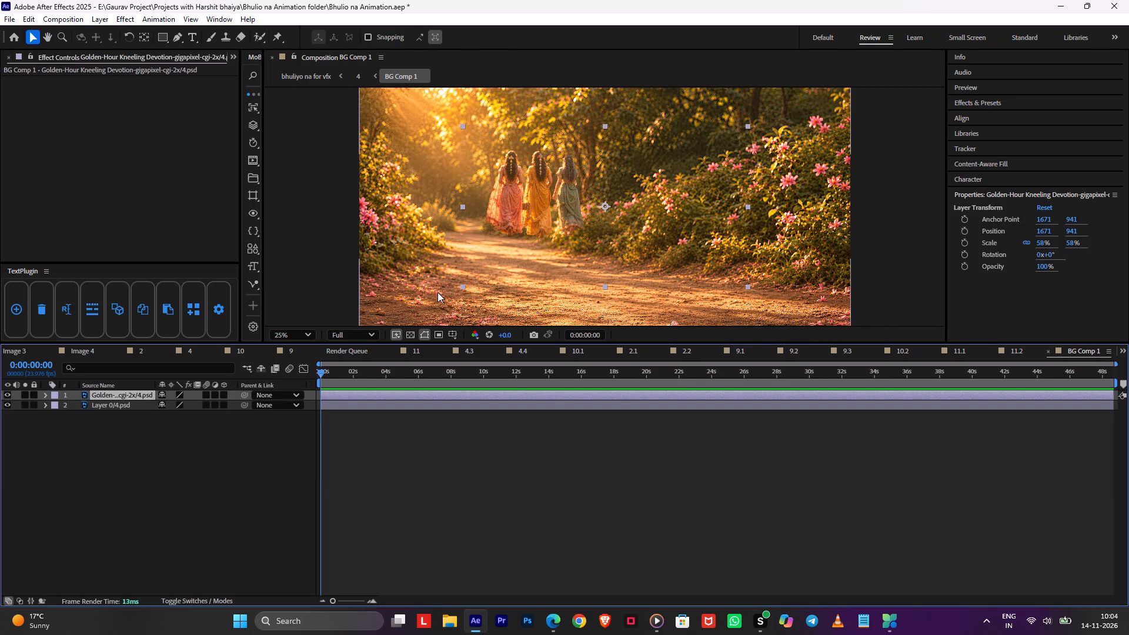
{"action": "key", "text": "ctrl+alt+f"}
{"action": "left_click", "coordinate": [485, 452]}
{"action": "key", "text": "ctrl+a"}
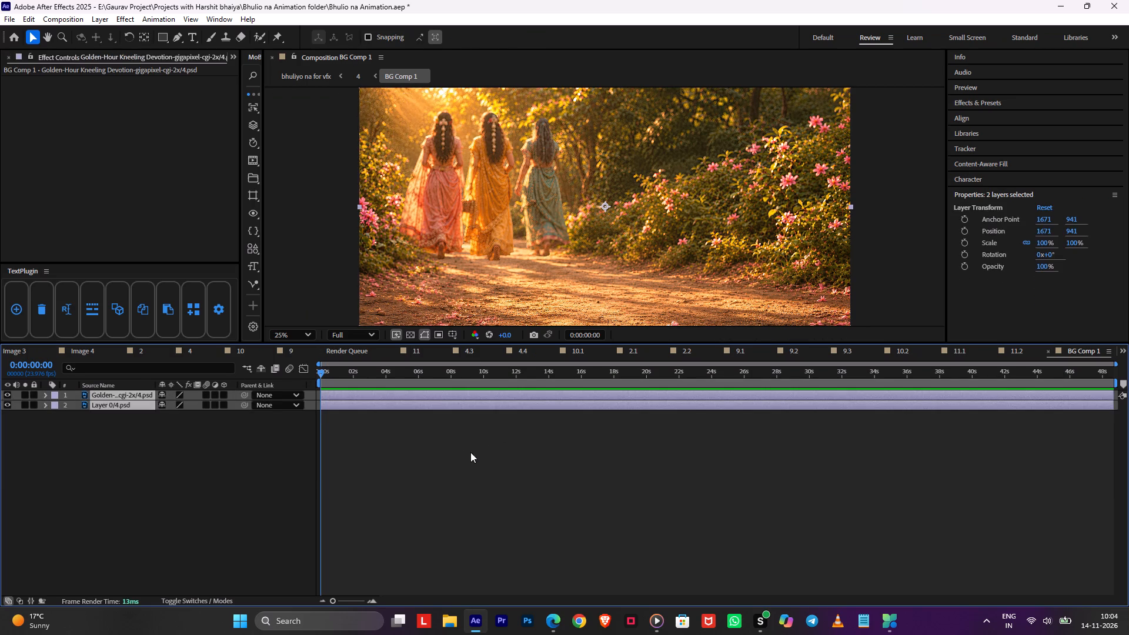
{"action": "left_click", "coordinate": [448, 453]}
{"action": "key", "text": "ctrl+s"}
Return to composition 4 and place the current time at its start, 0:01:46:06.
{"action": "key", "text": "Tab"}
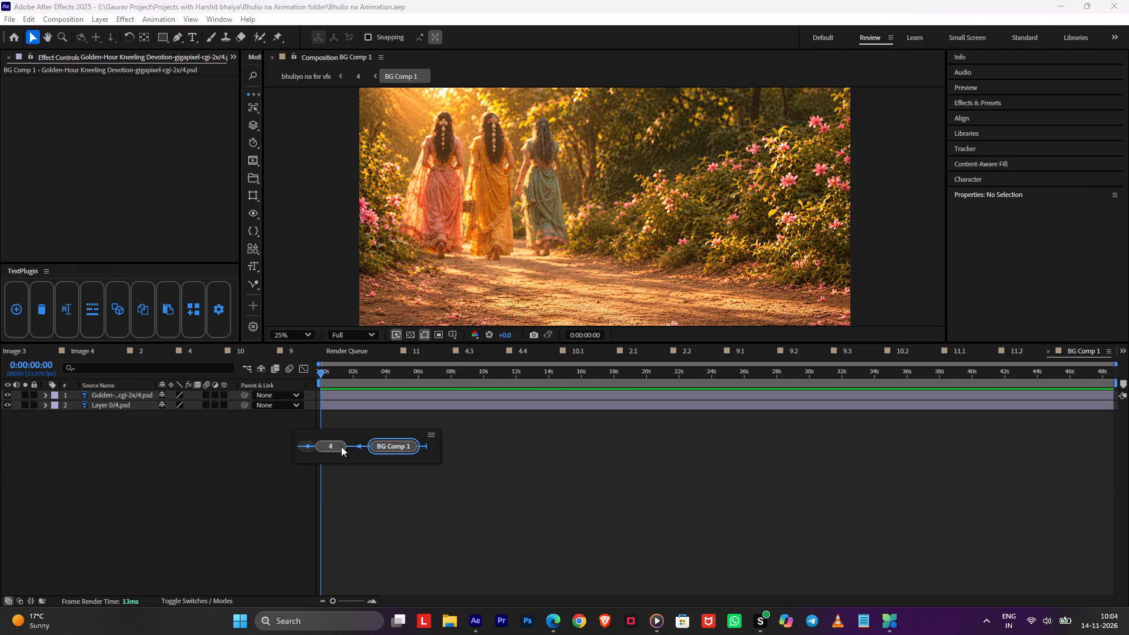
{"action": "left_click", "coordinate": [341, 446]}
{"action": "left_click", "coordinate": [370, 544]}
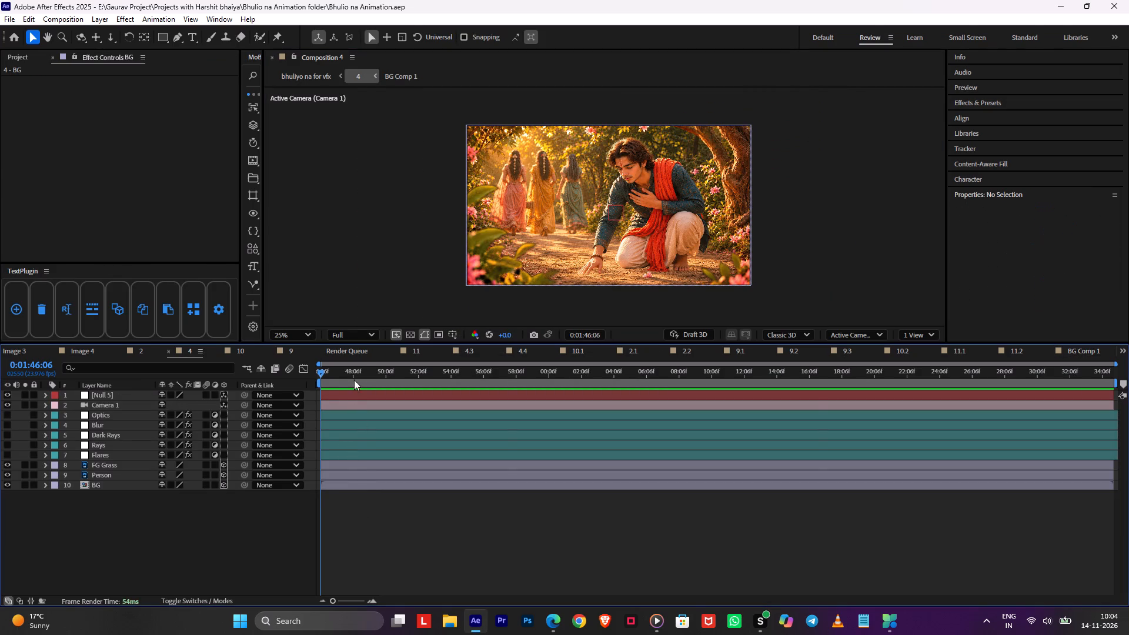
{"action": "left_click_drag", "start_coordinate": [355, 376], "coordinate": [114, 420]}
{"action": "double_click", "coordinate": [330, 479]}
Close the Person layer's viewer, return to composition 4 and save the project.
{"action": "key", "text": "Tab"}
{"action": "left_click", "coordinate": [415, 516]}
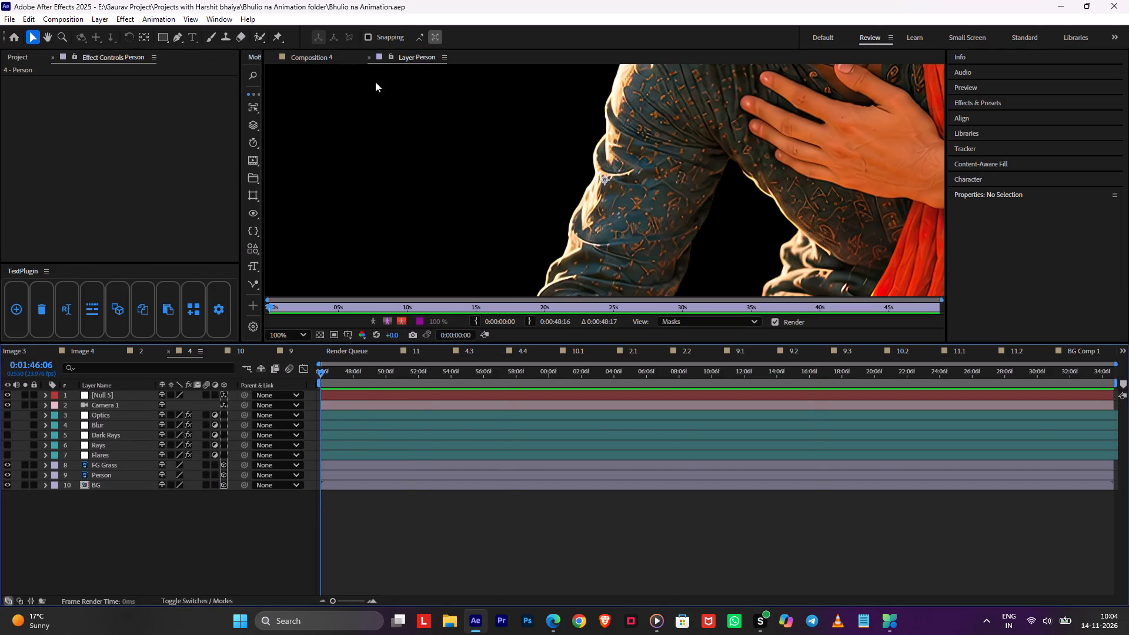
{"action": "left_click", "coordinate": [370, 63]}
{"action": "left_click", "coordinate": [369, 57]}
{"action": "key", "text": "ctrl+s"}
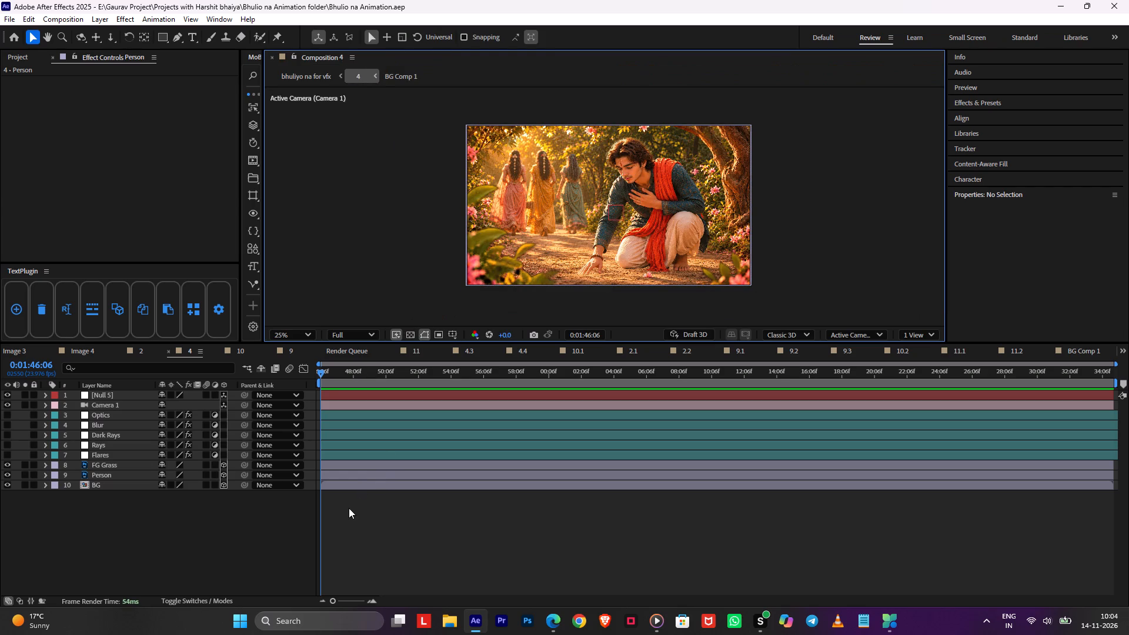
{"action": "left_click", "coordinate": [349, 508]}
{"action": "key", "text": "ctrl+s"}
{"action": "key", "text": "ctrl+s"}
Open the BG layer's precomposition from composition 4.
{"action": "double_click", "coordinate": [361, 481]}
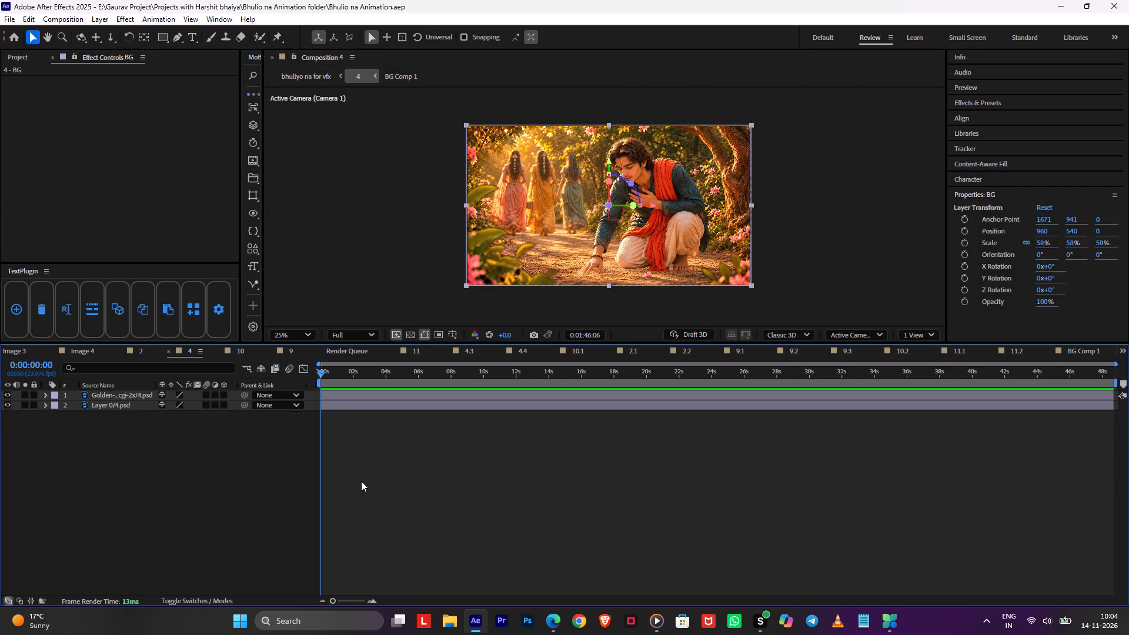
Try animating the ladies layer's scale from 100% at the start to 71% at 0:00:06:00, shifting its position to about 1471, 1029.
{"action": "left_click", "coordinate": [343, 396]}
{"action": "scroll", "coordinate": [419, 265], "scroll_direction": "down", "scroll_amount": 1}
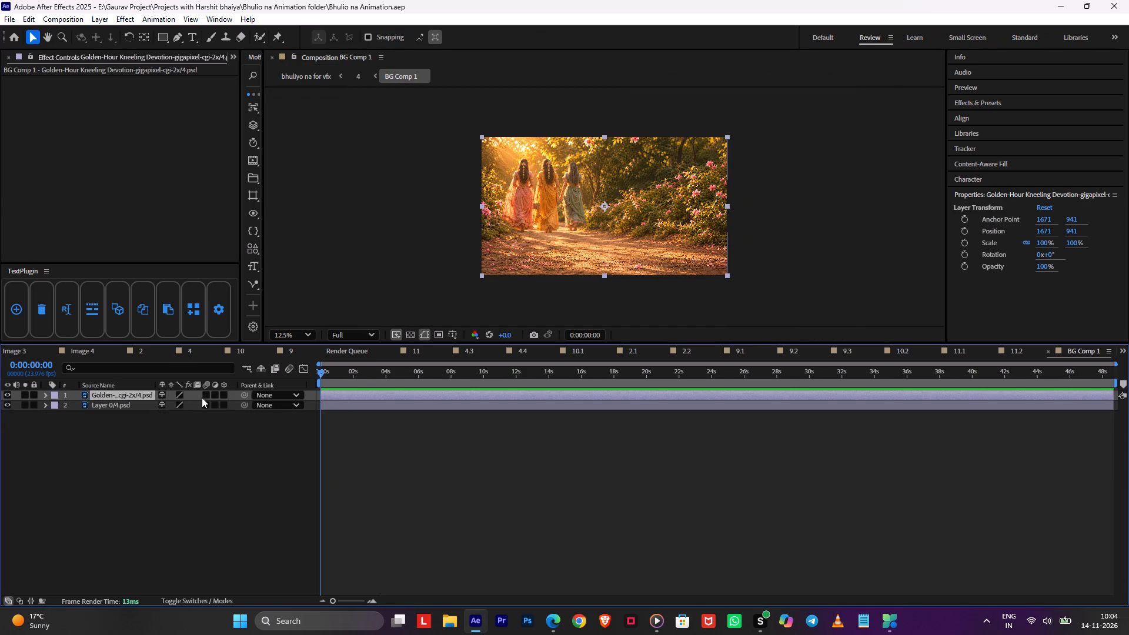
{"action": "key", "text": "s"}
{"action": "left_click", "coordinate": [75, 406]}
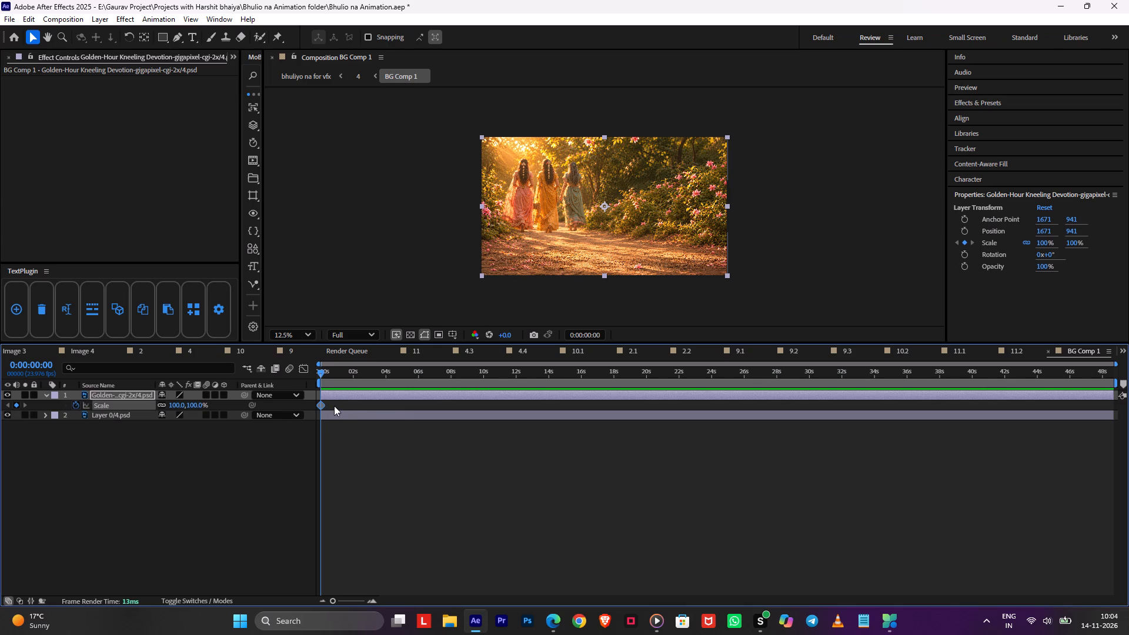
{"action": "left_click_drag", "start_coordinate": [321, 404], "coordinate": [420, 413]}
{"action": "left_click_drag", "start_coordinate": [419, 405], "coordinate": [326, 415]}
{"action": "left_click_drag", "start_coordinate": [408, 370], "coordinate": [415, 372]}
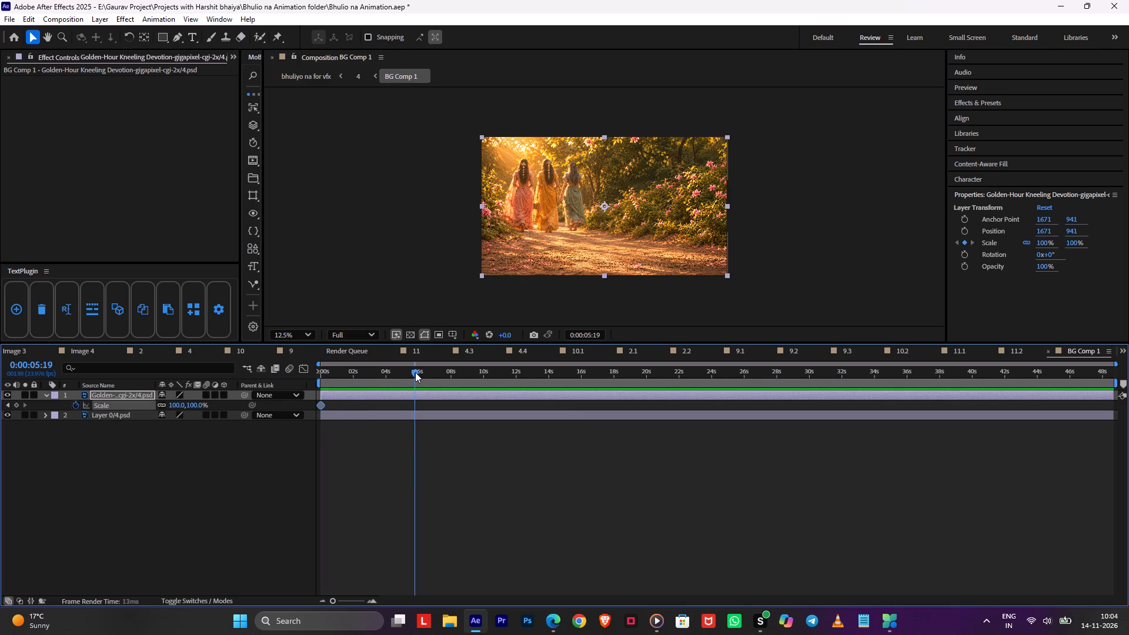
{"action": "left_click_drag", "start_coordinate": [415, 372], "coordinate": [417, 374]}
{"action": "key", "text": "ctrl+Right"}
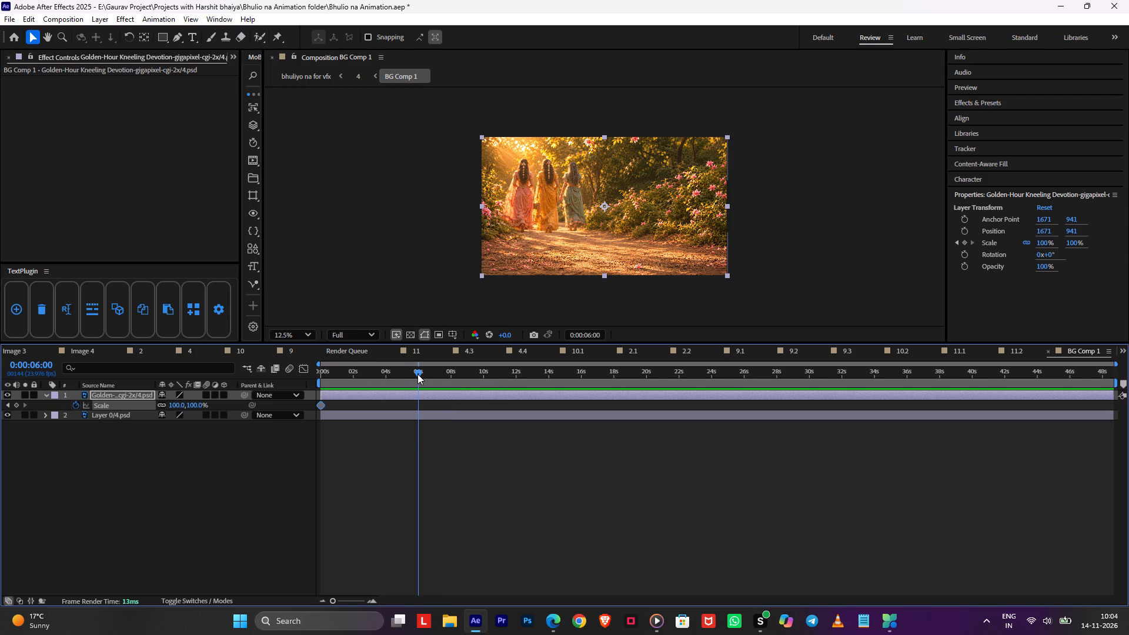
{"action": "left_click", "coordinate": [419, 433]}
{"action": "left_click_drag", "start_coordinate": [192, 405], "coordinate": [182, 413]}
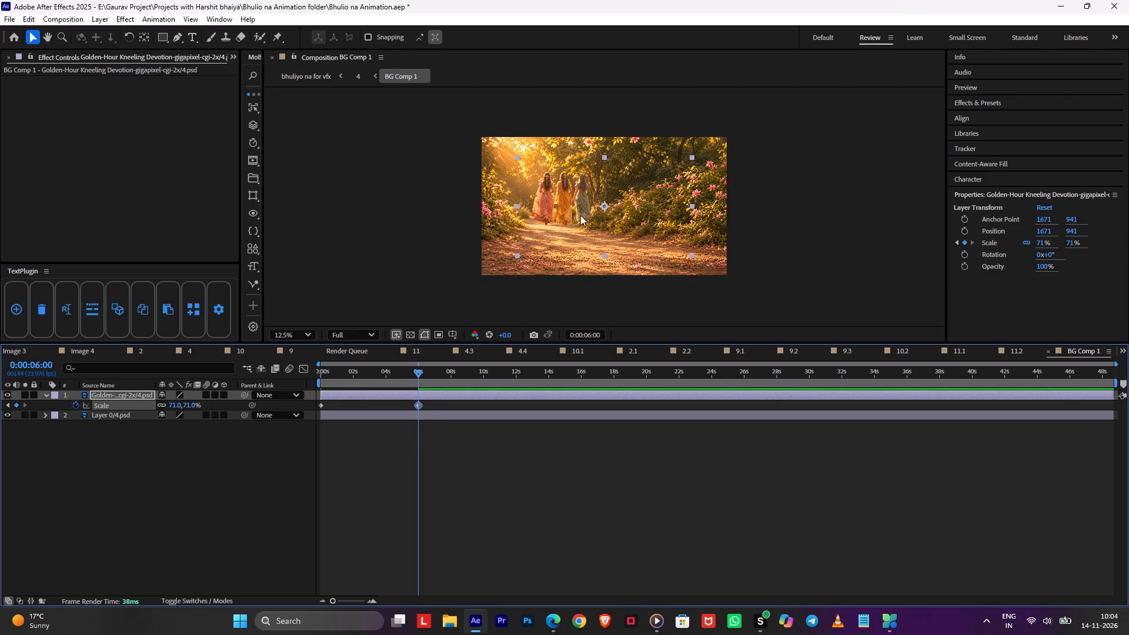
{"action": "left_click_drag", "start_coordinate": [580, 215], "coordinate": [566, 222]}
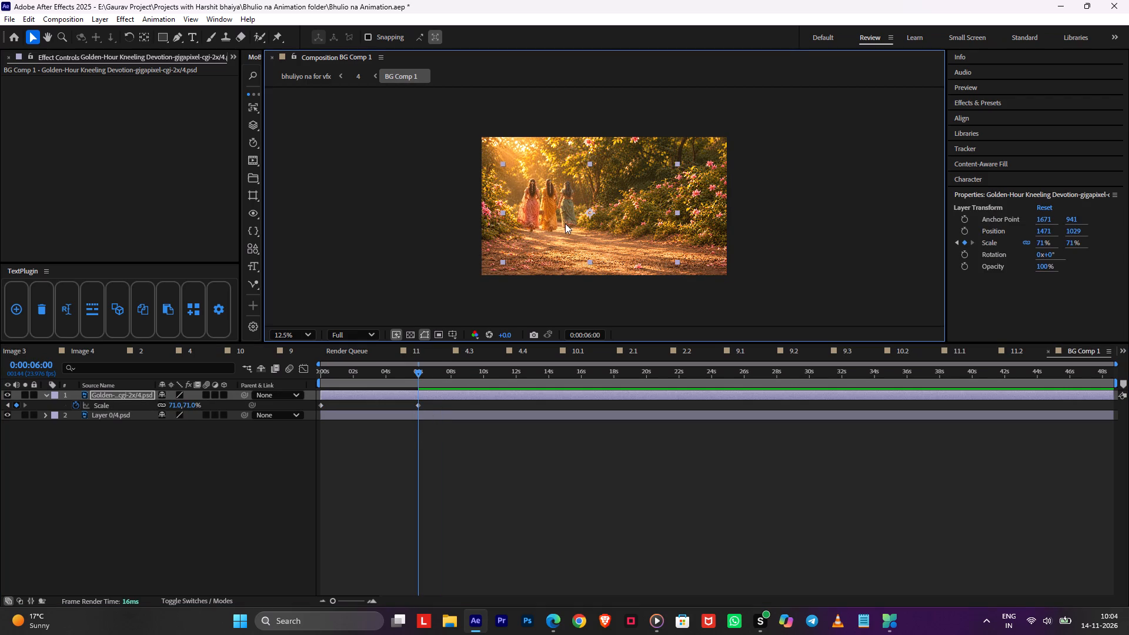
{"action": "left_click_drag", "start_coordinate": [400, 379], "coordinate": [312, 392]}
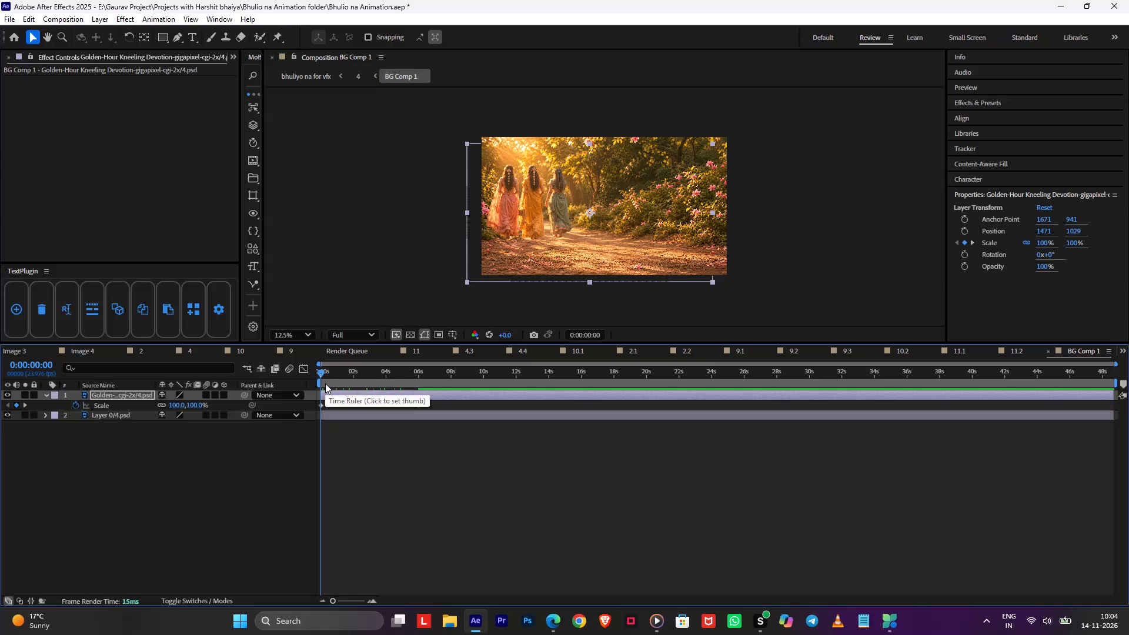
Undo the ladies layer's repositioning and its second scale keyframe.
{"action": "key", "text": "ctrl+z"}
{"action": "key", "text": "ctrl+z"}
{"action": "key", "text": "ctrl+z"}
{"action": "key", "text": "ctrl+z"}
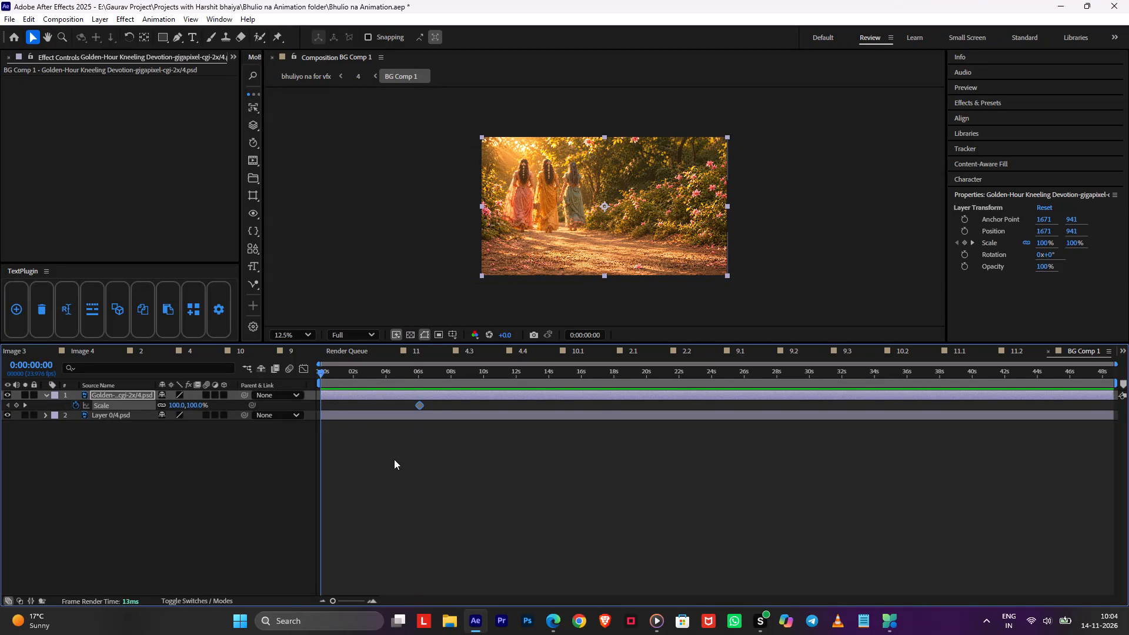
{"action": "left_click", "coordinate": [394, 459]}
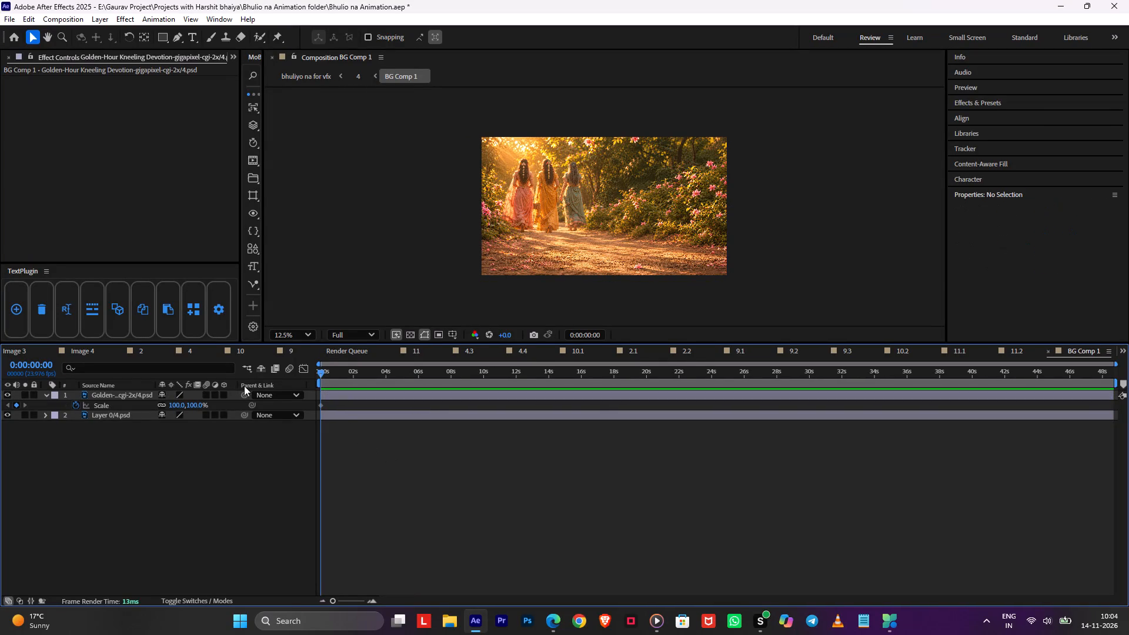
Make the ladies layer 3D, remove its scale keyframing and set a position keyframe at 0:00:00:00.
{"action": "left_click", "coordinate": [227, 393]}
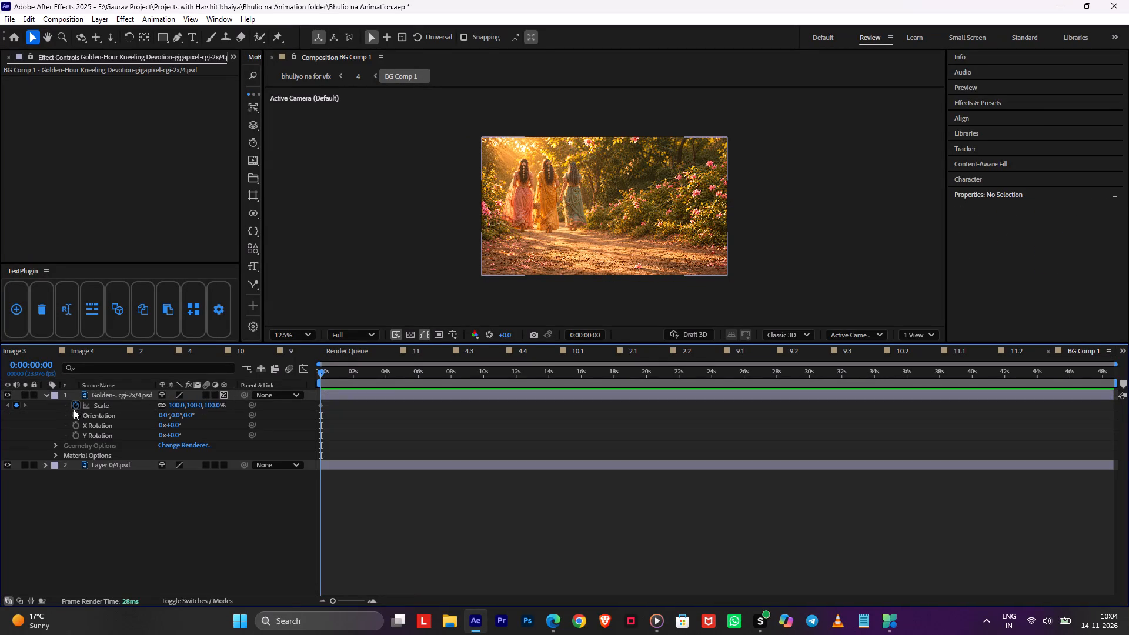
{"action": "left_click", "coordinate": [74, 409]}
{"action": "left_click", "coordinate": [119, 393]}
{"action": "key", "text": "p"}
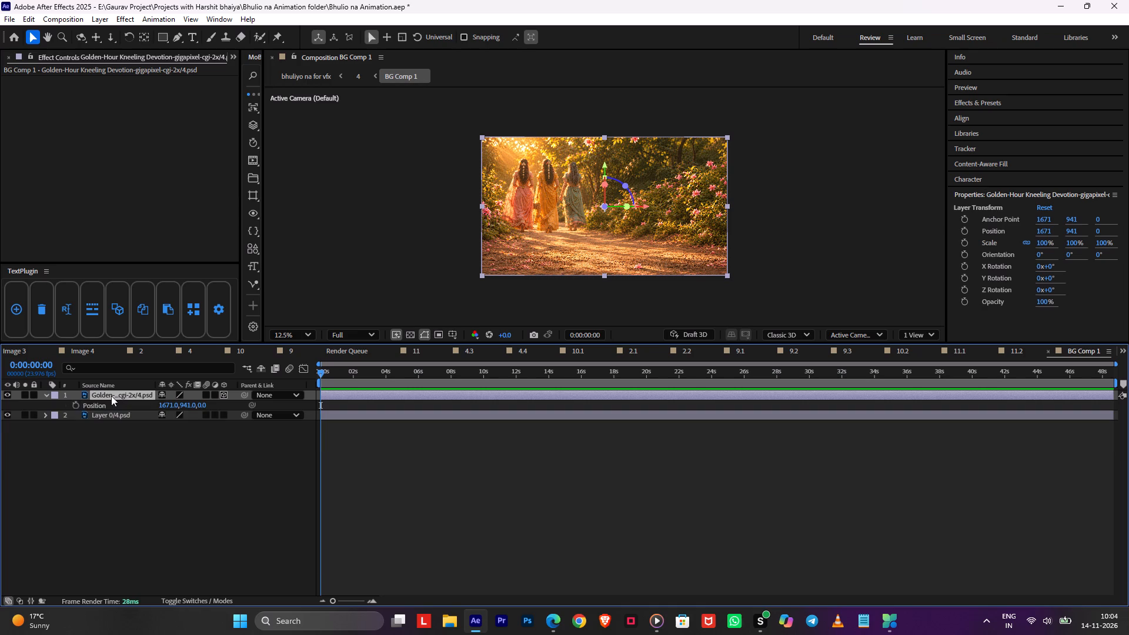
{"action": "left_click", "coordinate": [79, 406]}
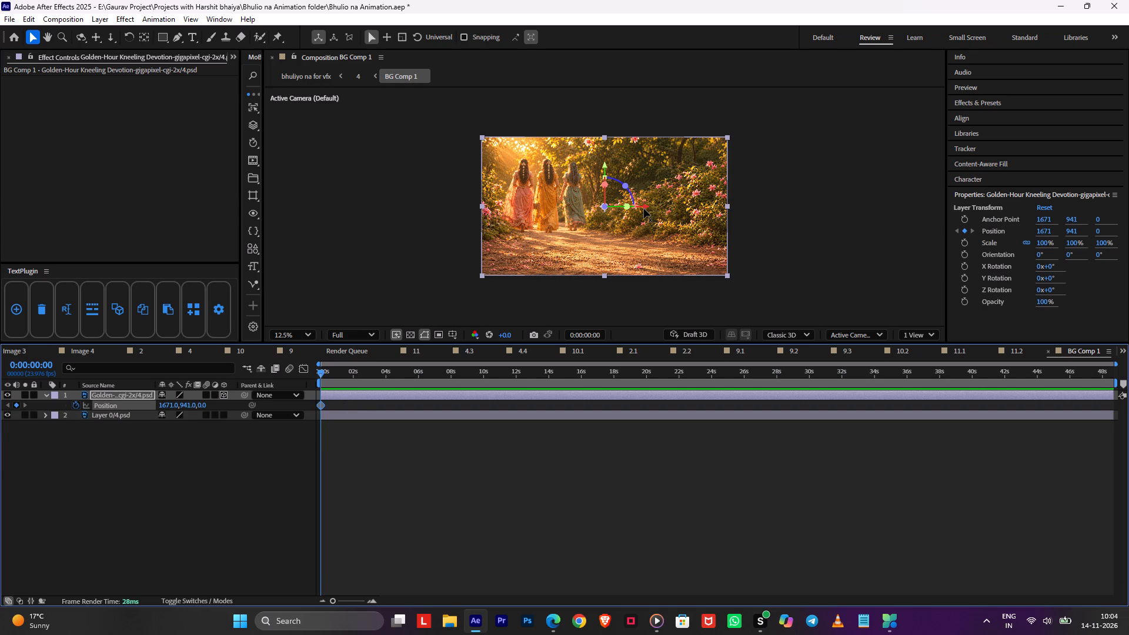
Move the ladies layer's anchor point onto the middle lady, at about 911, 829.
{"action": "key", "text": "y"}
{"action": "left_click_drag", "start_coordinate": [647, 206], "coordinate": [547, 210]}
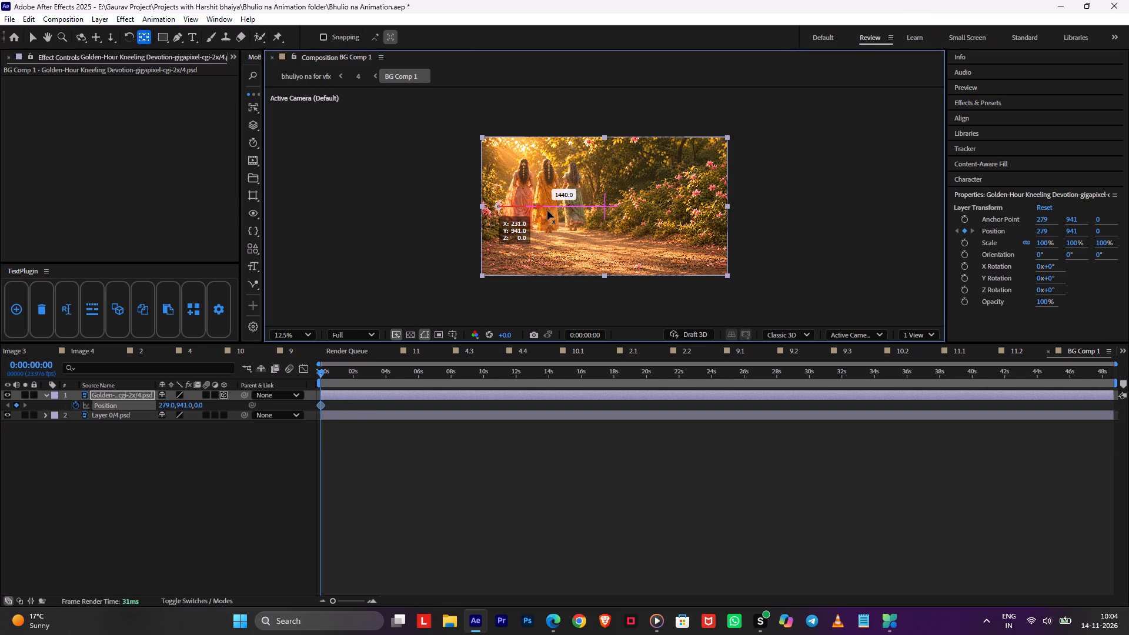
{"action": "left_click_drag", "start_coordinate": [547, 210], "coordinate": [588, 203]}
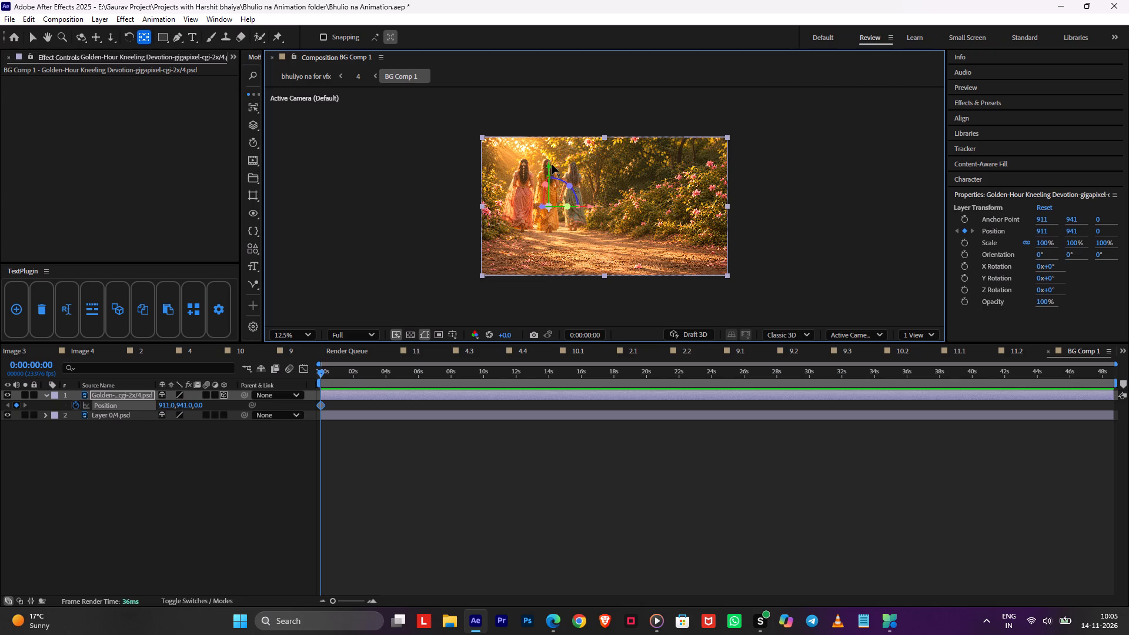
{"action": "left_click_drag", "start_coordinate": [552, 164], "coordinate": [553, 154]}
{"action": "left_click", "coordinate": [375, 441]}
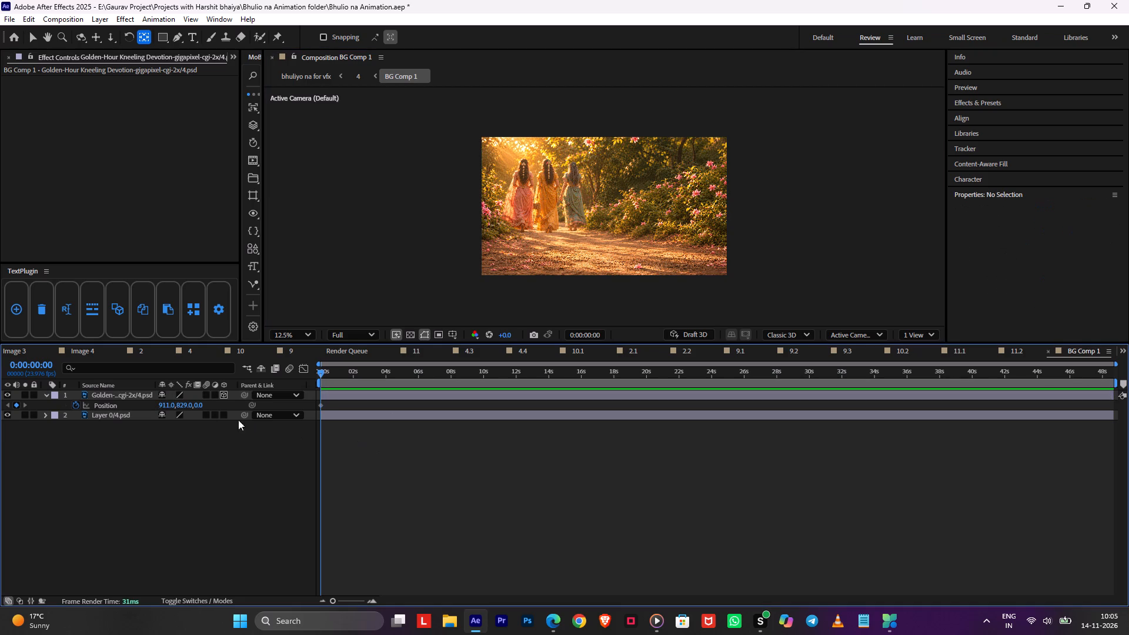
{"action": "left_click_drag", "start_coordinate": [163, 406], "coordinate": [153, 410]}
{"action": "key", "text": "ctrl+z"}
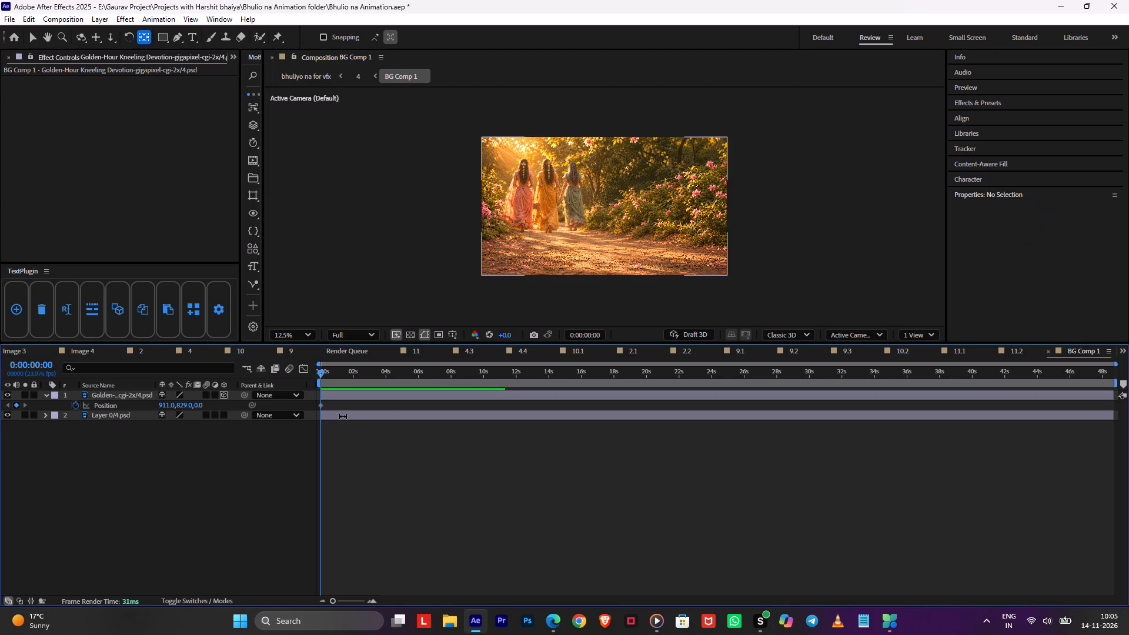
Move the ladies layer's position keyframe from the start to 0:00:08:00.
{"action": "key", "text": "v"}
{"action": "left_click", "coordinate": [563, 207]}
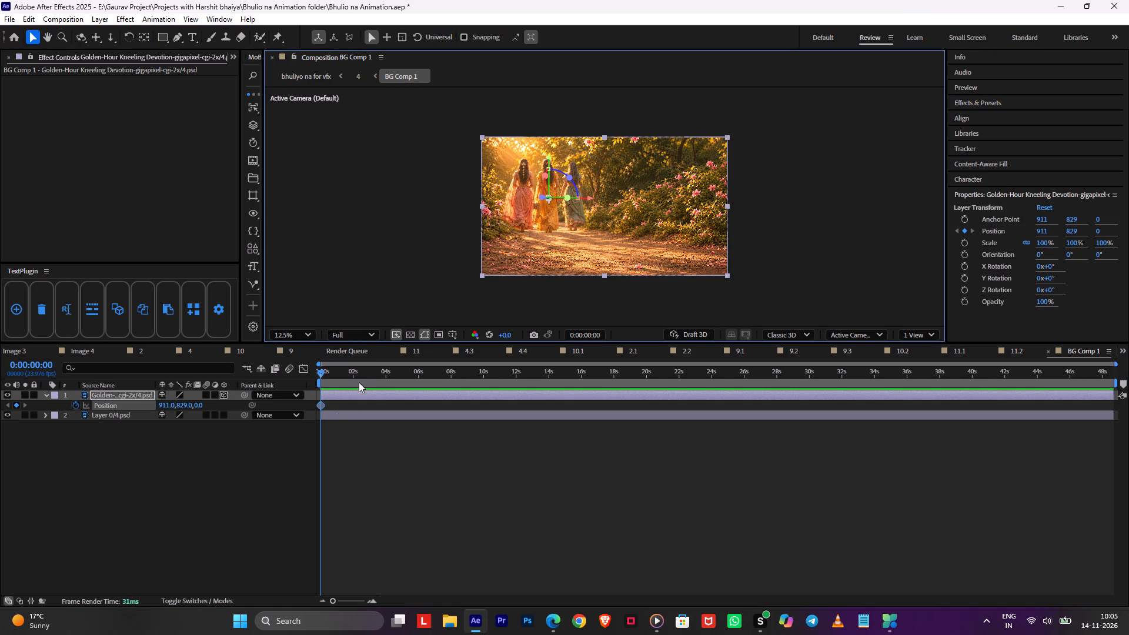
{"action": "left_click_drag", "start_coordinate": [362, 380], "coordinate": [329, 403]}
{"action": "left_click_drag", "start_coordinate": [323, 402], "coordinate": [324, 402]}
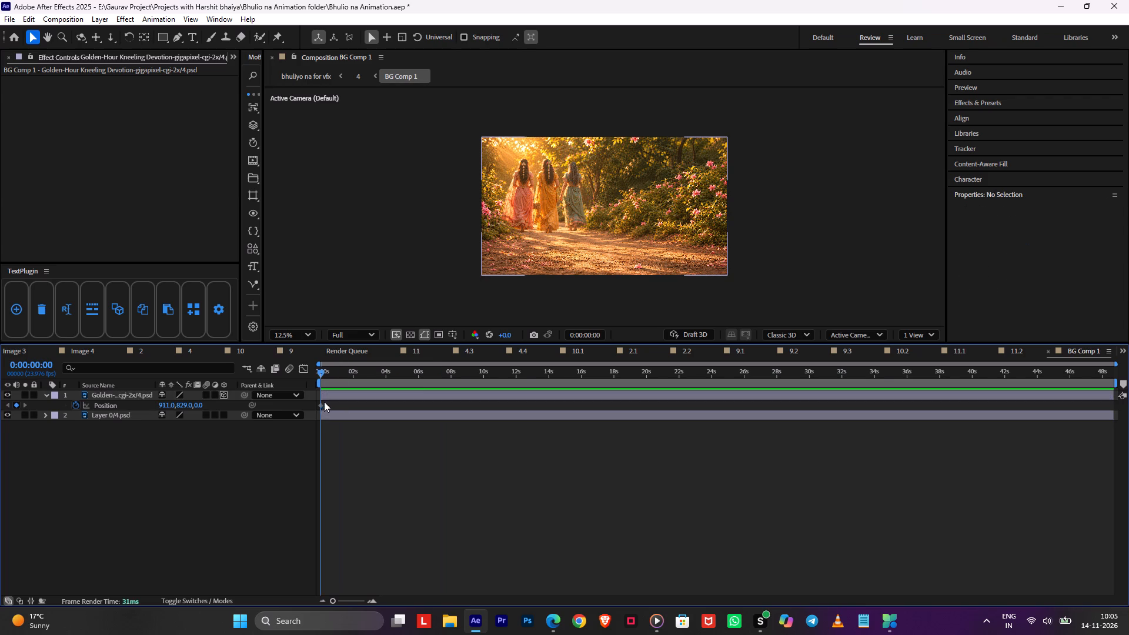
{"action": "left_click_drag", "start_coordinate": [324, 402], "coordinate": [450, 401]}
{"action": "left_click_drag", "start_coordinate": [320, 406], "coordinate": [451, 409]}
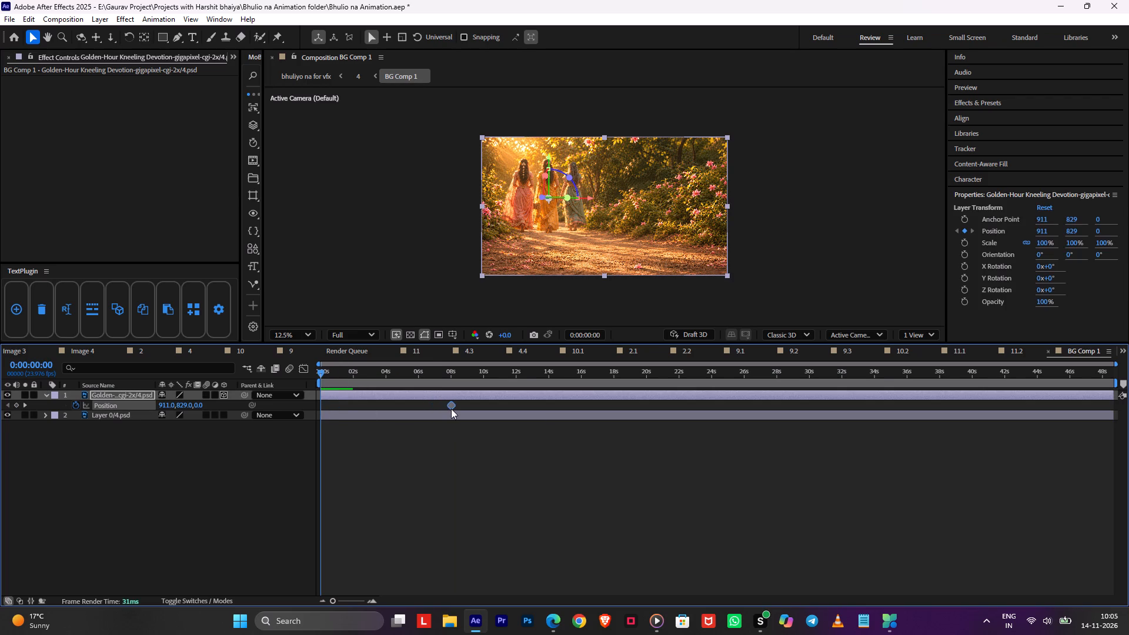
{"action": "left_click_drag", "start_coordinate": [451, 409], "coordinate": [452, 409]}
{"action": "scroll", "coordinate": [455, 390], "scroll_direction": "up", "scroll_amount": 1, "text": "alt"}
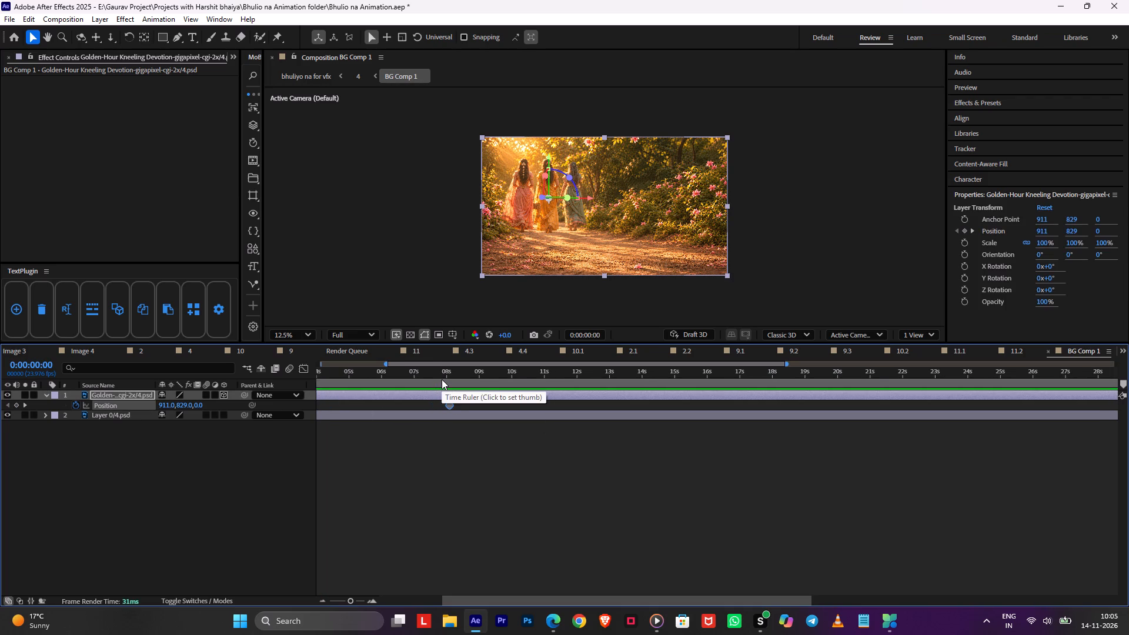
{"action": "left_click", "coordinate": [447, 377]}
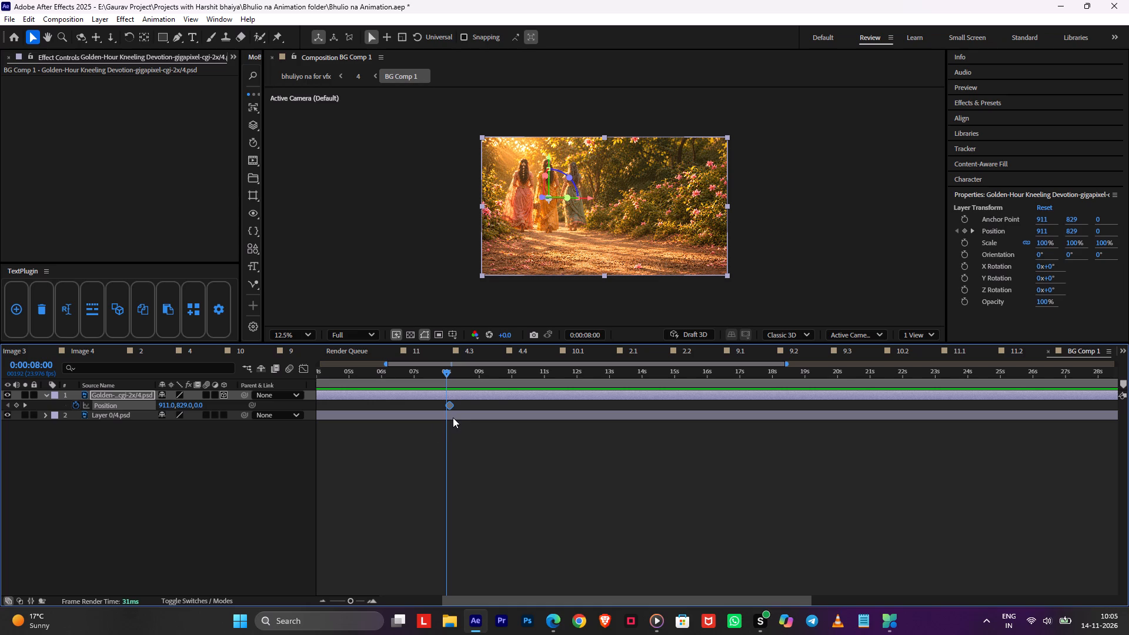
{"action": "left_click_drag", "start_coordinate": [449, 403], "coordinate": [440, 407]}
At 0:00:00:00, keyframe the ladies layer's position at about 1070, 951, -482, preview the movement and save the project.
{"action": "left_click_drag", "start_coordinate": [429, 377], "coordinate": [213, 385]}
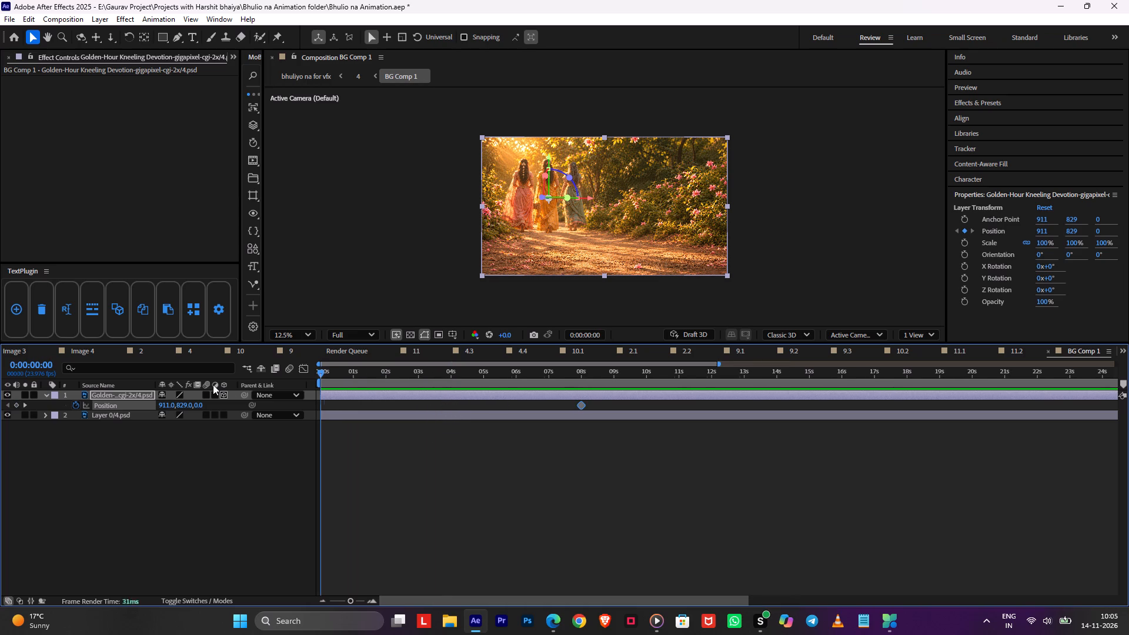
{"action": "left_click_drag", "start_coordinate": [213, 385], "coordinate": [113, 396]}
{"action": "left_click_drag", "start_coordinate": [199, 405], "coordinate": [137, 413]}
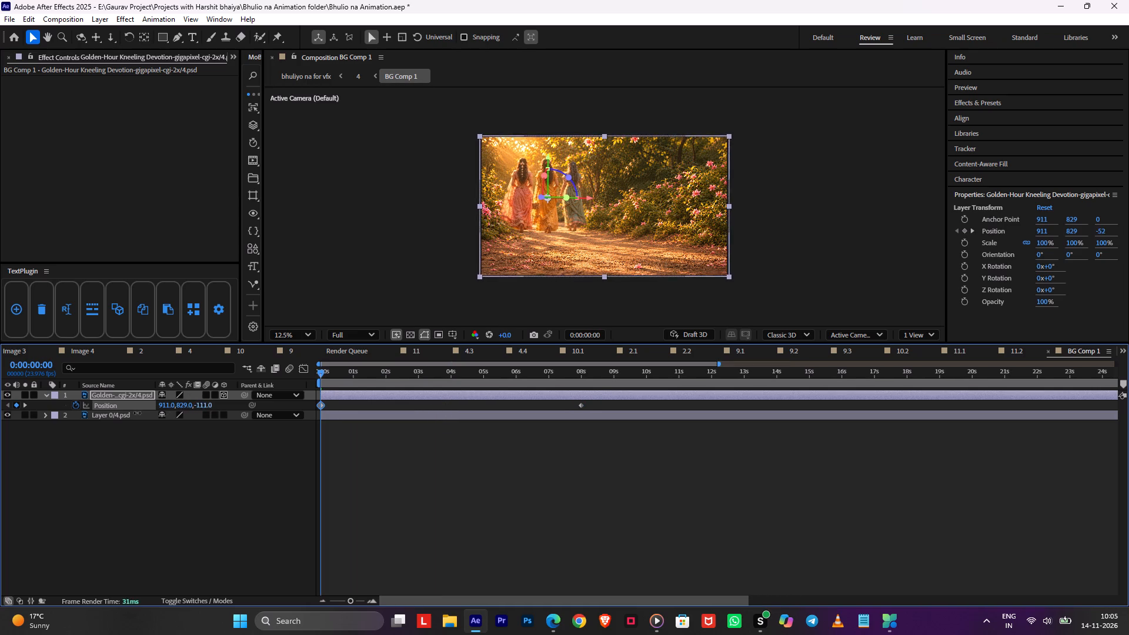
{"action": "left_click_drag", "start_coordinate": [137, 413], "coordinate": [0, 427]}
{"action": "left_click_drag", "start_coordinate": [206, 404], "coordinate": [171, 406]}
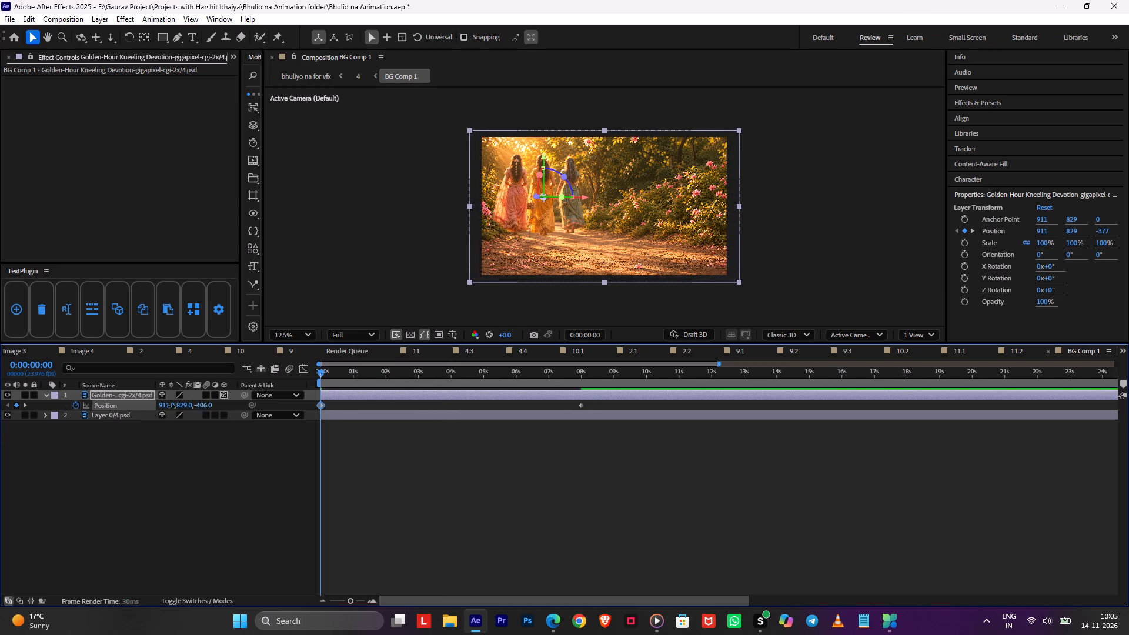
{"action": "left_click_drag", "start_coordinate": [171, 406], "coordinate": [147, 407]}
{"action": "left_click_drag", "start_coordinate": [163, 402], "coordinate": [260, 406]}
{"action": "left_click_drag", "start_coordinate": [553, 159], "coordinate": [553, 171]}
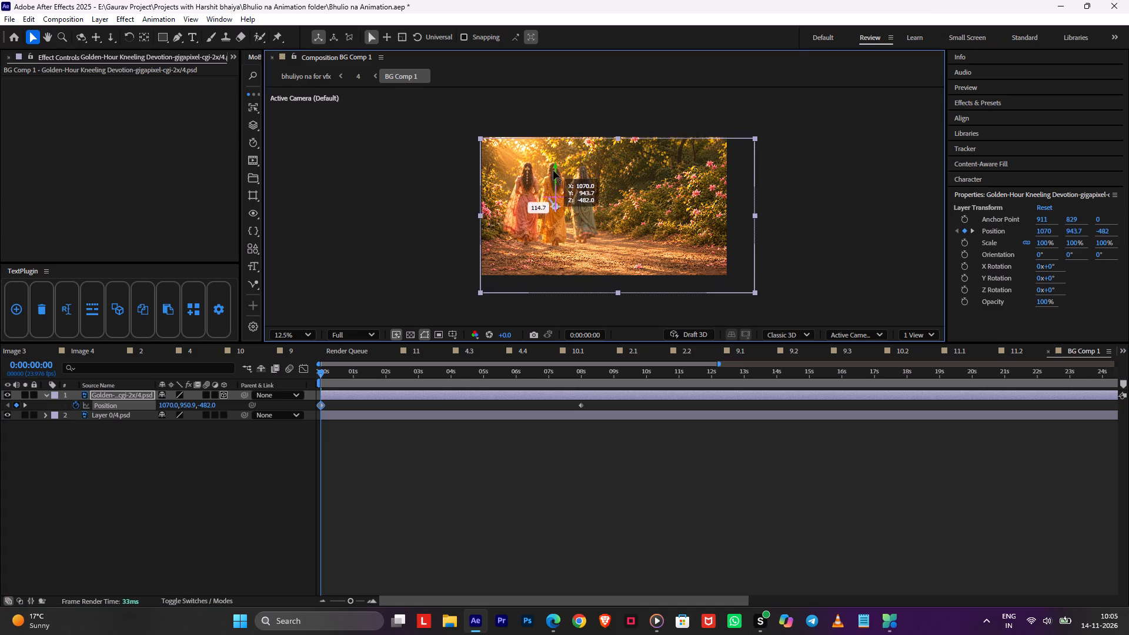
{"action": "left_click", "coordinate": [480, 463]}
{"action": "key", "text": "space"}
{"action": "key", "text": "ctrl+s"}
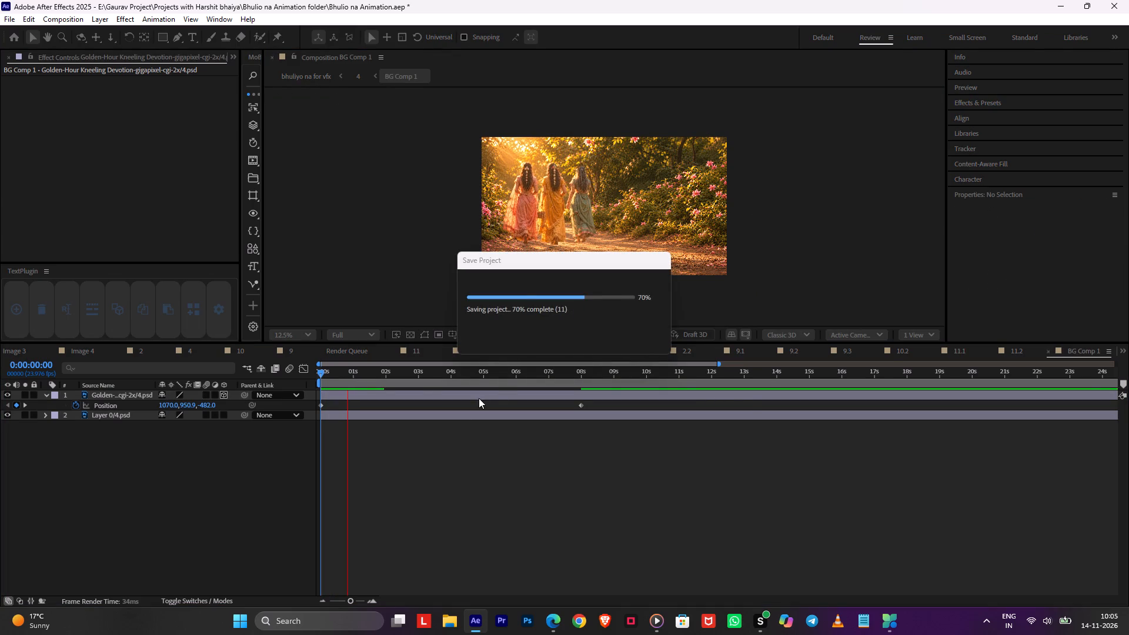
Nudge the ladies layer down twelve increments at its 0:00:08:00 position keyframe.
{"action": "left_click_drag", "start_coordinate": [509, 378], "coordinate": [593, 386]}
{"action": "left_click_drag", "start_coordinate": [585, 372], "coordinate": [579, 377]}
{"action": "left_click_drag", "start_coordinate": [579, 382], "coordinate": [574, 384]}
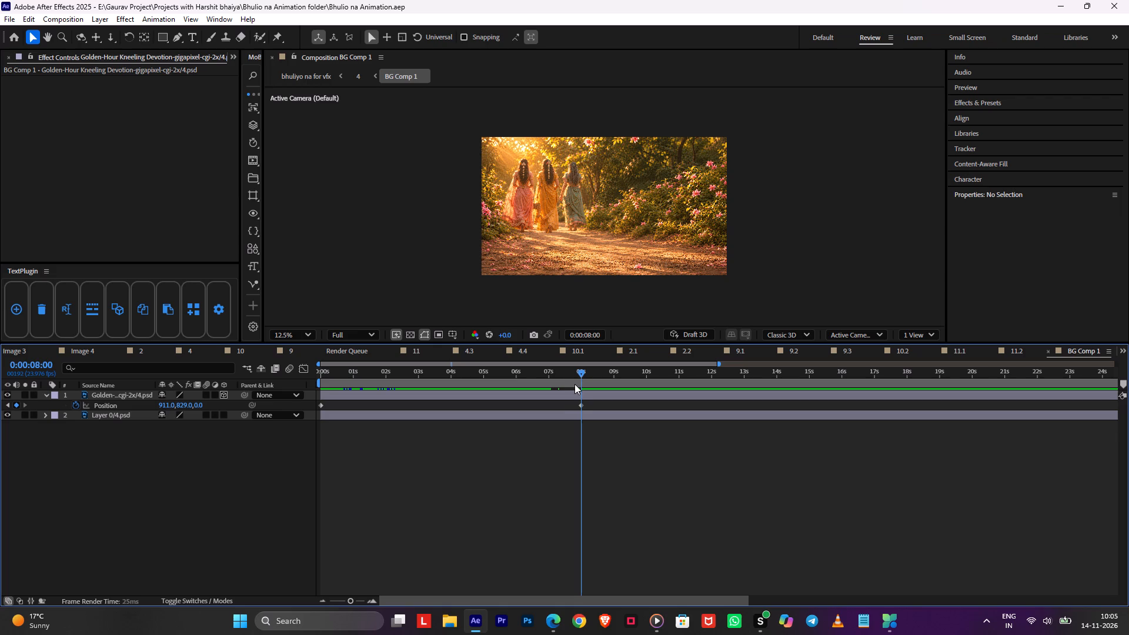
{"action": "left_click_drag", "start_coordinate": [574, 384], "coordinate": [573, 385]}
{"action": "left_click", "coordinate": [582, 408]}
{"action": "key", "text": "Down"}
{"action": "key", "text": "Down"}
{"action": "key", "text": "Down"}
{"action": "key", "text": "Down"}
{"action": "key", "text": "Down"}
{"action": "key", "text": "Down"}
{"action": "key", "text": "Down"}
{"action": "key", "text": "Down"}
{"action": "key", "text": "Down"}
{"action": "key", "text": "Down"}
{"action": "key", "text": "Down"}
{"action": "key", "text": "Down"}
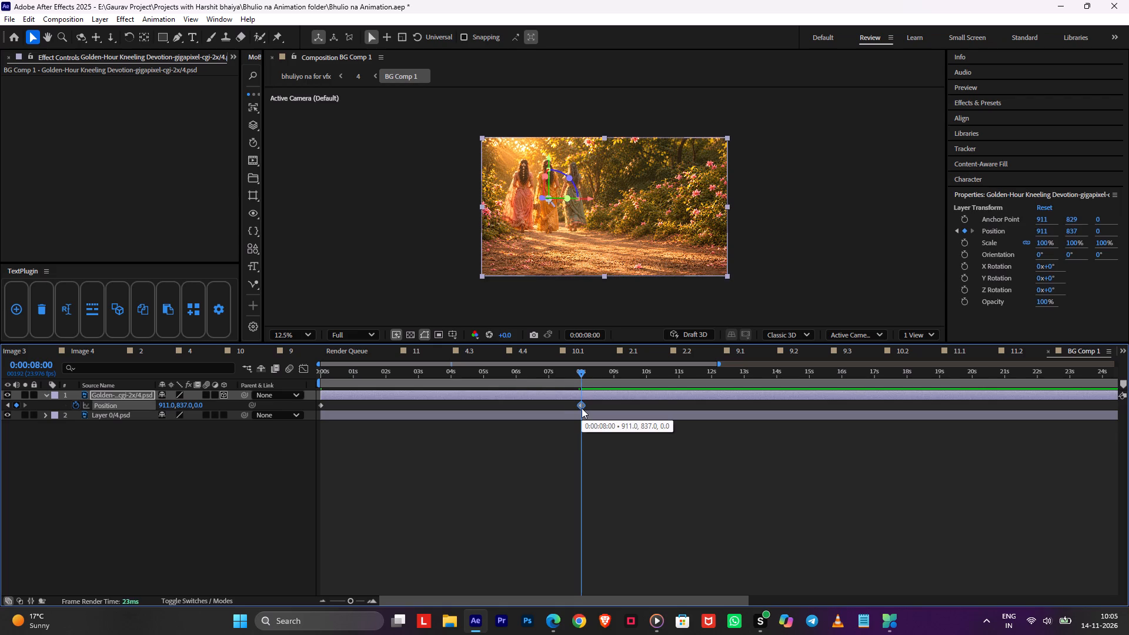
{"action": "left_click", "coordinate": [577, 447]}
Preview the ladies' movement from the start and apply Easy Ease to the position keyframe at 0:00:08:00.
{"action": "left_click_drag", "start_coordinate": [556, 373], "coordinate": [453, 389]}
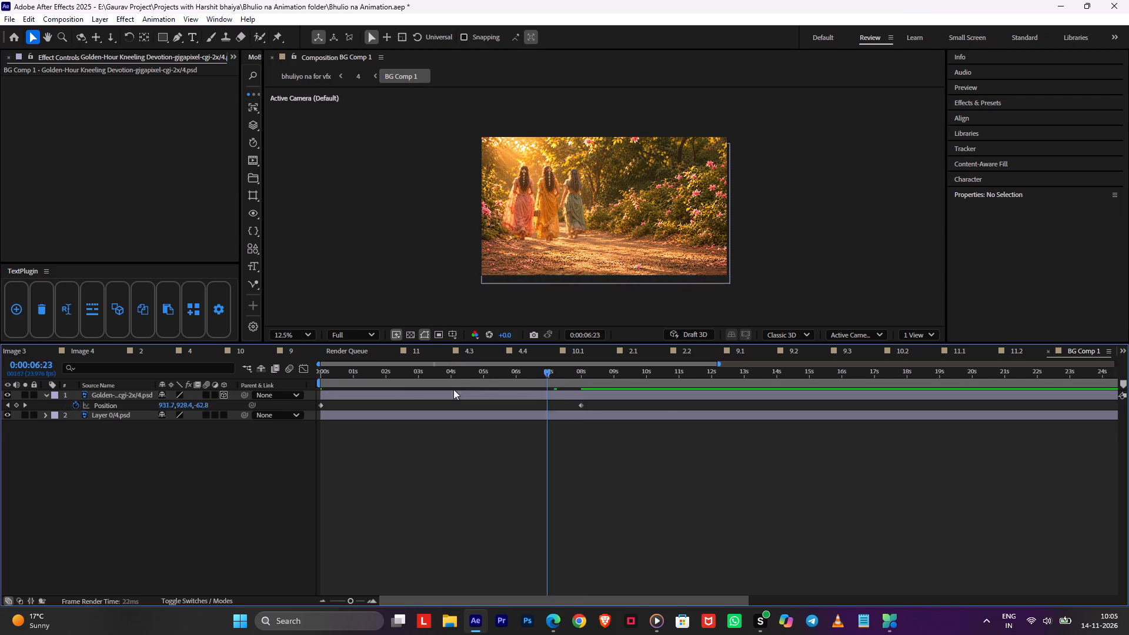
{"action": "left_click_drag", "start_coordinate": [453, 389], "coordinate": [112, 414]}
{"action": "key", "text": "space"}
{"action": "key", "text": "space"}
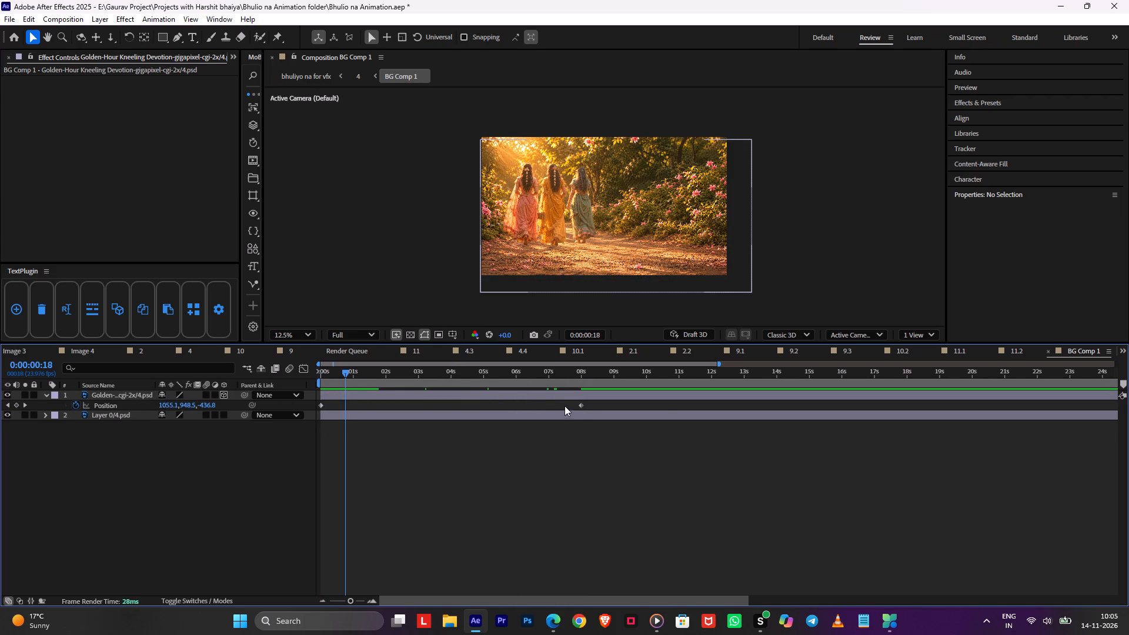
{"action": "left_click_drag", "start_coordinate": [564, 405], "coordinate": [608, 416]}
{"action": "key", "text": "F9"}
{"action": "left_click", "coordinate": [565, 462]}
Save the project and preview layer 4 from its start in the bhuliyo na for vfx composition.
{"action": "key", "text": "Tab"}
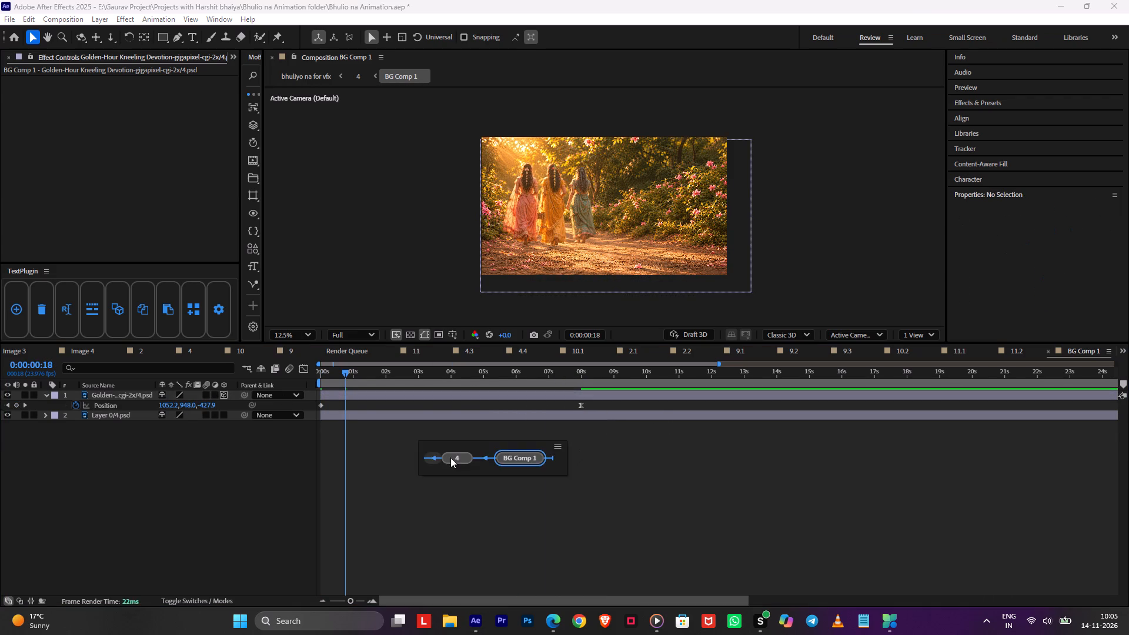
{"action": "left_click", "coordinate": [450, 457]}
{"action": "key", "text": "ctrl+s"}
{"action": "key", "text": "ctrl+a"}
{"action": "key", "text": "Tab"}
{"action": "left_click", "coordinate": [201, 473]}
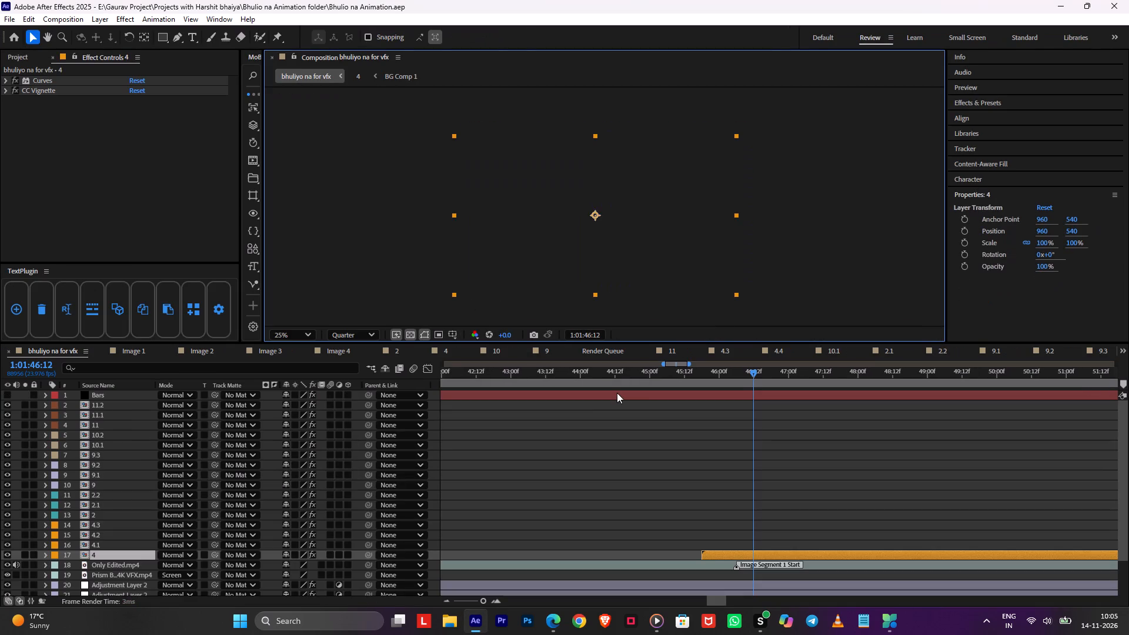
{"action": "left_click_drag", "start_coordinate": [734, 370], "coordinate": [692, 382]}
{"action": "key", "text": "space"}
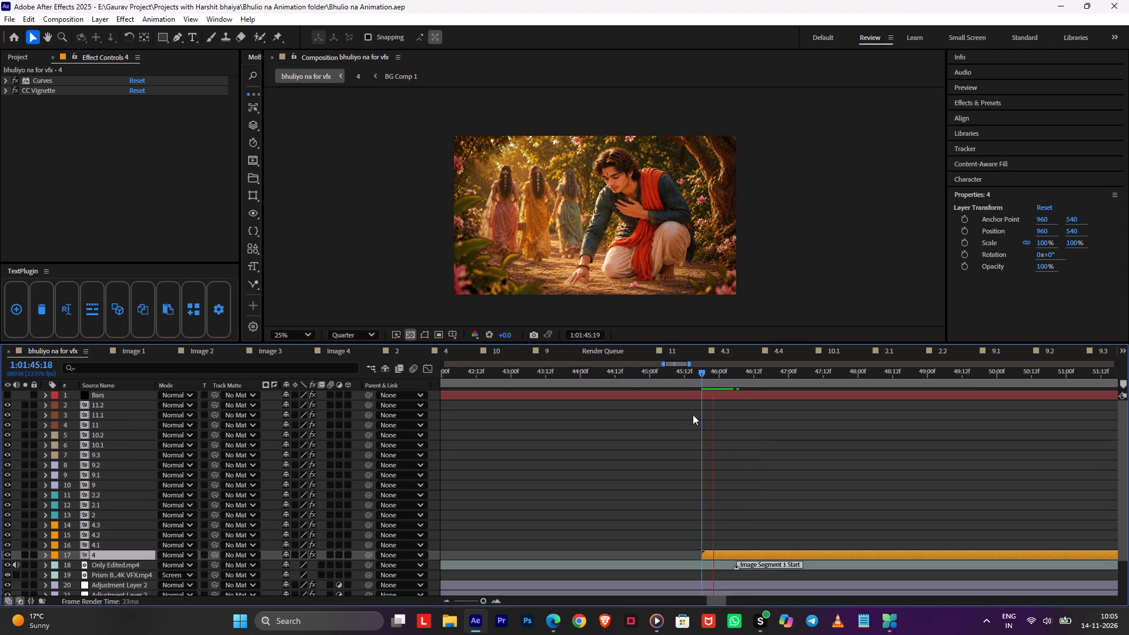
{"action": "scroll", "coordinate": [634, 302], "scroll_direction": "up", "scroll_amount": 1}
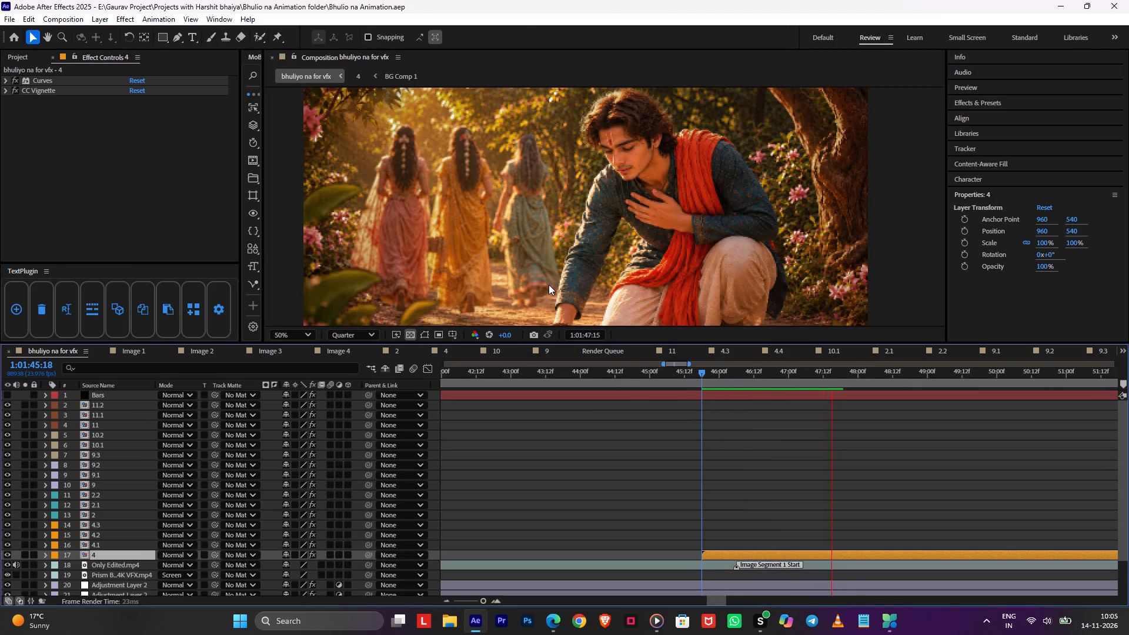
{"action": "key", "text": "space"}
Reopen BG Comp 1 through composition 4 and separate the dimensions of the ladies layer's Position property.
{"action": "double_click", "coordinate": [731, 554]}
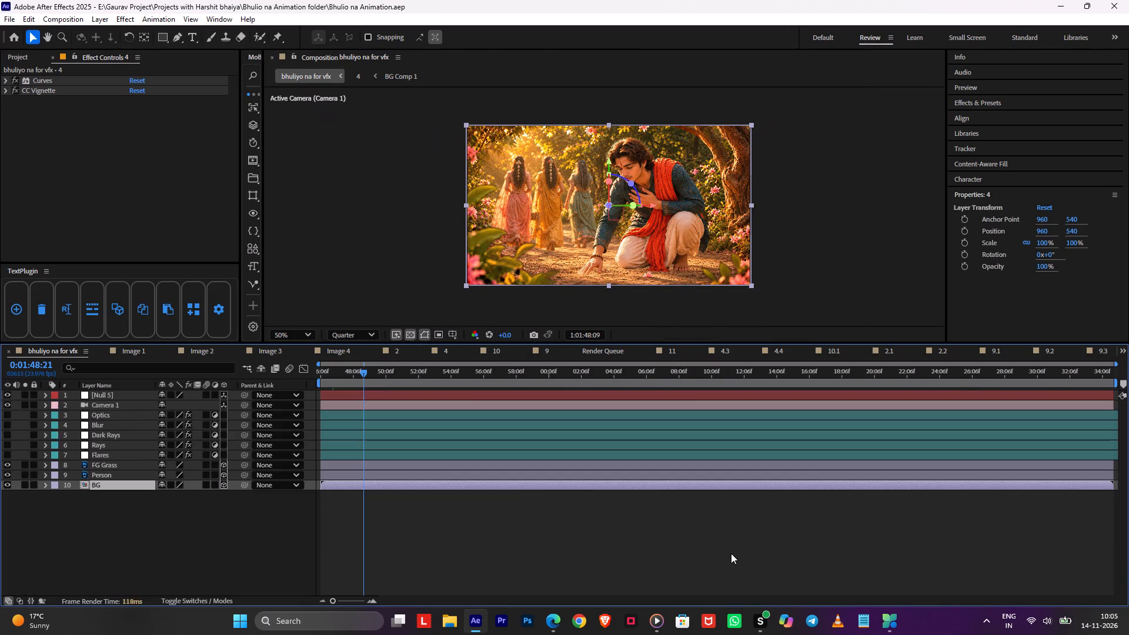
{"action": "double_click", "coordinate": [409, 487]}
{"action": "left_click", "coordinate": [384, 390]}
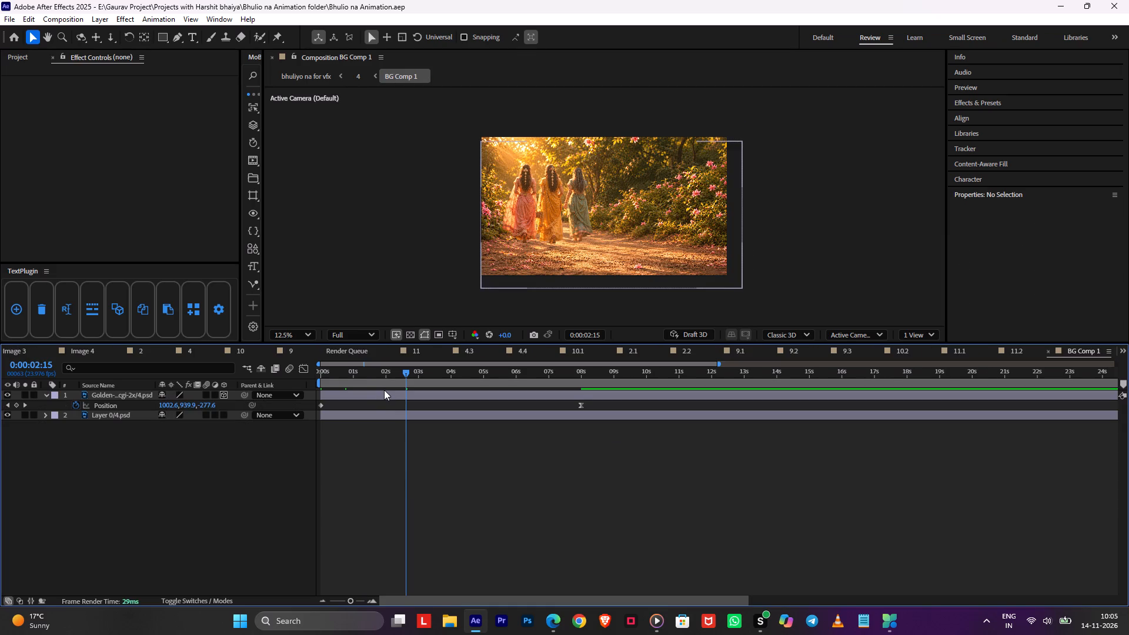
{"action": "left_click", "coordinate": [380, 390]}
{"action": "right_click", "coordinate": [133, 407]}
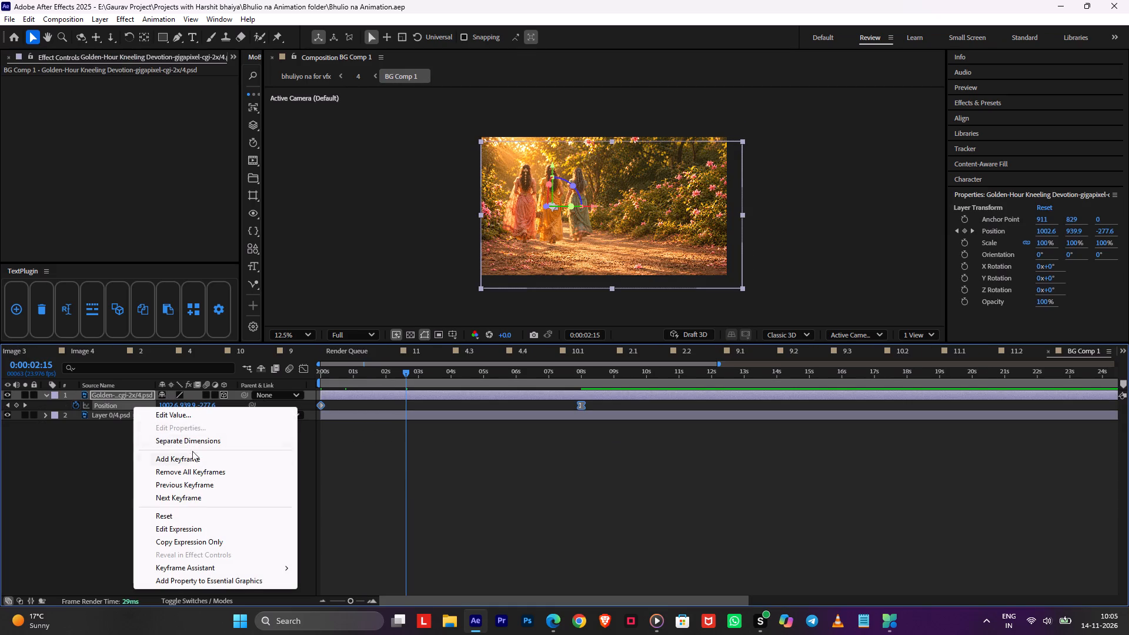
{"action": "left_click", "coordinate": [192, 444]}
{"action": "left_click", "coordinate": [383, 467]}
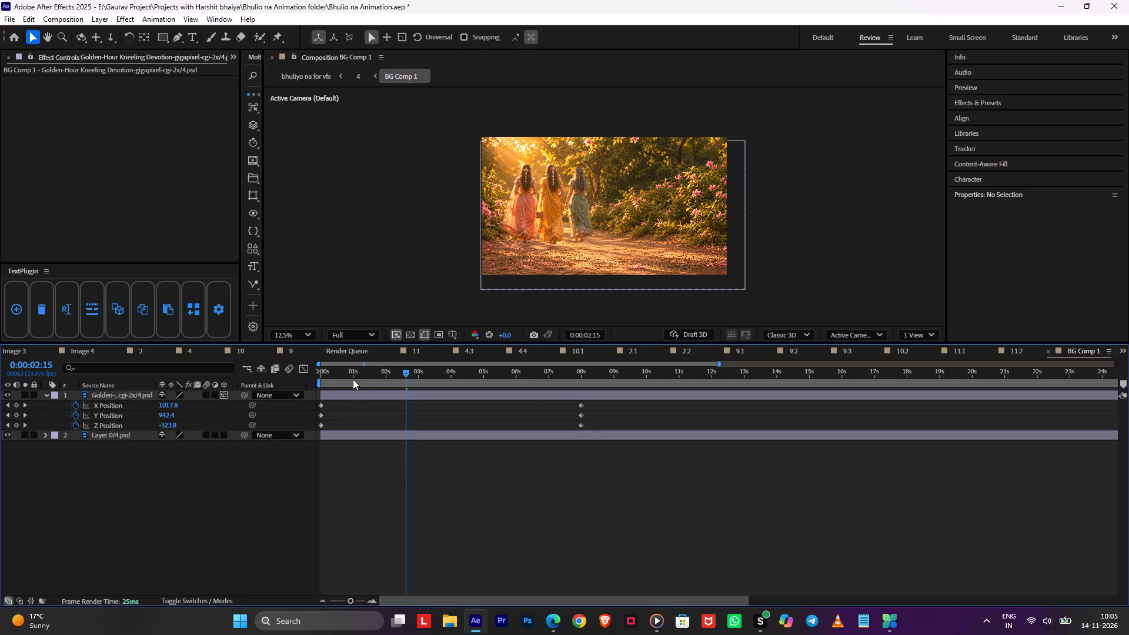
At the start of BG Comp 1, add the expression wiggle(20,1) to the ladies layer's Y Position and preview the movement.
{"action": "left_click_drag", "start_coordinate": [353, 379], "coordinate": [242, 398]}
{"action": "left_click", "coordinate": [76, 412], "text": "alt"}
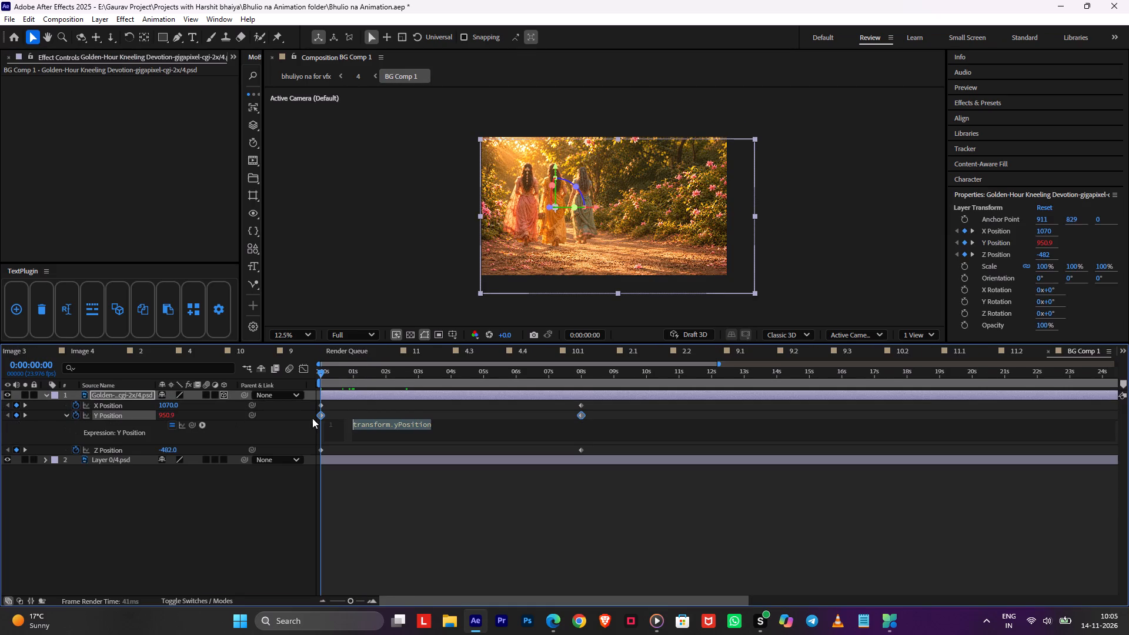
{"action": "type", "text": "wigg"}
{"action": "double_click", "coordinate": [393, 452]}
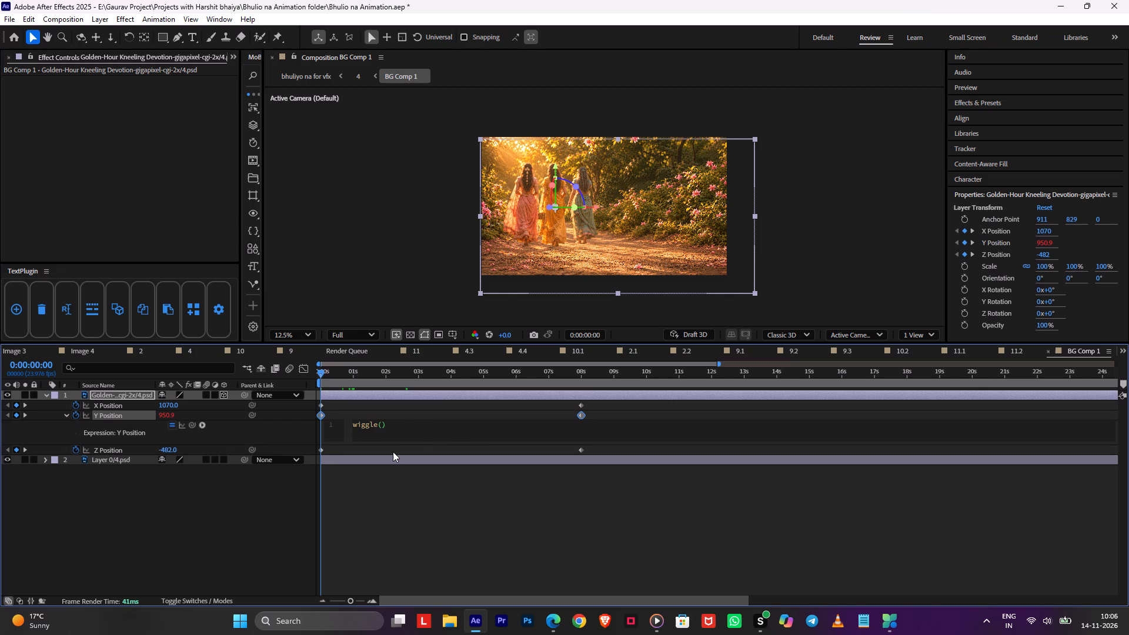
{"action": "type", "text": "20"}
{"action": "type", "text": ",1"}
{"action": "left_click", "coordinate": [406, 485]}
{"action": "key", "text": "space"}
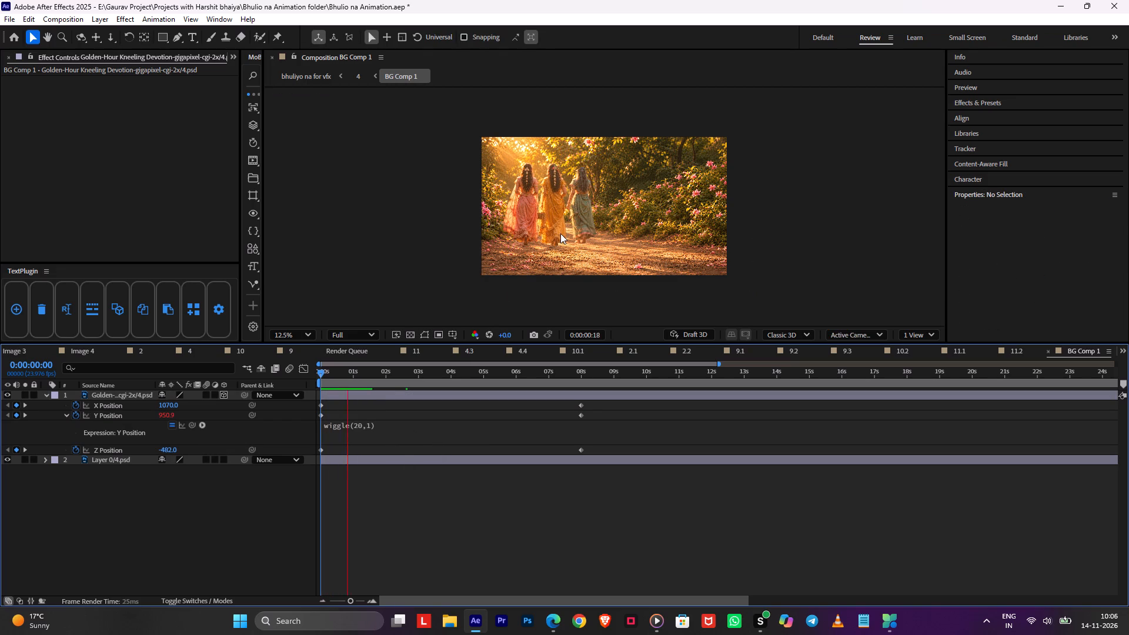
{"action": "scroll", "coordinate": [560, 233], "scroll_direction": "up", "scroll_amount": 1}
{"action": "key", "text": "space"}
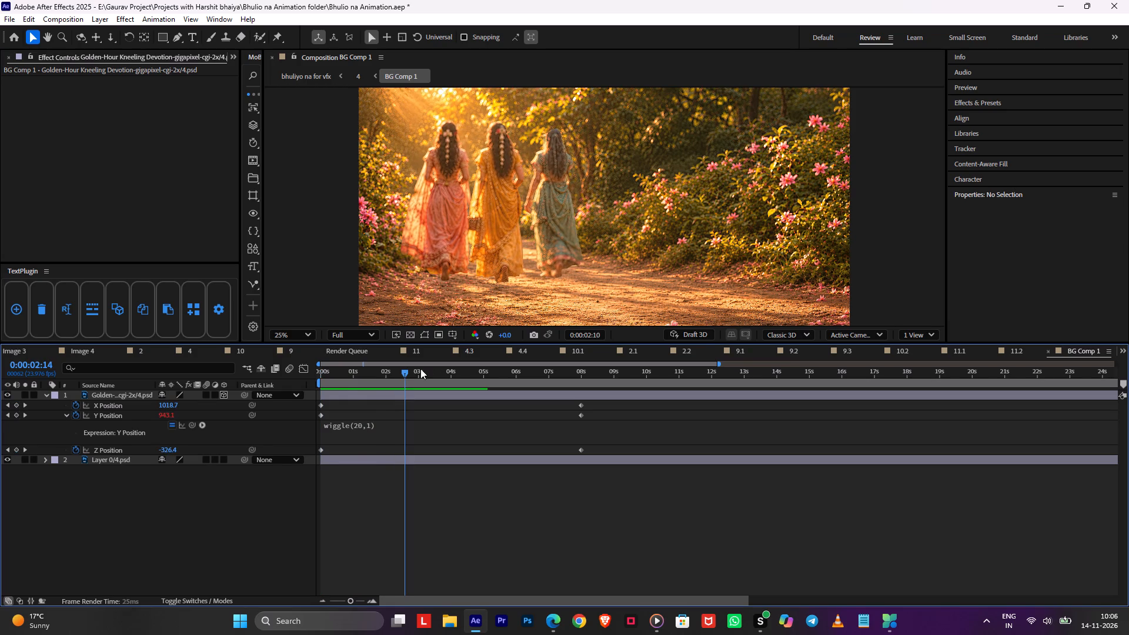
Apply Easy Ease to the ladies layer's X, Y and Z Position keyframes at 0:00:08:00 and move them to about 0:00:12:00.
{"action": "left_click", "coordinate": [328, 335]}
{"action": "left_click", "coordinate": [346, 375]}
{"action": "scroll", "coordinate": [466, 226], "scroll_direction": "up", "scroll_amount": 1}
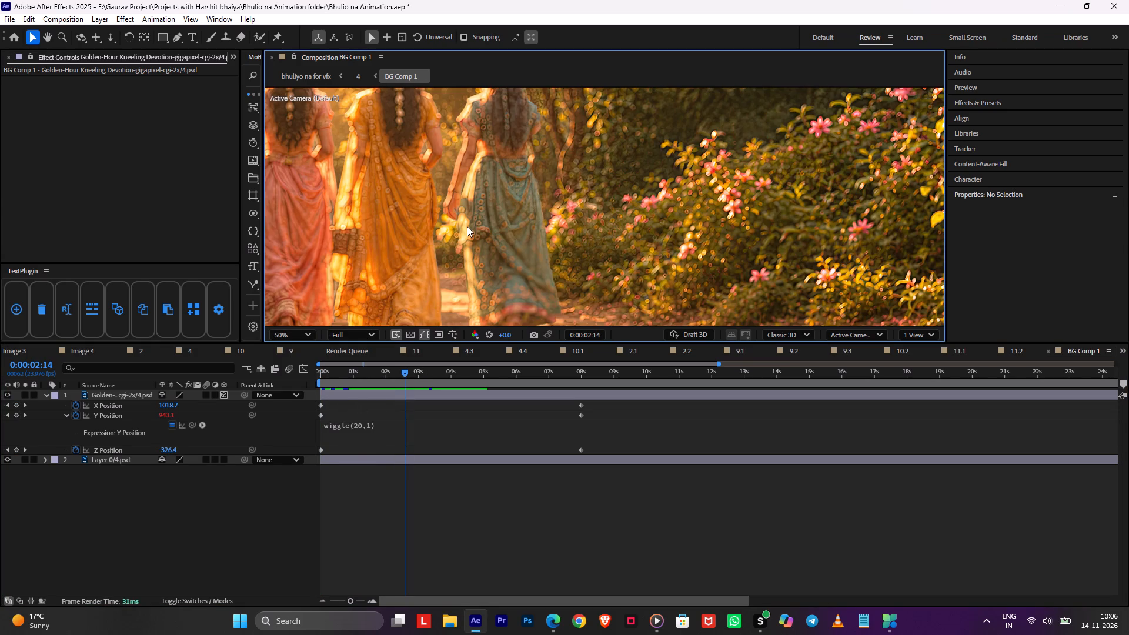
{"action": "middle_click_drag", "start_coordinate": [467, 228], "coordinate": [577, 272]}
{"action": "scroll", "coordinate": [577, 272], "scroll_direction": "down", "scroll_amount": 1}
{"action": "left_click_drag", "start_coordinate": [434, 368], "coordinate": [480, 367]}
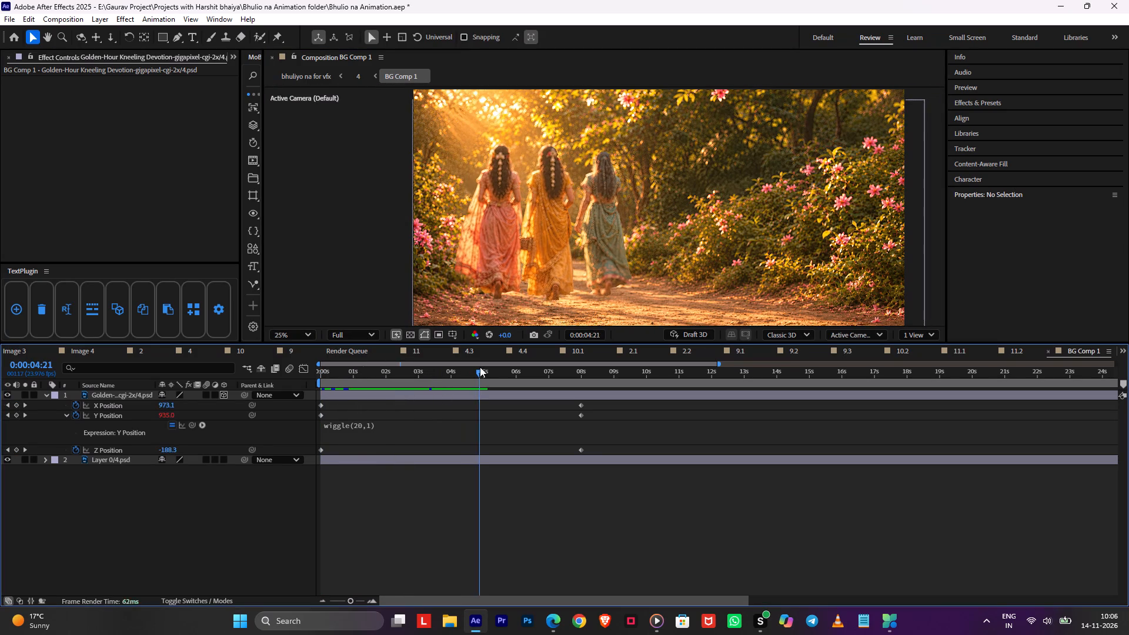
{"action": "left_click_drag", "start_coordinate": [480, 367], "coordinate": [584, 430]}
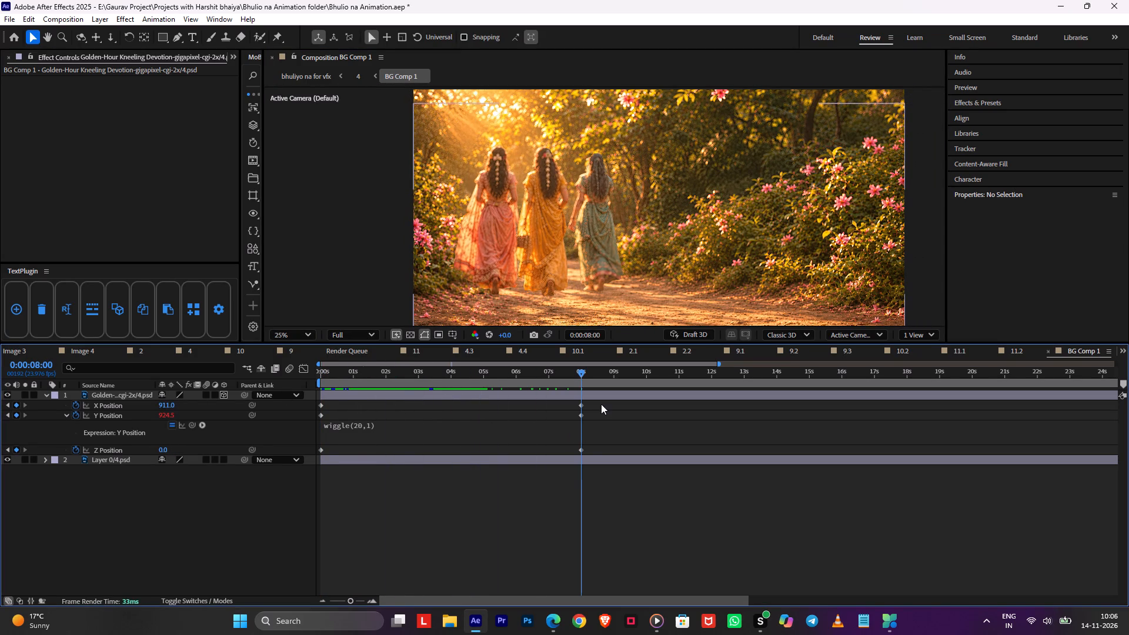
{"action": "left_click_drag", "start_coordinate": [601, 404], "coordinate": [557, 455]}
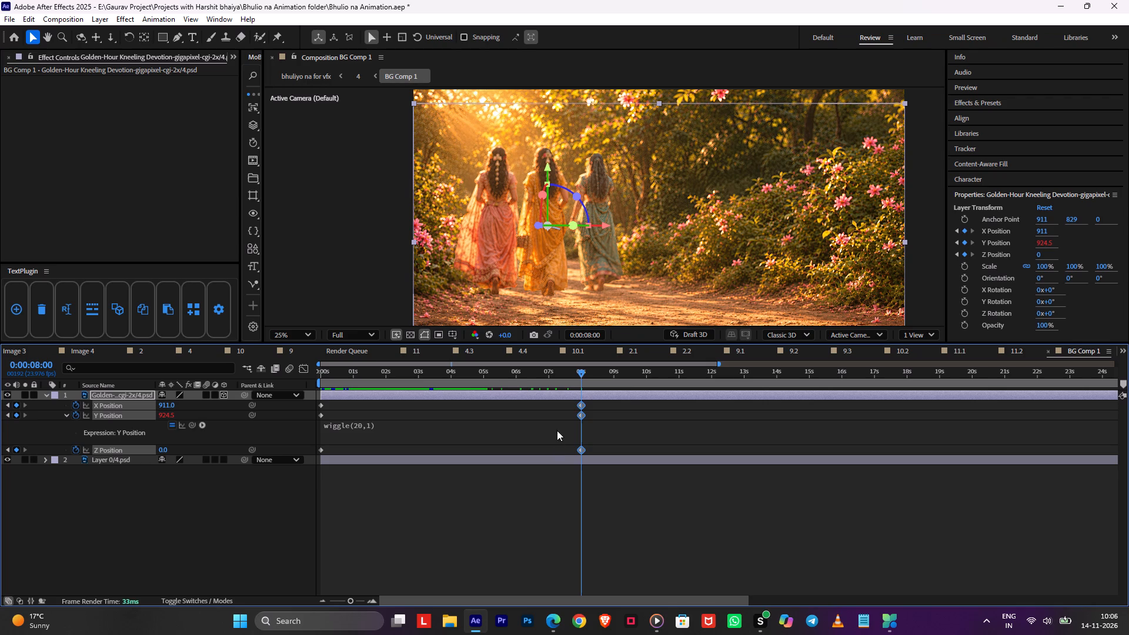
{"action": "key", "text": "F9"}
{"action": "left_click_drag", "start_coordinate": [583, 404], "coordinate": [710, 402]}
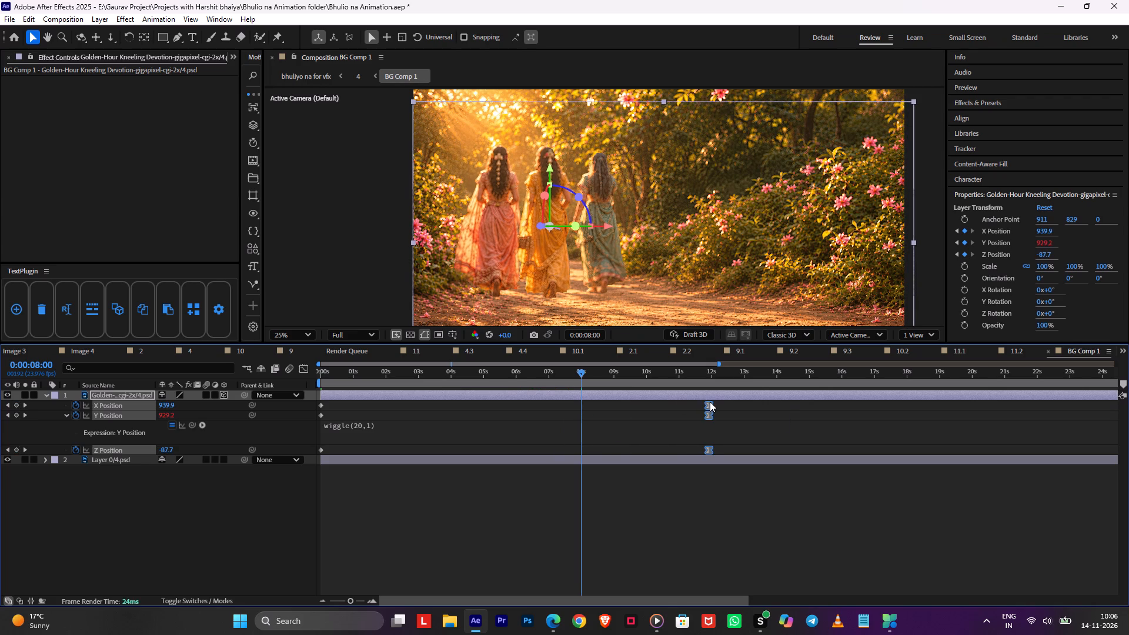
{"action": "left_click_drag", "start_coordinate": [710, 402], "coordinate": [712, 400]}
Change the ladies layer's Y Position expression to wiggle(1,20), preview from the start and save the project.
{"action": "left_click_drag", "start_coordinate": [684, 363], "coordinate": [589, 380]}
{"action": "left_click_drag", "start_coordinate": [575, 379], "coordinate": [138, 427]}
{"action": "left_click", "coordinate": [329, 479]}
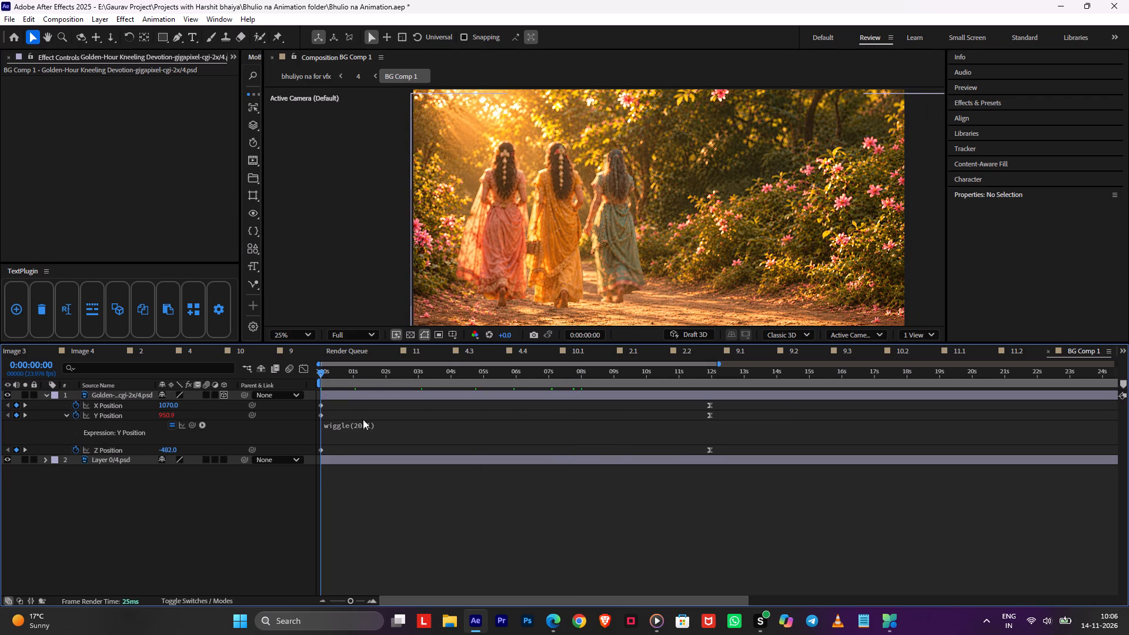
{"action": "left_click", "coordinate": [365, 423]}
{"action": "left_click", "coordinate": [394, 422]}
{"action": "left_click", "coordinate": [388, 422]}
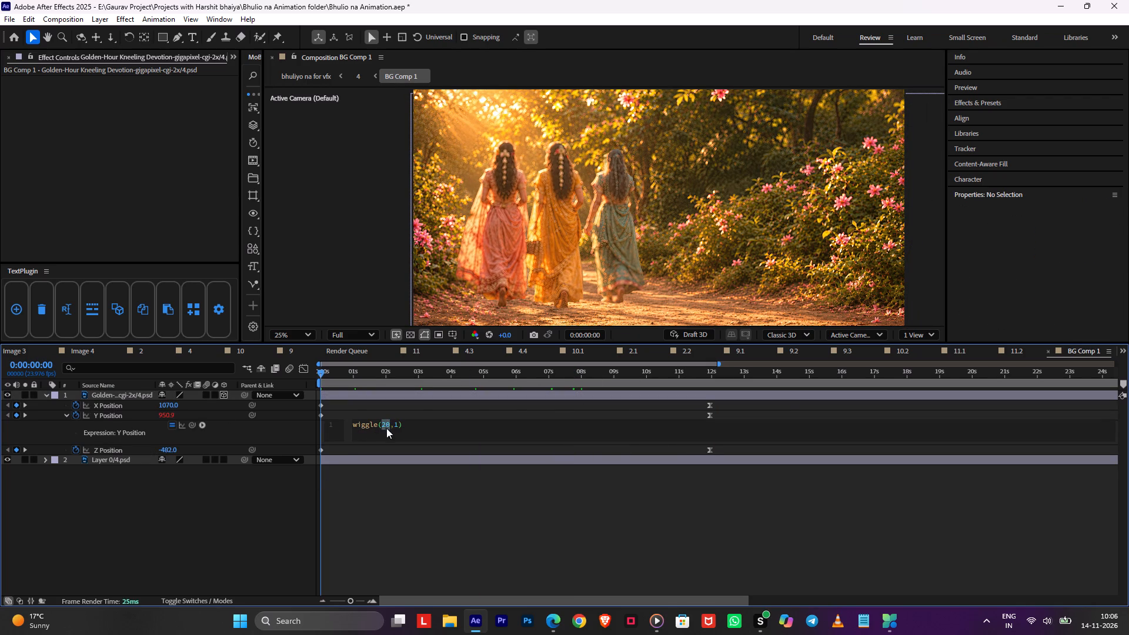
{"action": "key", "text": "1"}
{"action": "left_click", "coordinate": [393, 426]}
{"action": "key", "text": "BackSpace"}
{"action": "key", "text": "2"}
{"action": "key", "text": "0"}
{"action": "left_click", "coordinate": [415, 498]}
{"action": "key", "text": "space"}
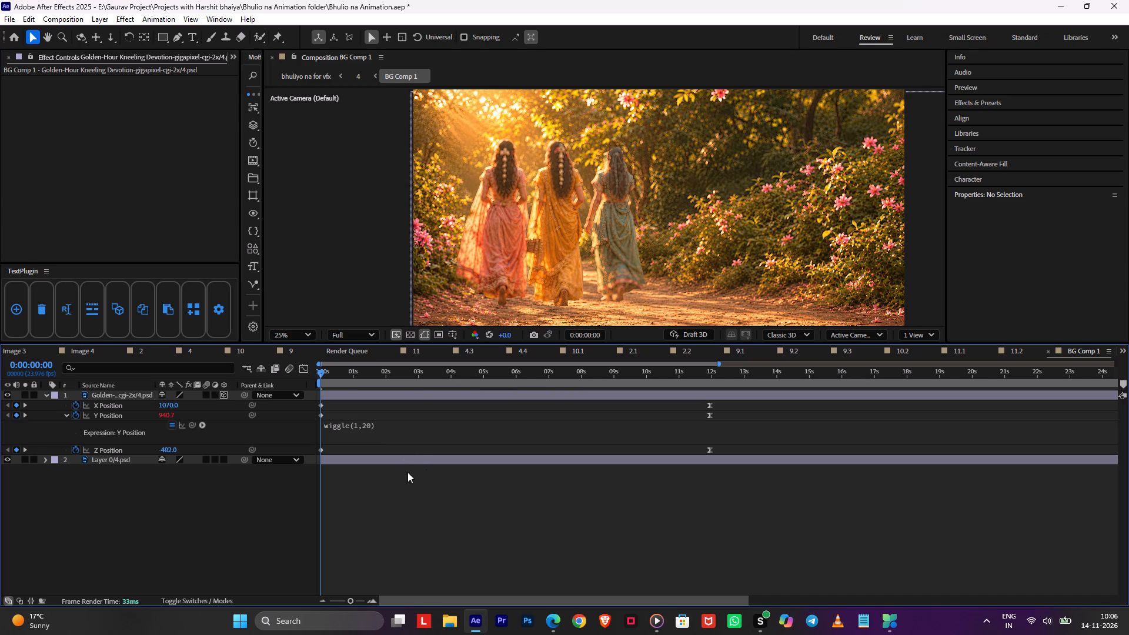
{"action": "key", "text": "ctrl+s"}
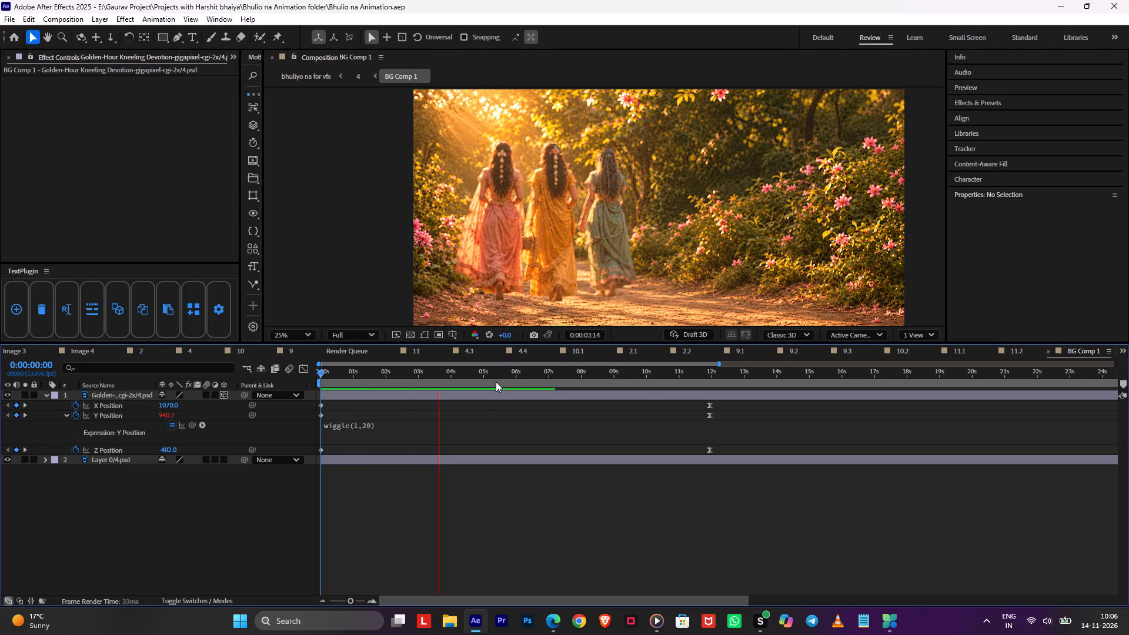
Stop the preview at the start and add an adjustment layer above the ladies layer in BG Comp 1.
{"action": "left_click_drag", "start_coordinate": [496, 378], "coordinate": [186, 407]}
{"action": "left_click", "coordinate": [450, 493]}
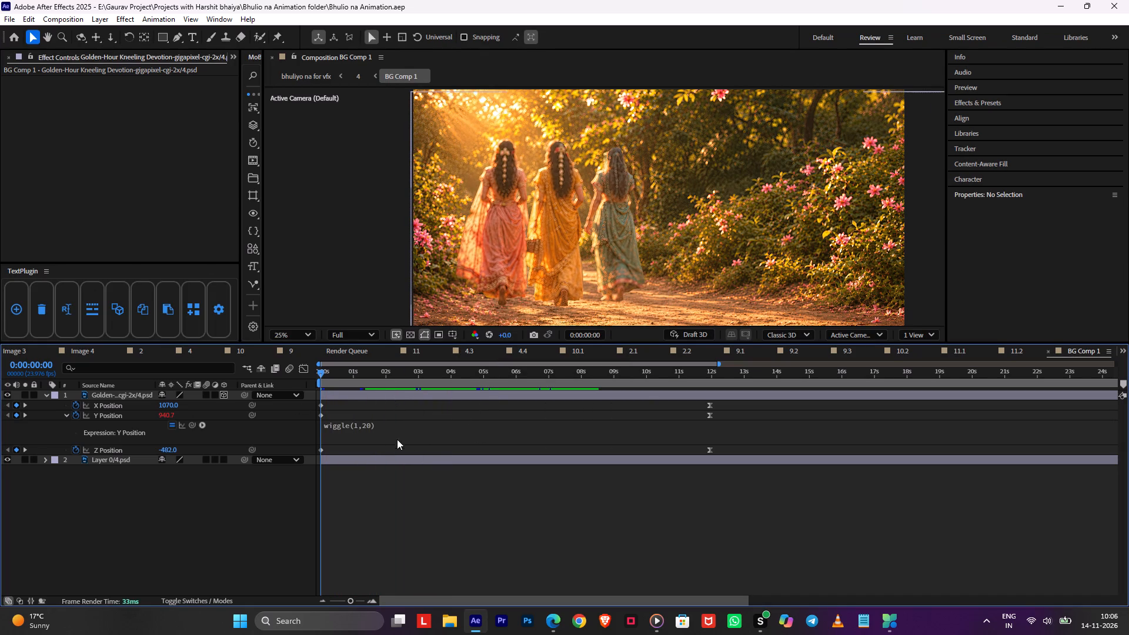
{"action": "key", "text": "ctrl+alt+y"}
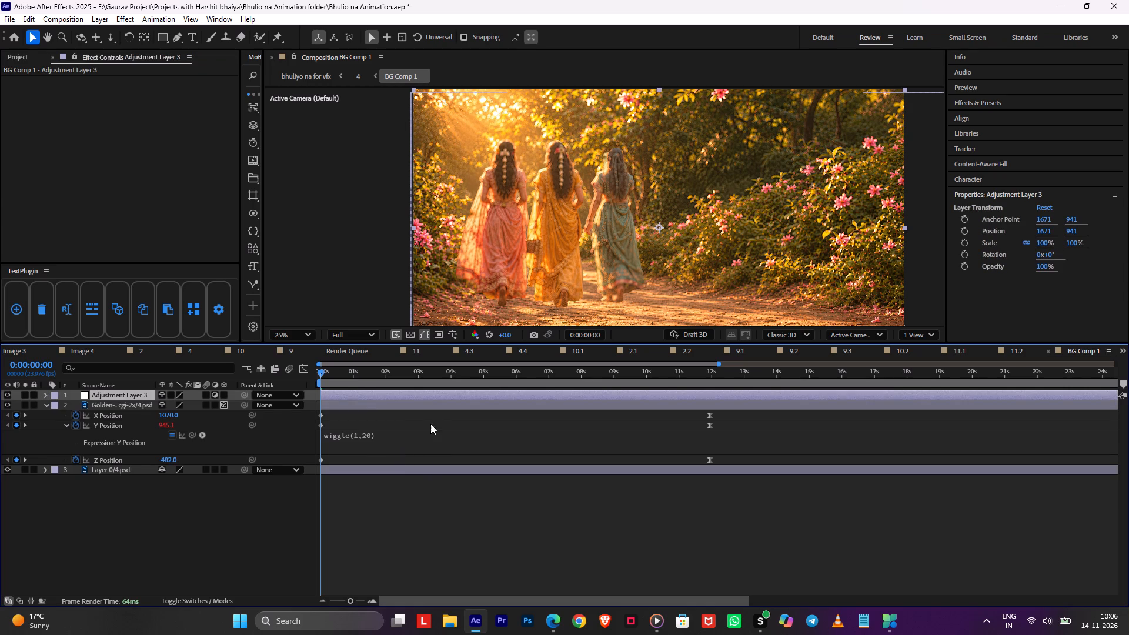
Switch to composition 4, preview the shot from the start and save the project.
{"action": "key", "text": "Tab"}
{"action": "left_click", "coordinate": [362, 416]}
{"action": "key", "text": "space"}
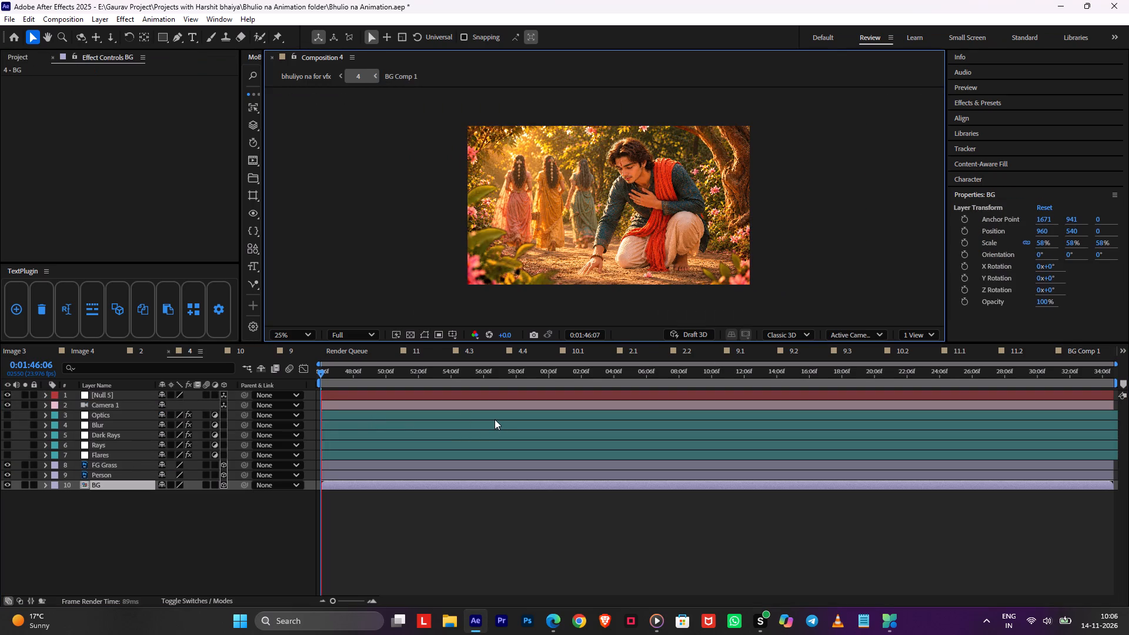
{"action": "key", "text": "ctrl+s"}
{"action": "left_click_drag", "start_coordinate": [361, 372], "coordinate": [354, 372]}
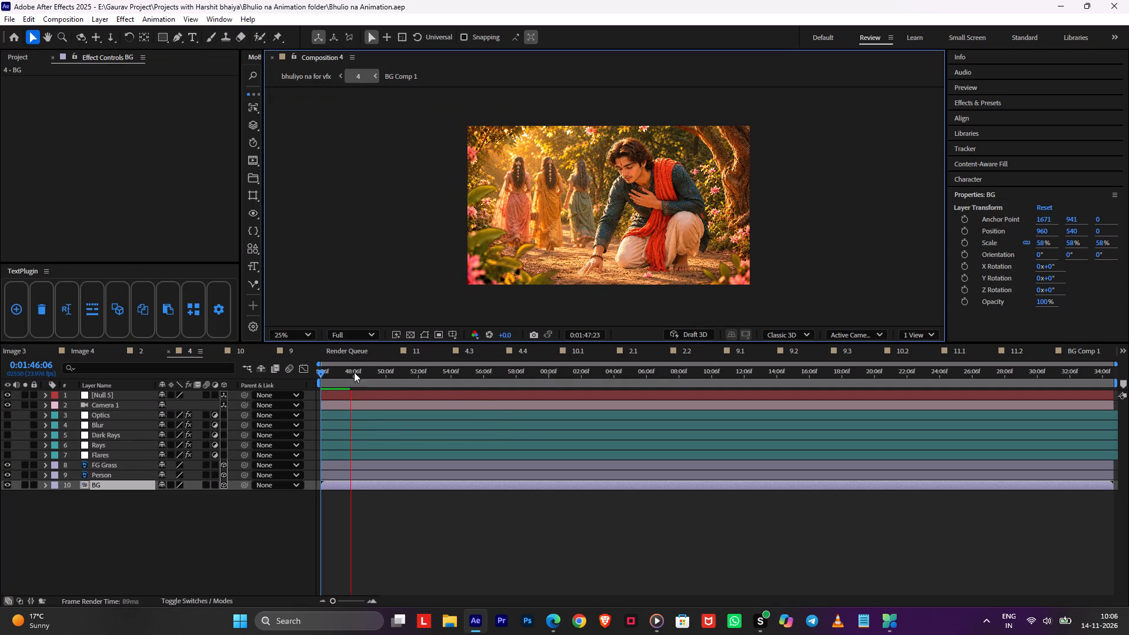
{"action": "left_click_drag", "start_coordinate": [354, 372], "coordinate": [118, 421]}
Reveal Position for the FG Grass, Person and BG layers and set the BG layer's Z position to 3000.
{"action": "left_click", "coordinate": [373, 393]}
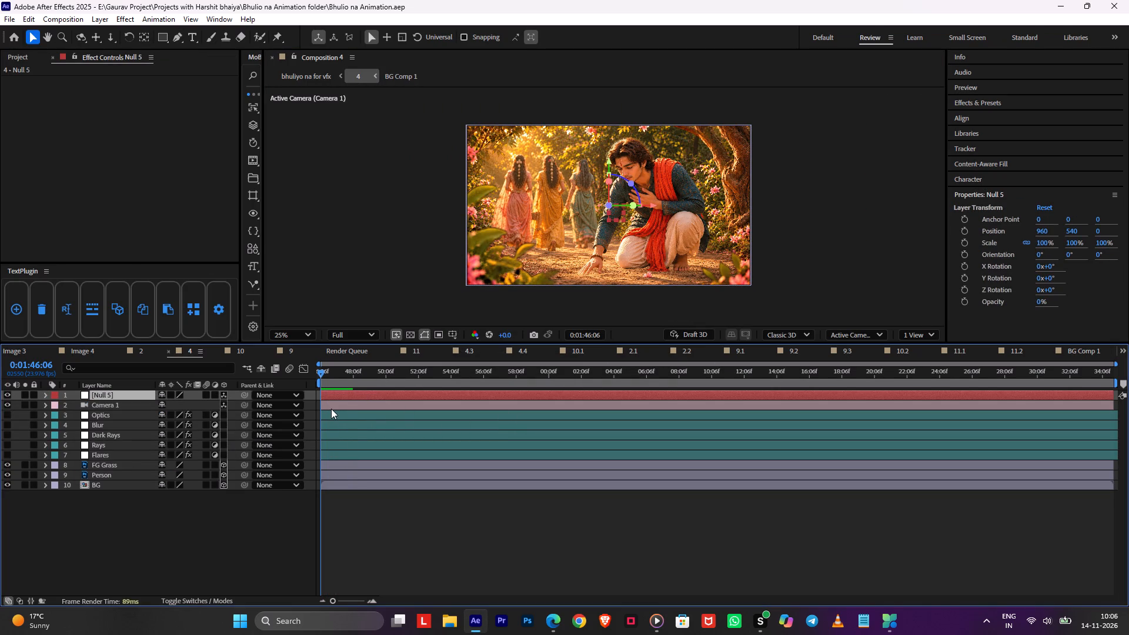
{"action": "left_click", "coordinate": [108, 464]}
{"action": "left_click", "coordinate": [97, 482], "text": "shift"}
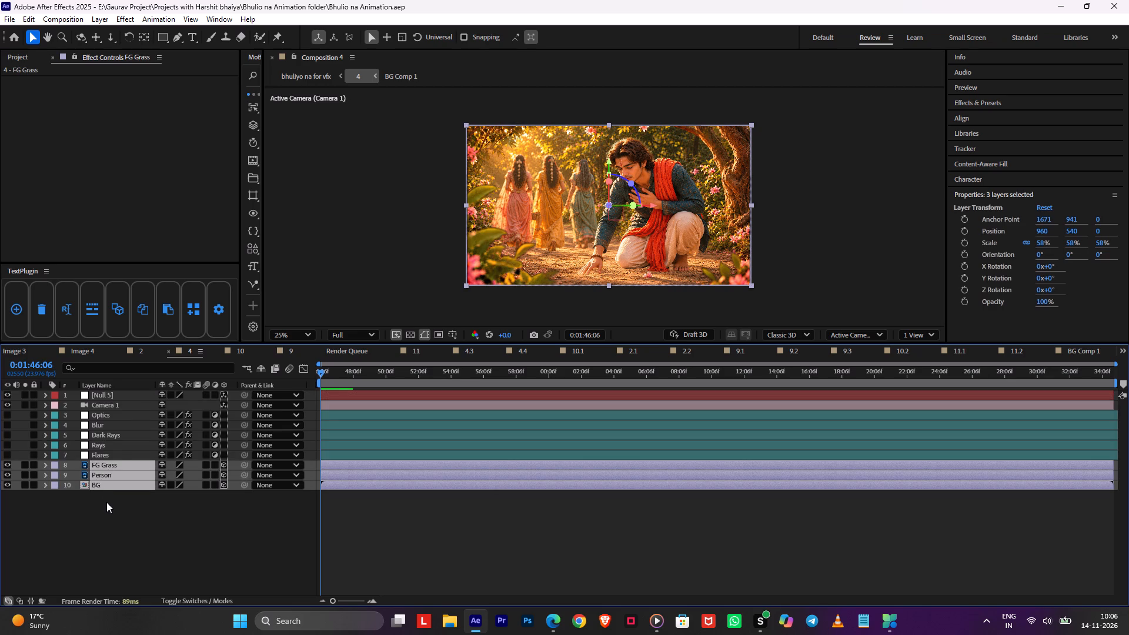
{"action": "key", "text": "p"}
{"action": "left_click", "coordinate": [105, 525]}
{"action": "left_click", "coordinate": [197, 517]}
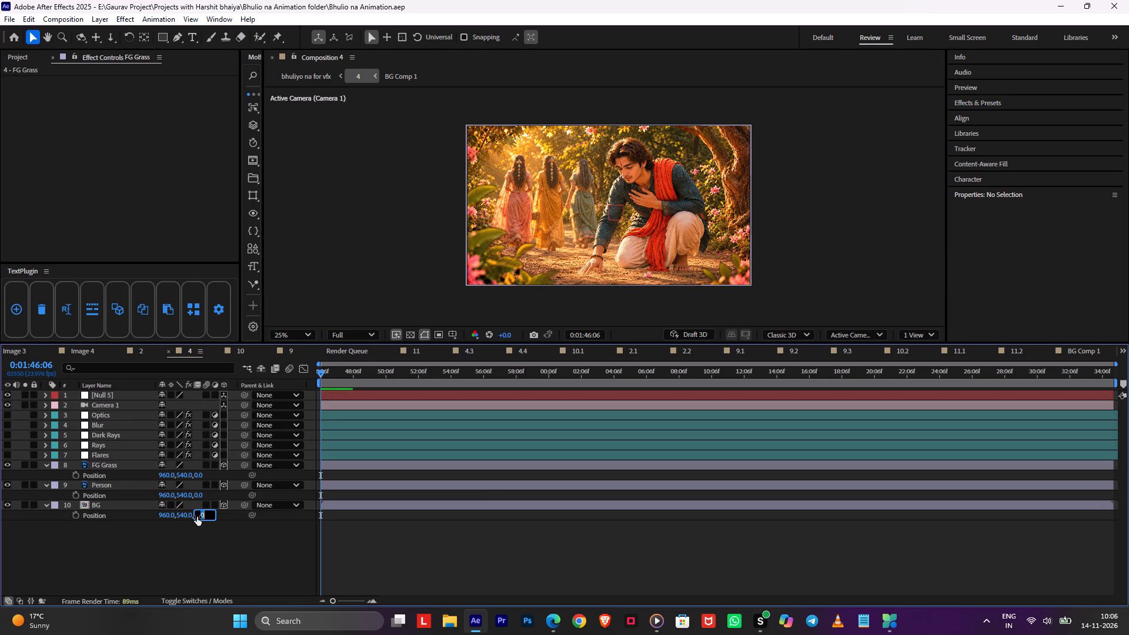
{"action": "key", "text": "3"}
{"action": "key", "text": "0"}
{"action": "key", "text": "0"}
{"action": "key", "text": "0"}
{"action": "left_click", "coordinate": [185, 523]}
Set the Person layer's Z position to 2000.
{"action": "left_click", "coordinate": [196, 494]}
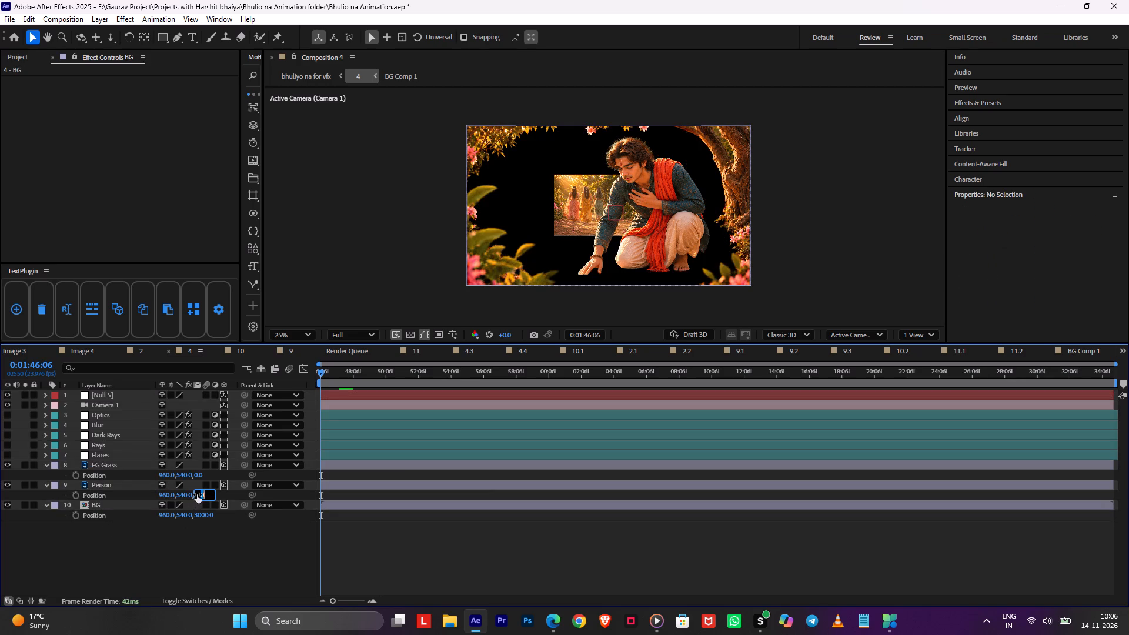
{"action": "key", "text": "2"}
{"action": "key", "text": "0"}
{"action": "type", "text": "00"}
{"action": "left_click", "coordinate": [196, 544]}
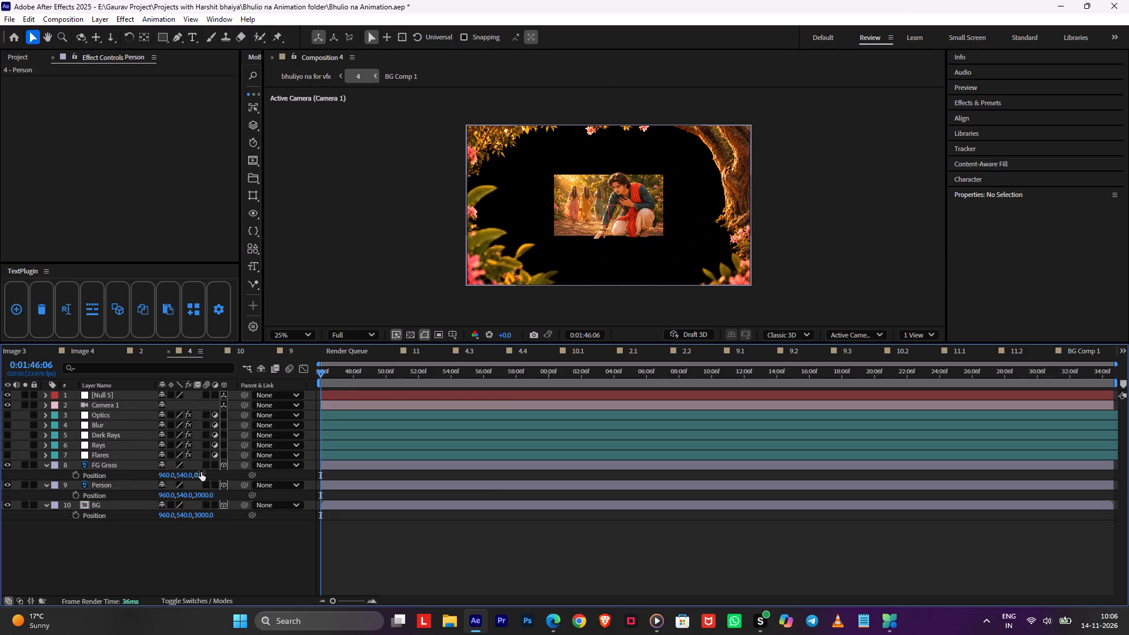
Set the FG Grass layer's Z position to 1000.
{"action": "left_click", "coordinate": [201, 472]}
{"action": "key", "text": "1"}
{"action": "key", "text": "0"}
{"action": "key", "text": "0"}
{"action": "key", "text": "0"}
{"action": "left_click", "coordinate": [201, 519]}
Reveal Scale for the FG Grass, Person and BG layers and scale the BG layer to 155% to fill the frame.
{"action": "left_click", "coordinate": [94, 499]}
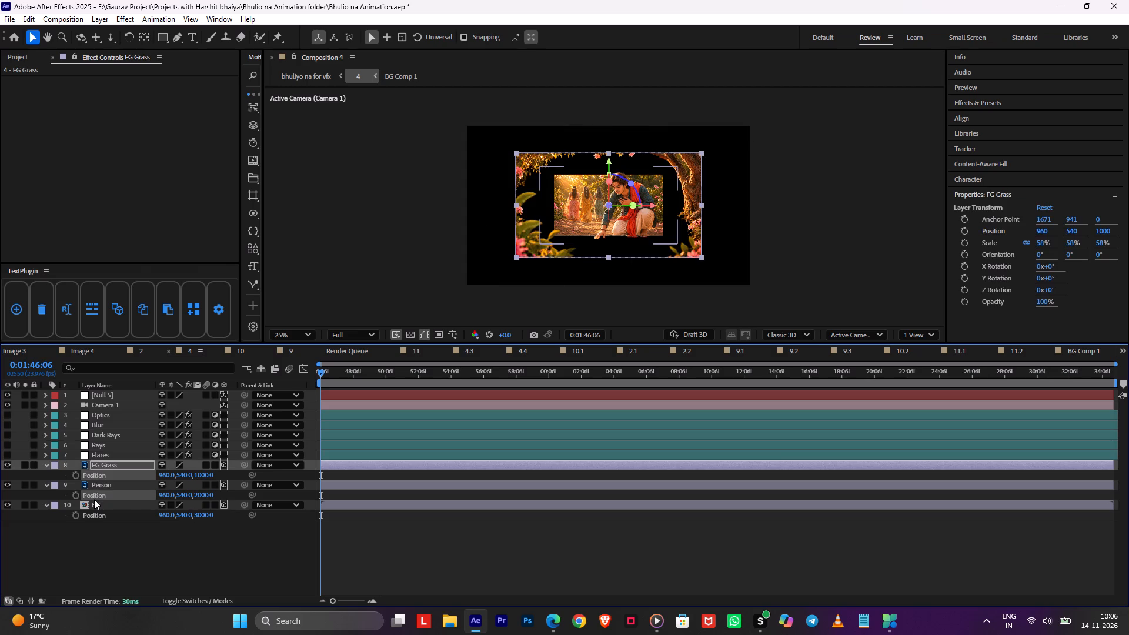
{"action": "left_click", "coordinate": [99, 507]}
{"action": "left_click", "coordinate": [123, 463], "text": "shift"}
{"action": "key", "text": "s"}
{"action": "left_click", "coordinate": [118, 535]}
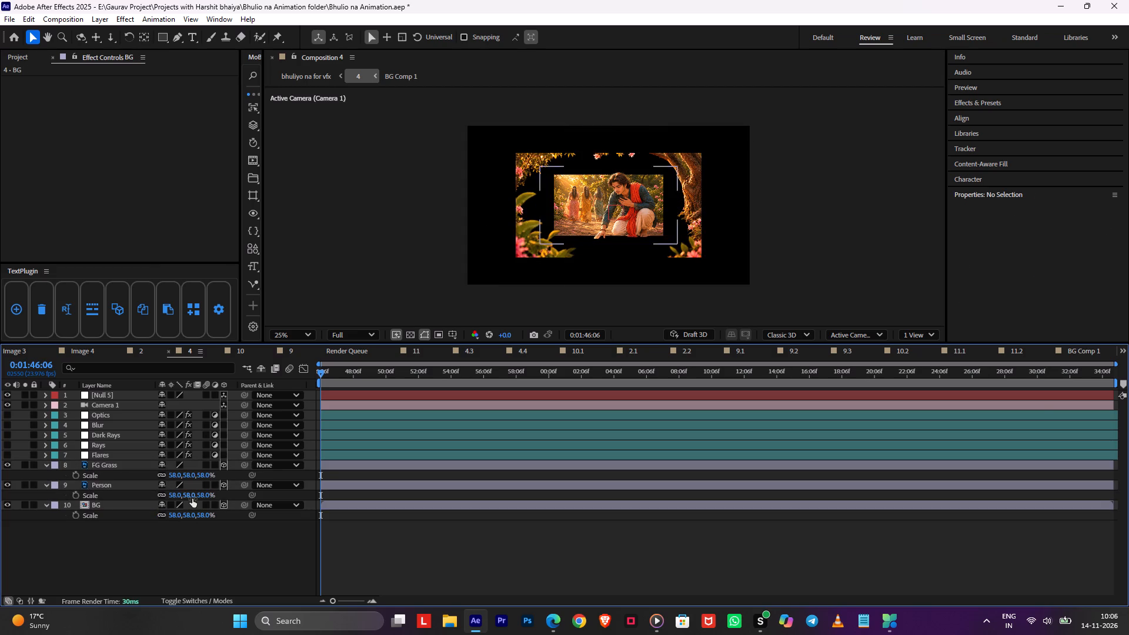
{"action": "left_click_drag", "start_coordinate": [172, 517], "coordinate": [218, 506]}
Scale the Person layer to 122% and the FG Grass layer to about 89% to match the original framing.
{"action": "left_click", "coordinate": [126, 490]}
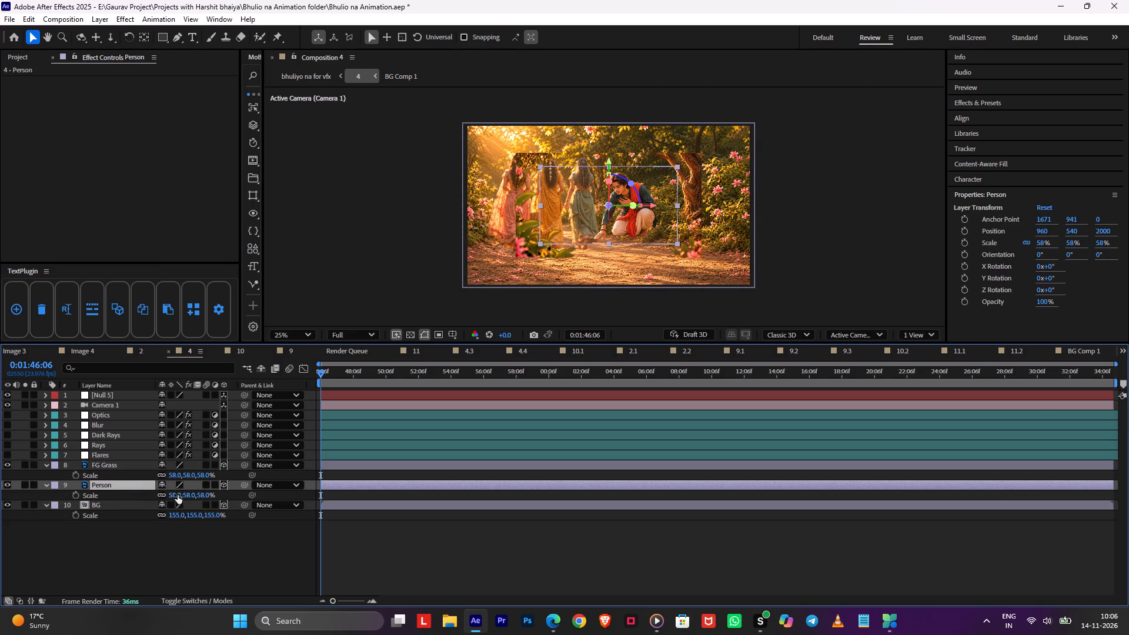
{"action": "left_click_drag", "start_coordinate": [177, 495], "coordinate": [213, 493]}
{"action": "left_click", "coordinate": [121, 467]}
{"action": "left_click_drag", "start_coordinate": [172, 474], "coordinate": [197, 480]}
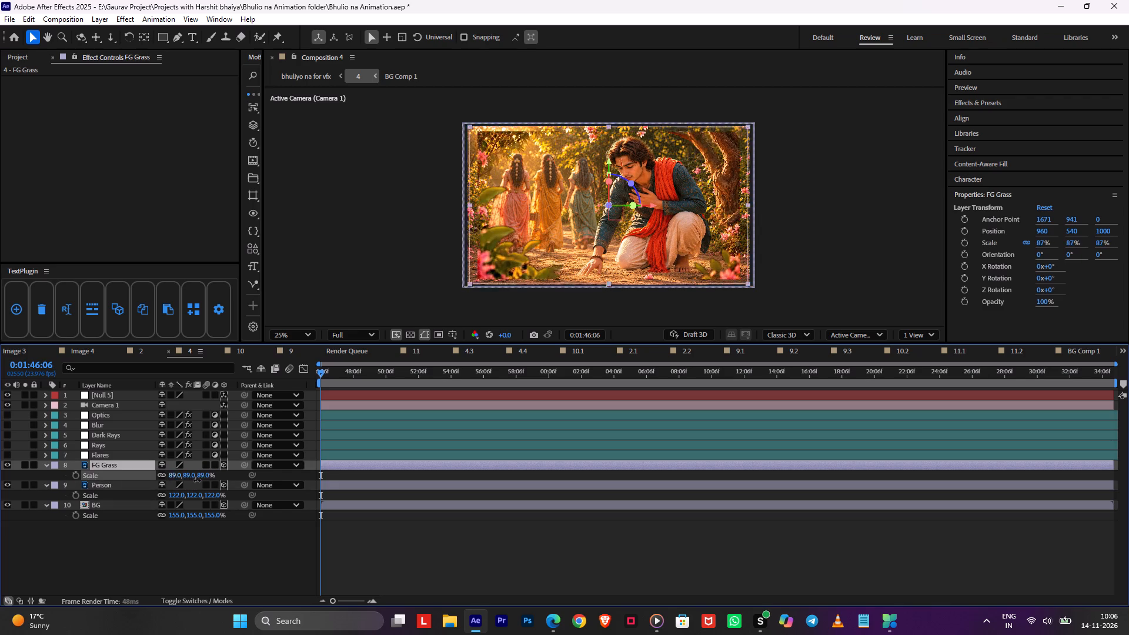
Set the FG Grass layer's scale to 94% and save the project.
{"action": "left_click_drag", "start_coordinate": [197, 480], "coordinate": [201, 482]}
{"action": "left_click", "coordinate": [175, 544]}
{"action": "key", "text": "ctrl+s"}
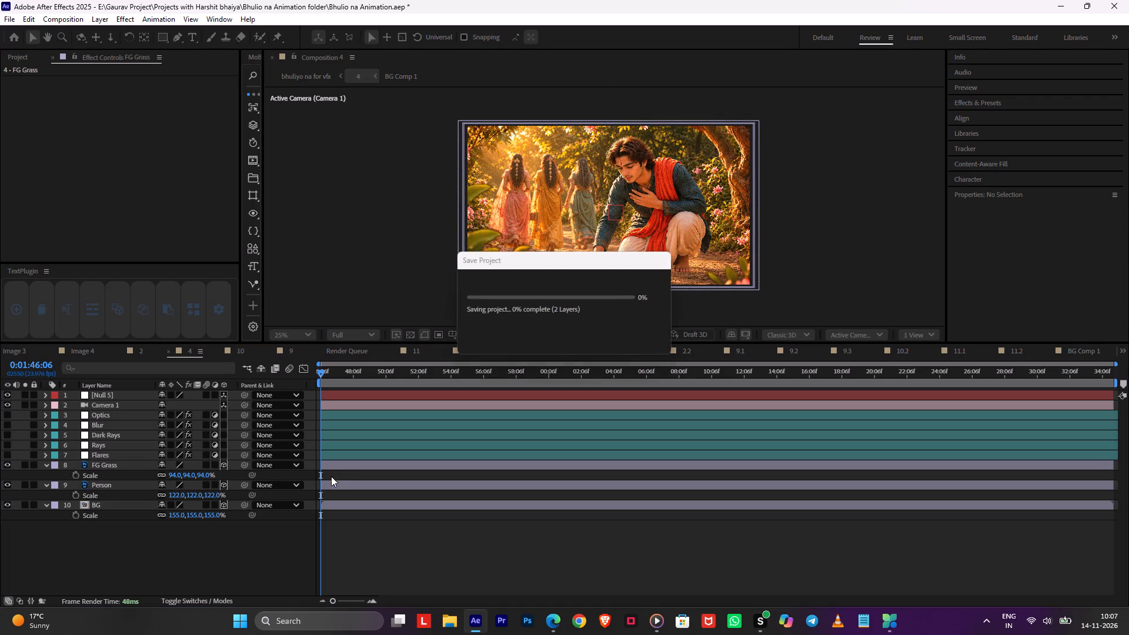
Reveal Position on the Null 5 layer and start keyframing it at 0:01:46:06.
{"action": "left_click", "coordinate": [340, 465]}
{"action": "left_click", "coordinate": [353, 399]}
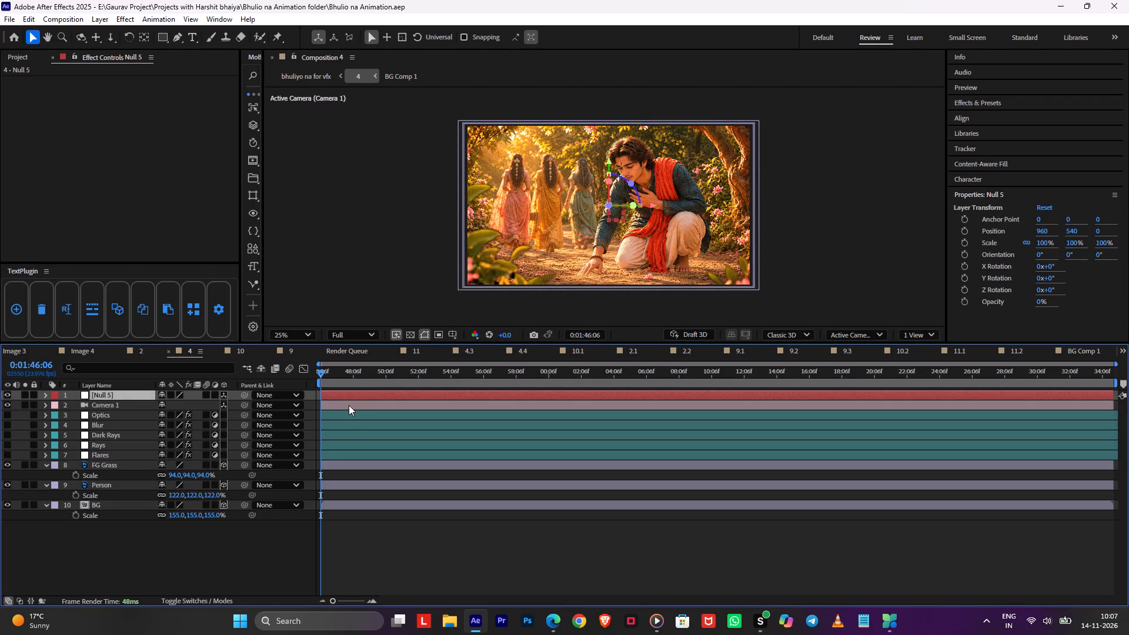
{"action": "key", "text": "p"}
{"action": "left_click", "coordinate": [72, 402]}
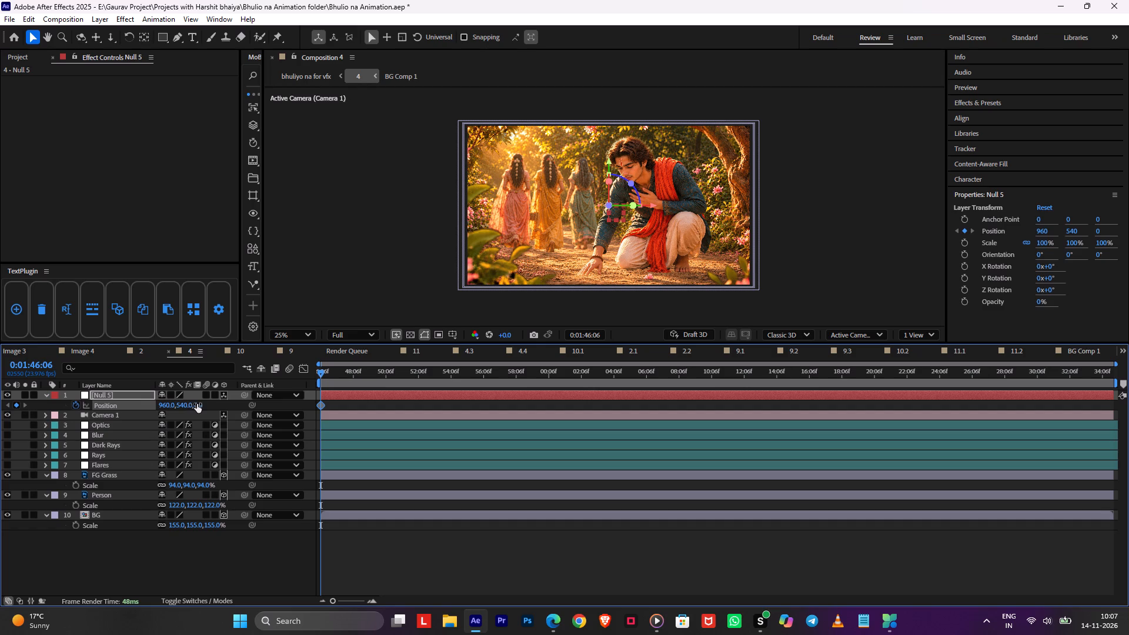
Undo a trial Z move of Null 5 and parent Camera 1 to Null 5.
{"action": "left_click_drag", "start_coordinate": [198, 404], "coordinate": [693, 387]}
{"action": "key", "text": "ctrl+z"}
{"action": "left_click_drag", "start_coordinate": [247, 416], "coordinate": [216, 396]}
Move Null 5 to Z 1759 and Y 1083 to frame the kneeling man's hand and legs close up.
{"action": "left_click_drag", "start_coordinate": [199, 405], "coordinate": [529, 390]}
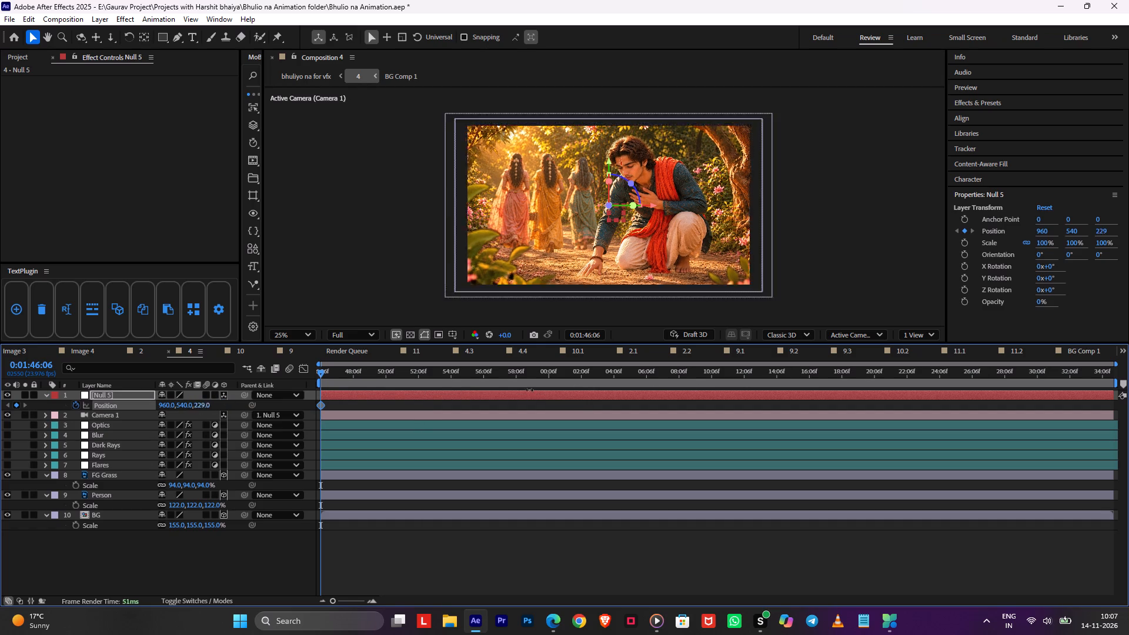
{"action": "left_click_drag", "start_coordinate": [529, 390], "coordinate": [1128, 360]}
{"action": "left_click_drag", "start_coordinate": [203, 410], "coordinate": [229, 405]}
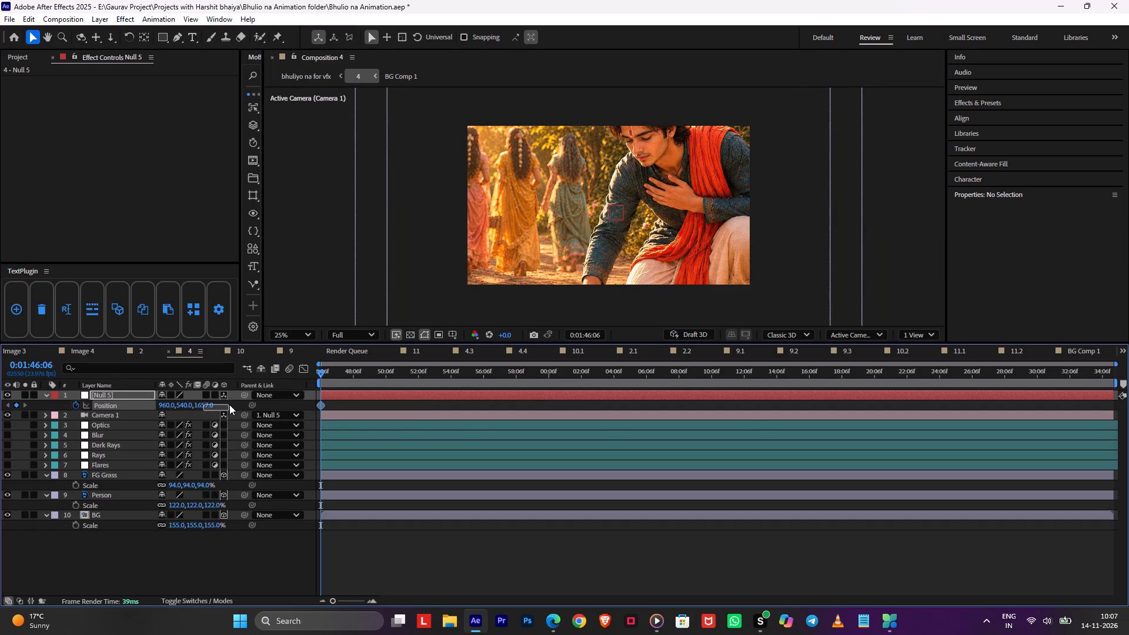
{"action": "left_click_drag", "start_coordinate": [229, 405], "coordinate": [231, 405]}
{"action": "left_click", "coordinate": [222, 405]}
{"action": "left_click_drag", "start_coordinate": [206, 403], "coordinate": [262, 399]}
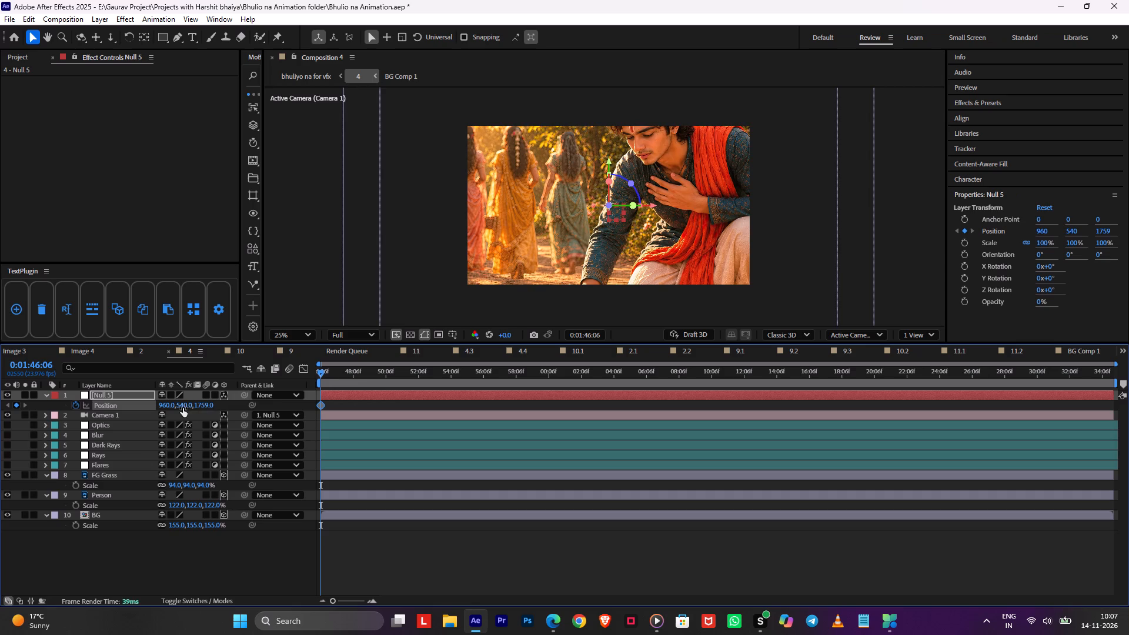
{"action": "left_click_drag", "start_coordinate": [183, 408], "coordinate": [535, 353]}
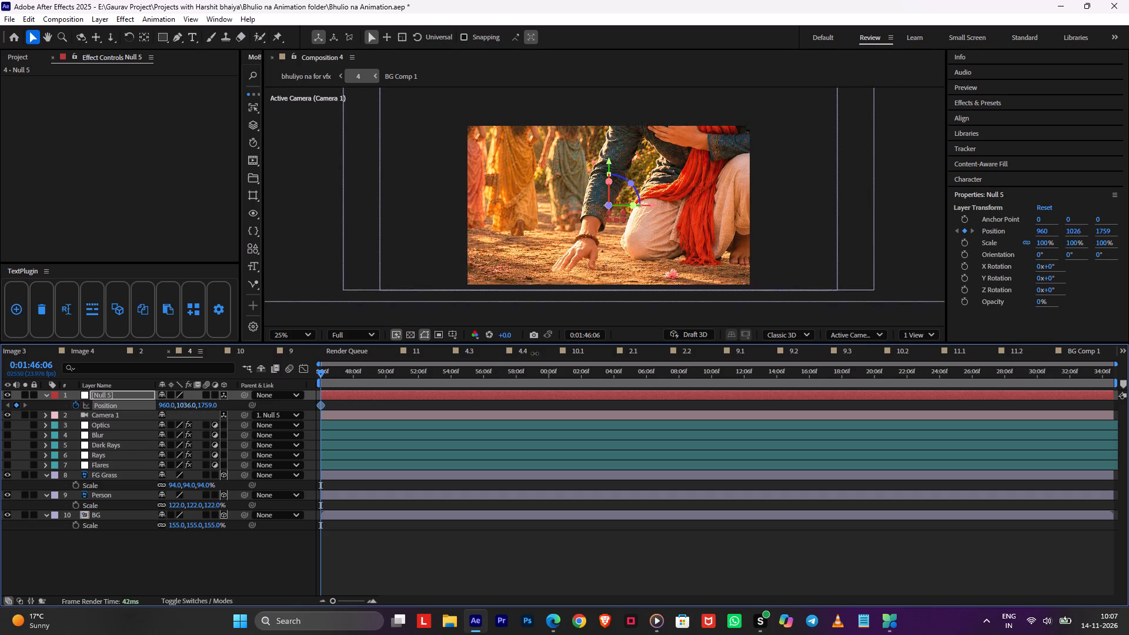
{"action": "left_click_drag", "start_coordinate": [535, 353], "coordinate": [557, 353]}
Move the Person layer down along its Y axis to about 639.
{"action": "left_click", "coordinate": [376, 496]}
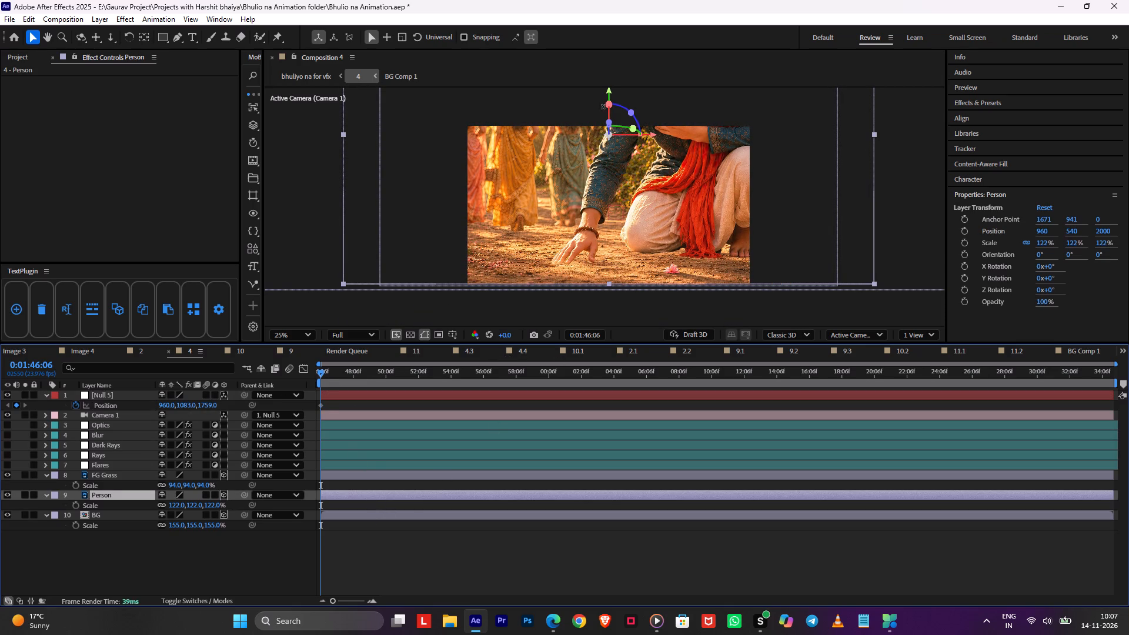
{"action": "left_click_drag", "start_coordinate": [612, 91], "coordinate": [613, 116]}
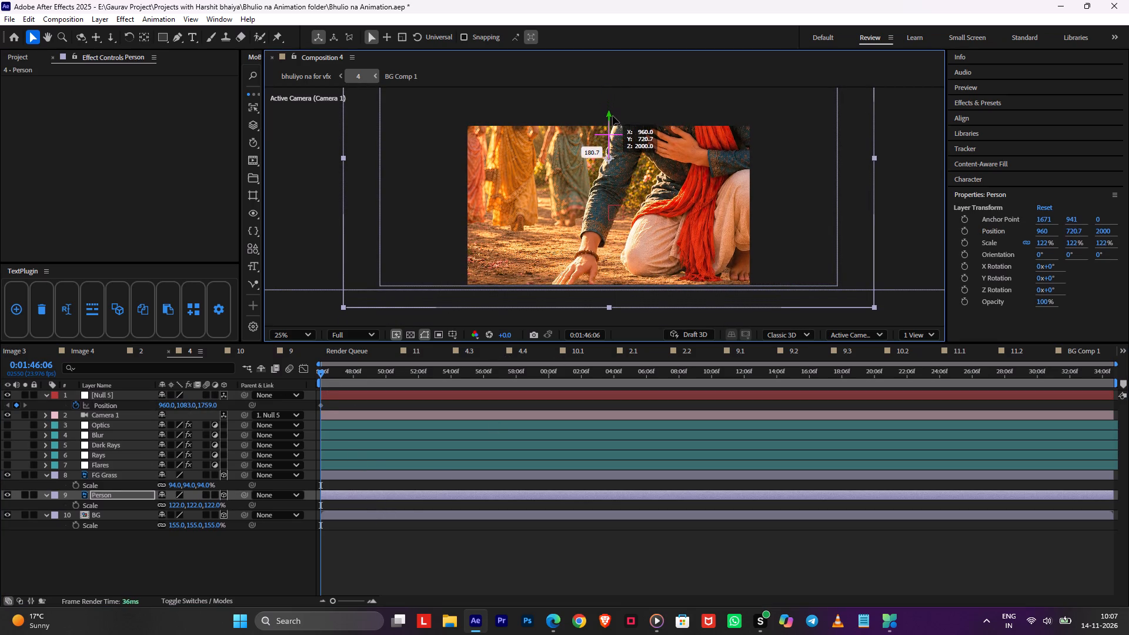
{"action": "left_click_drag", "start_coordinate": [613, 116], "coordinate": [621, 106]}
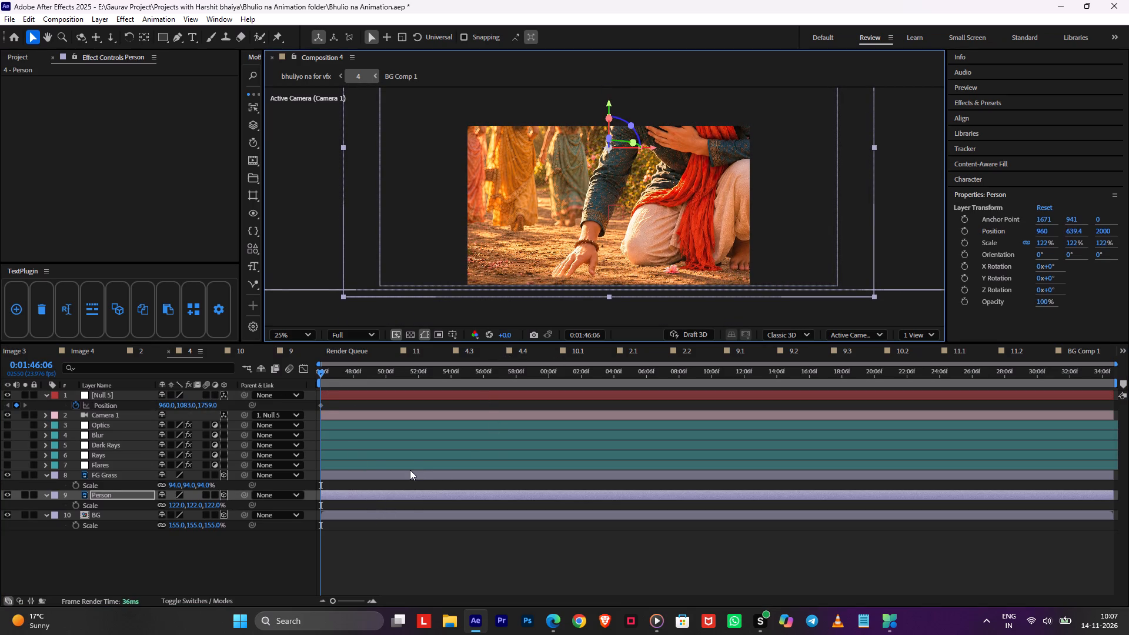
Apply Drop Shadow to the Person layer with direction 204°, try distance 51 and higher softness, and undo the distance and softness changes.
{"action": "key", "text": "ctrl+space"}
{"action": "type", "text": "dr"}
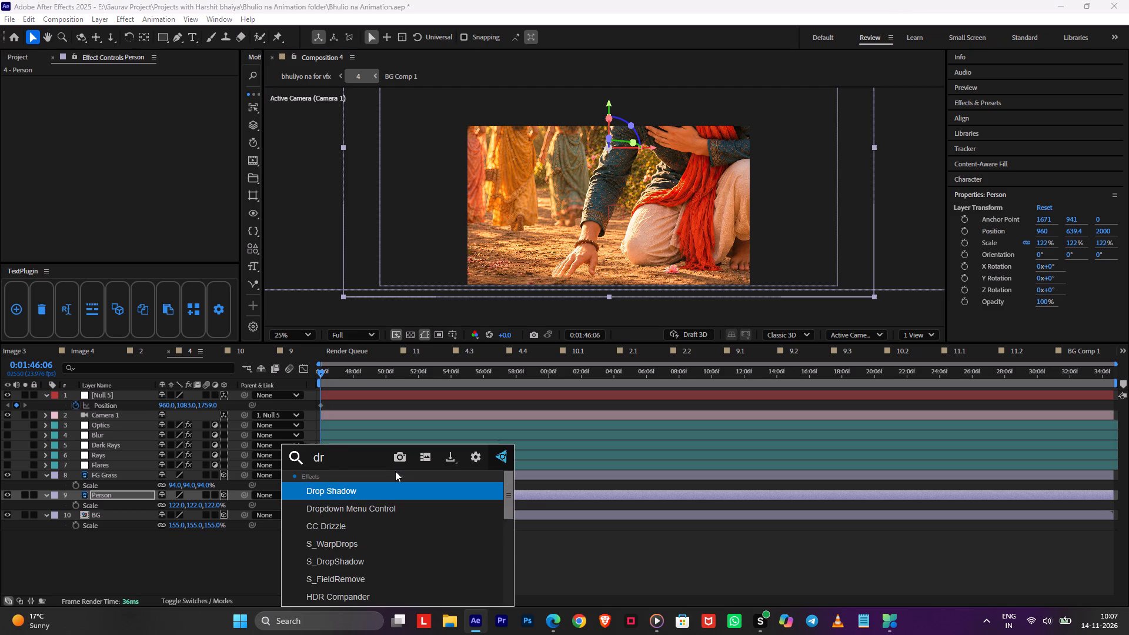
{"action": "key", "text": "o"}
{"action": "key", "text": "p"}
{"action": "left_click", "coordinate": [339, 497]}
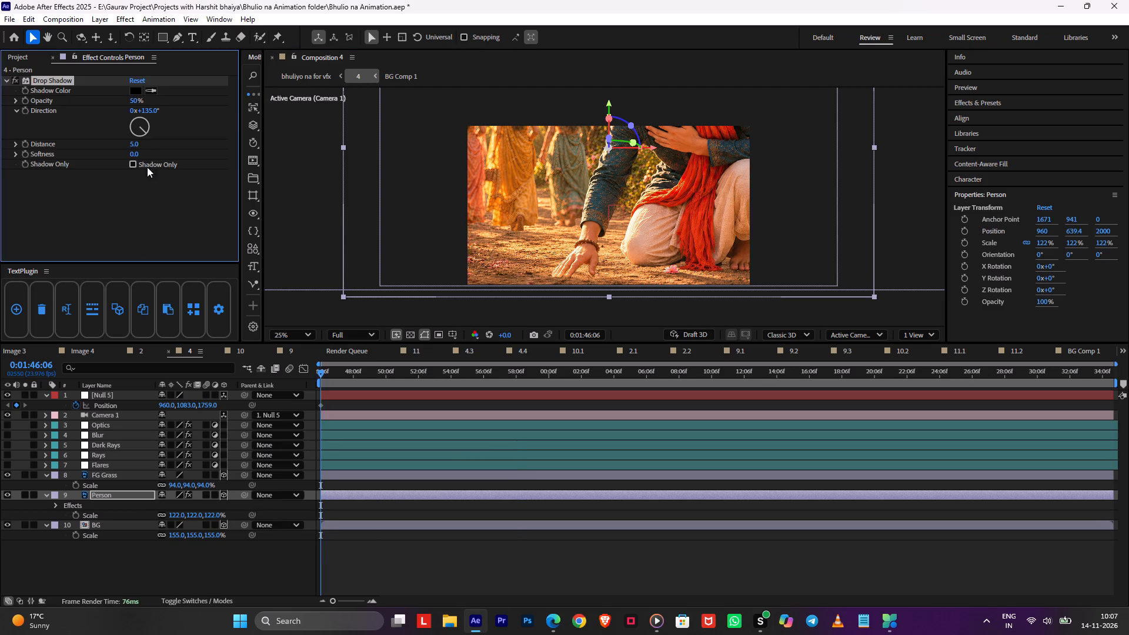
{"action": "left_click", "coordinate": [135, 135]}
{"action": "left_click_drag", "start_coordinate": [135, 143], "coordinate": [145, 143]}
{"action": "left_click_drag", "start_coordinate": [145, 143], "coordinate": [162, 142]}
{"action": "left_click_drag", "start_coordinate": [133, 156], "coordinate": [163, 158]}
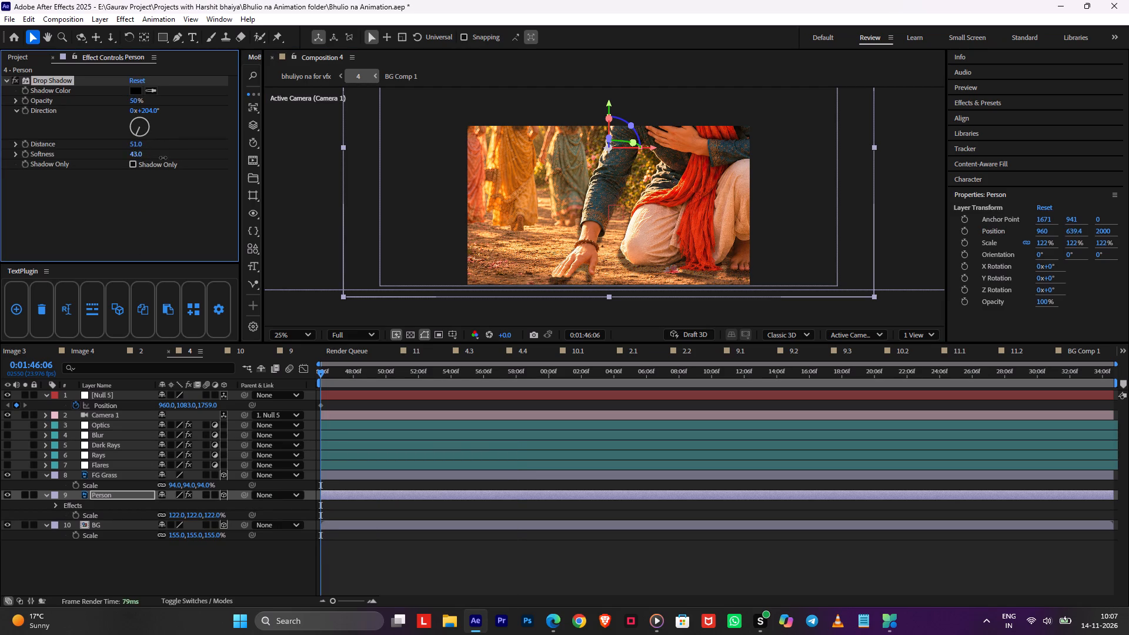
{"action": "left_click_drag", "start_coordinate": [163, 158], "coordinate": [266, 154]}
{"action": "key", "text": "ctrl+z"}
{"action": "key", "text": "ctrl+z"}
Pre-compose the Person layer as Person Comp 1, leaving all attributes in 4, and return to composition 4.
{"action": "key", "text": "ctrl+shift+c"}
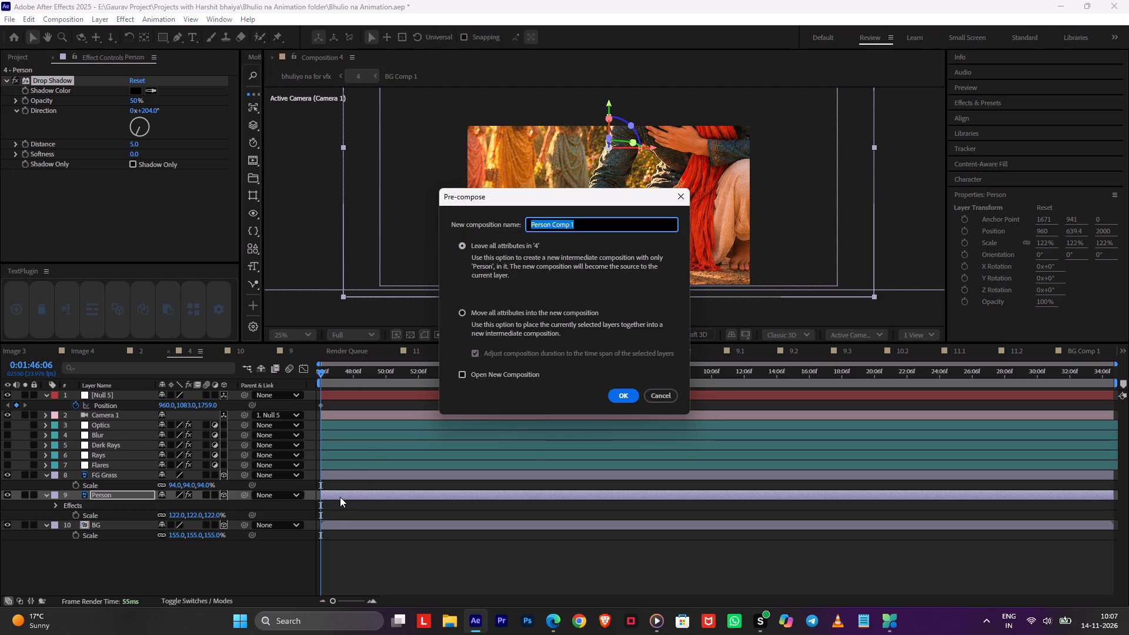
{"action": "key", "text": "Return"}
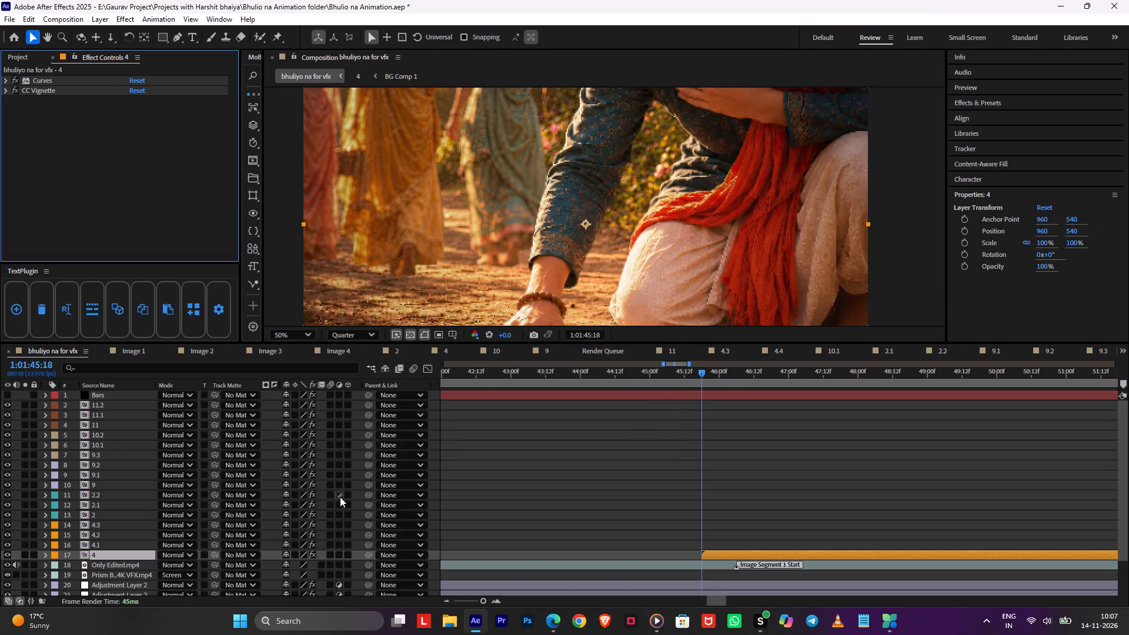
{"action": "double_click", "coordinate": [705, 554]}
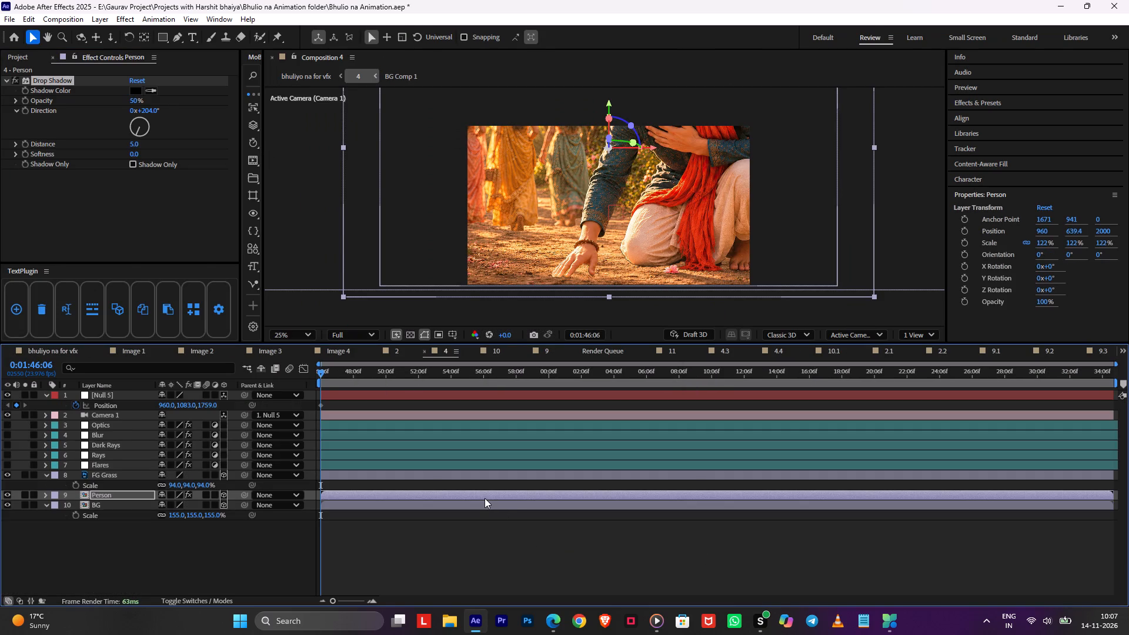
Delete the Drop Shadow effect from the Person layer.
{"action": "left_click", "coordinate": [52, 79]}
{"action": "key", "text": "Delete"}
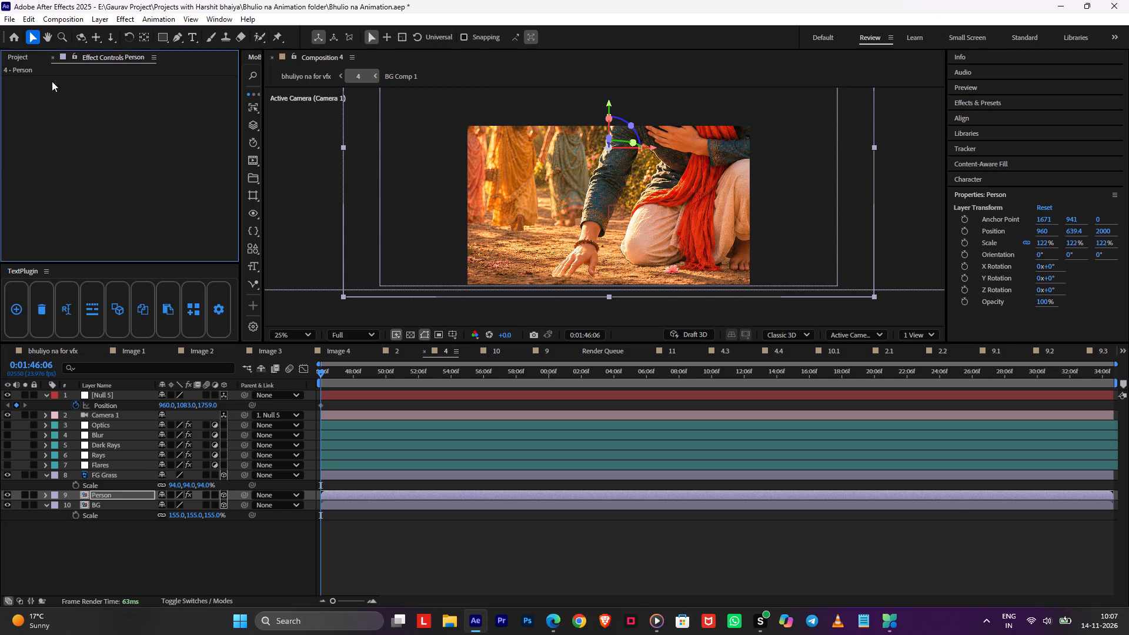
Open Person Comp 1 and duplicate its image layer.
{"action": "double_click", "coordinate": [327, 499]}
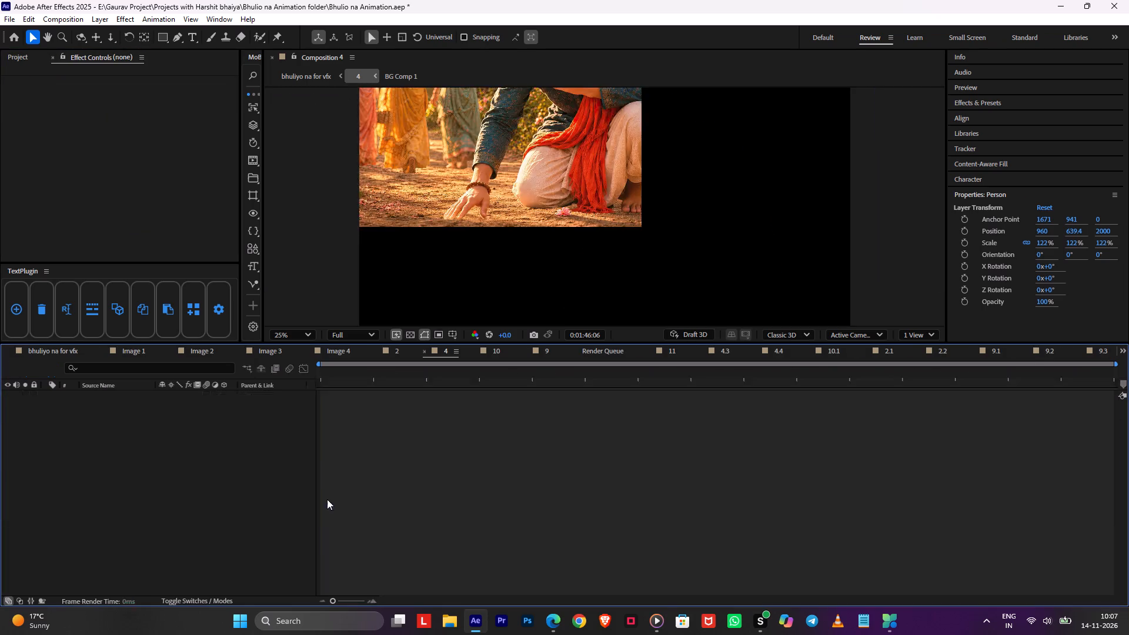
{"action": "left_click", "coordinate": [342, 397]}
{"action": "key", "text": "ctrl+d"}
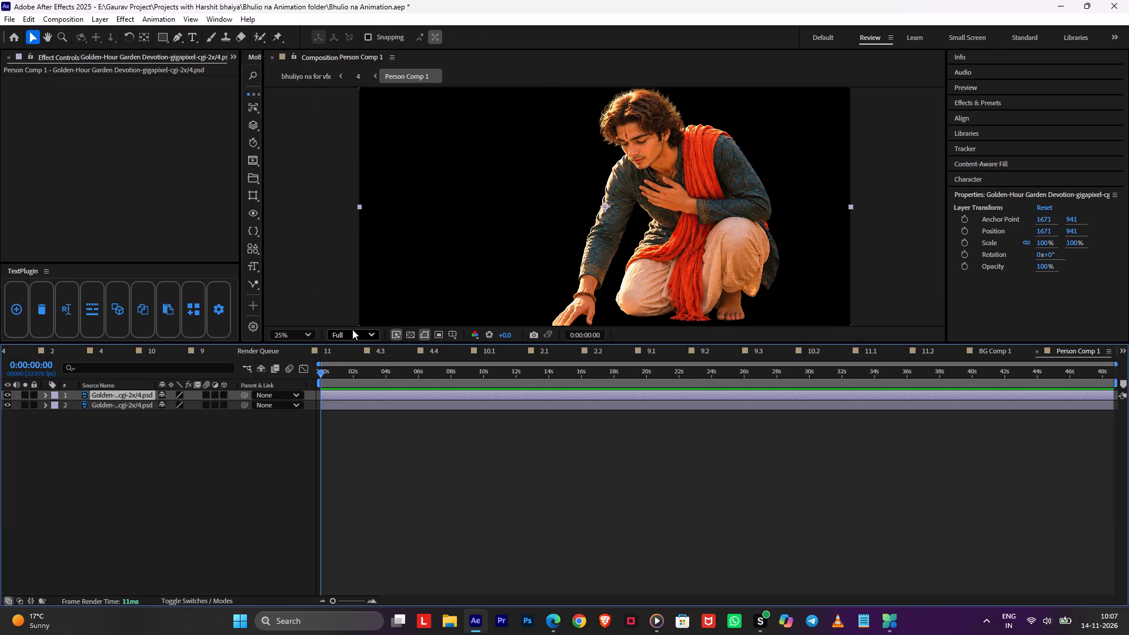
Show the transparency grid, turn fast previews off, set the preview resolution to Quarter and save the project.
{"action": "left_click", "coordinate": [410, 336]}
{"action": "left_click", "coordinate": [390, 331]}
{"action": "left_click", "coordinate": [394, 333]}
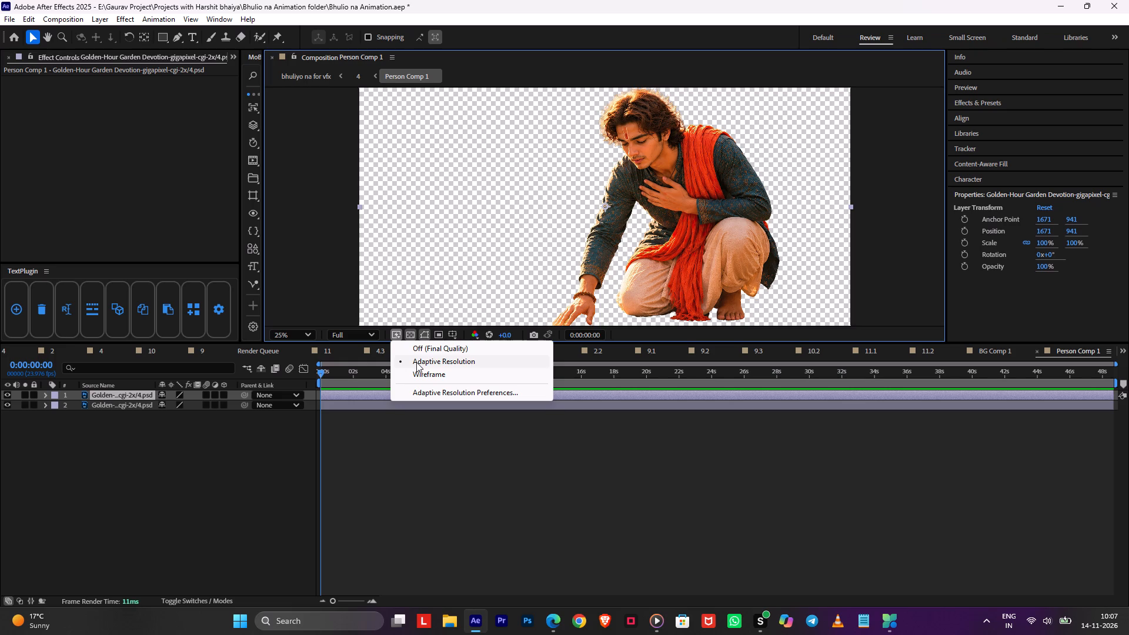
{"action": "left_click", "coordinate": [426, 348]}
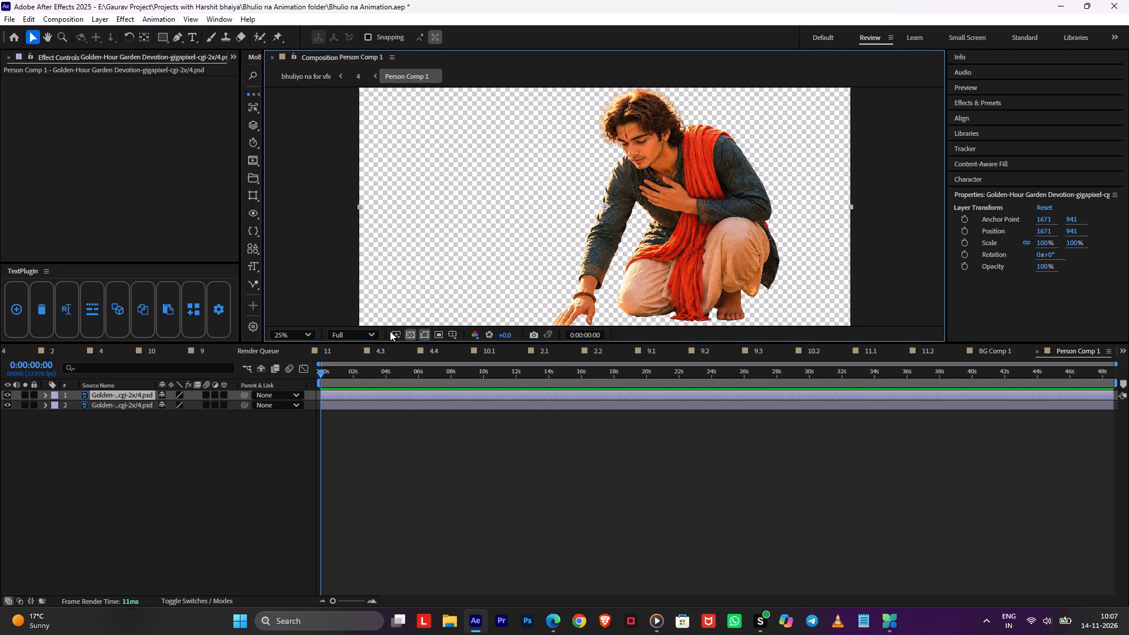
{"action": "left_click", "coordinate": [362, 335]}
{"action": "left_click", "coordinate": [369, 420]}
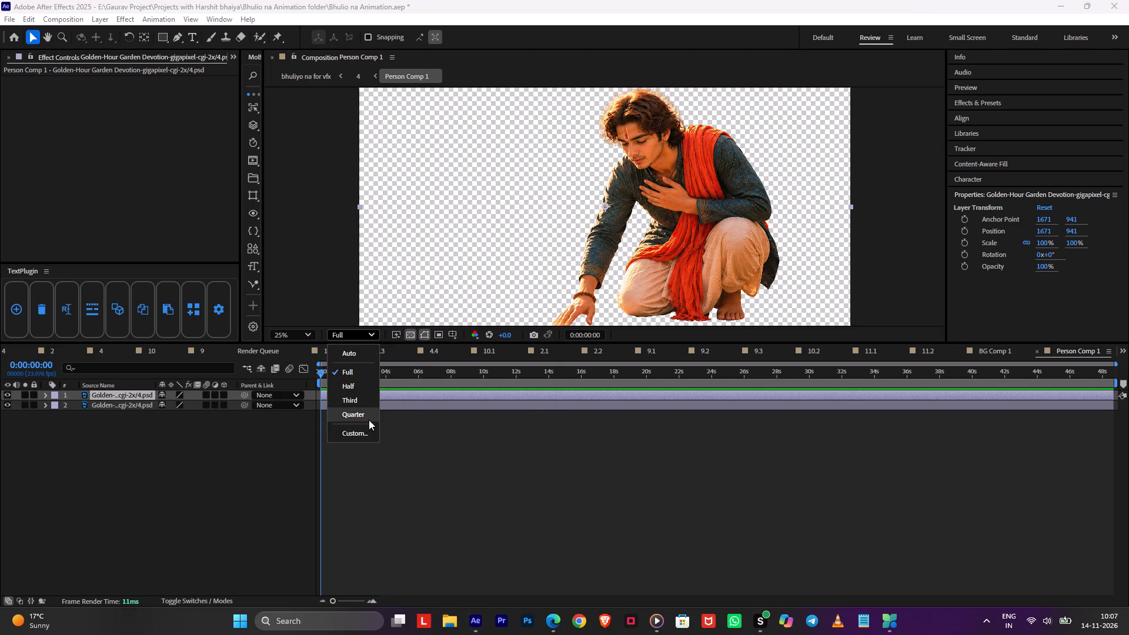
{"action": "left_click", "coordinate": [367, 428]}
{"action": "key", "text": "ctrl+s"}
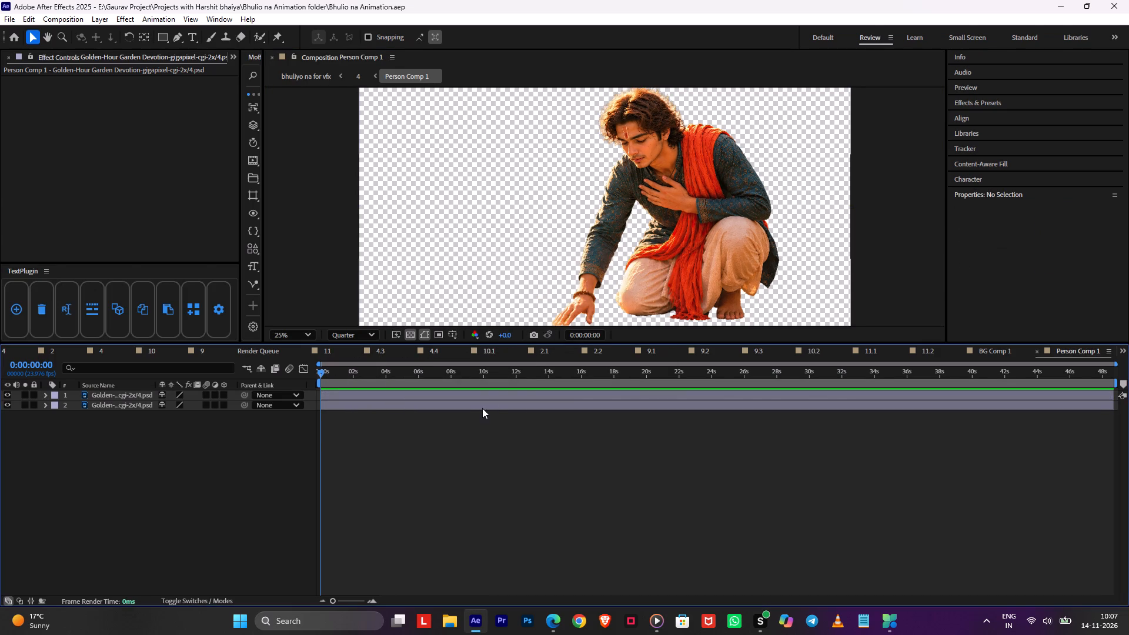
Offset the lower copy of the man downward to Y position 1021 so it extends below the original.
{"action": "left_click", "coordinate": [482, 409]}
{"action": "left_click_drag", "start_coordinate": [681, 260], "coordinate": [682, 269]}
{"action": "key", "text": "ctrl+z"}
{"action": "left_click_drag", "start_coordinate": [680, 260], "coordinate": [680, 260], "text": "shift"}
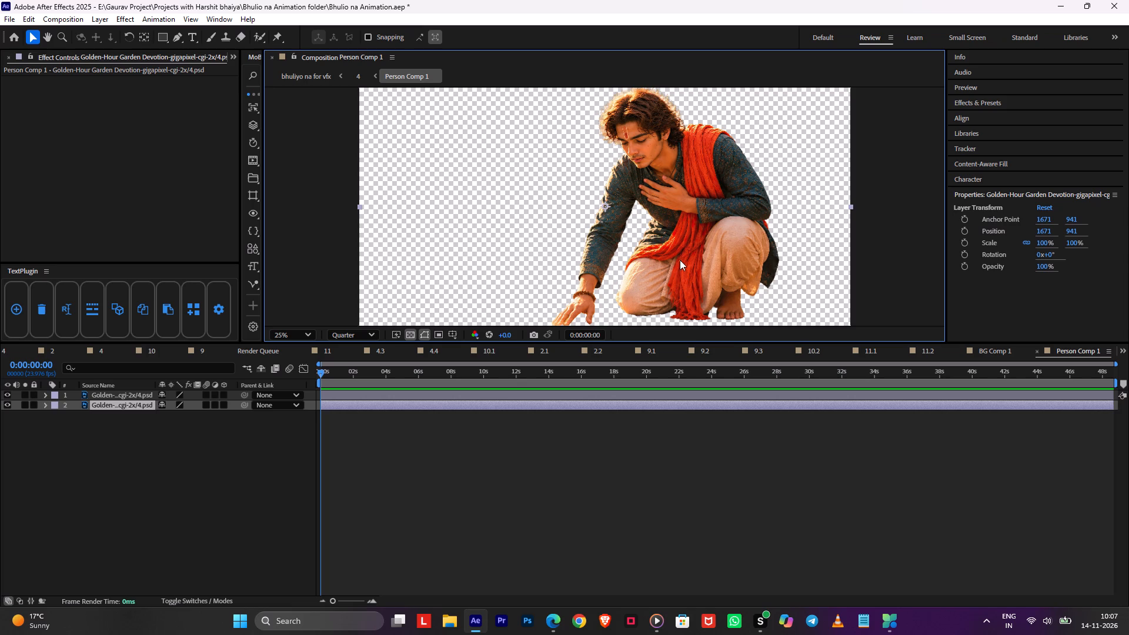
{"action": "left_click_drag", "start_coordinate": [680, 260], "coordinate": [680, 279], "text": "shift"}
{"action": "key", "text": "shift+Down"}
{"action": "key", "text": "shift+Down"}
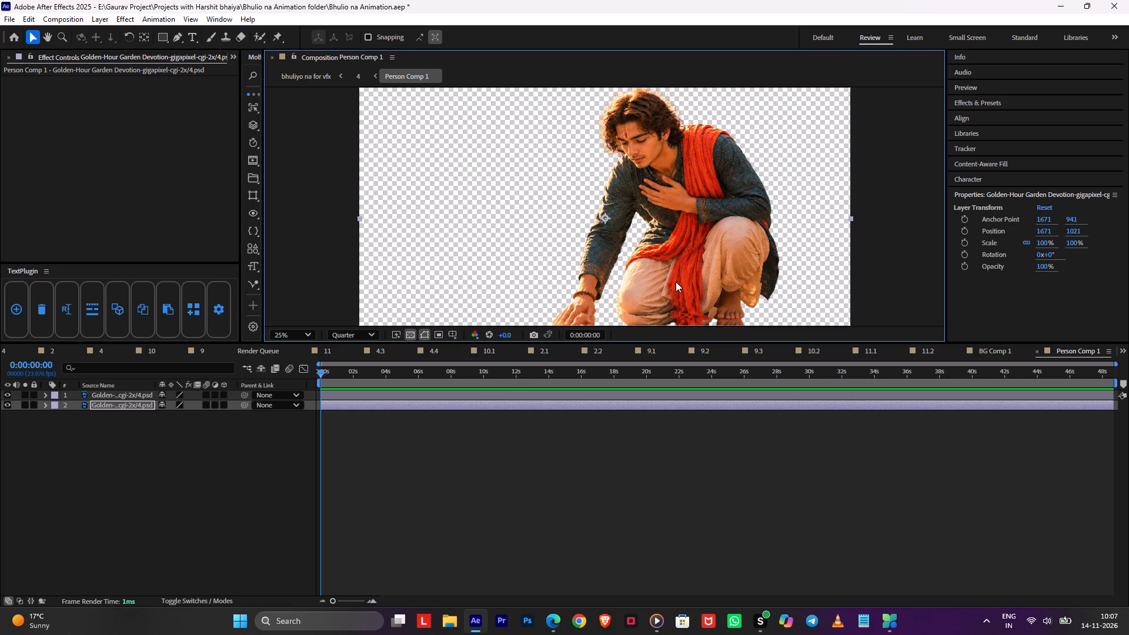
Draw a closed curved Pen mask on the lower copy around the man's hand, knee and feet.
{"action": "middle_click_drag", "start_coordinate": [669, 256], "coordinate": [646, 199]}
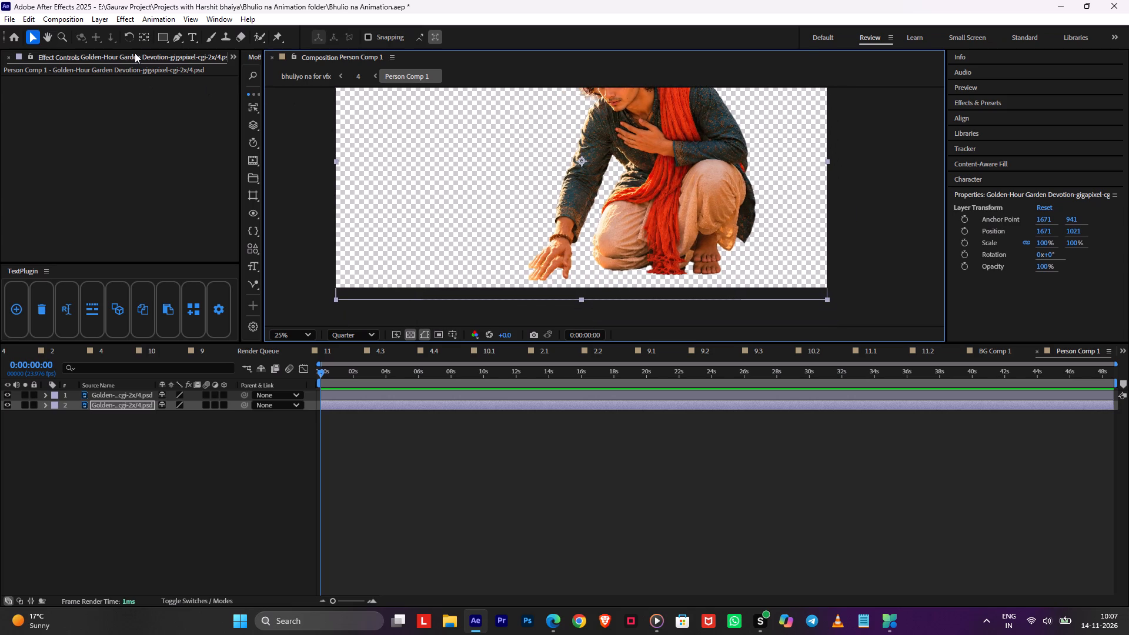
{"action": "left_click", "coordinate": [171, 39]}
{"action": "left_click", "coordinate": [516, 248]}
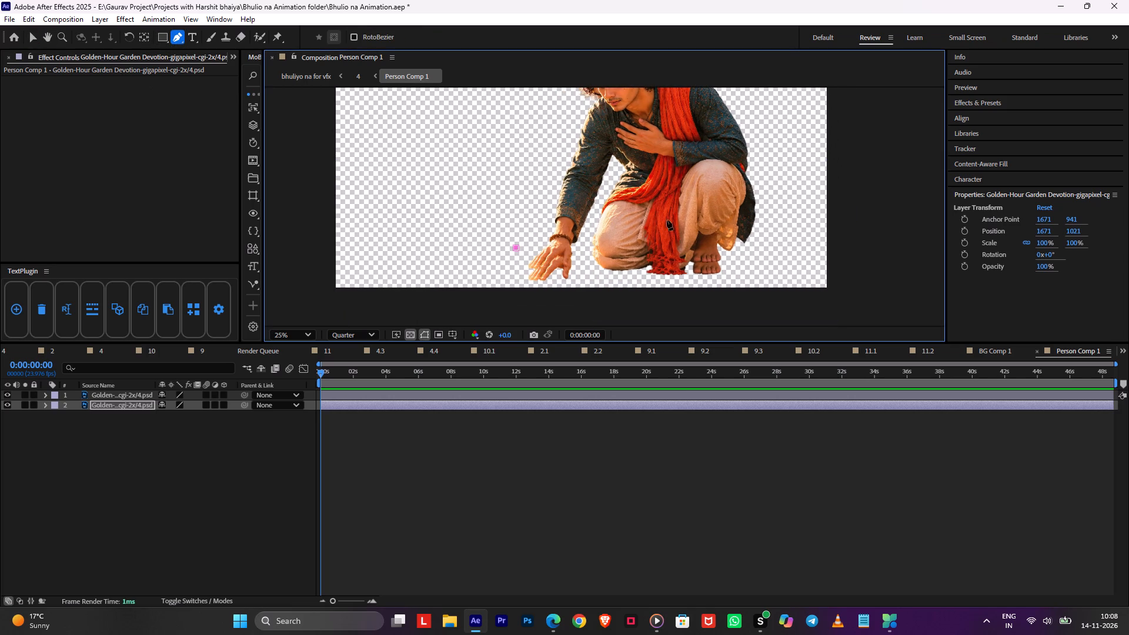
{"action": "left_click_drag", "start_coordinate": [737, 220], "coordinate": [771, 229]}
{"action": "left_click", "coordinate": [790, 266]}
{"action": "left_click_drag", "start_coordinate": [741, 303], "coordinate": [674, 306]}
{"action": "left_click_drag", "start_coordinate": [459, 298], "coordinate": [444, 290]}
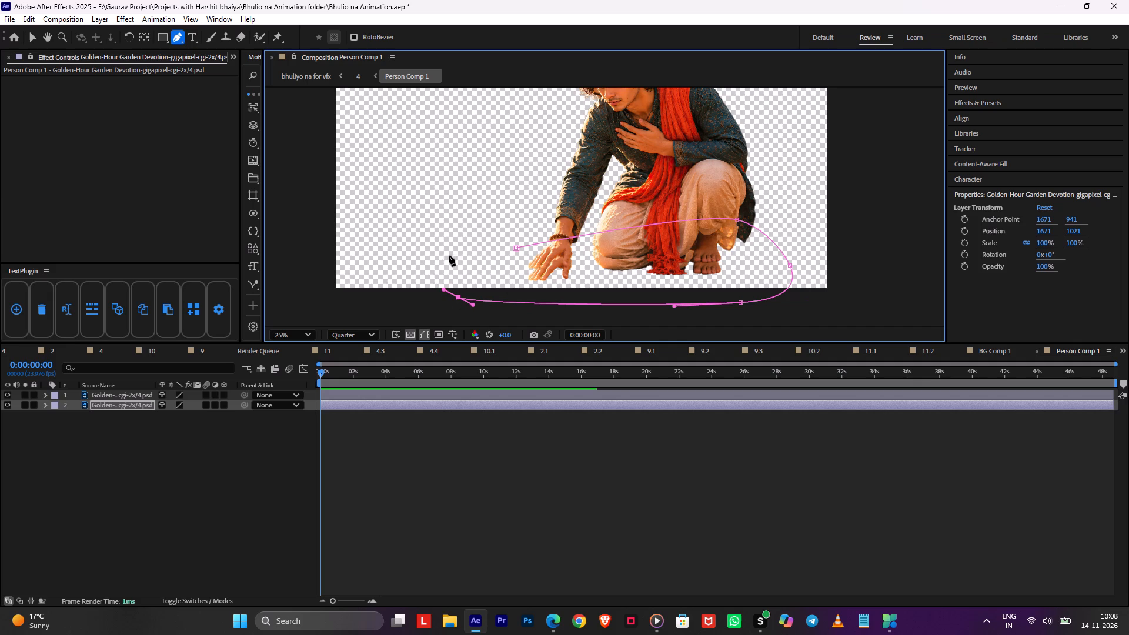
{"action": "left_click", "coordinate": [516, 246]}
Apply Tint to the masked lower copy and map both its blacks and whites to black.
{"action": "key", "text": "ctrl+space"}
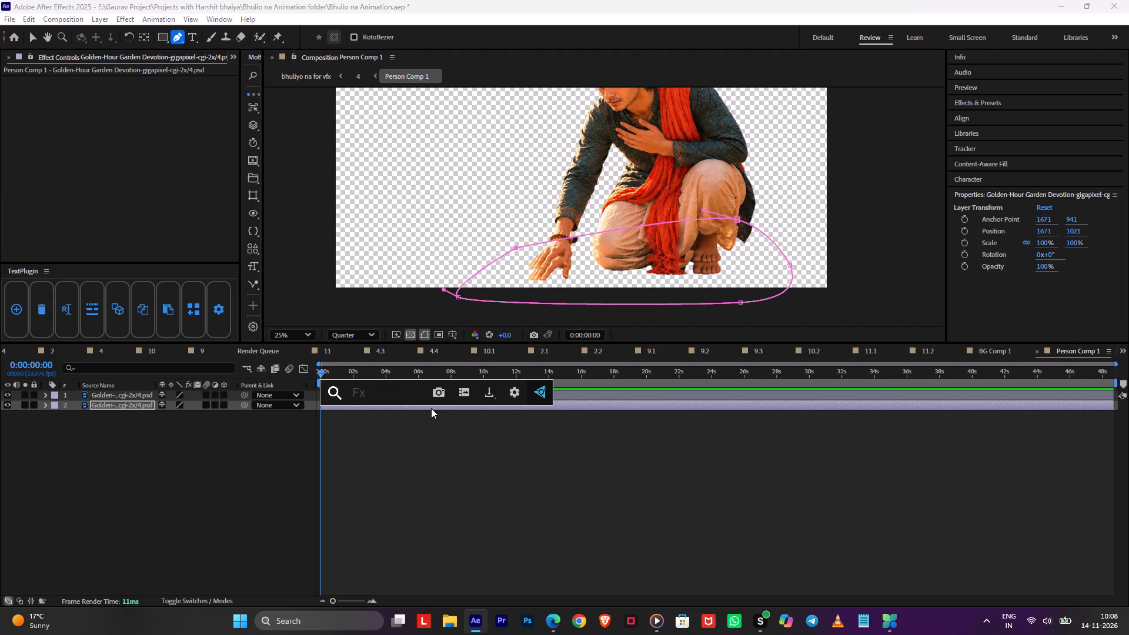
{"action": "type", "text": "ti"}
{"action": "type", "text": "nt"}
{"action": "left_click", "coordinate": [412, 420]}
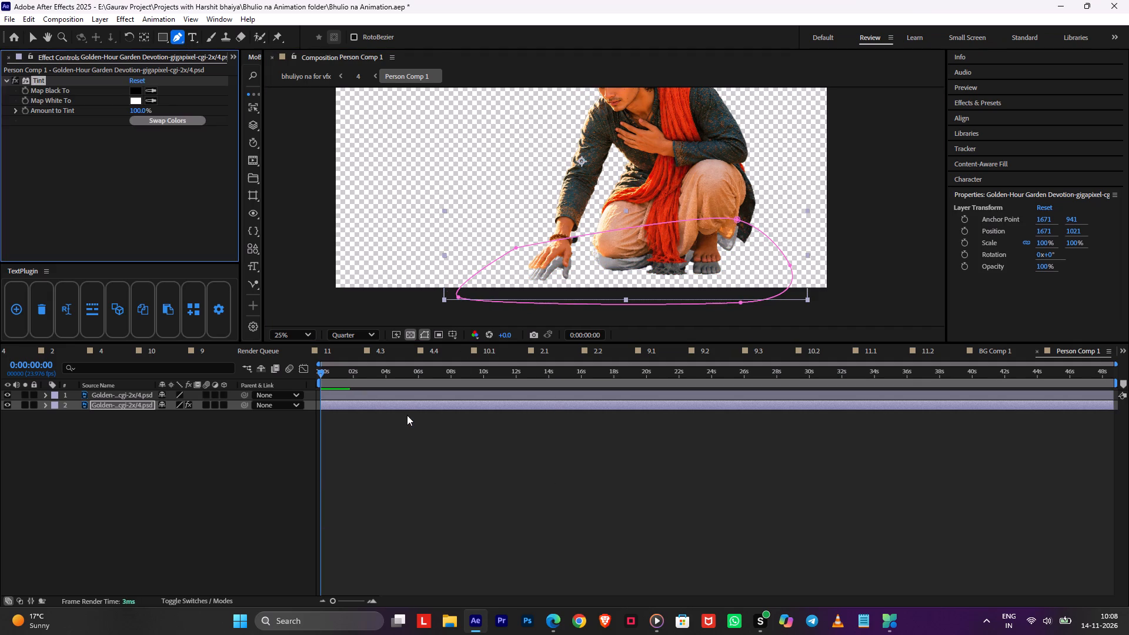
{"action": "left_click", "coordinate": [151, 99]}
{"action": "left_click", "coordinate": [136, 91]}
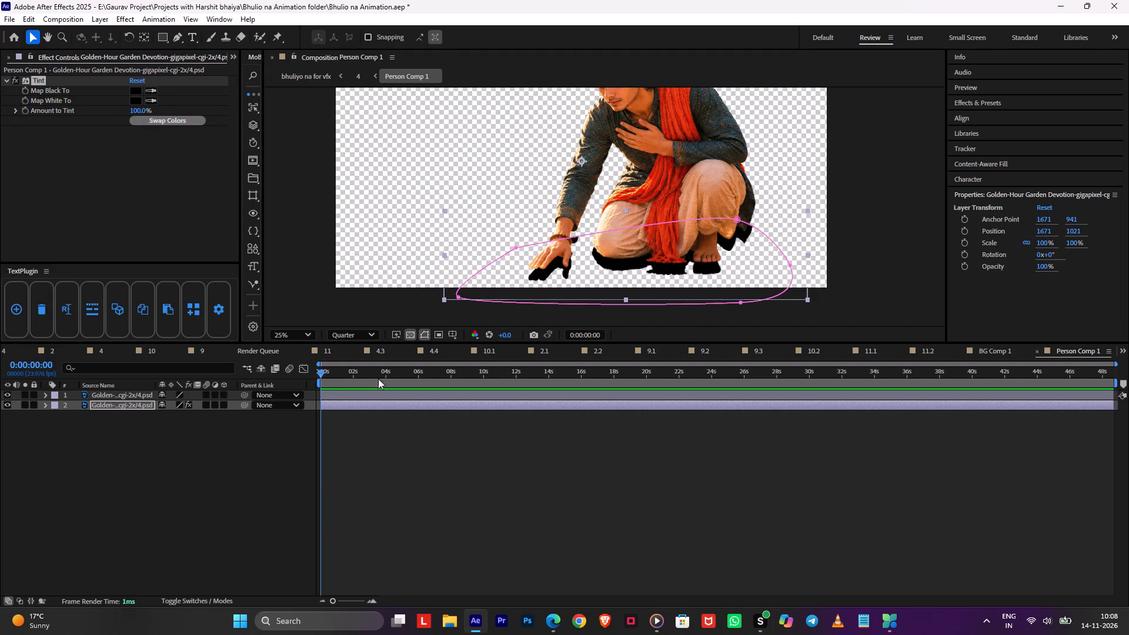
{"action": "left_click", "coordinate": [27, 405]}
{"action": "left_click", "coordinate": [27, 403]}
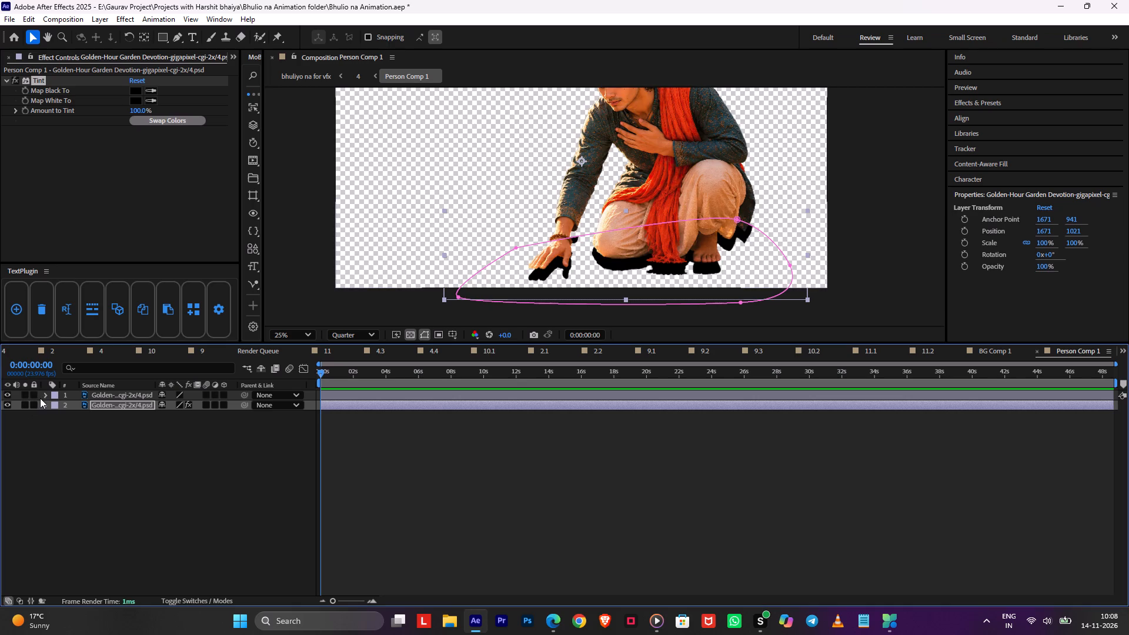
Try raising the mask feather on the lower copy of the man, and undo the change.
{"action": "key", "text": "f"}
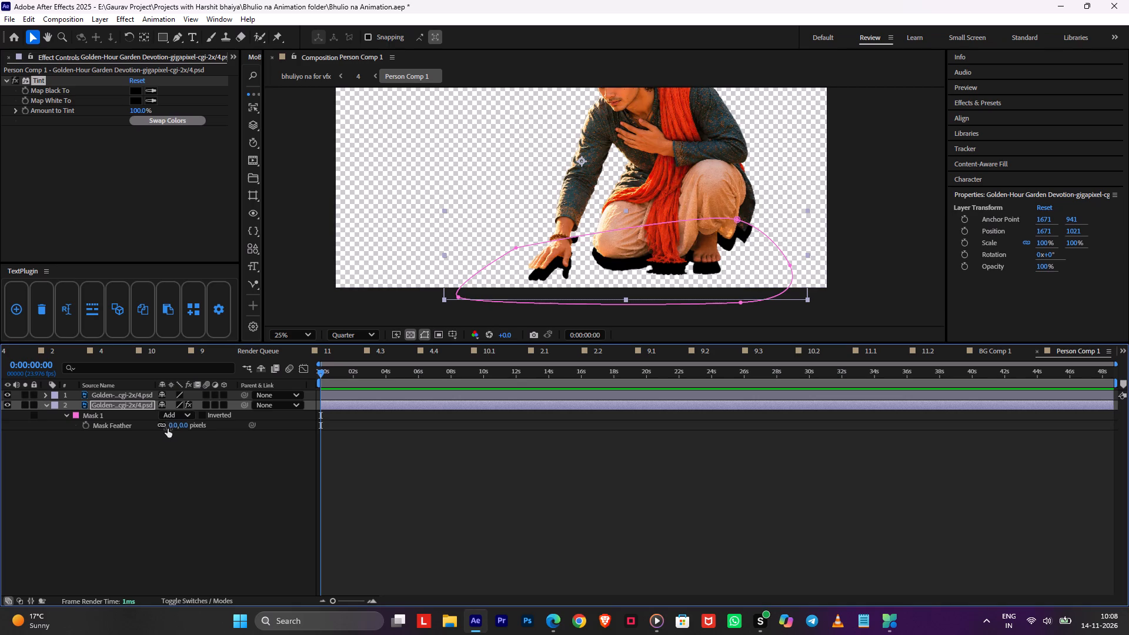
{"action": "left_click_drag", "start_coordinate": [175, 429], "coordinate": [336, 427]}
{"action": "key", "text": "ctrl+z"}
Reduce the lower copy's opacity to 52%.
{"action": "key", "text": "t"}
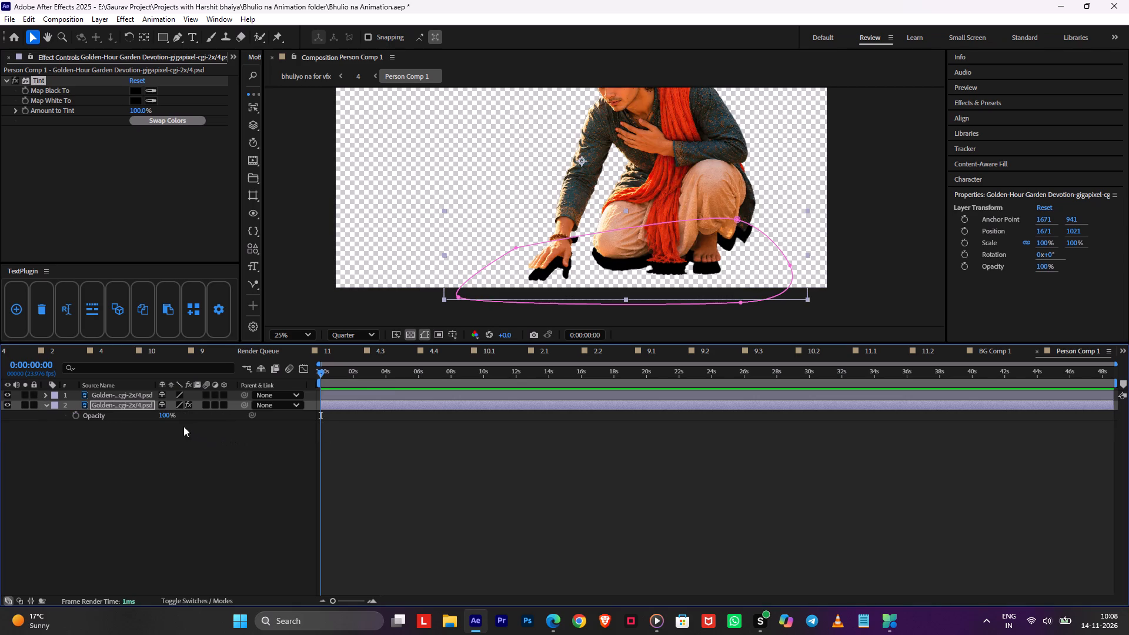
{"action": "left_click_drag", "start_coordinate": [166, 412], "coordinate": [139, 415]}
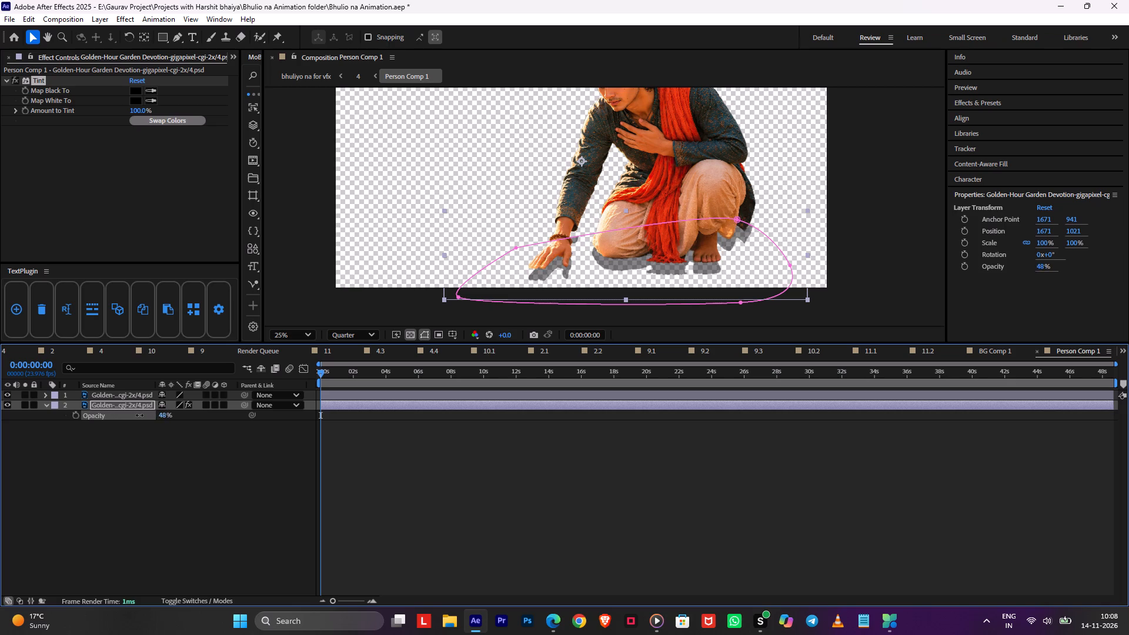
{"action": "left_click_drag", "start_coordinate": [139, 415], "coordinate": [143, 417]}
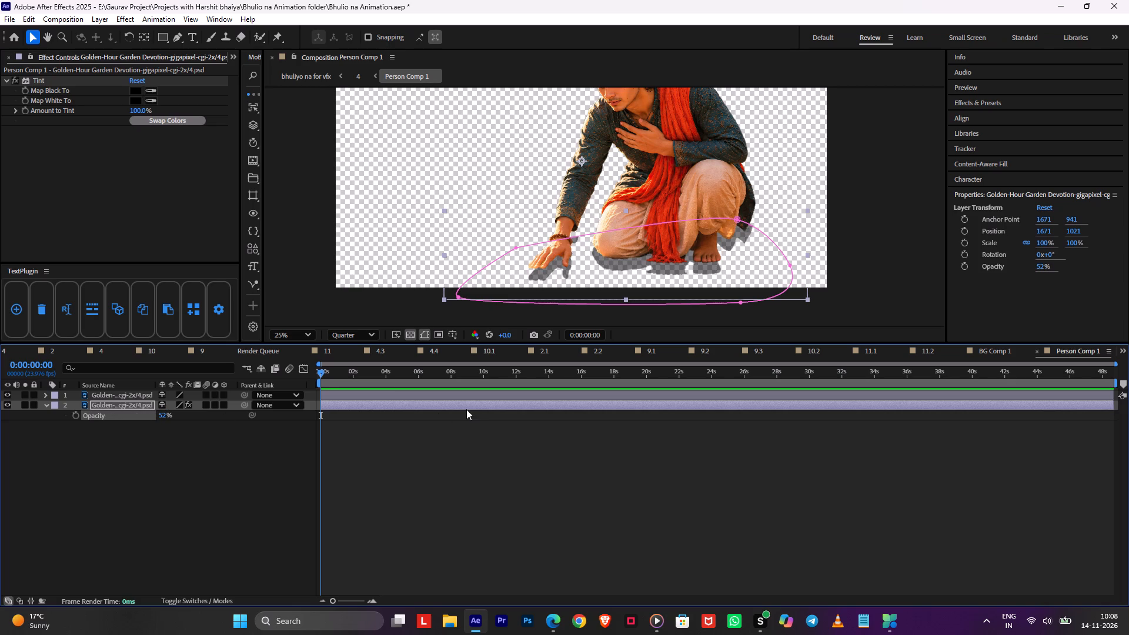
Nudge the lower copy sideways to X position 1623 so the shadow shifts toward the hand side, and save the project.
{"action": "left_click", "coordinate": [453, 404]}
{"action": "key", "text": "Left"}
{"action": "key", "text": "Left"}
{"action": "key", "text": "Left"}
{"action": "key", "text": "Left"}
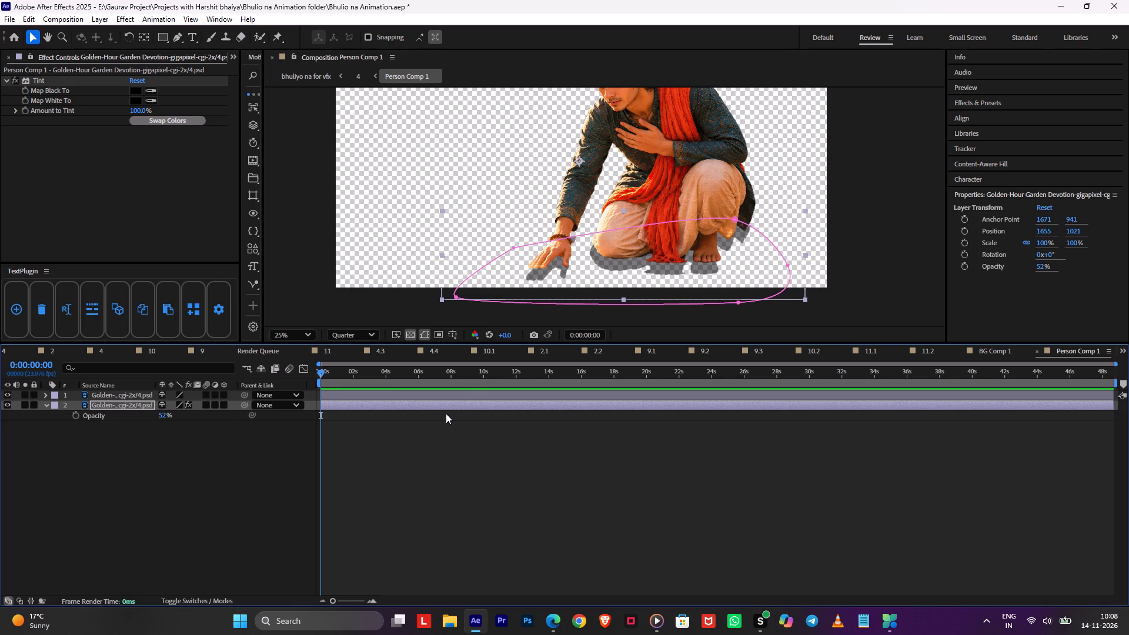
{"action": "key", "text": "Left"}
{"action": "key", "text": "shift+Right"}
{"action": "key", "text": "shift+Right"}
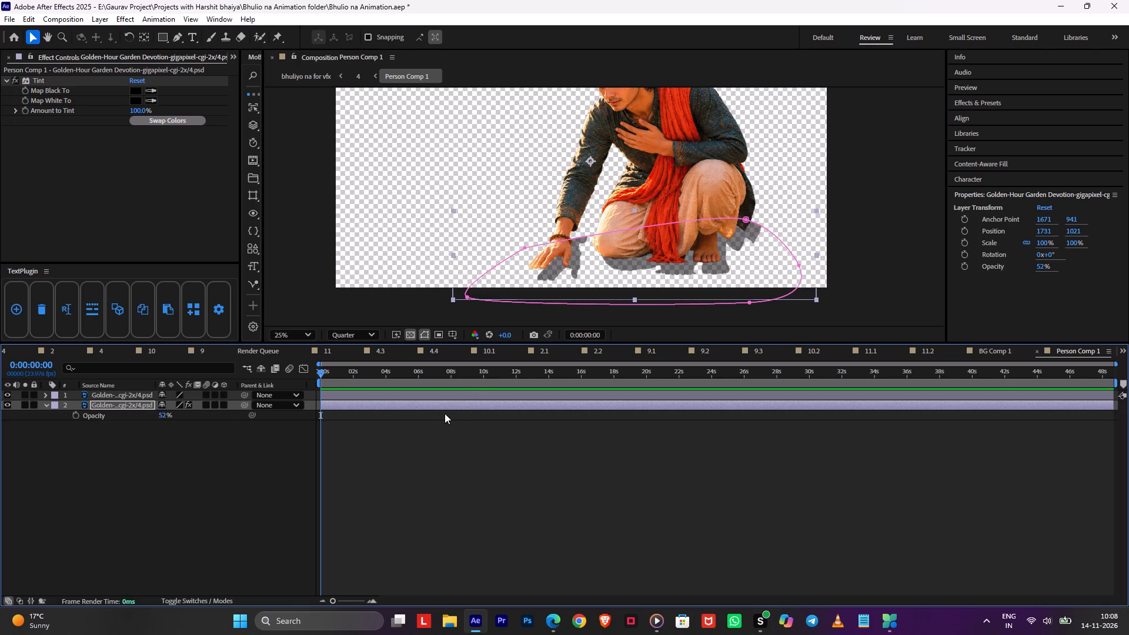
{"action": "key", "text": "shift+Left"}
{"action": "key", "text": "shift+Left"}
{"action": "key", "text": "shift+Left"}
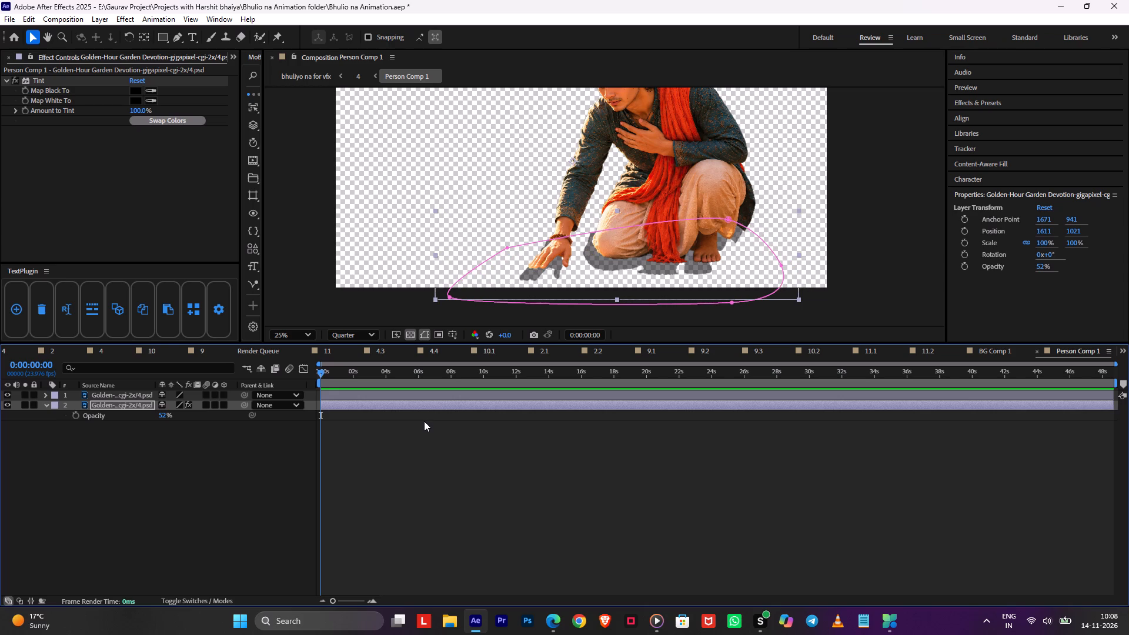
{"action": "key", "text": "Right"}
{"action": "left_click", "coordinate": [424, 421]}
{"action": "left_click", "coordinate": [436, 407]}
{"action": "key", "text": "Right"}
{"action": "key", "text": "Right"}
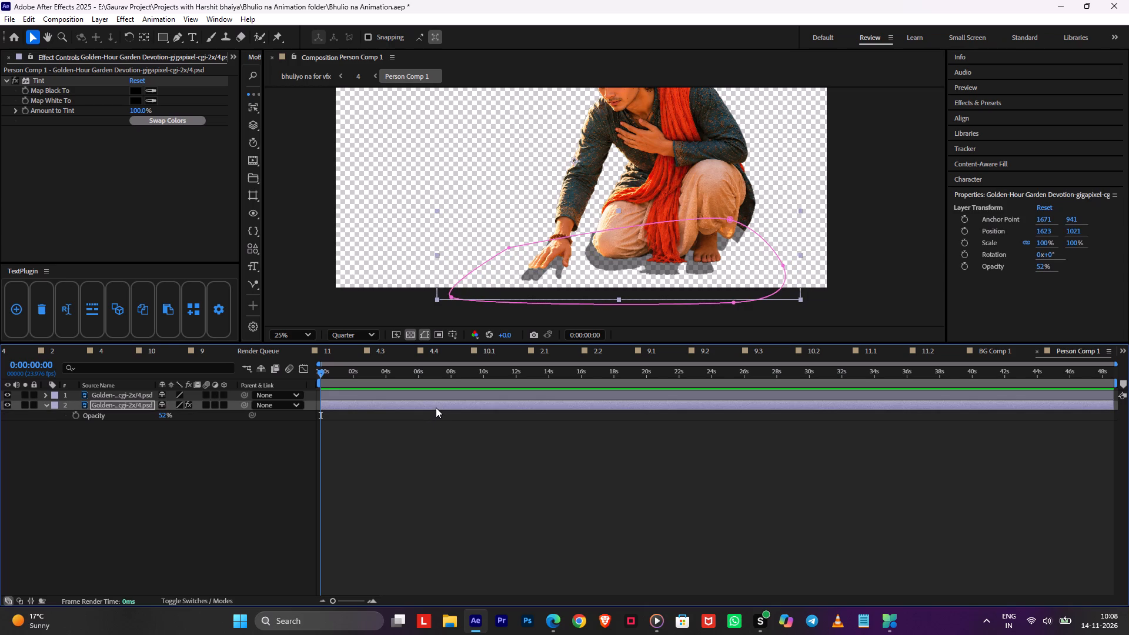
{"action": "left_click", "coordinate": [455, 446]}
{"action": "key", "text": "ctrl+s"}
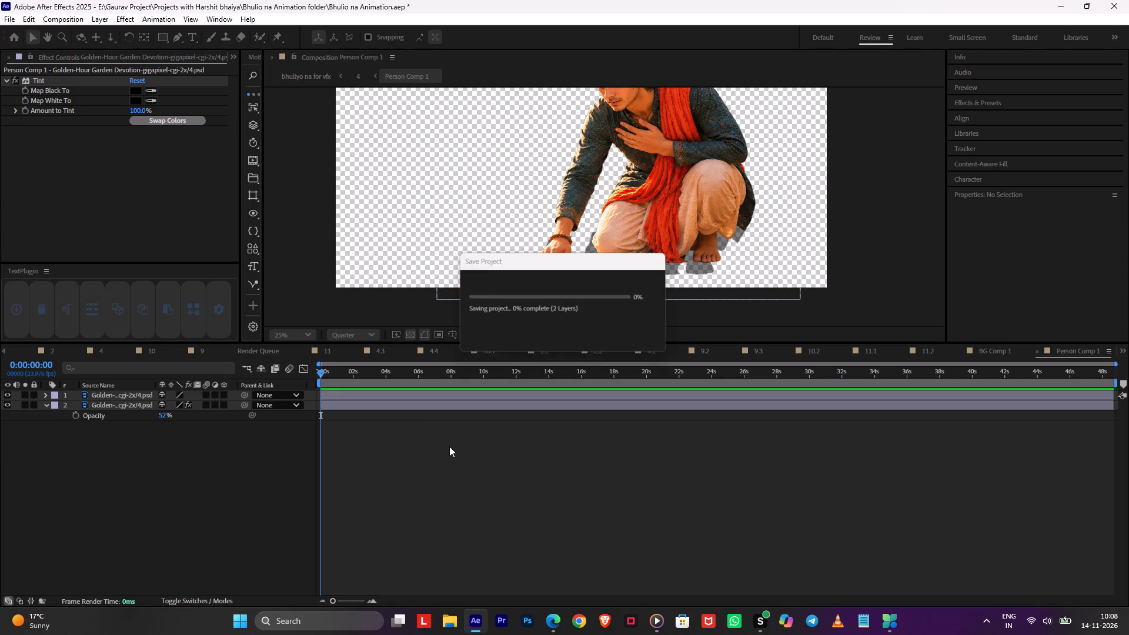
Apply Gaussian Blur to the lower copy with Blurriness 22.1.
{"action": "left_click", "coordinate": [436, 405]}
{"action": "key", "text": "ctrl+space"}
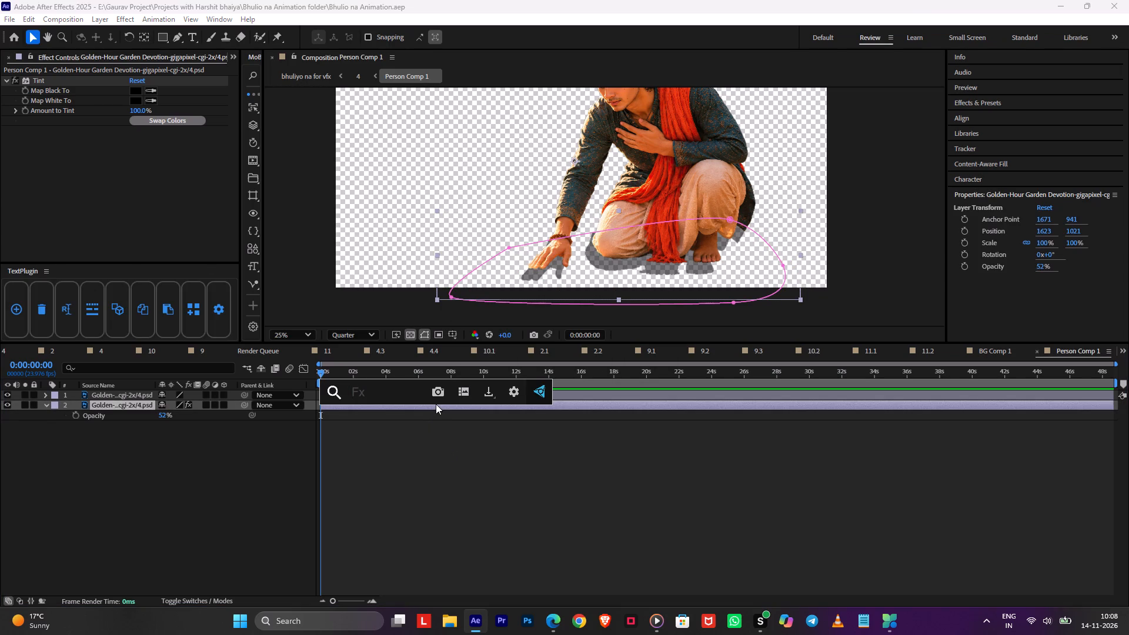
{"action": "key", "text": "g"}
{"action": "key", "text": "a"}
{"action": "left_click", "coordinate": [385, 441]}
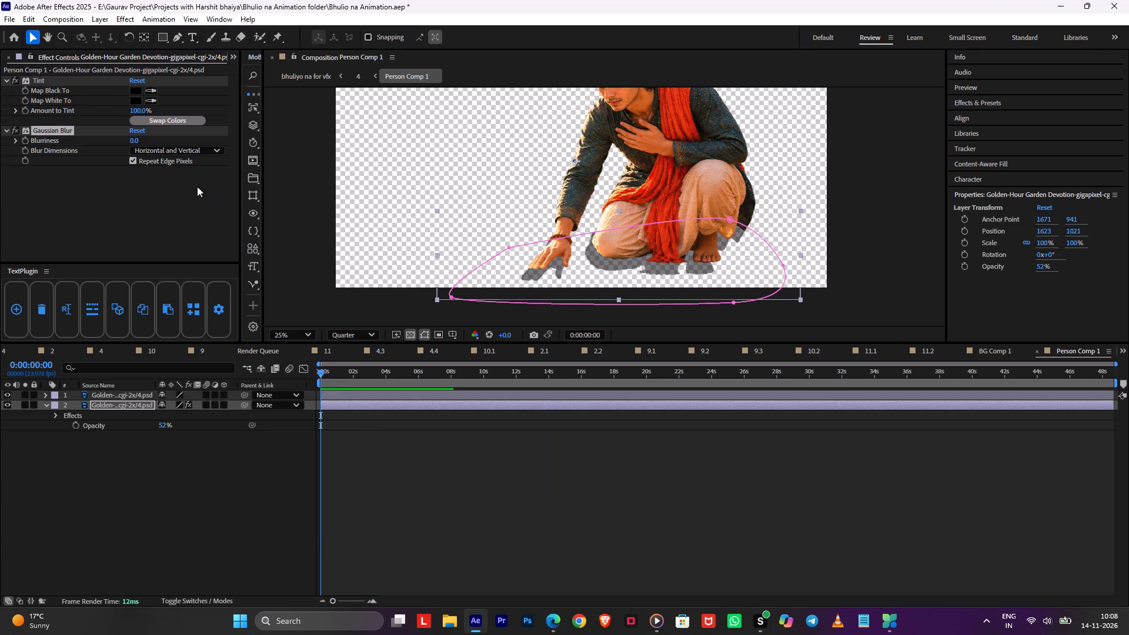
{"action": "left_click_drag", "start_coordinate": [136, 139], "coordinate": [270, 144]}
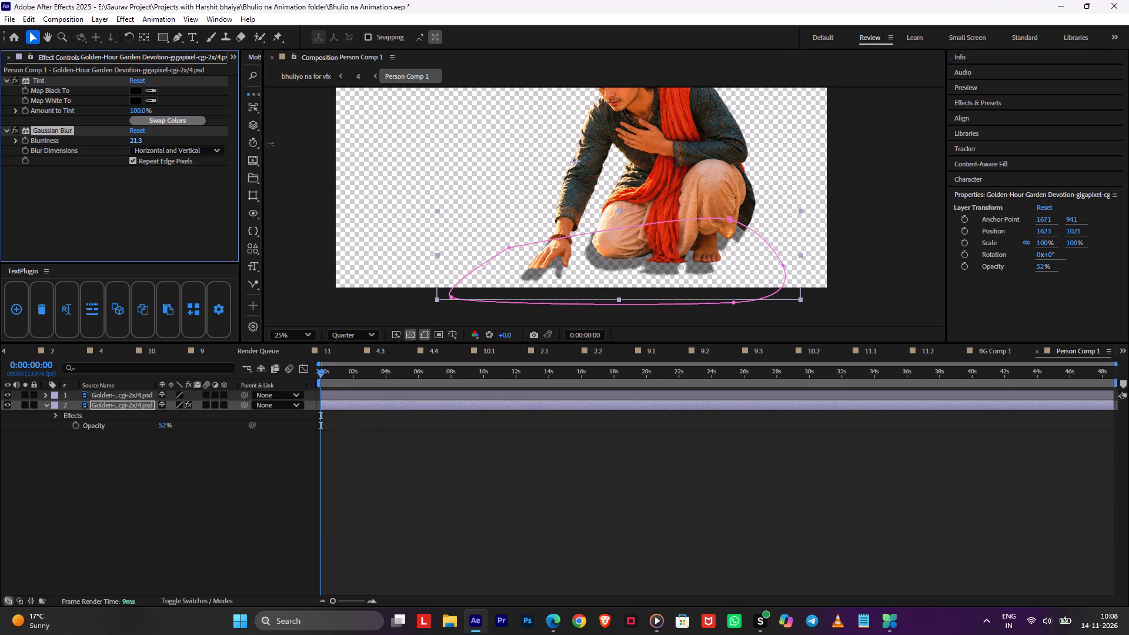
{"action": "left_click_drag", "start_coordinate": [270, 144], "coordinate": [271, 144]}
Return to composition 4 and save the project.
{"action": "left_click", "coordinate": [505, 486]}
{"action": "key", "text": "Tab"}
{"action": "left_click", "coordinate": [379, 480]}
{"action": "key", "text": "ctrl+s"}
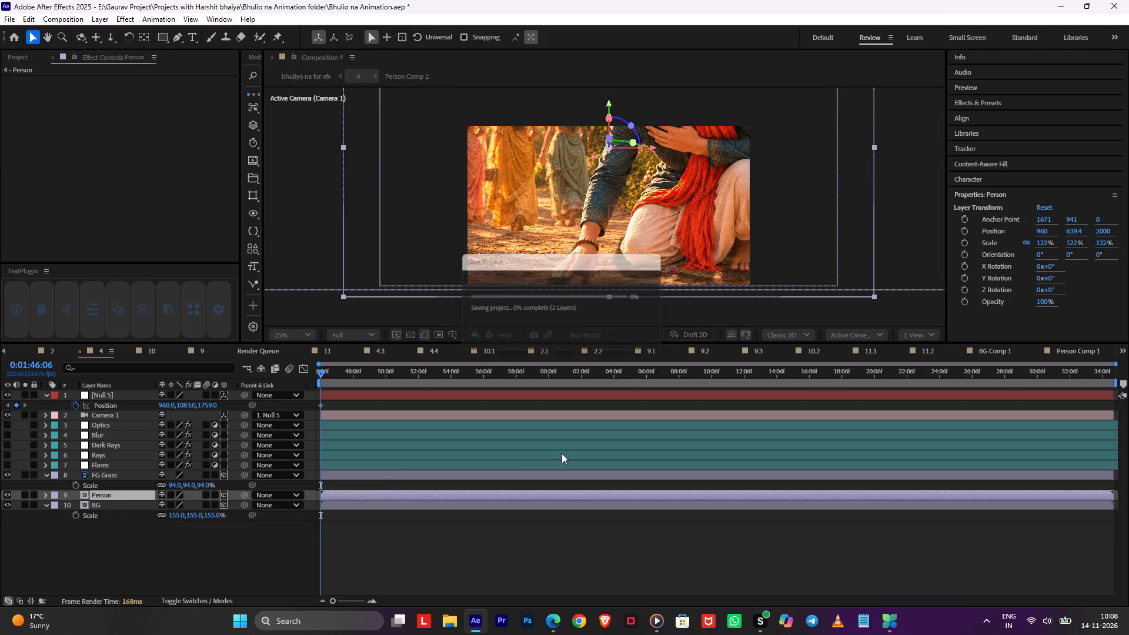
Reopen Person Comp 1 and set the shadow copy's opacity to 30%.
{"action": "double_click", "coordinate": [383, 494]}
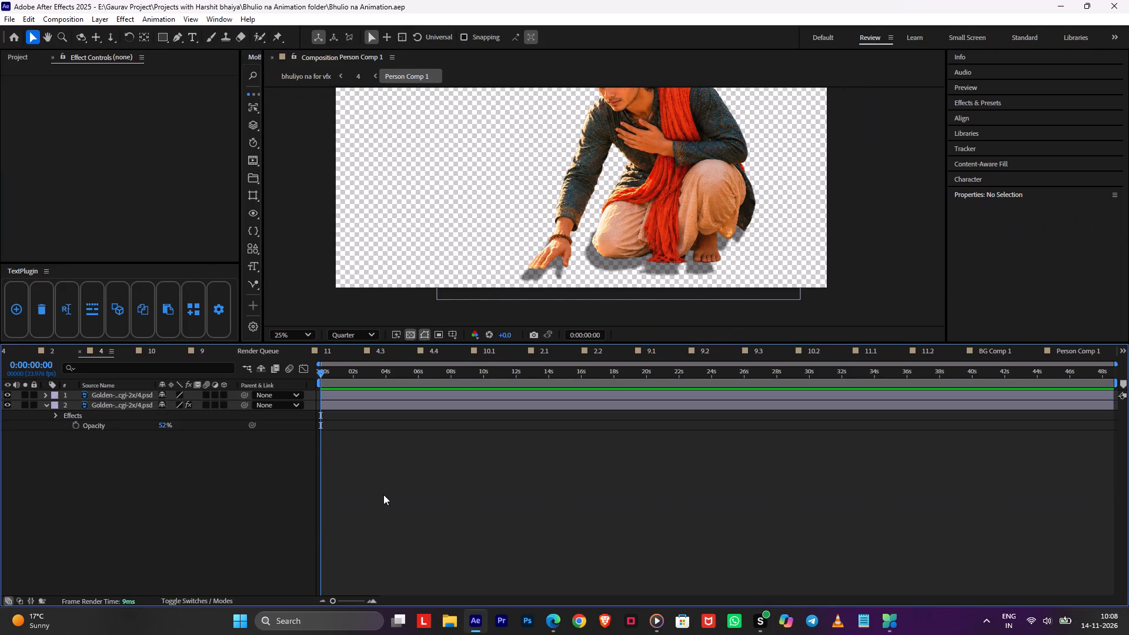
{"action": "left_click", "coordinate": [358, 408]}
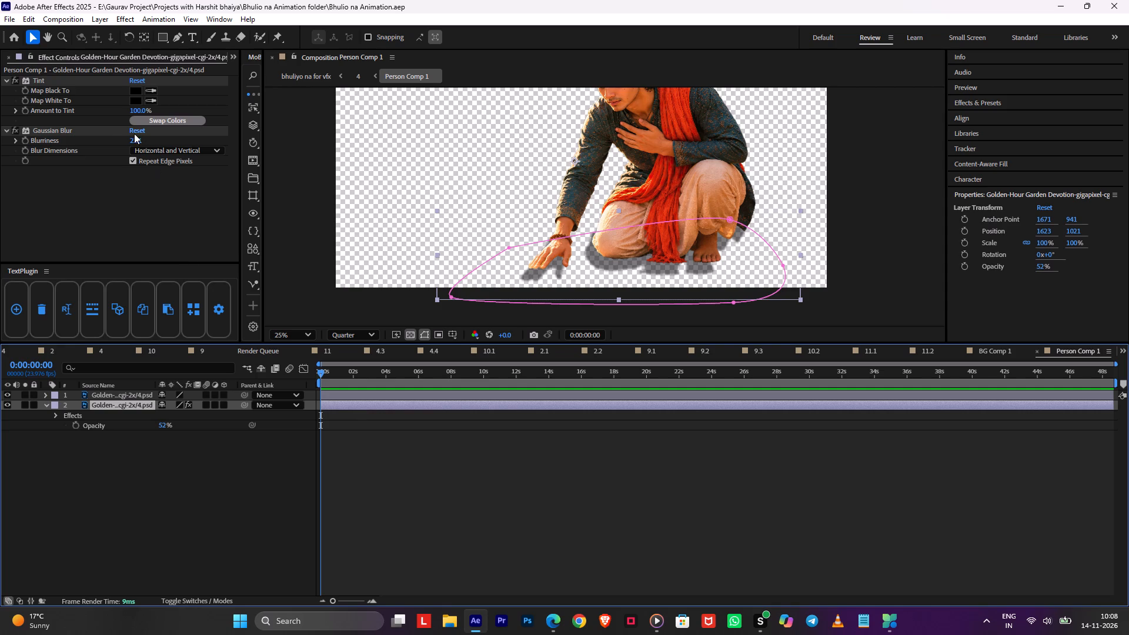
{"action": "left_click", "coordinate": [165, 426]}
{"action": "key", "text": "3"}
{"action": "key", "text": "0"}
{"action": "left_click", "coordinate": [446, 489]}
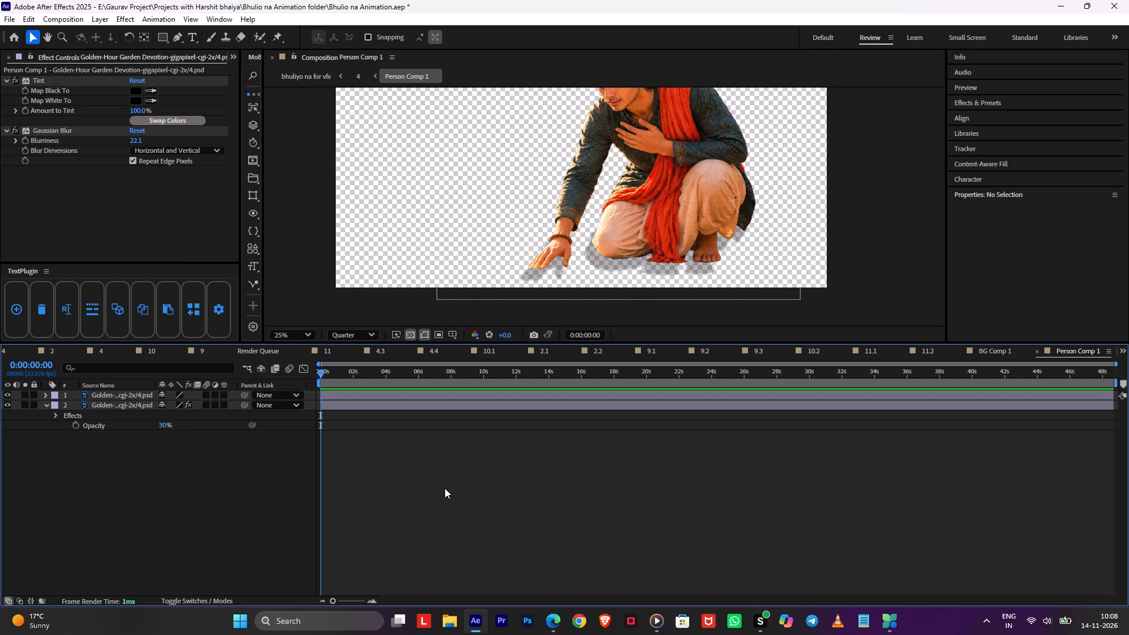
{"action": "key", "text": "alt+Tab"}
{"action": "key", "text": "alt+Tab"}
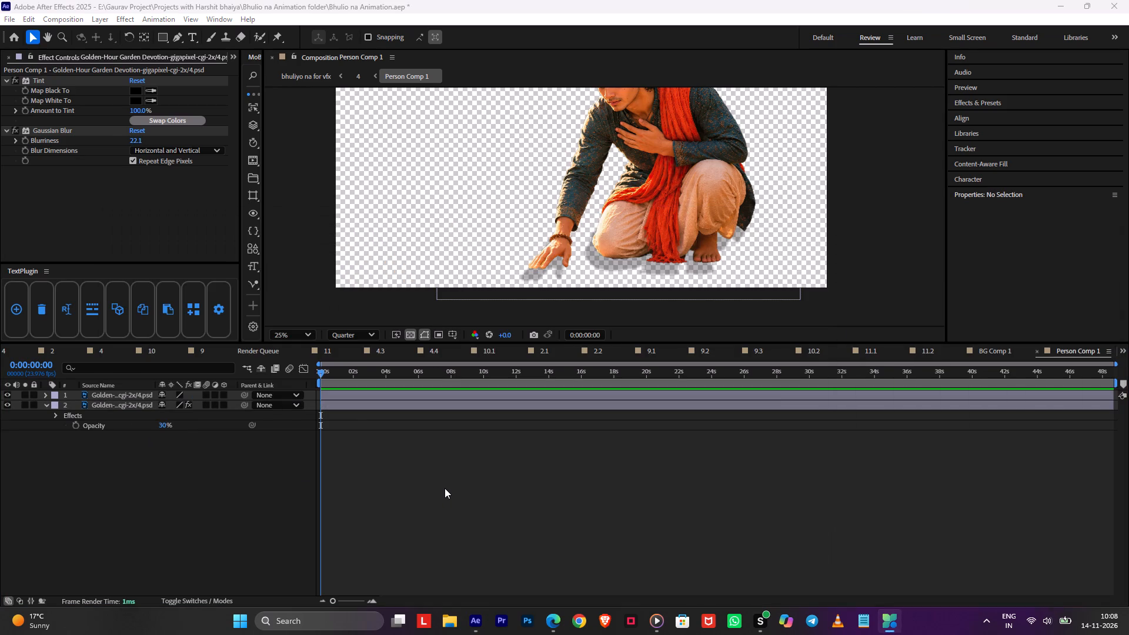
Return to composition 4, save the project and play a preview.
{"action": "left_click", "coordinate": [443, 486]}
{"action": "key", "text": "Tab"}
{"action": "left_click", "coordinate": [314, 487]}
{"action": "key", "text": "ctrl+s"}
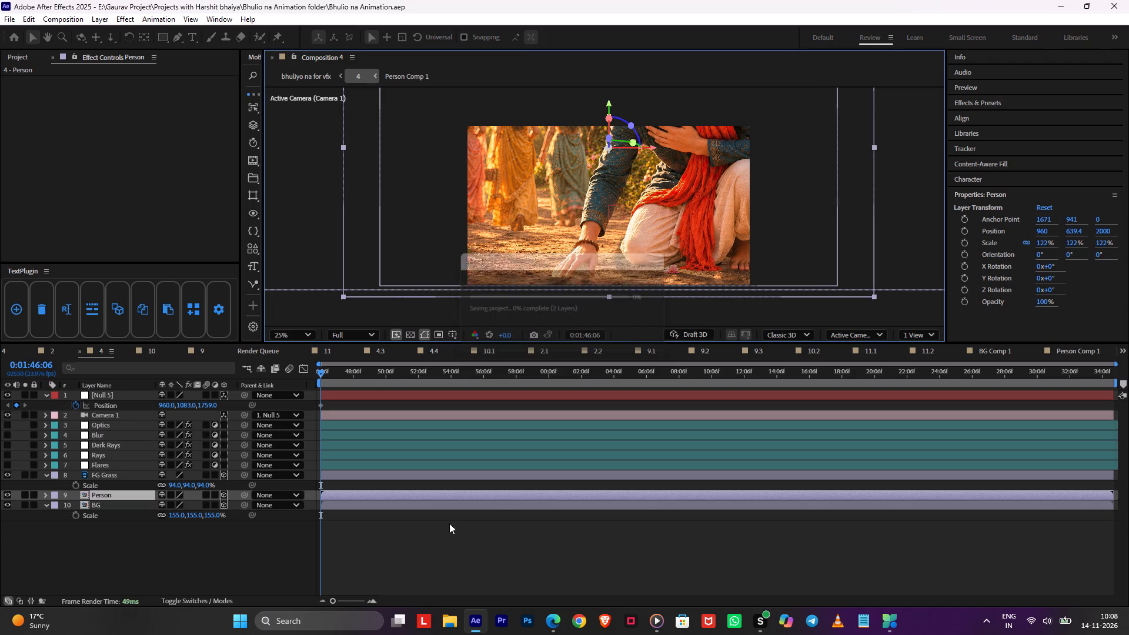
{"action": "left_click", "coordinate": [440, 540]}
{"action": "key", "text": "space"}
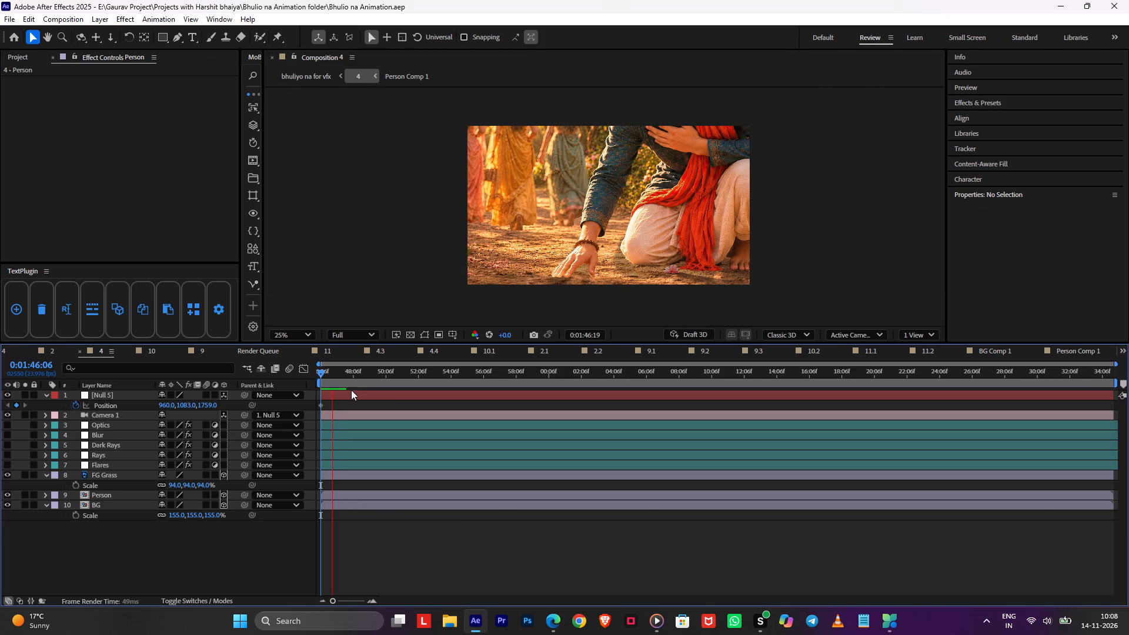
At the first frame, set Null 5's position to Y 1441 and Z 2735 to frame the man's hand closely.
{"action": "left_click_drag", "start_coordinate": [351, 379], "coordinate": [223, 411]}
{"action": "left_click_drag", "start_coordinate": [186, 404], "coordinate": [223, 408]}
{"action": "left_click_drag", "start_coordinate": [206, 403], "coordinate": [383, 409]}
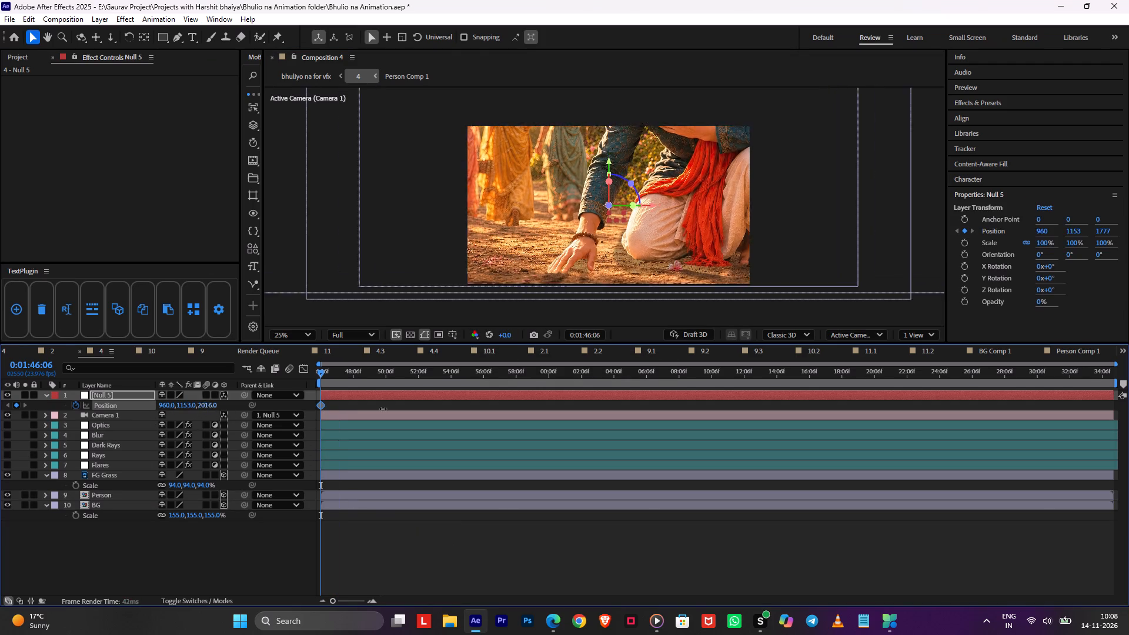
{"action": "left_click_drag", "start_coordinate": [383, 409], "coordinate": [814, 400]}
{"action": "left_click_drag", "start_coordinate": [188, 405], "coordinate": [273, 404]}
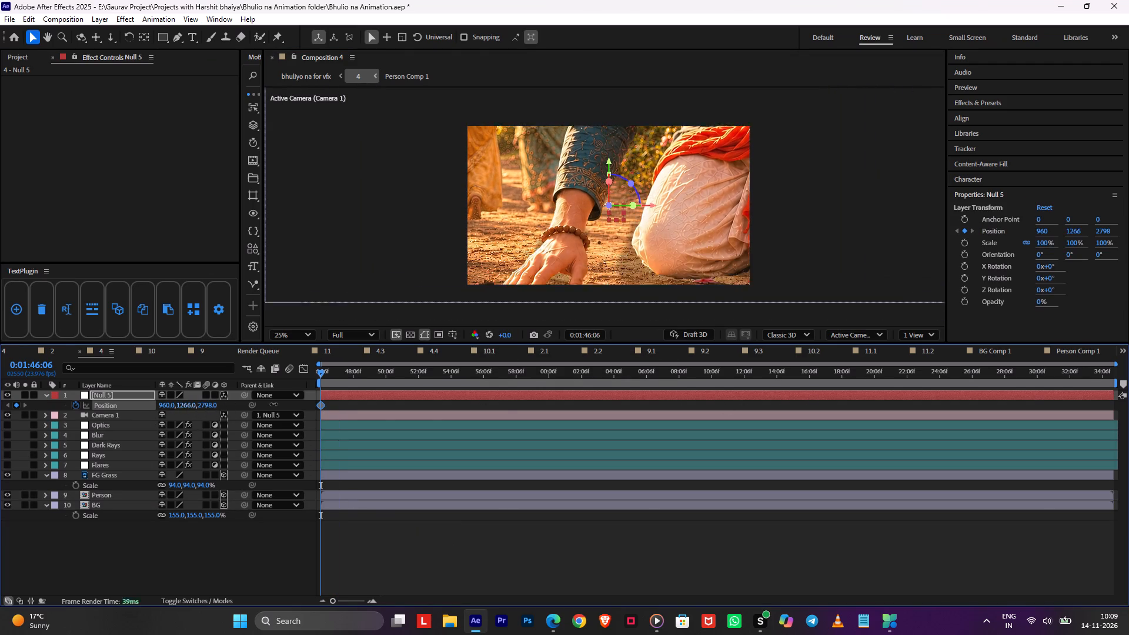
{"action": "left_click_drag", "start_coordinate": [273, 404], "coordinate": [373, 389]}
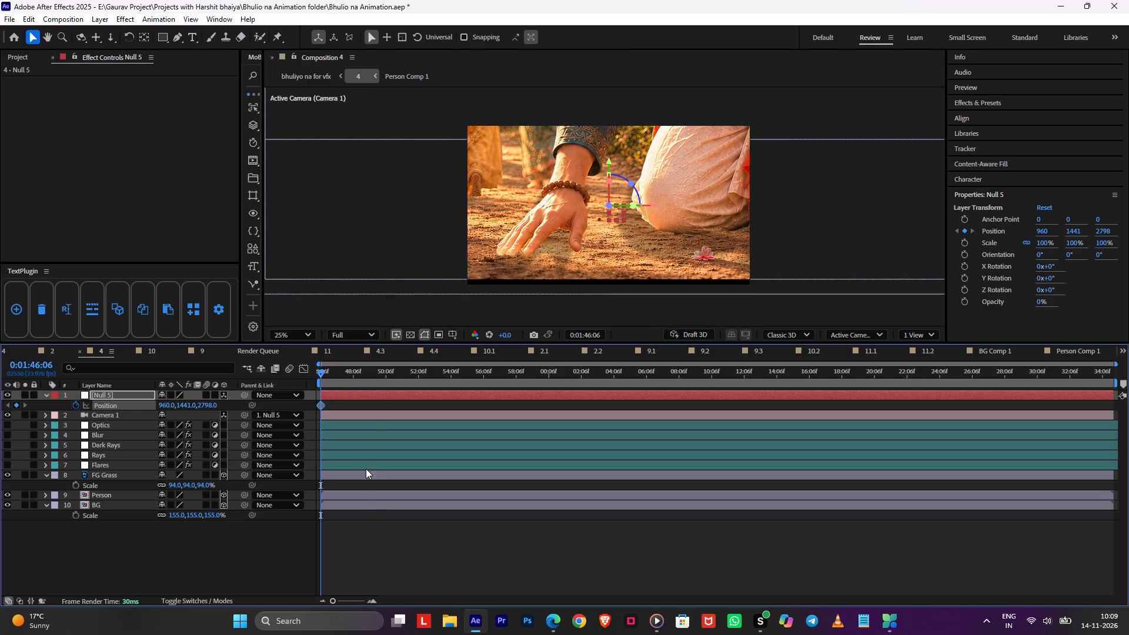
{"action": "left_click", "coordinate": [362, 500]}
{"action": "left_click", "coordinate": [359, 499]}
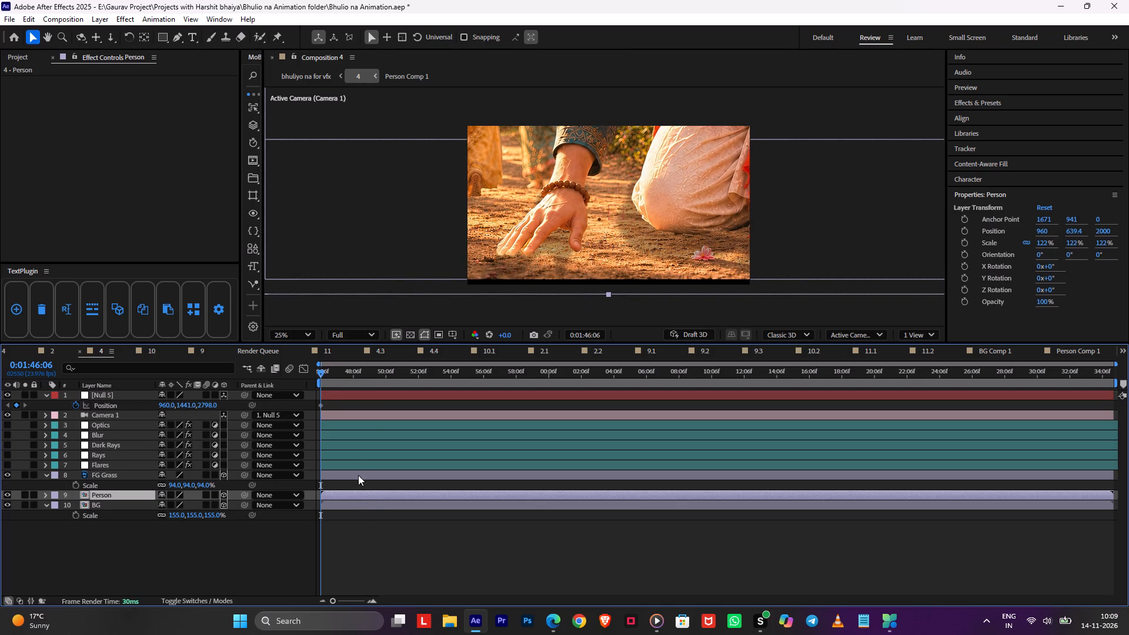
{"action": "left_click_drag", "start_coordinate": [210, 402], "coordinate": [182, 404]}
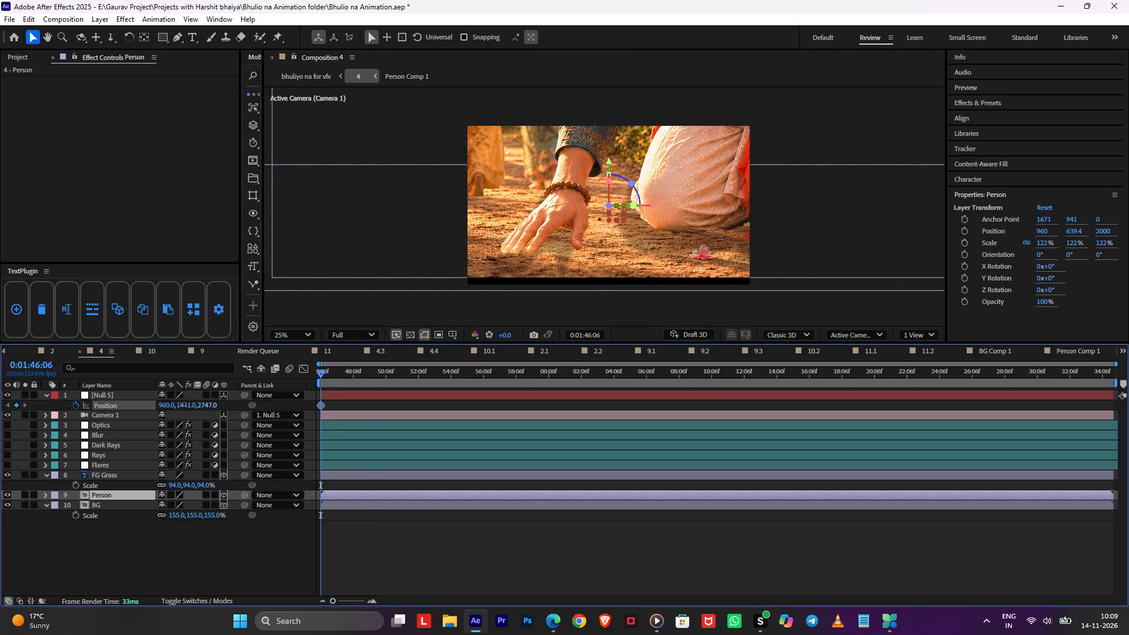
{"action": "left_click_drag", "start_coordinate": [182, 404], "coordinate": [176, 405]}
At 0:01:58:14, keyframe Null 5's Y position at 1209 and apply Easy Ease to that keyframe.
{"action": "left_click_drag", "start_coordinate": [420, 375], "coordinate": [525, 394]}
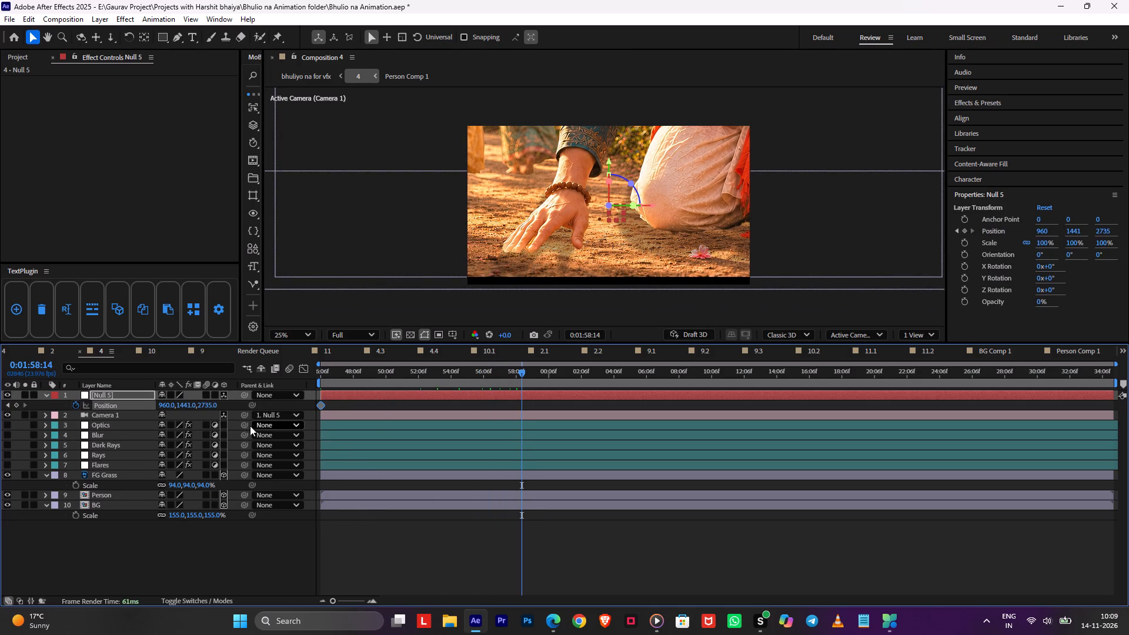
{"action": "left_click_drag", "start_coordinate": [183, 405], "coordinate": [132, 422]}
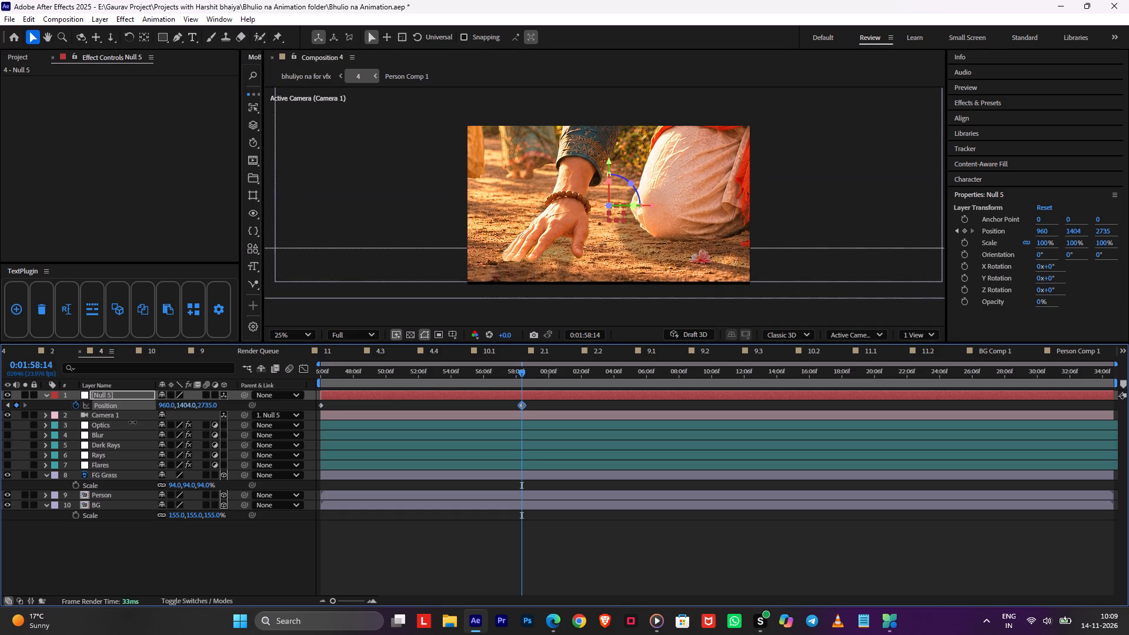
{"action": "left_click_drag", "start_coordinate": [132, 422], "coordinate": [0, 452]}
{"action": "key", "text": "F9"}
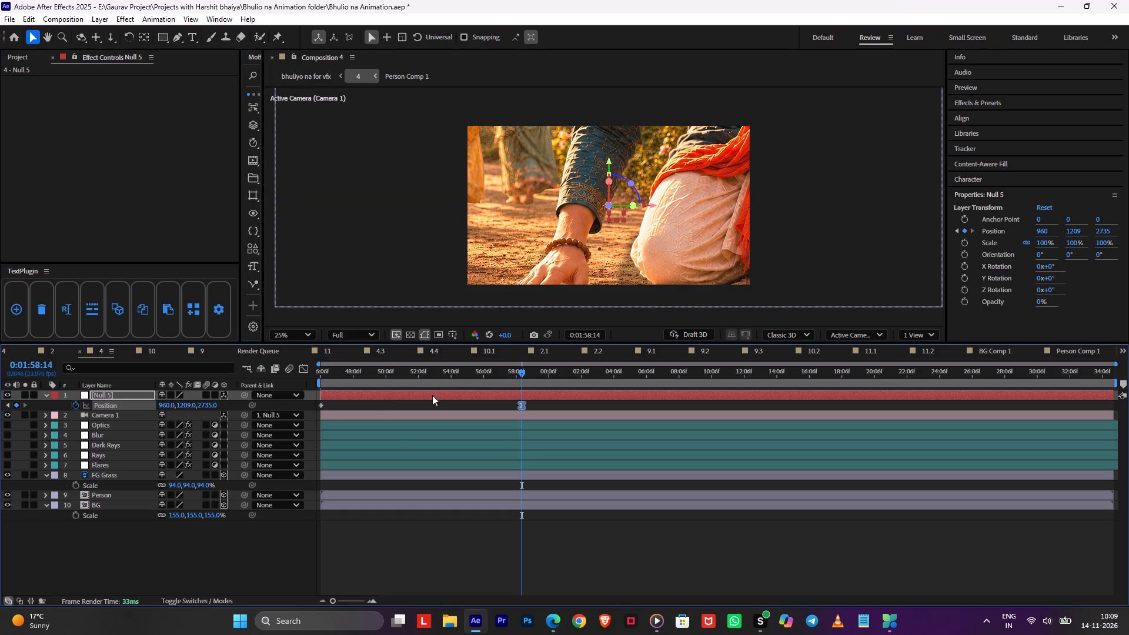
Preview the camera move from the first frame and save the project.
{"action": "left_click_drag", "start_coordinate": [423, 377], "coordinate": [164, 405]}
{"action": "key", "text": "space"}
{"action": "key", "text": "ctrl+s"}
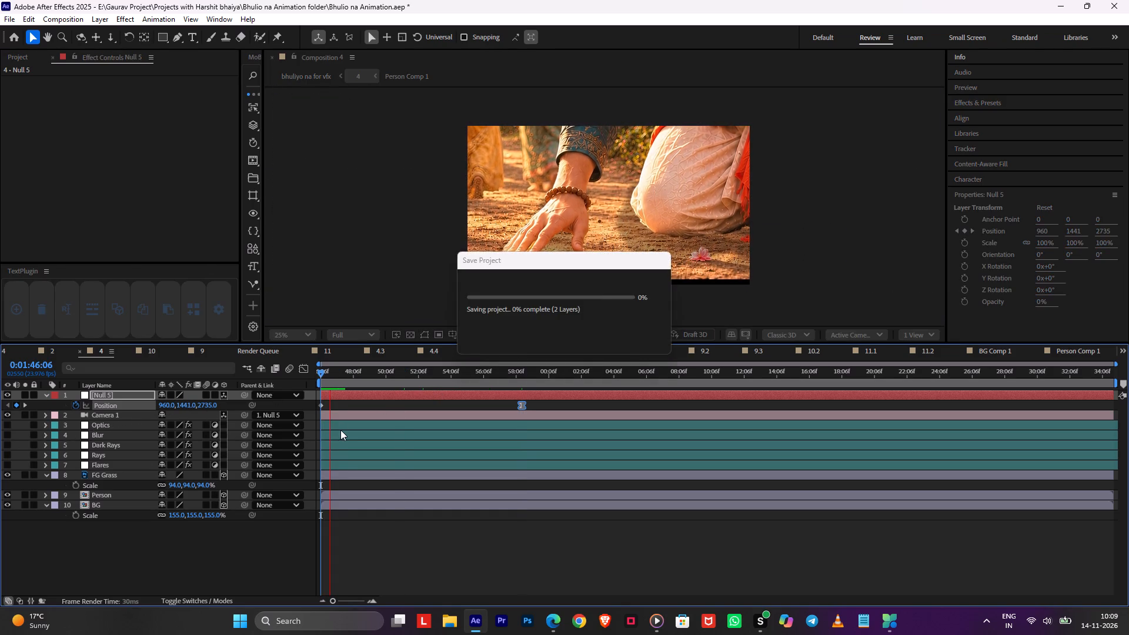
{"action": "key", "text": "space"}
Add four Puppet pins to the Person layer at 0:01:47:23: hand, sleeve, lower knee and the top of the knee by the scarf.
{"action": "left_click", "coordinate": [358, 479]}
{"action": "left_click", "coordinate": [342, 497]}
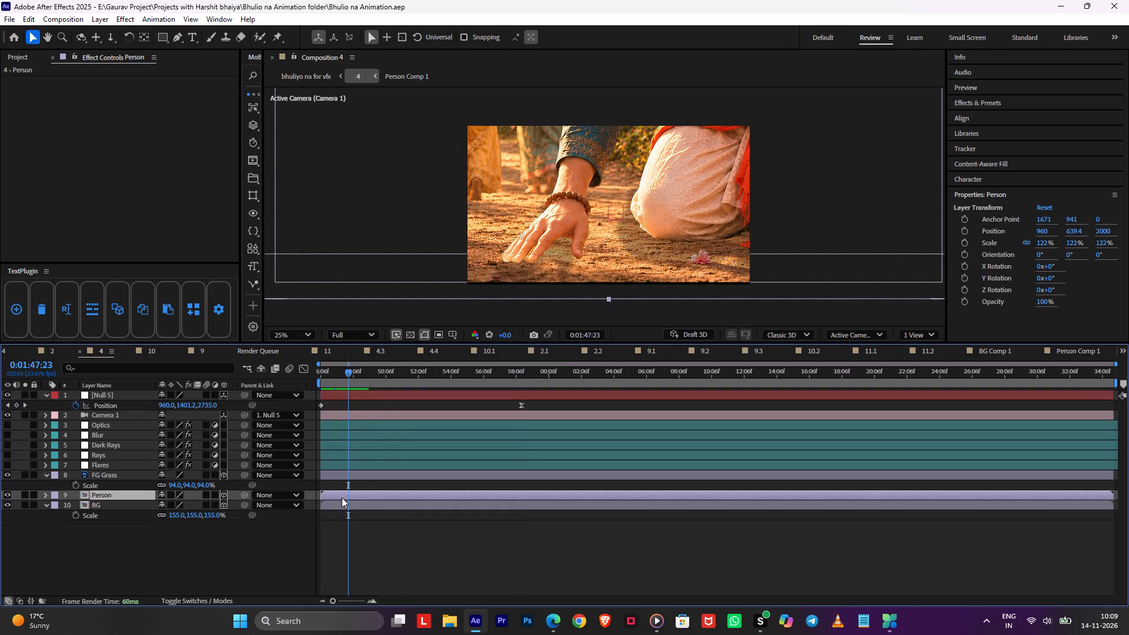
{"action": "left_click", "coordinate": [279, 36]}
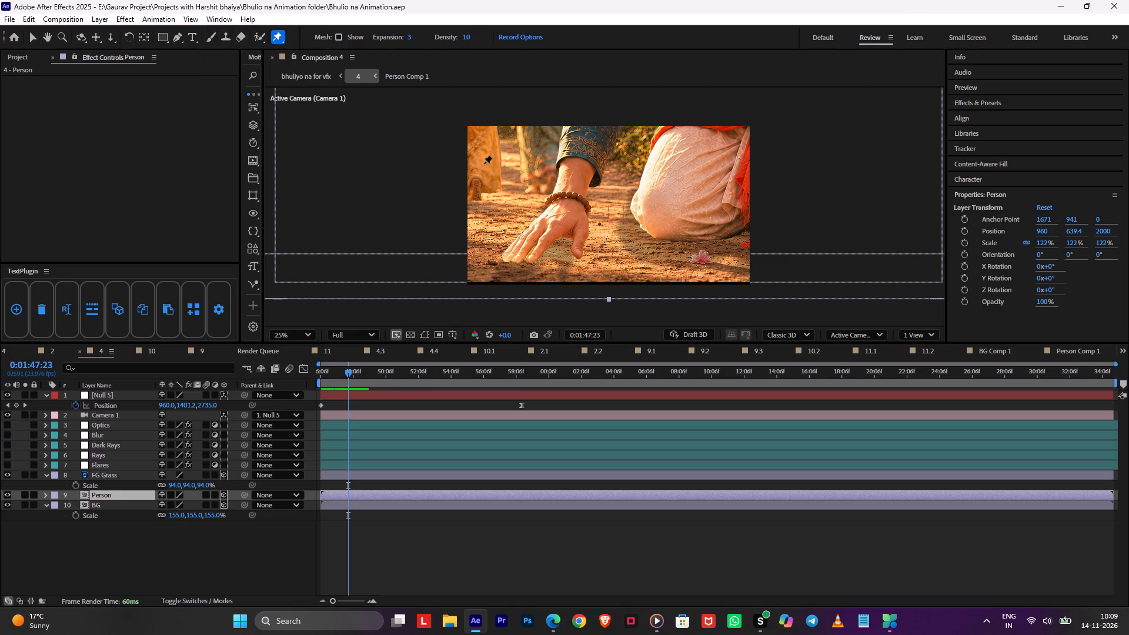
{"action": "left_click", "coordinate": [543, 231]}
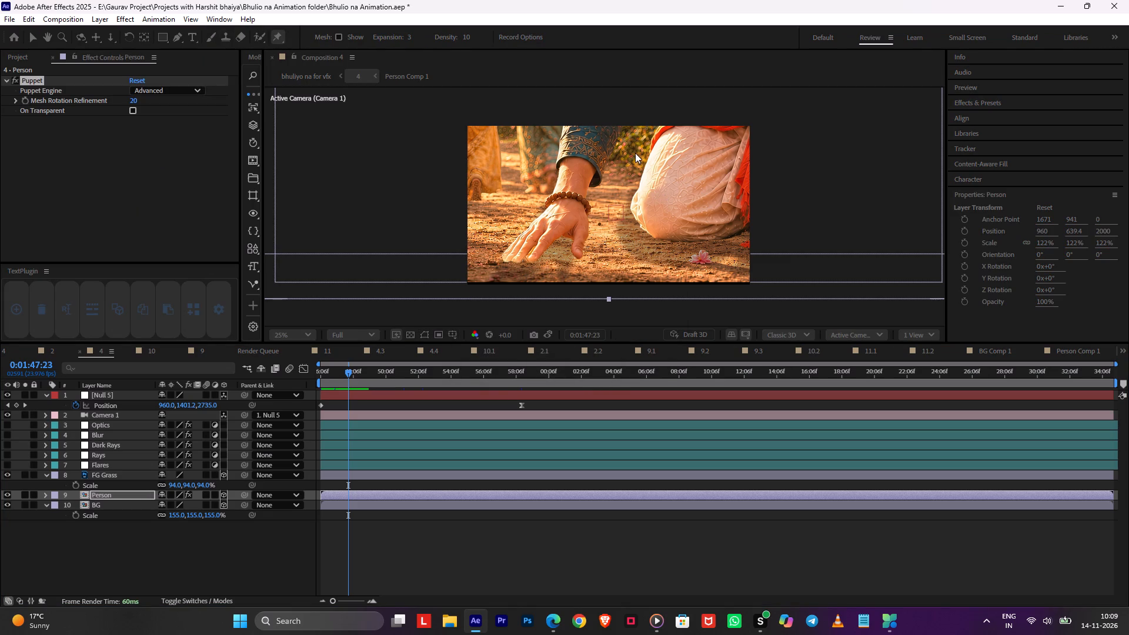
{"action": "left_click", "coordinate": [597, 127]}
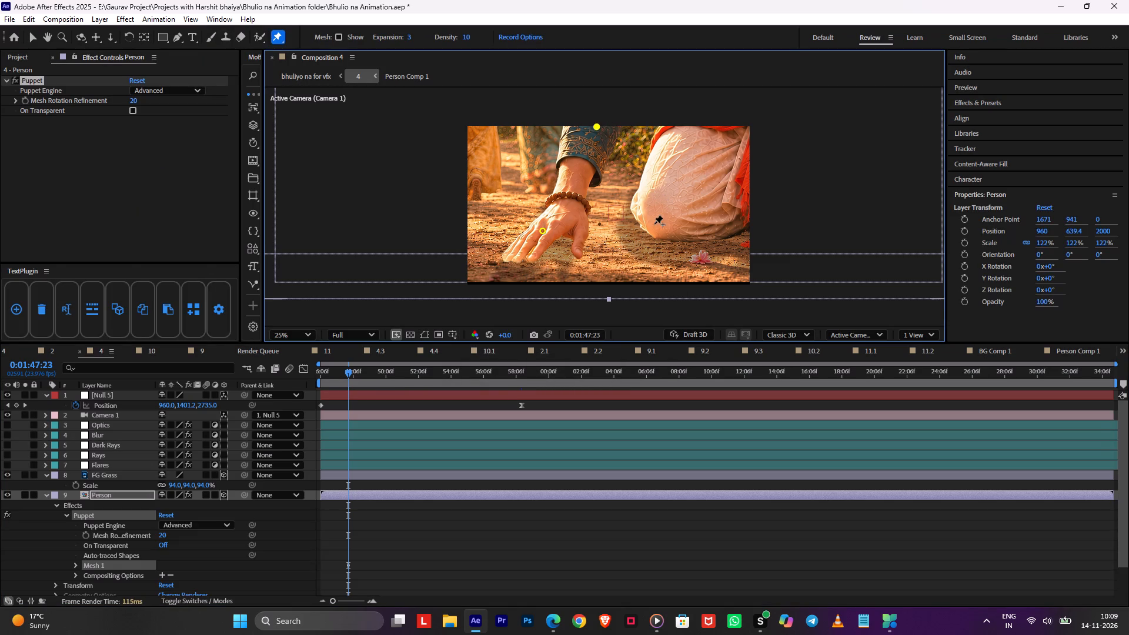
{"action": "left_click", "coordinate": [651, 230]}
{"action": "left_click", "coordinate": [689, 128]}
Reveal the Person layer's puppet pin keyframes and move all four pins' keyframes to the composition's first frame.
{"action": "key", "text": "u"}
{"action": "left_click_drag", "start_coordinate": [379, 528], "coordinate": [315, 634]}
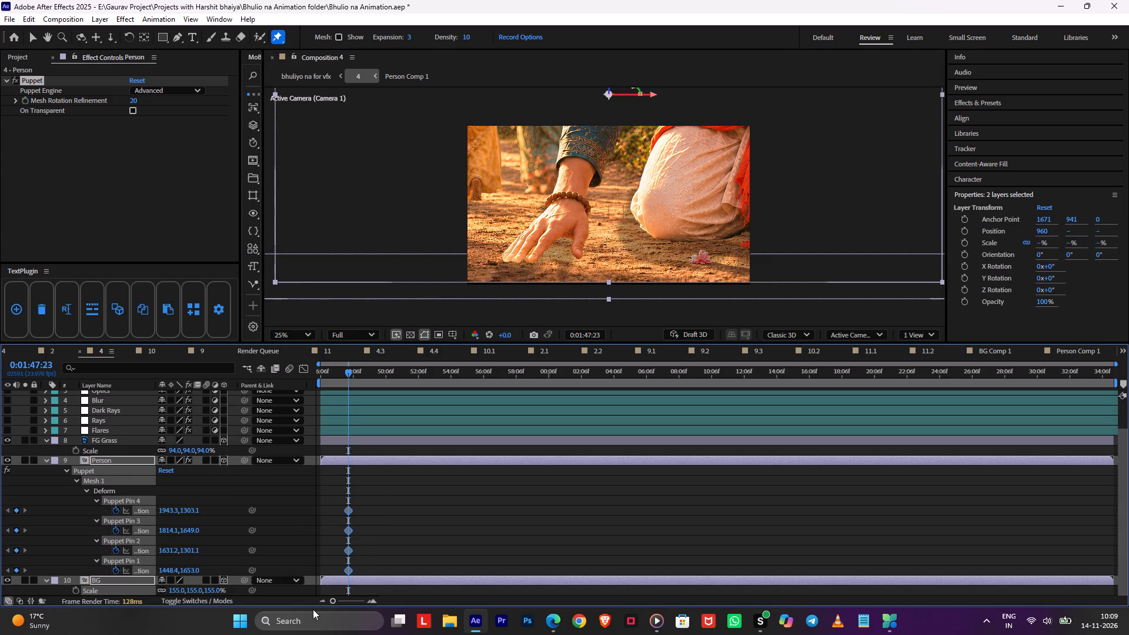
{"action": "left_click_drag", "start_coordinate": [346, 510], "coordinate": [319, 517]}
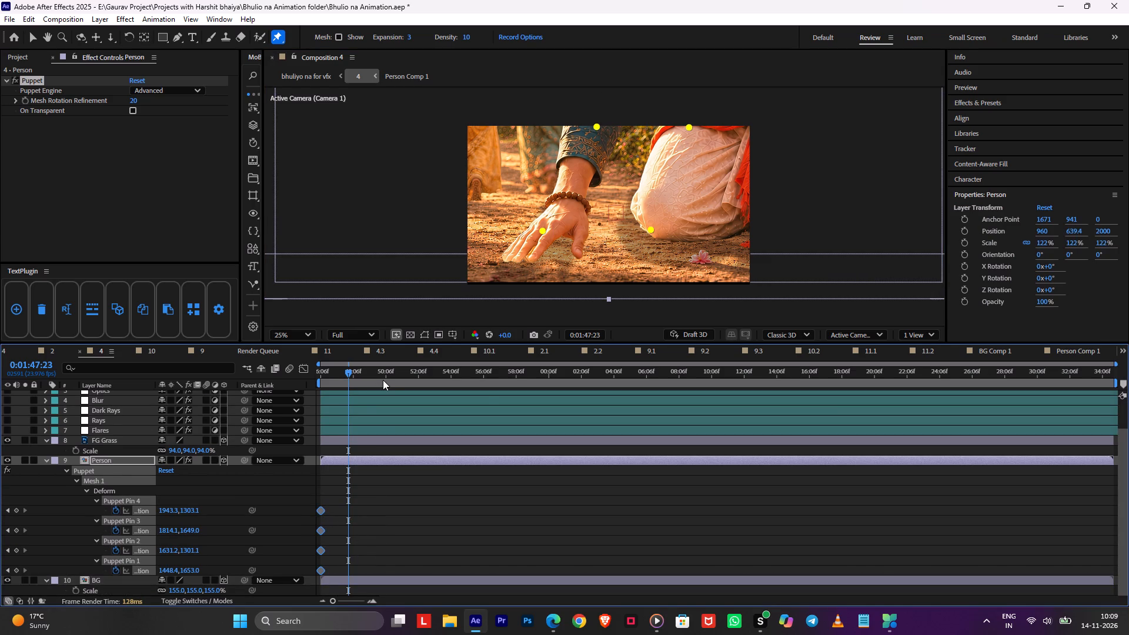
Set composition 4's start timecode to 0.
{"action": "key", "text": "ctrl+k"}
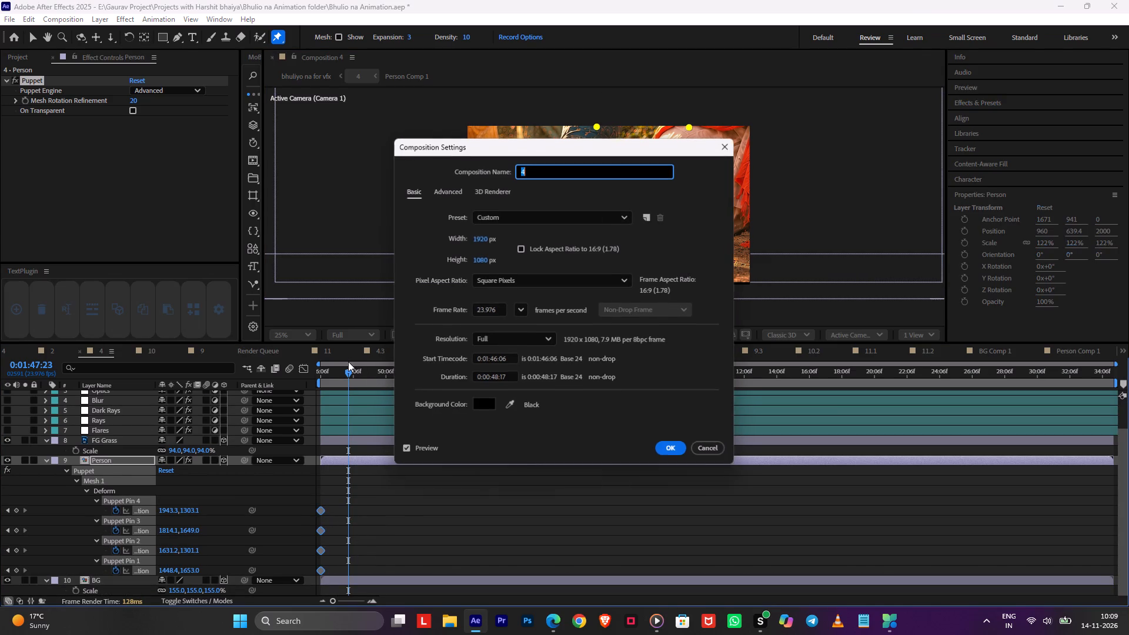
{"action": "double_click", "coordinate": [500, 359], "text": "ctrl"}
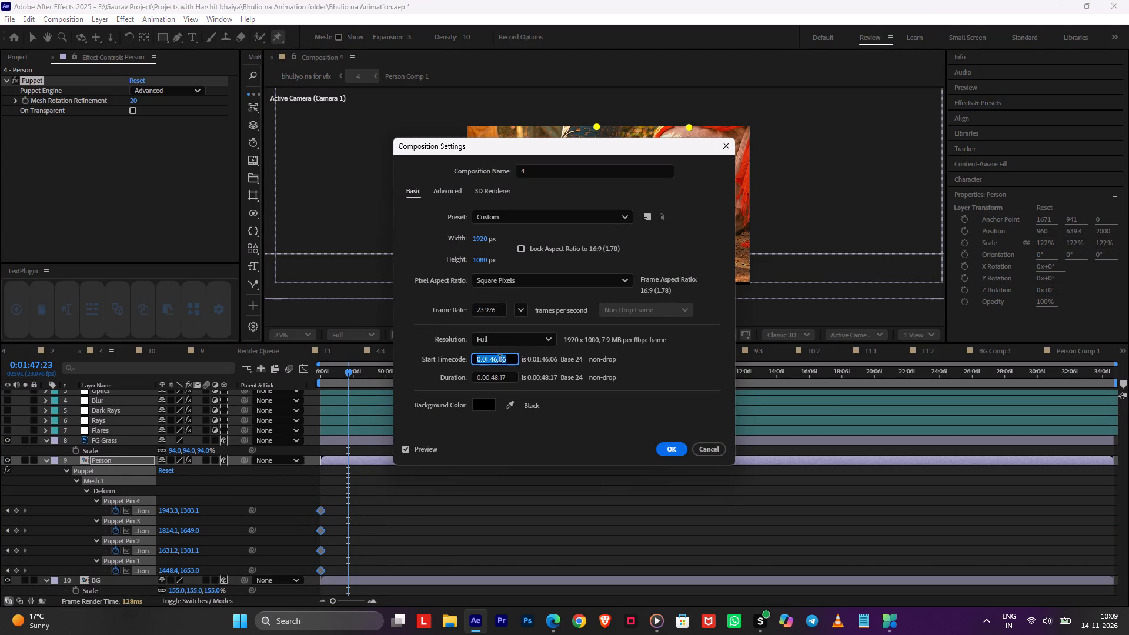
{"action": "key", "text": "ctrl+0"}
{"action": "left_click", "coordinate": [663, 444], "text": "ctrl"}
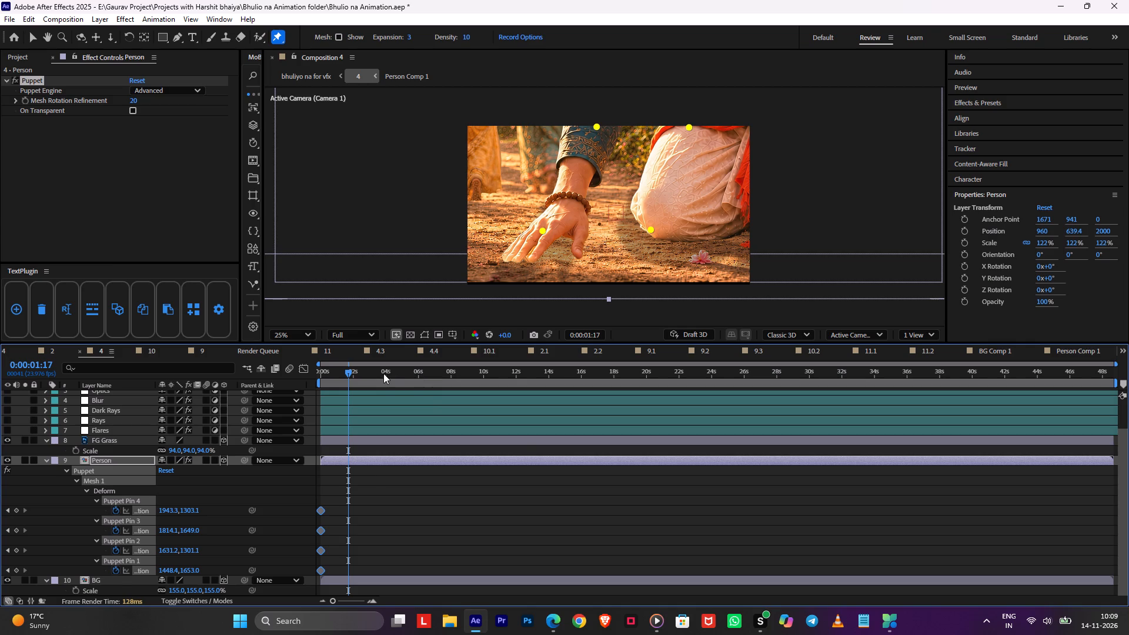
At 0:00:04:00, move the hand's puppet pin slightly outward to about 1417, 1659 and save the project.
{"action": "left_click", "coordinate": [386, 375], "text": "ctrl"}
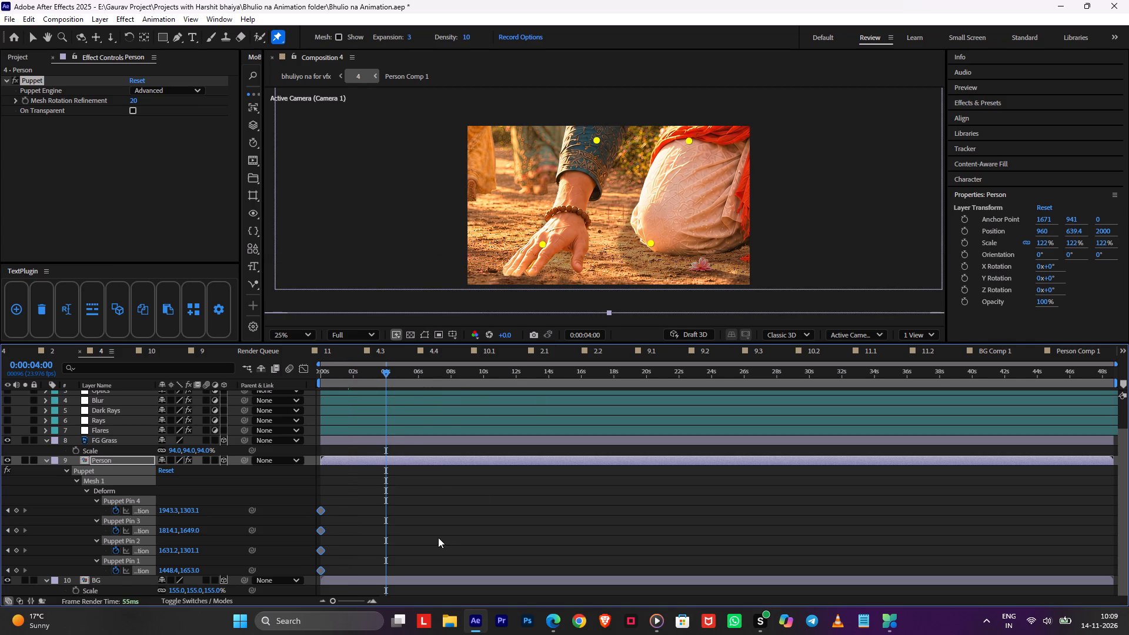
{"action": "left_click", "coordinate": [438, 537], "text": "ctrl"}
{"action": "left_click_drag", "start_coordinate": [542, 244], "coordinate": [535, 245], "text": "ctrl"}
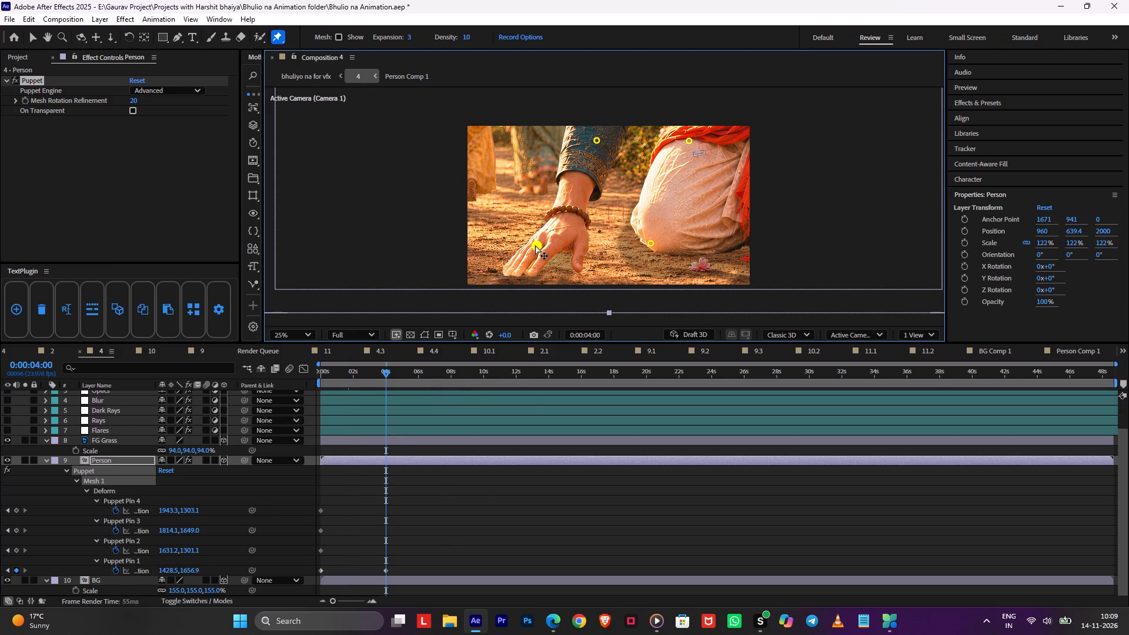
{"action": "left_click_drag", "start_coordinate": [535, 245], "coordinate": [533, 246], "text": "ctrl"}
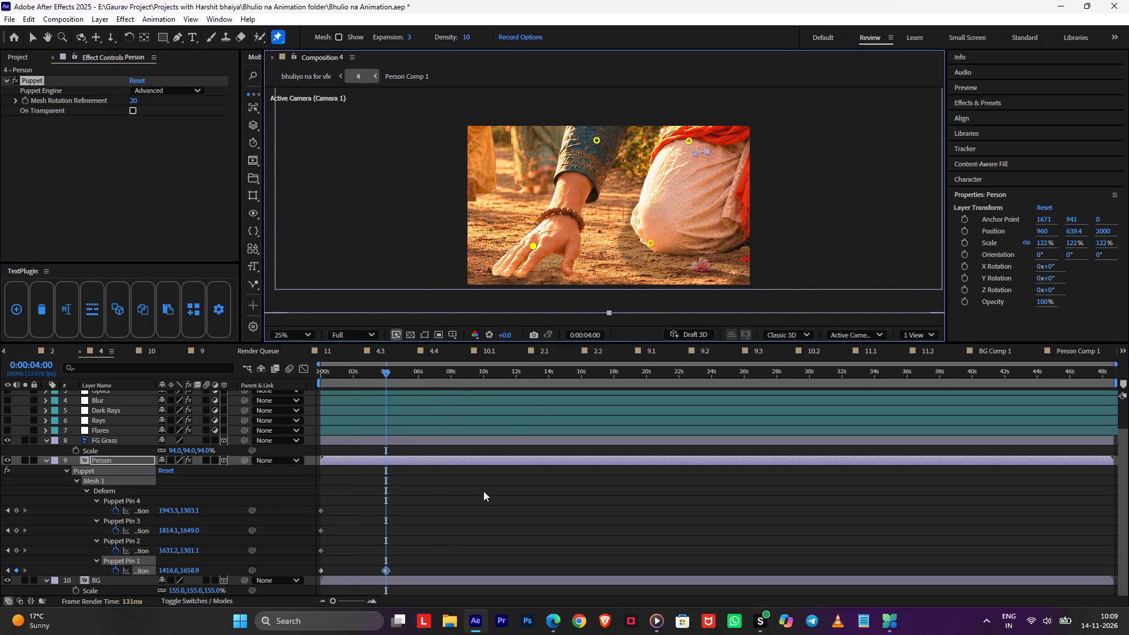
{"action": "key", "text": "ctrl+s"}
Apply Easy Ease to the hand pin's keyframes at the first frame and at 0:00:04:00.
{"action": "left_click_drag", "start_coordinate": [414, 572], "coordinate": [293, 573]}
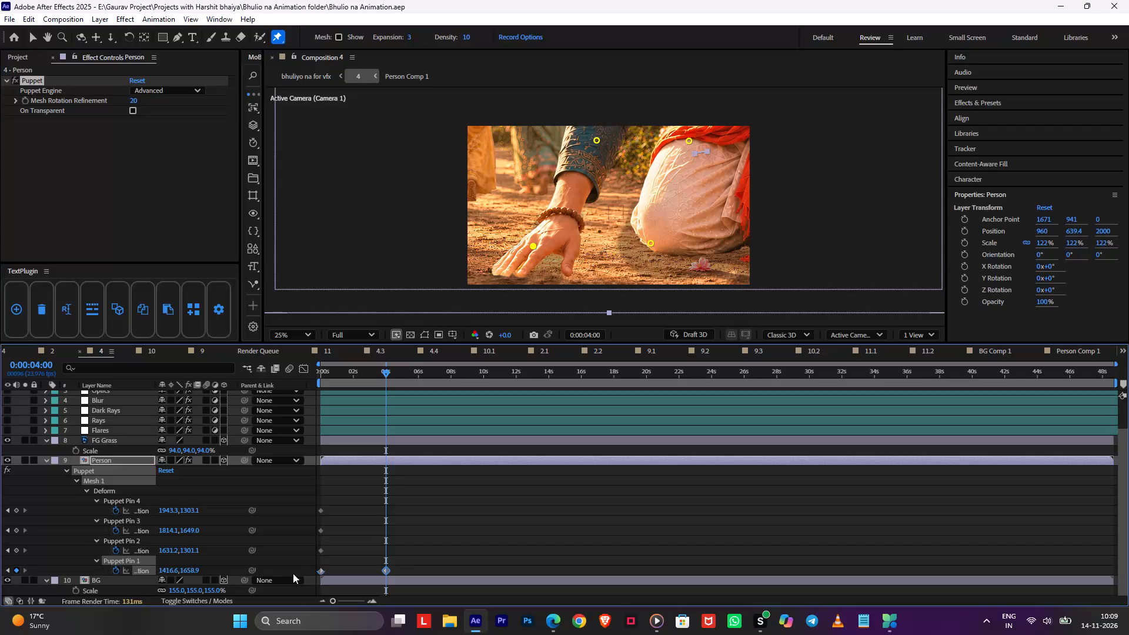
{"action": "key", "text": "F9"}
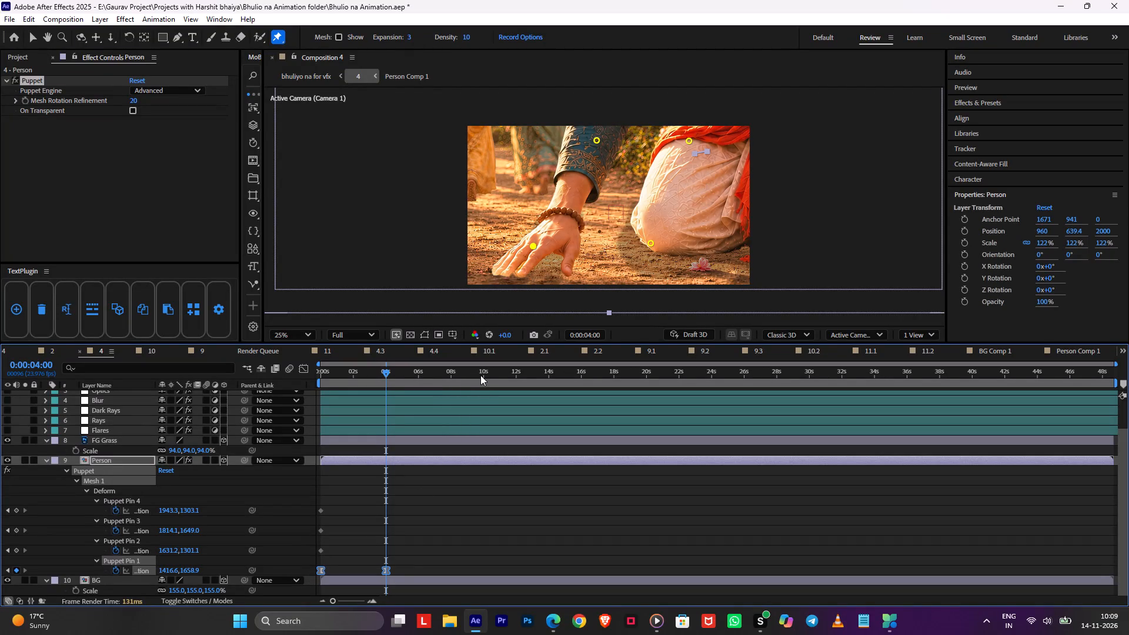
Copy the first-frame keyframes of all four puppet pins to 0:00:08:00, and select the hand pin's keyframes.
{"action": "left_click", "coordinate": [451, 379]}
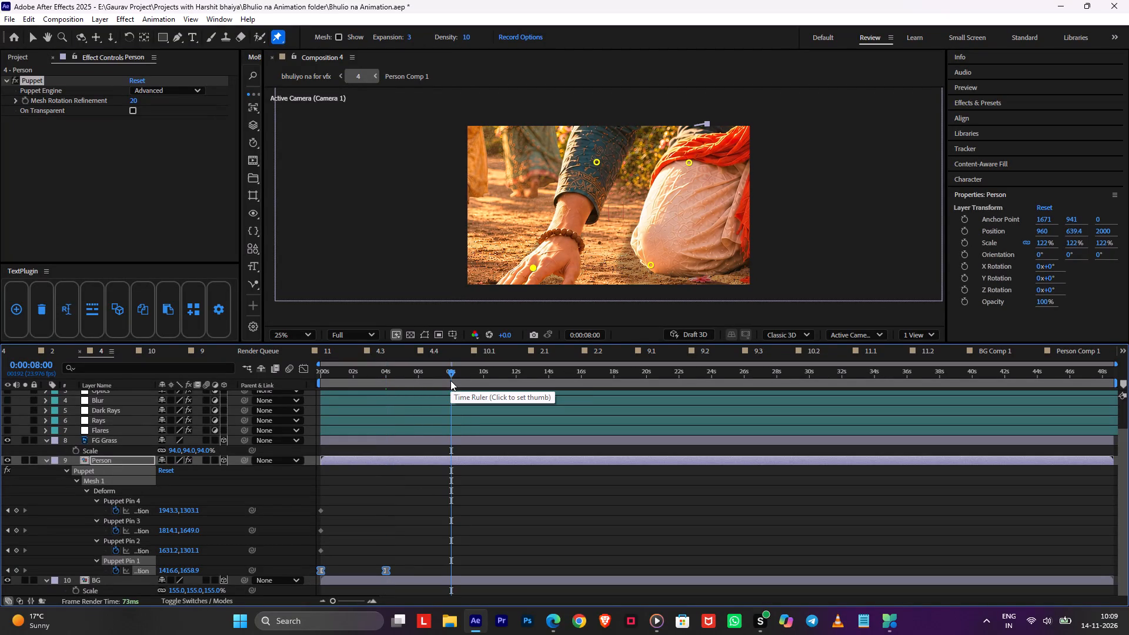
{"action": "left_click", "coordinate": [412, 552]}
{"action": "left_click_drag", "start_coordinate": [335, 489], "coordinate": [296, 584]}
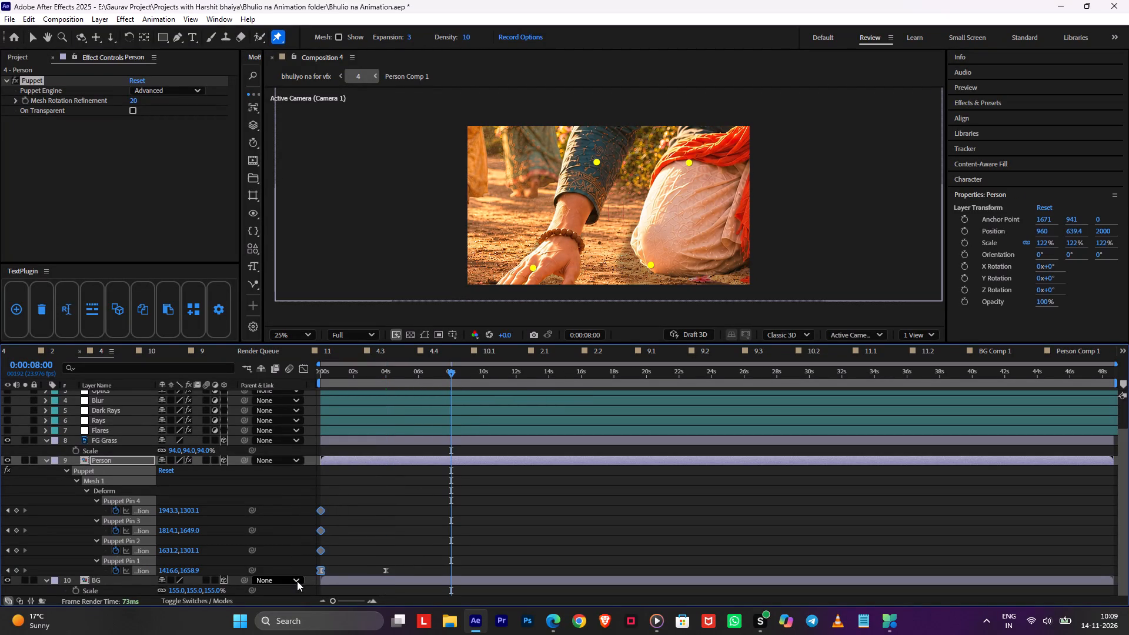
{"action": "key", "text": "ctrl+c"}
{"action": "key", "text": "ctrl+v"}
{"action": "left_click_drag", "start_coordinate": [500, 563], "coordinate": [290, 579]}
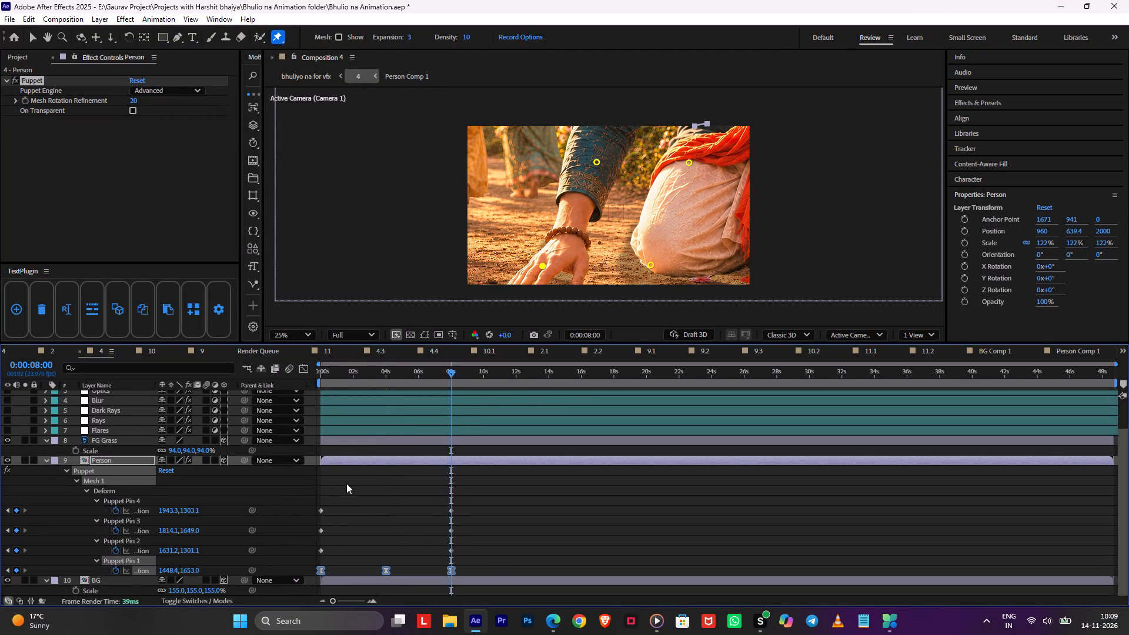
Close the Render Queue and return to composition 4 through the bhuliyo na for vfx composition.
{"action": "double_click", "coordinate": [302, 353]}
{"action": "left_click", "coordinate": [299, 368]}
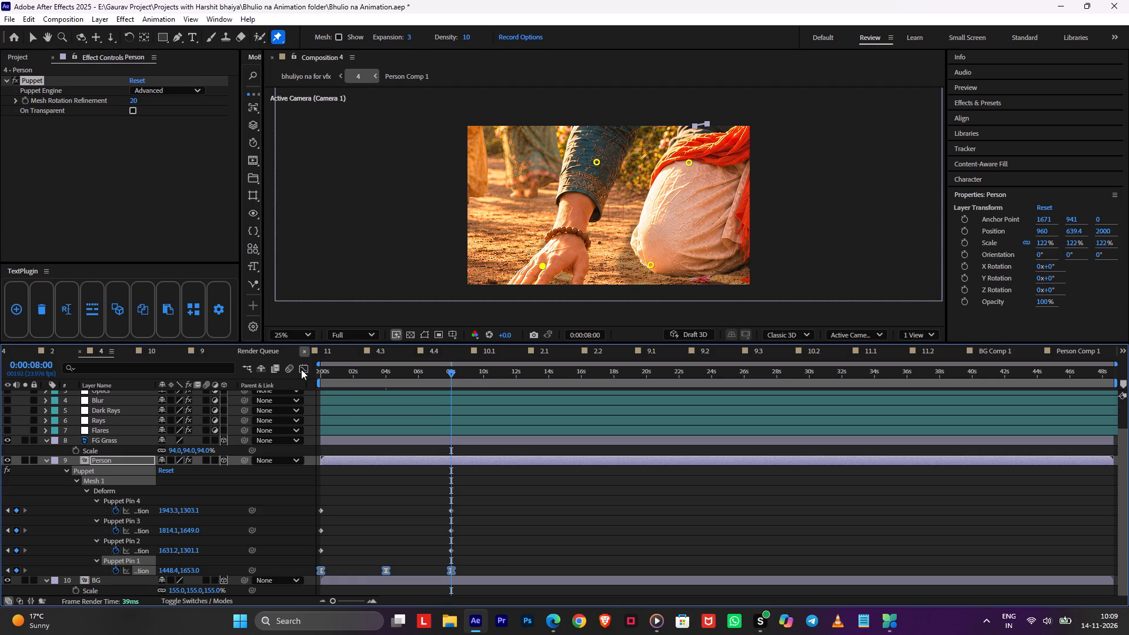
{"action": "left_click", "coordinate": [306, 370]}
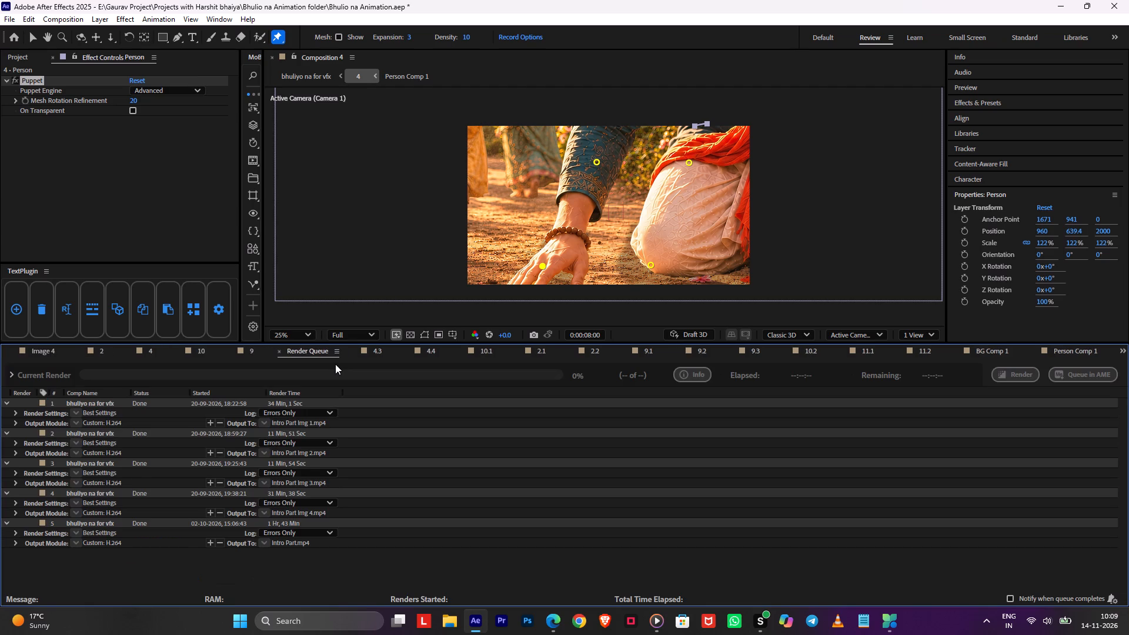
{"action": "left_click", "coordinate": [481, 427]}
{"action": "left_click", "coordinate": [276, 352]}
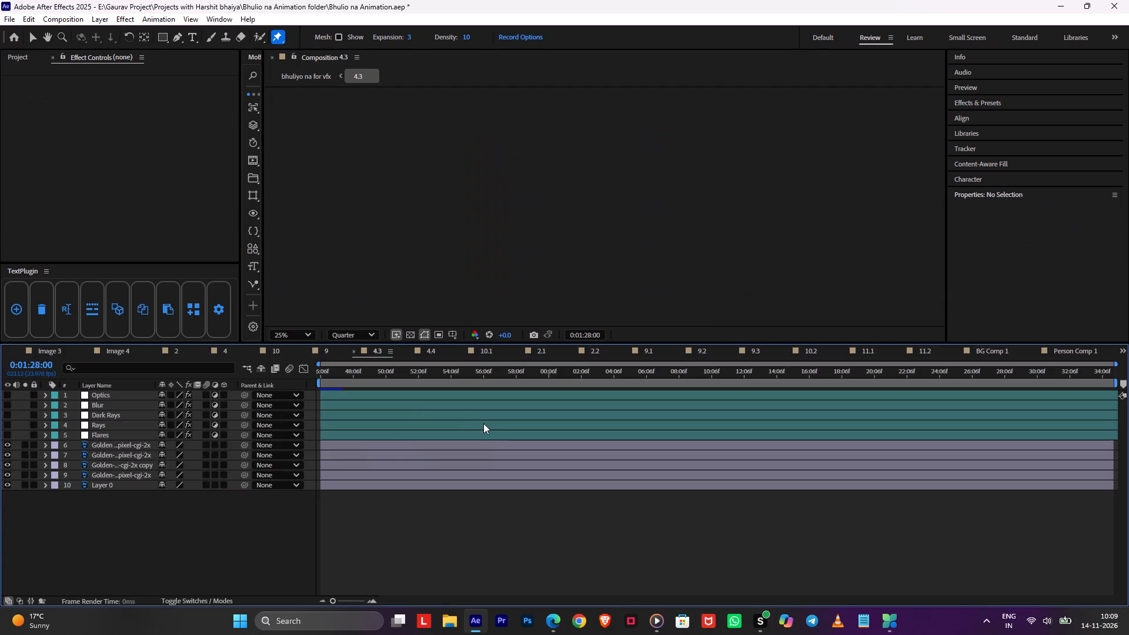
{"action": "key", "text": "Tab"}
{"action": "left_click", "coordinate": [305, 446]}
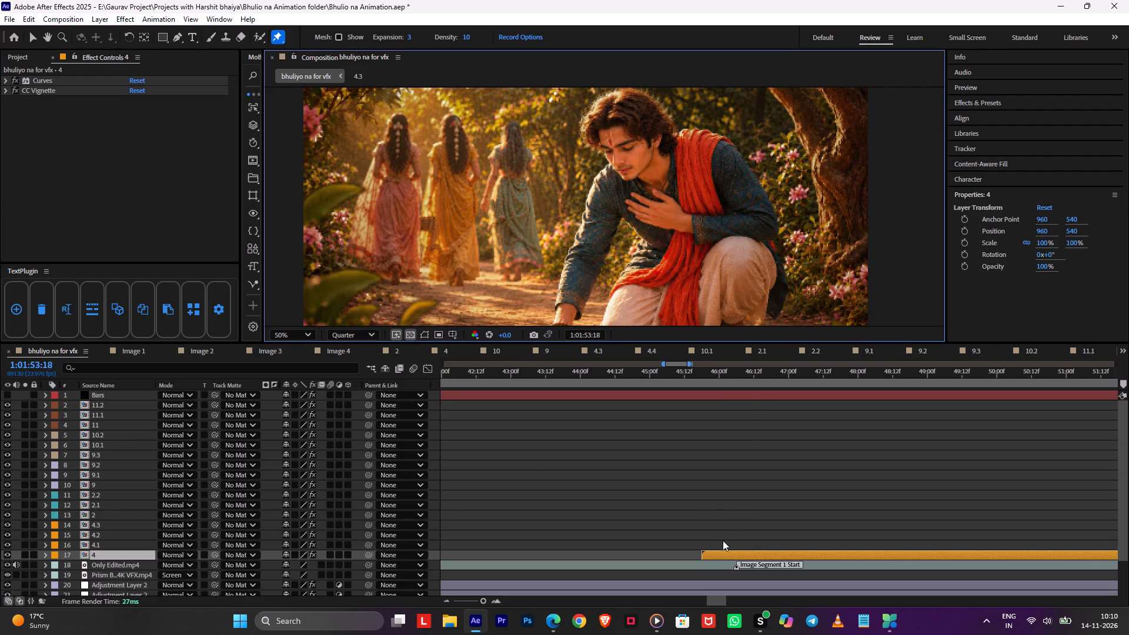
{"action": "key", "text": "Return"}
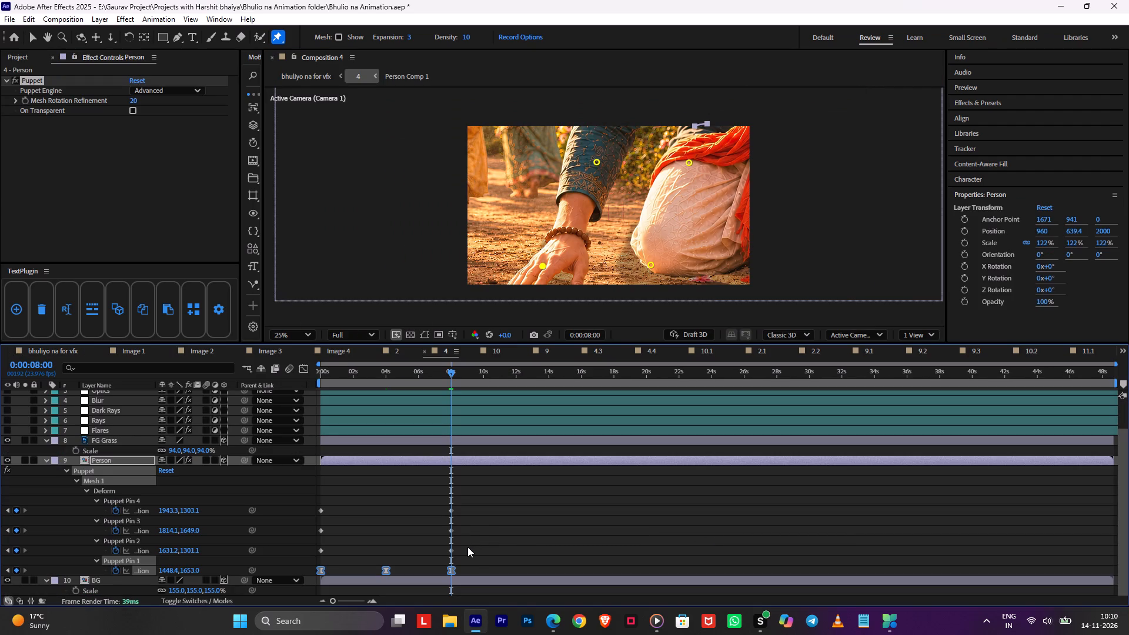
{"action": "left_click", "coordinate": [474, 547]}
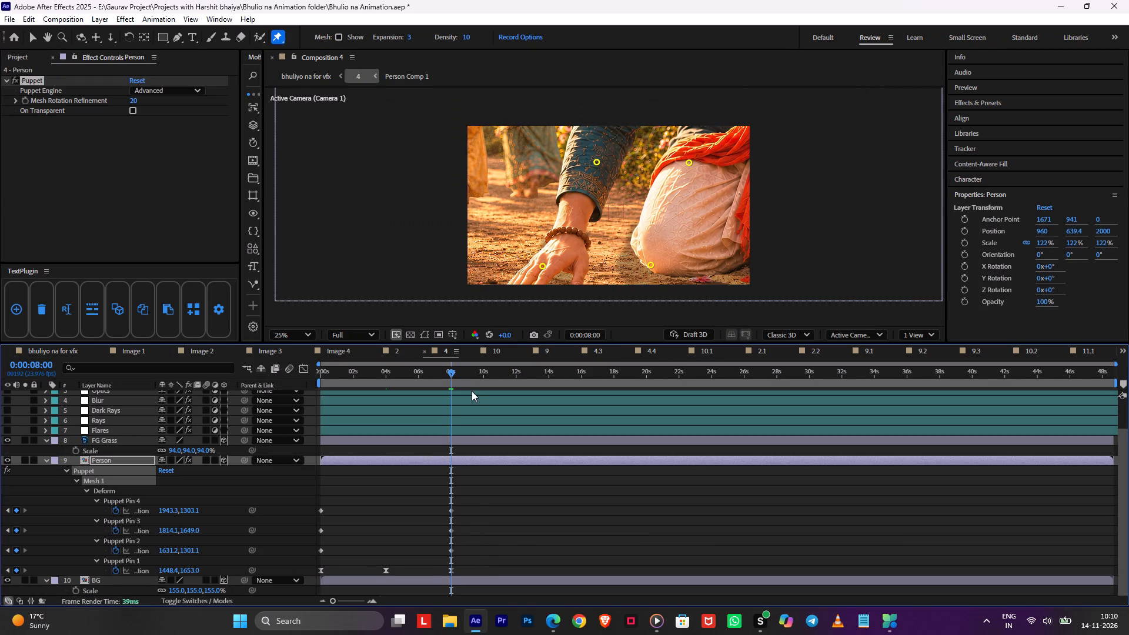
From composition 4's first frame, switch to the bhuliyo na for vfx composition and turn on the Bars layer's visibility.
{"action": "left_click_drag", "start_coordinate": [430, 372], "coordinate": [269, 379]}
{"action": "key", "text": "Tab"}
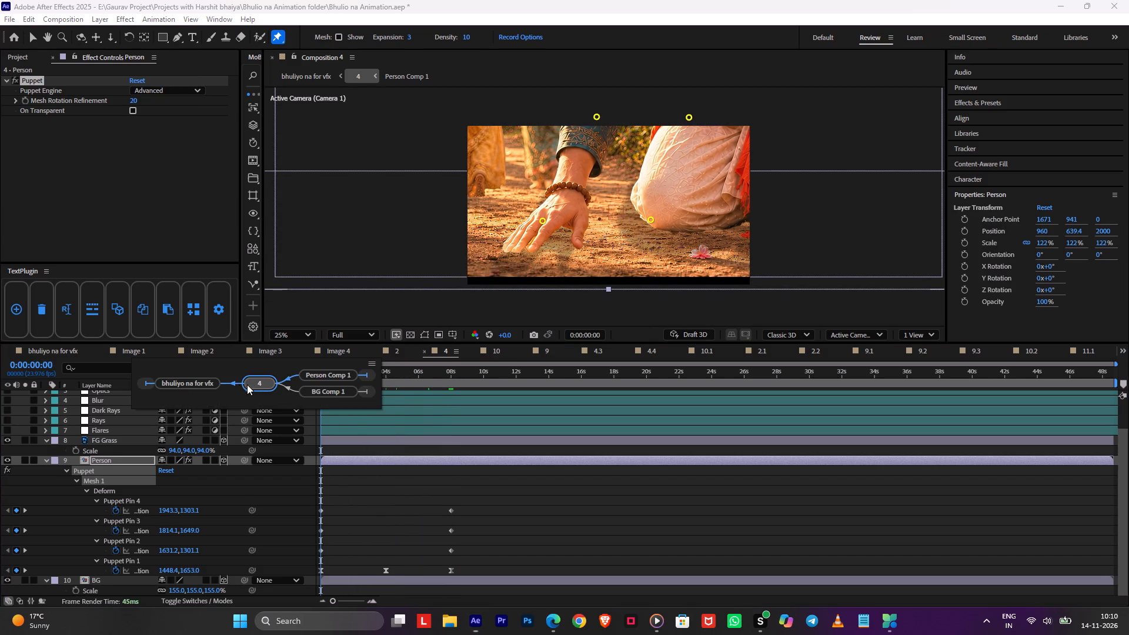
{"action": "left_click", "coordinate": [208, 385]}
{"action": "scroll", "coordinate": [499, 245], "scroll_direction": "down", "scroll_amount": 1}
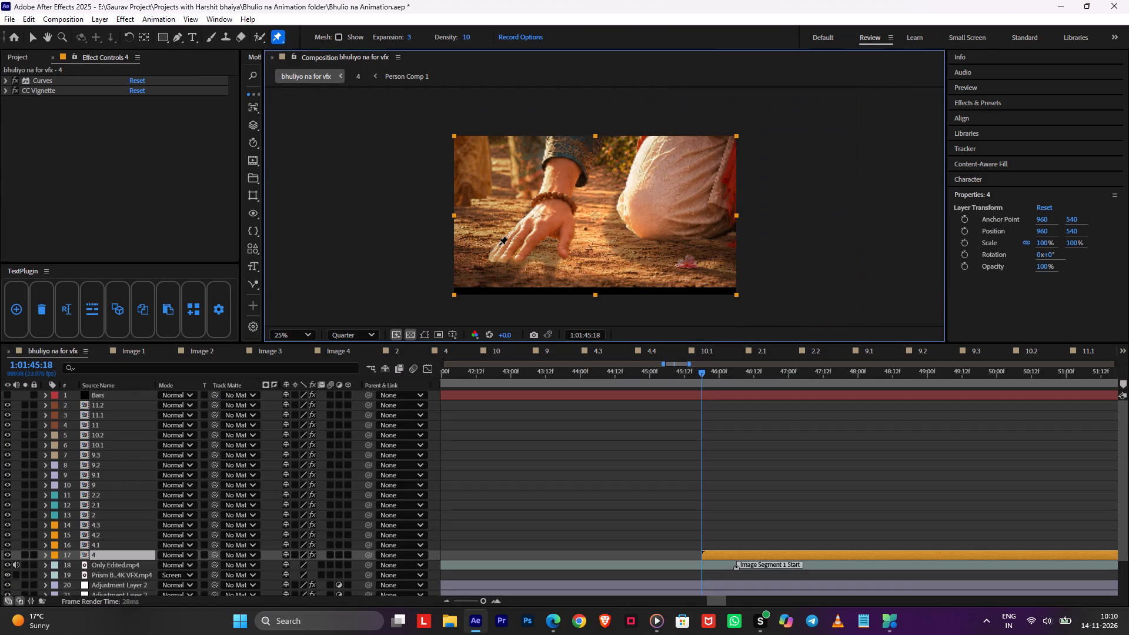
{"action": "key", "text": "v"}
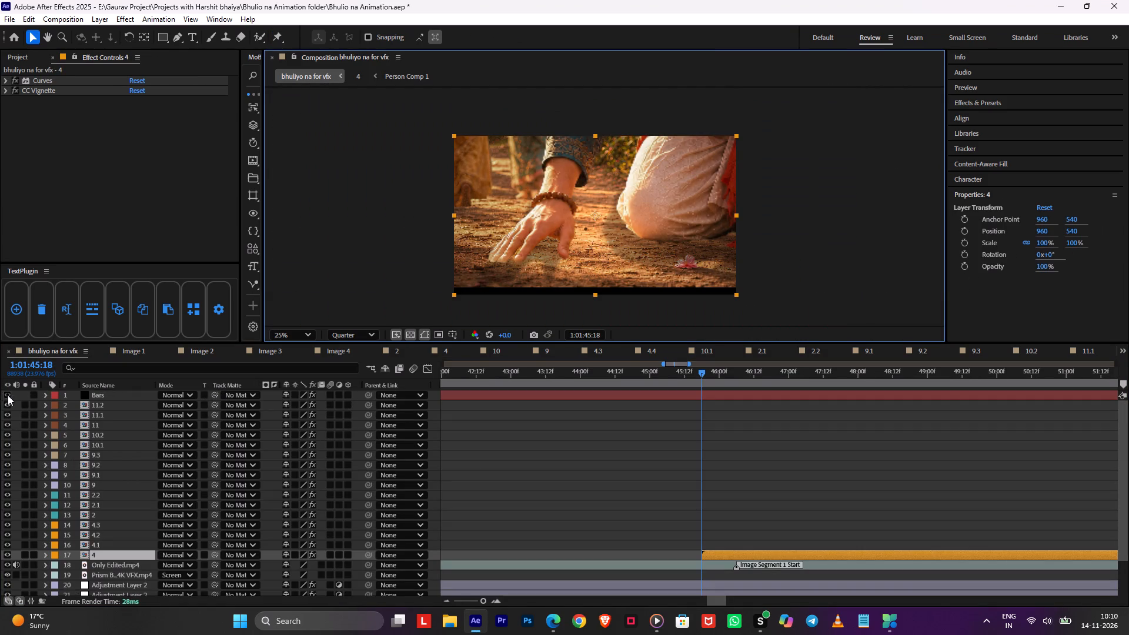
{"action": "left_click", "coordinate": [9, 395]}
{"action": "left_click", "coordinate": [537, 457]}
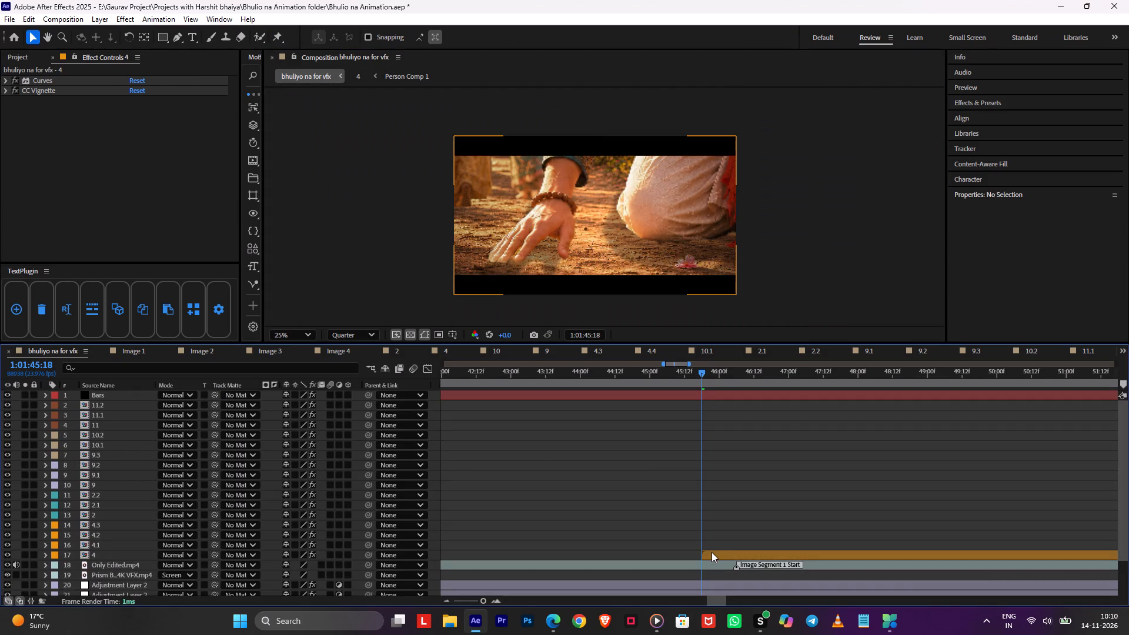
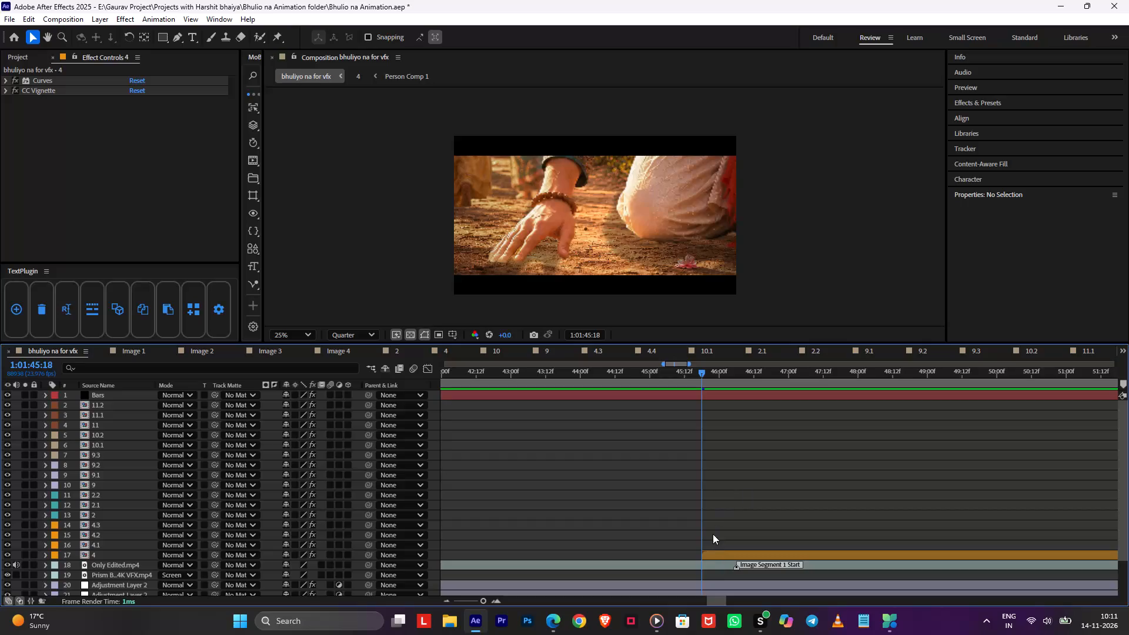
In composition 4's BG precomp, duplicate the background layer Layer 0/4.psd and solo the upper copy.
{"action": "double_click", "coordinate": [709, 554]}
{"action": "left_click", "coordinate": [451, 474]}
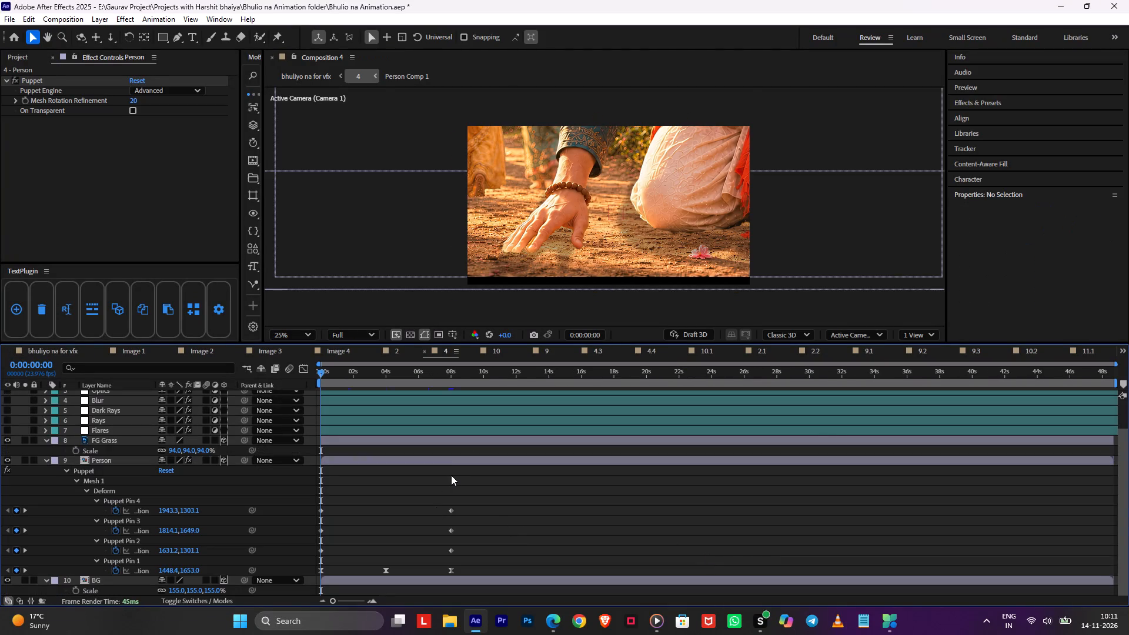
{"action": "key", "text": "u"}
{"action": "left_click", "coordinate": [400, 496]}
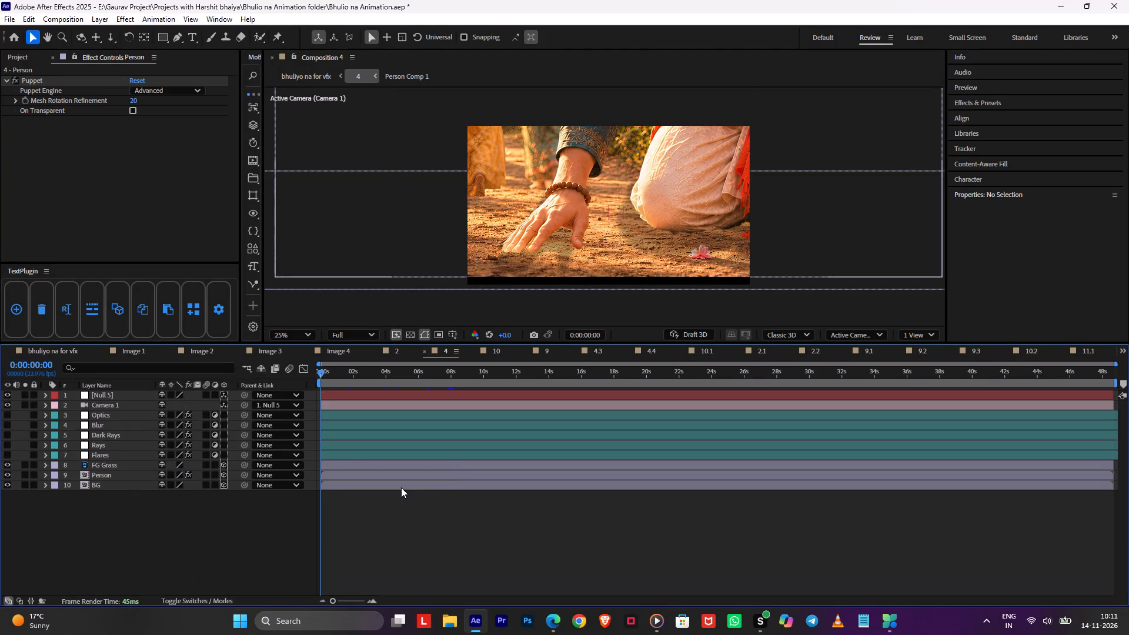
{"action": "double_click", "coordinate": [401, 487]}
{"action": "left_click", "coordinate": [366, 472]}
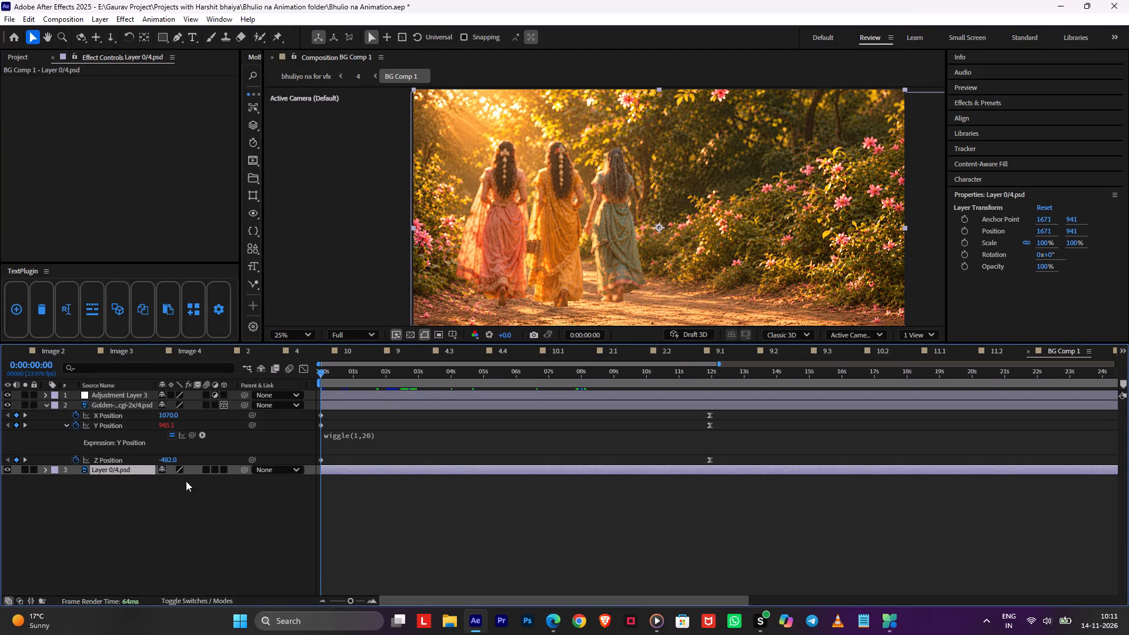
{"action": "key", "text": "ctrl+d"}
{"action": "left_click", "coordinate": [28, 465]}
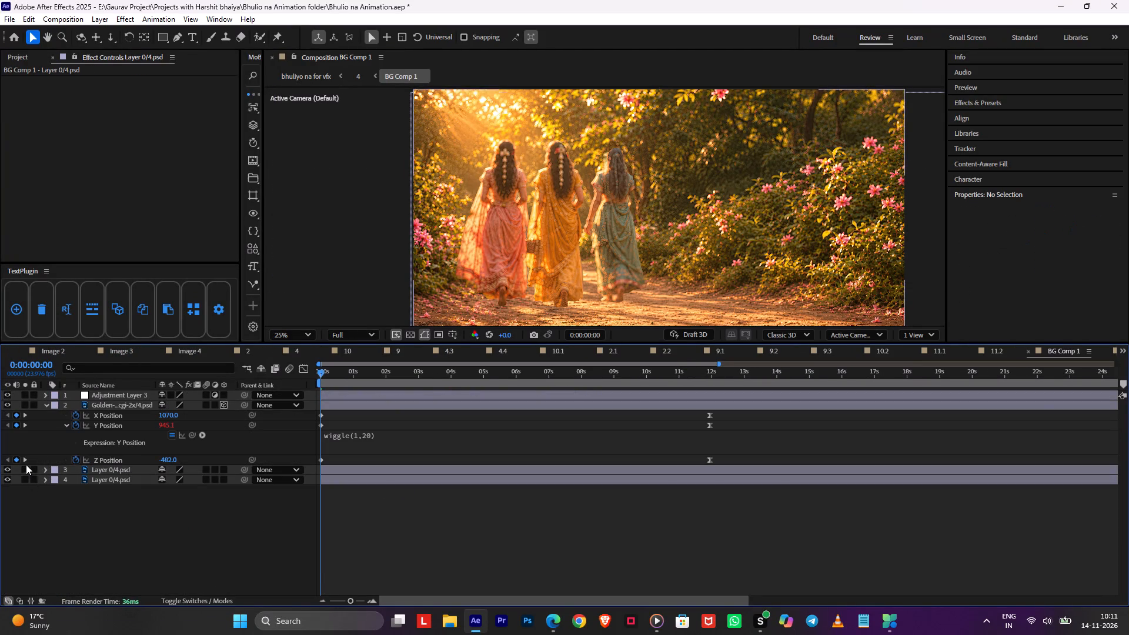
{"action": "left_click", "coordinate": [24, 472]}
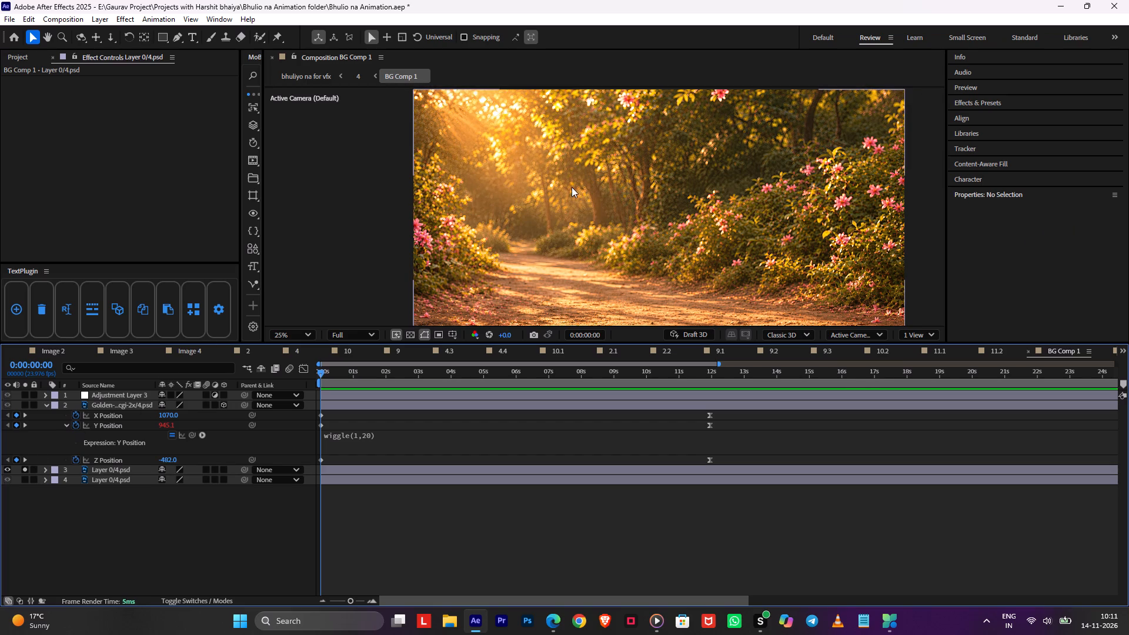
Draw a closed Pen tool mask on the soloed copy around the dirt ground, extending past the frame's lower edge.
{"action": "key", "text": "space"}
{"action": "key", "text": "space"}
{"action": "key", "text": "space"}
{"action": "left_click_drag", "start_coordinate": [640, 264], "coordinate": [604, 175]}
{"action": "key", "text": "g"}
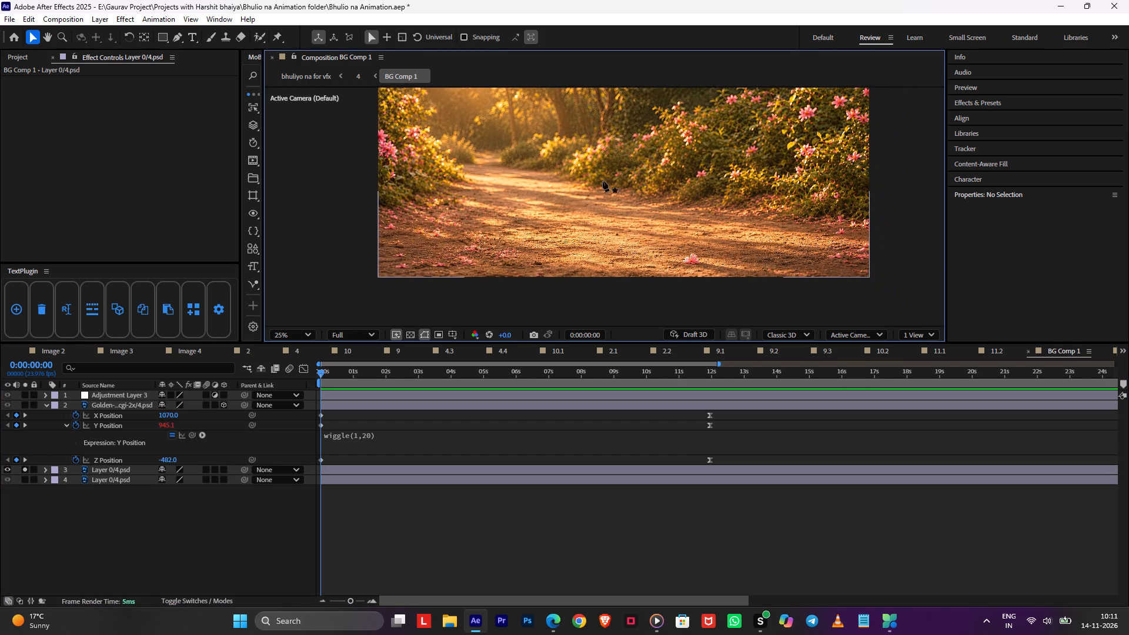
{"action": "left_click_drag", "start_coordinate": [477, 198], "coordinate": [469, 203]}
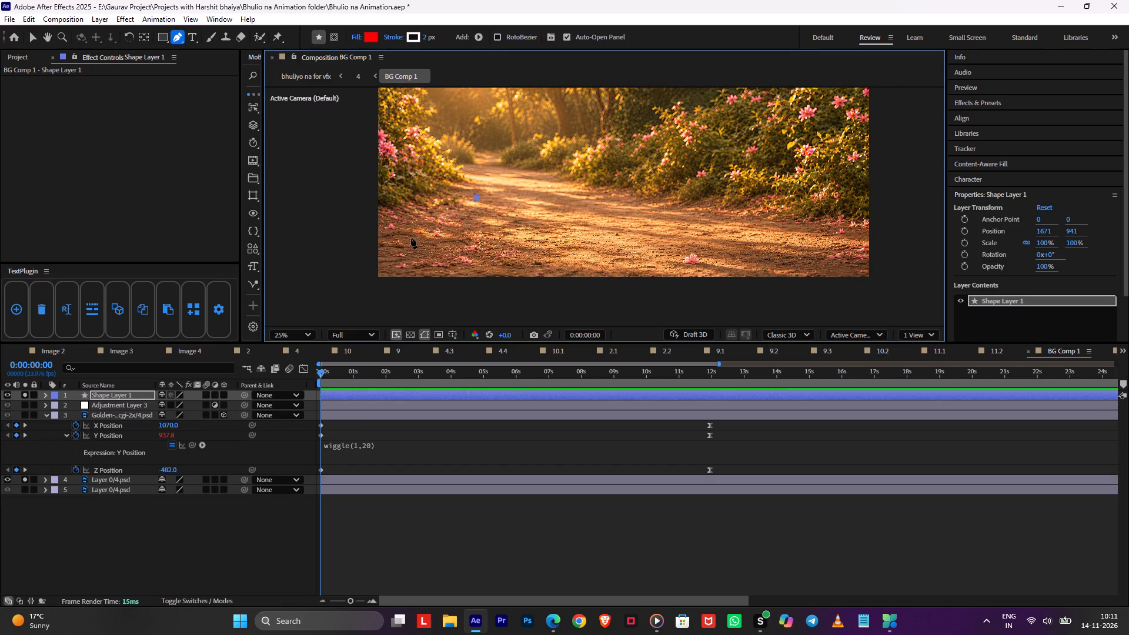
{"action": "key", "text": "ctrl+z"}
{"action": "left_click", "coordinate": [353, 469]}
{"action": "left_click", "coordinate": [476, 196]}
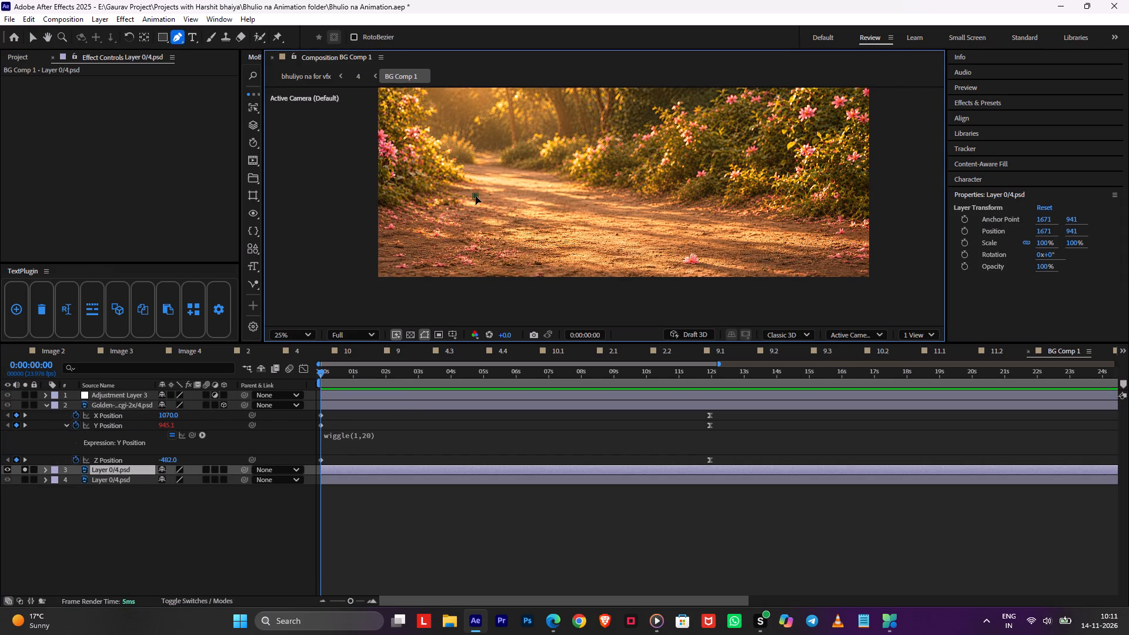
{"action": "left_click_drag", "start_coordinate": [409, 241], "coordinate": [385, 259]}
{"action": "left_click_drag", "start_coordinate": [331, 286], "coordinate": [324, 299]}
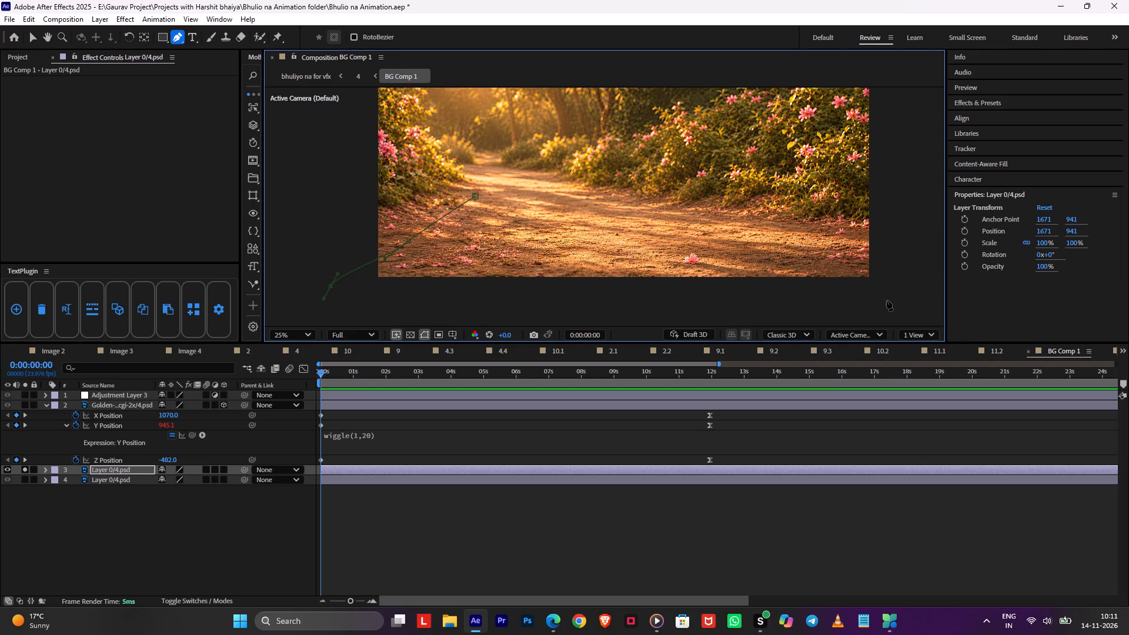
{"action": "left_click_drag", "start_coordinate": [903, 296], "coordinate": [911, 287]}
{"action": "left_click", "coordinate": [900, 251]}
{"action": "left_click_drag", "start_coordinate": [828, 230], "coordinate": [813, 230]}
{"action": "left_click_drag", "start_coordinate": [677, 213], "coordinate": [673, 211]}
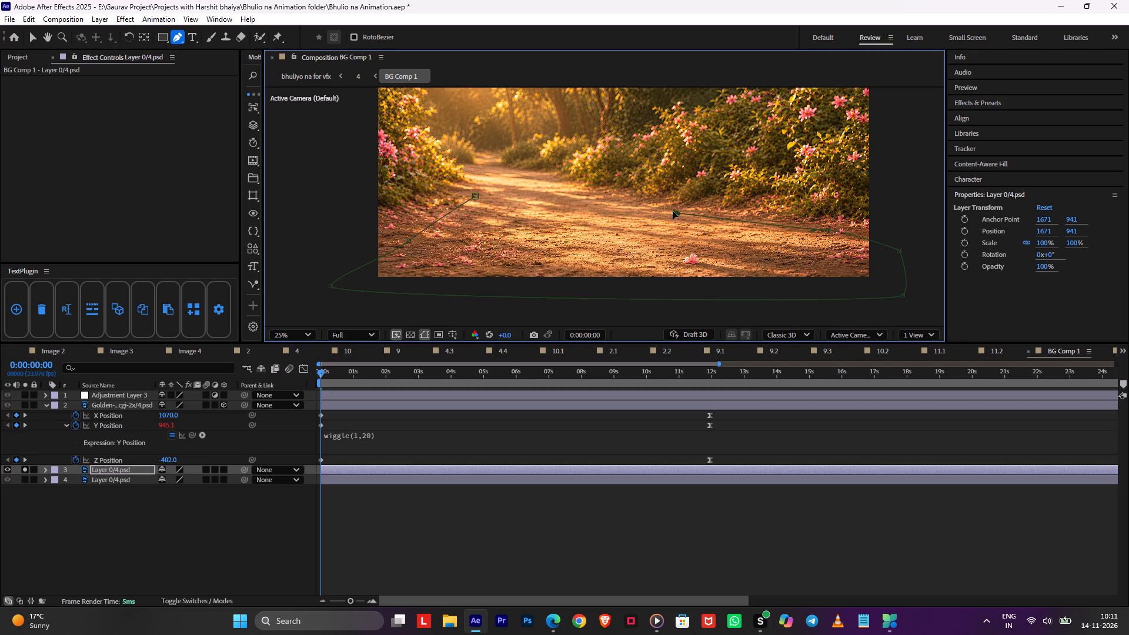
{"action": "left_click_drag", "start_coordinate": [673, 211], "coordinate": [663, 209]}
{"action": "left_click_drag", "start_coordinate": [586, 192], "coordinate": [580, 192]}
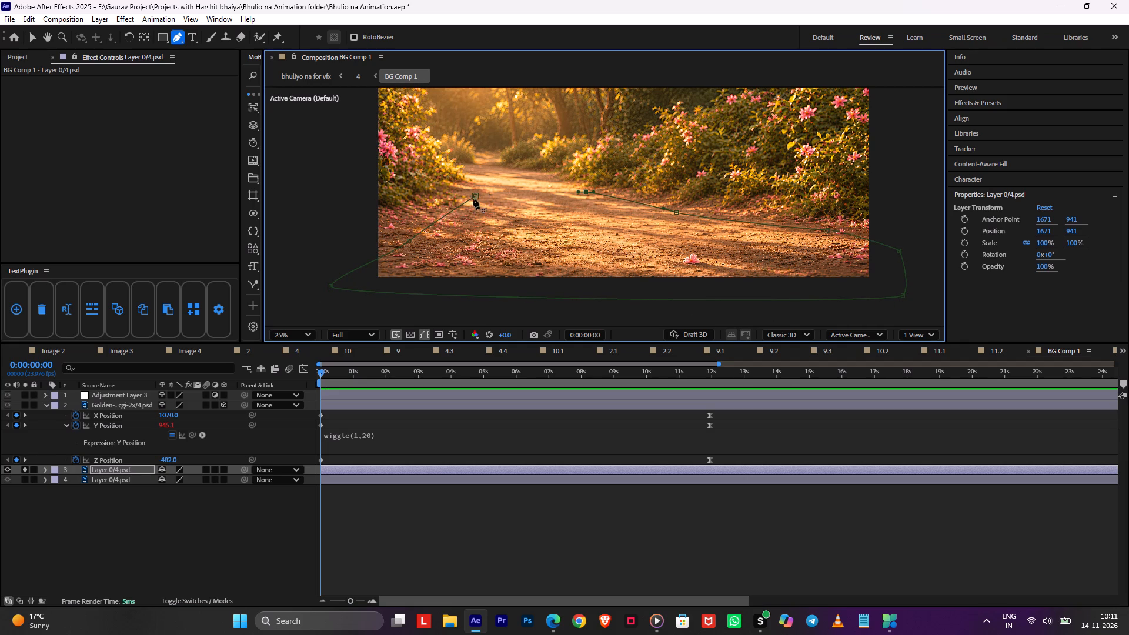
{"action": "left_click", "coordinate": [475, 193]}
Move the masked ground layer from BG Comp 1 into Person Comp 1, beneath the other layers, and turn off its solo.
{"action": "left_click", "coordinate": [355, 466]}
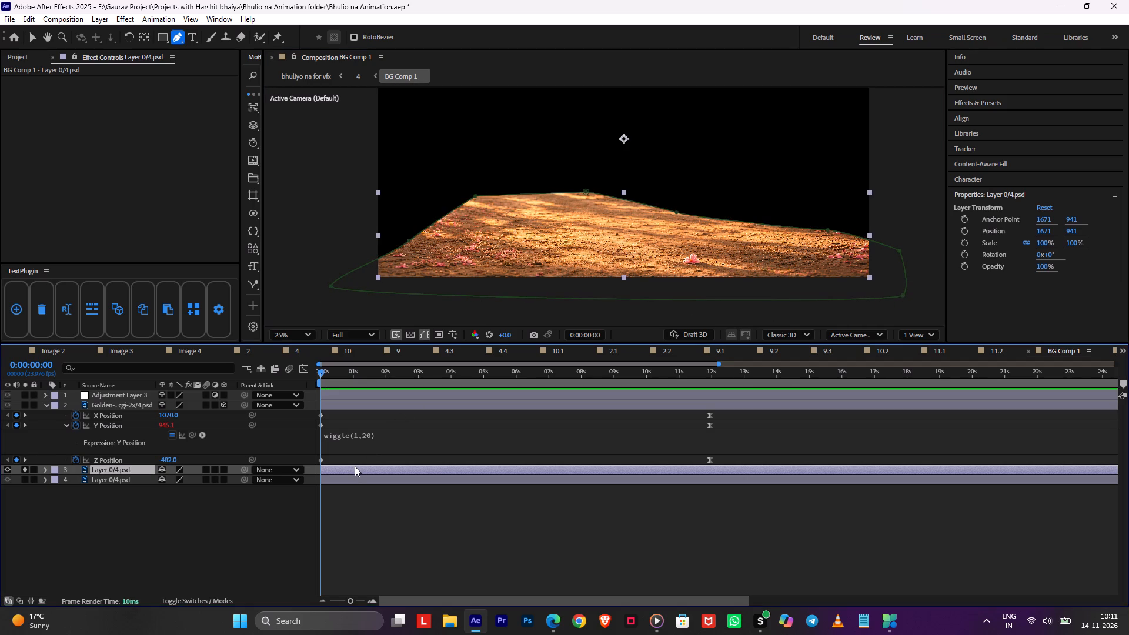
{"action": "key", "text": "ctrl+x"}
{"action": "key", "text": "Tab"}
{"action": "left_click", "coordinate": [255, 461]}
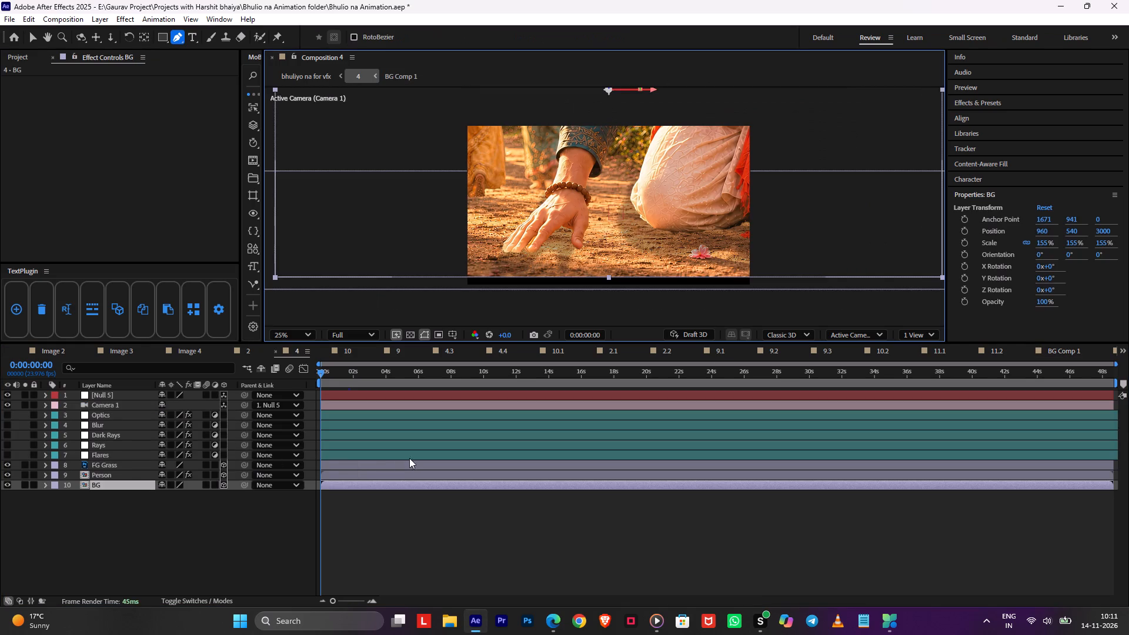
{"action": "left_click", "coordinate": [398, 466]}
{"action": "double_click", "coordinate": [386, 474]}
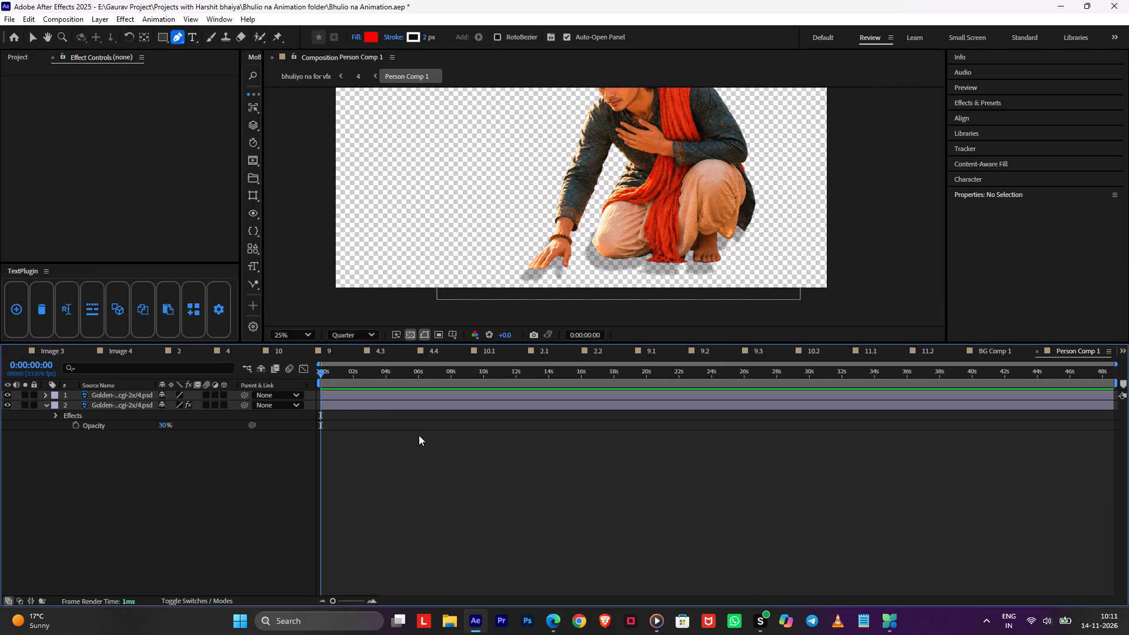
{"action": "key", "text": "ctrl+v"}
{"action": "left_click_drag", "start_coordinate": [116, 395], "coordinate": [108, 443]}
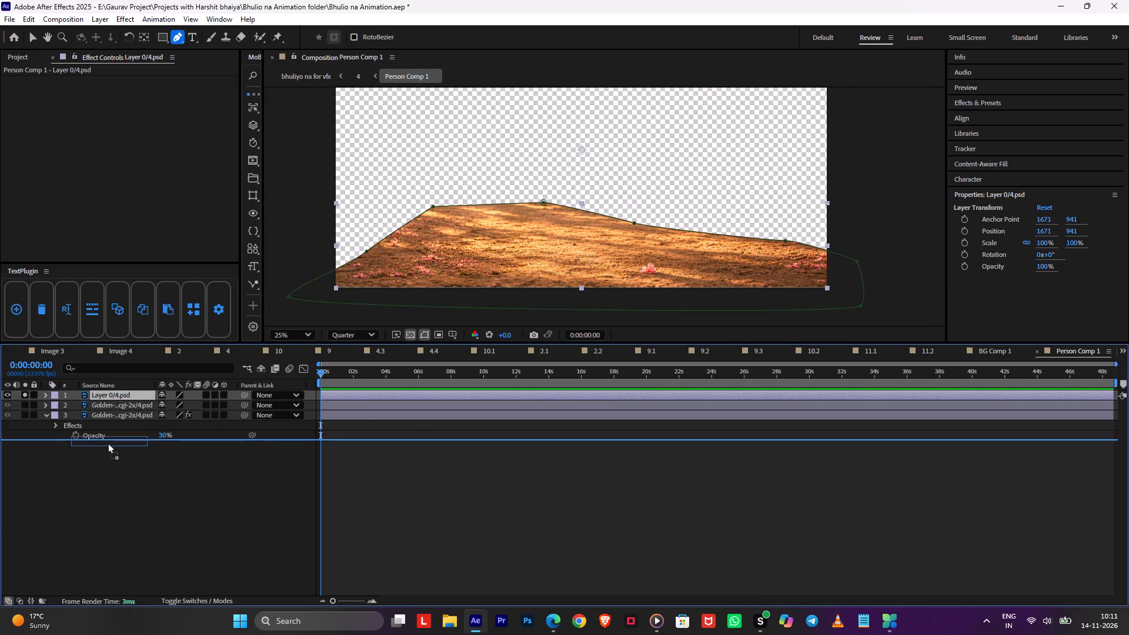
{"action": "left_click_drag", "start_coordinate": [108, 443], "coordinate": [106, 457]}
{"action": "left_click", "coordinate": [24, 433]}
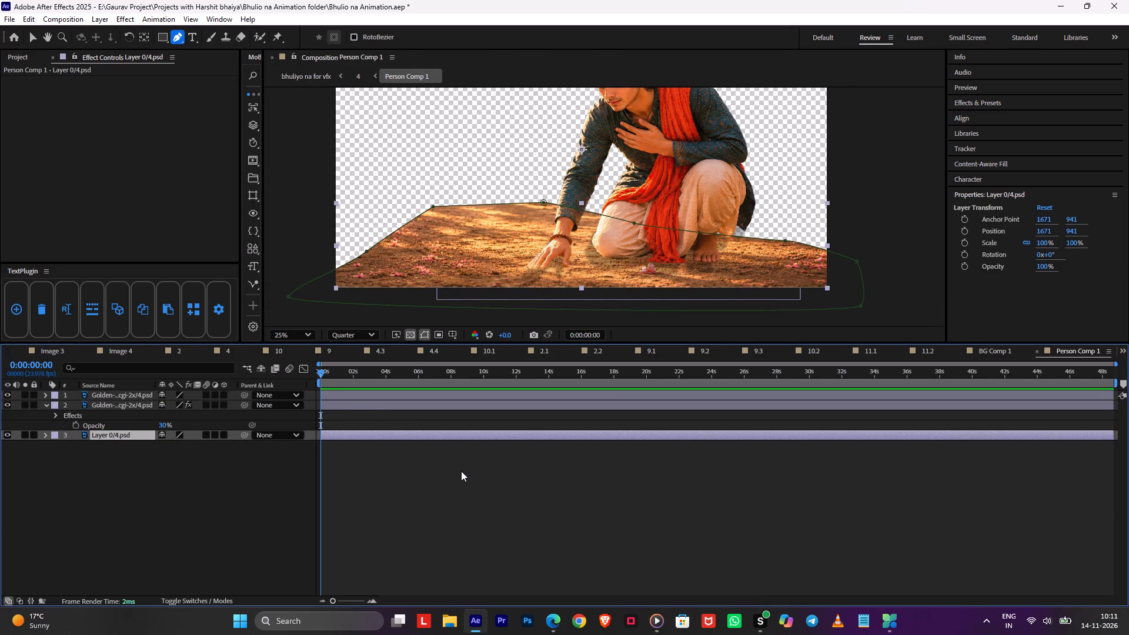
{"action": "left_click", "coordinate": [461, 471]}
{"action": "key", "text": "v"}
Nudge the tinted, blurred shadow layer in Person Comp 1 to position 1655, 981.
{"action": "left_click", "coordinate": [521, 402]}
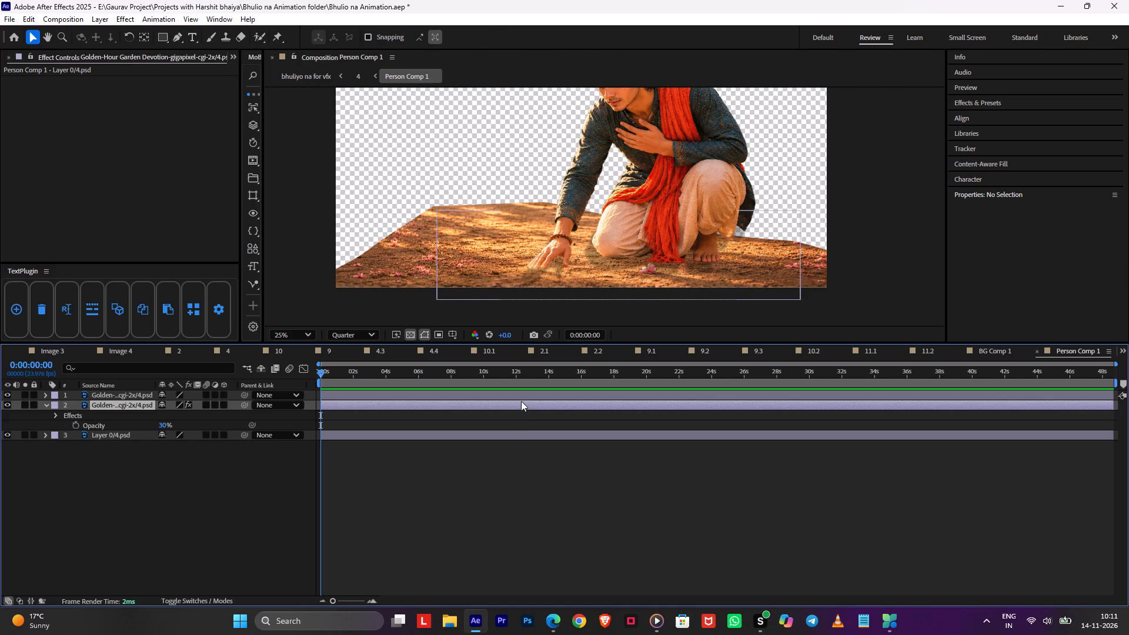
{"action": "key", "text": "shift+Up"}
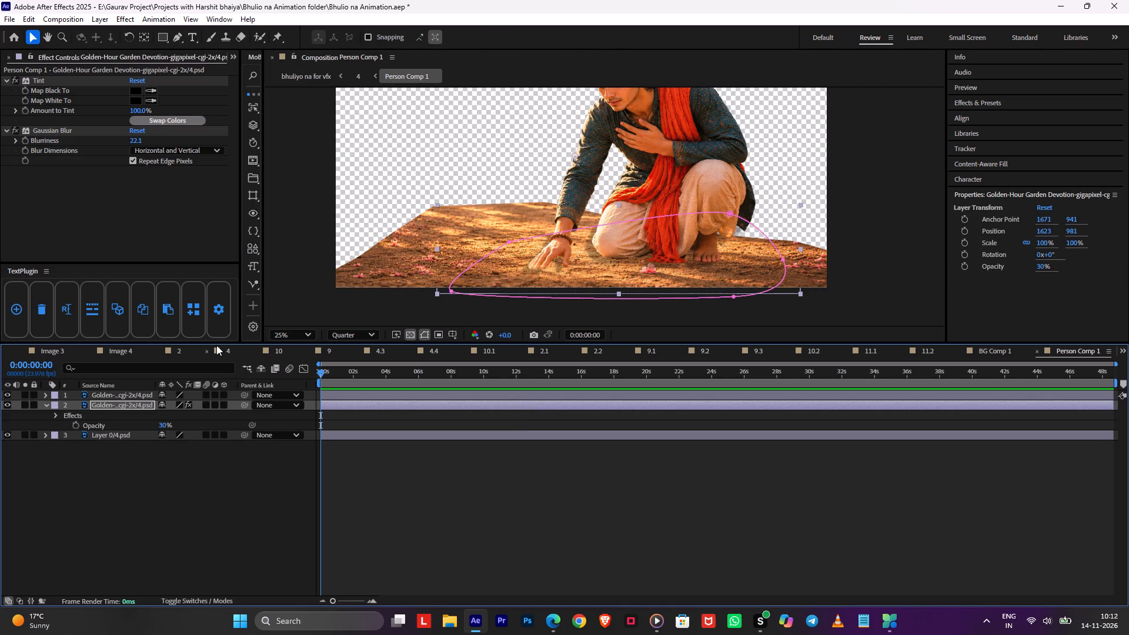
{"action": "key", "text": "shift+Right"}
{"action": "key", "text": "Left"}
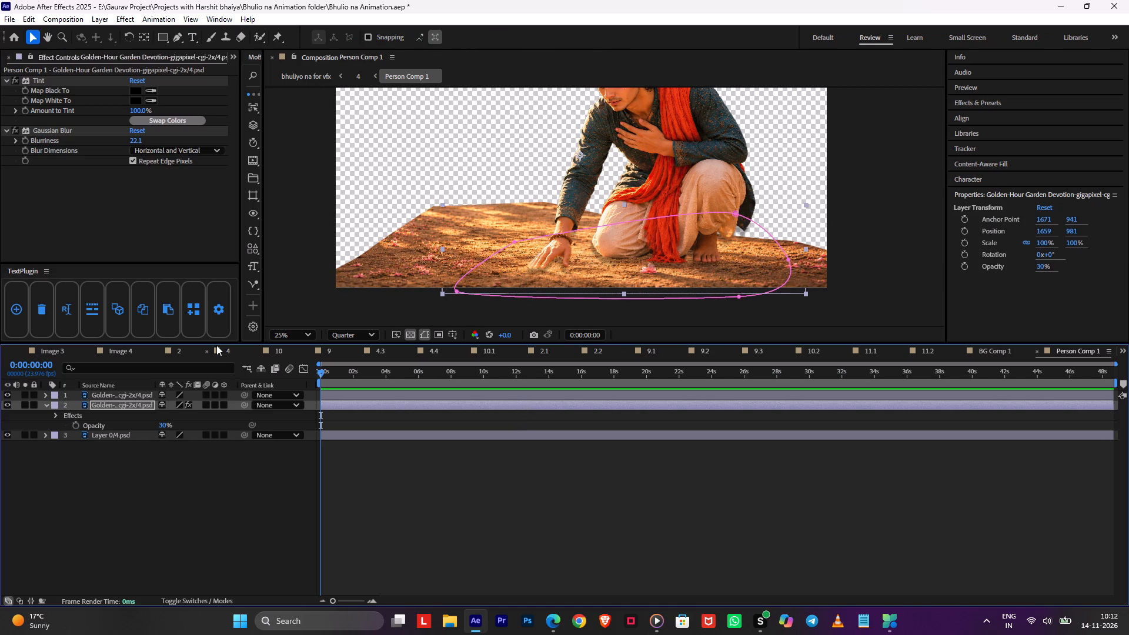
{"action": "key", "text": "Left"}
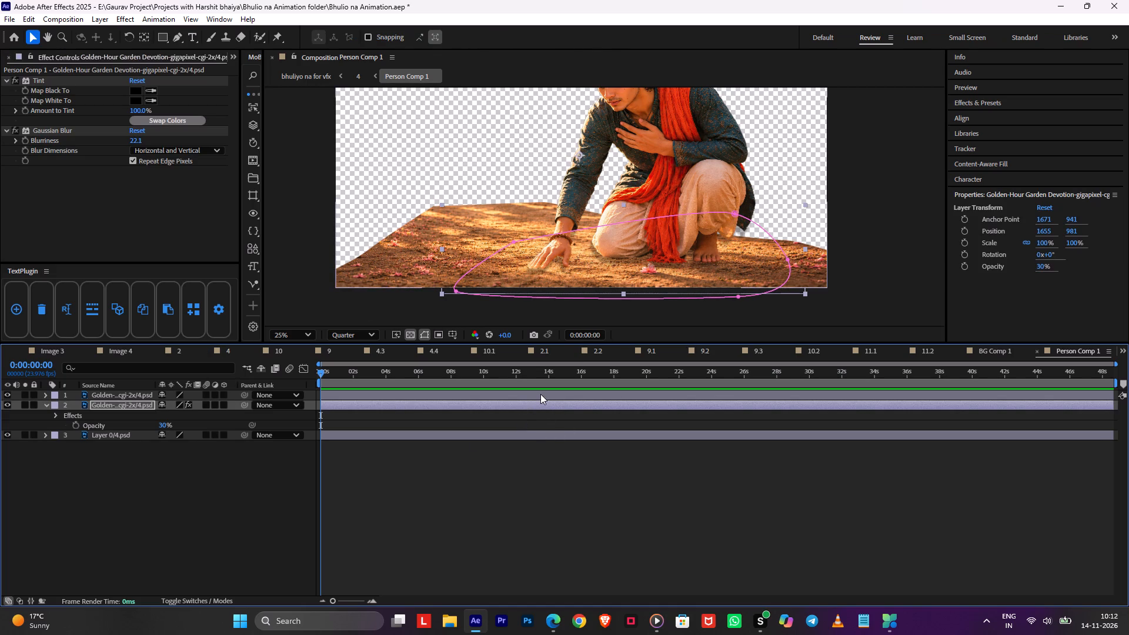
Select the person layer along with the shadow layer and nudge both slightly down over the ground.
{"action": "left_click", "coordinate": [540, 394], "text": "shift"}
{"action": "key", "text": "shift+Down"}
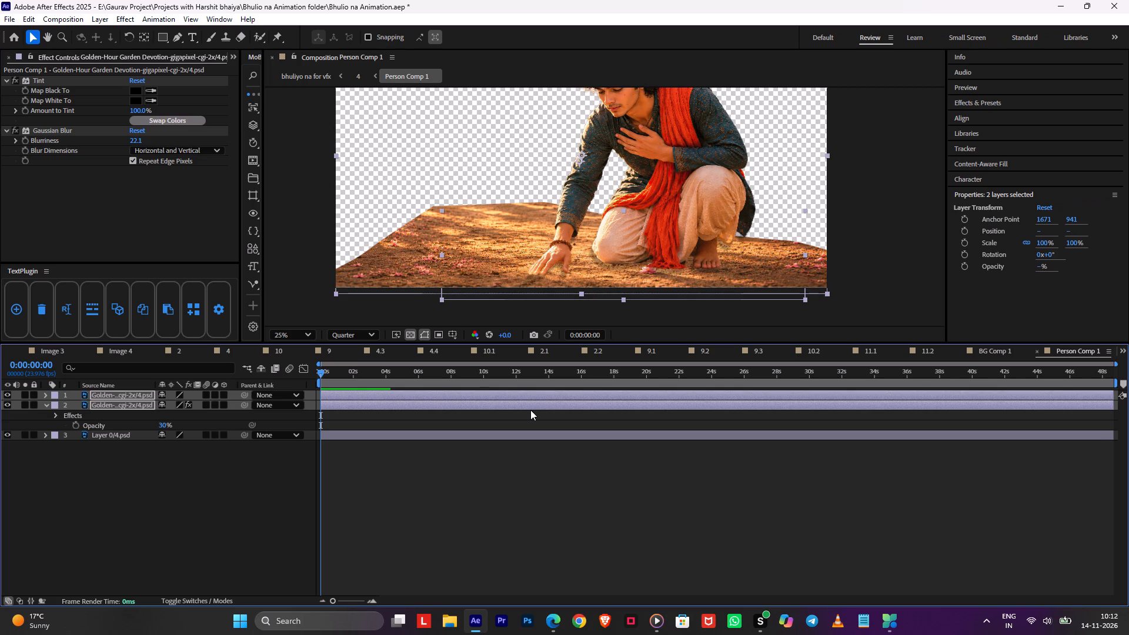
{"action": "key", "text": "shift+Down"}
{"action": "key", "text": "Up"}
{"action": "key", "text": "Up"}
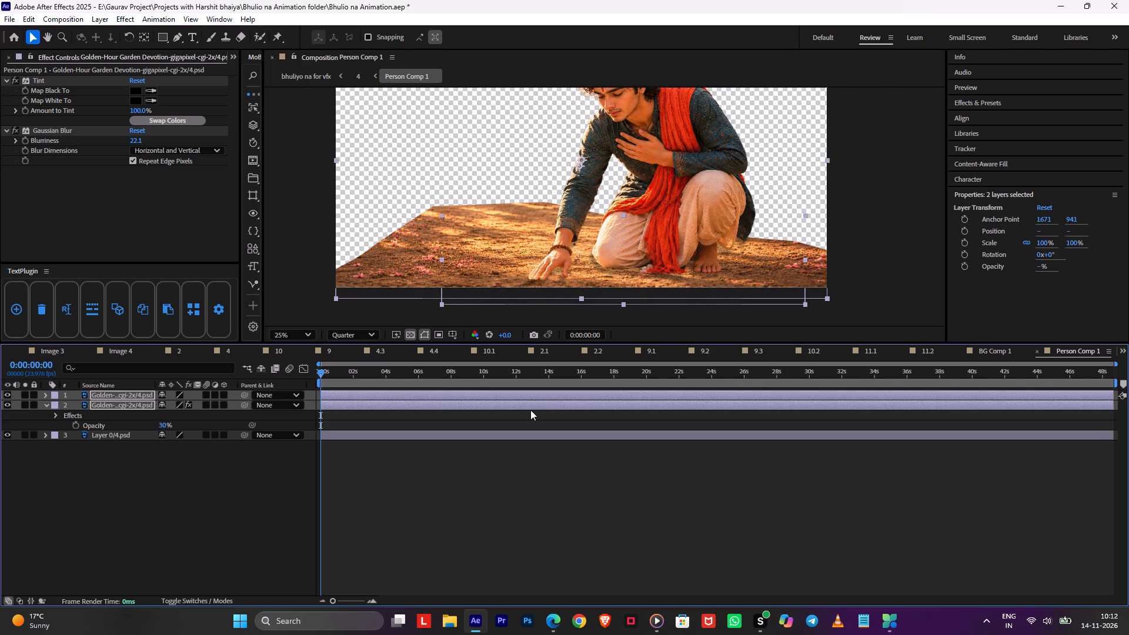
{"action": "left_click", "coordinate": [521, 429]}
Delete the Puppet effect from composition 4's Person layer and scrub the opening seconds to check the camera move.
{"action": "key", "text": "Tab"}
{"action": "left_click", "coordinate": [402, 426]}
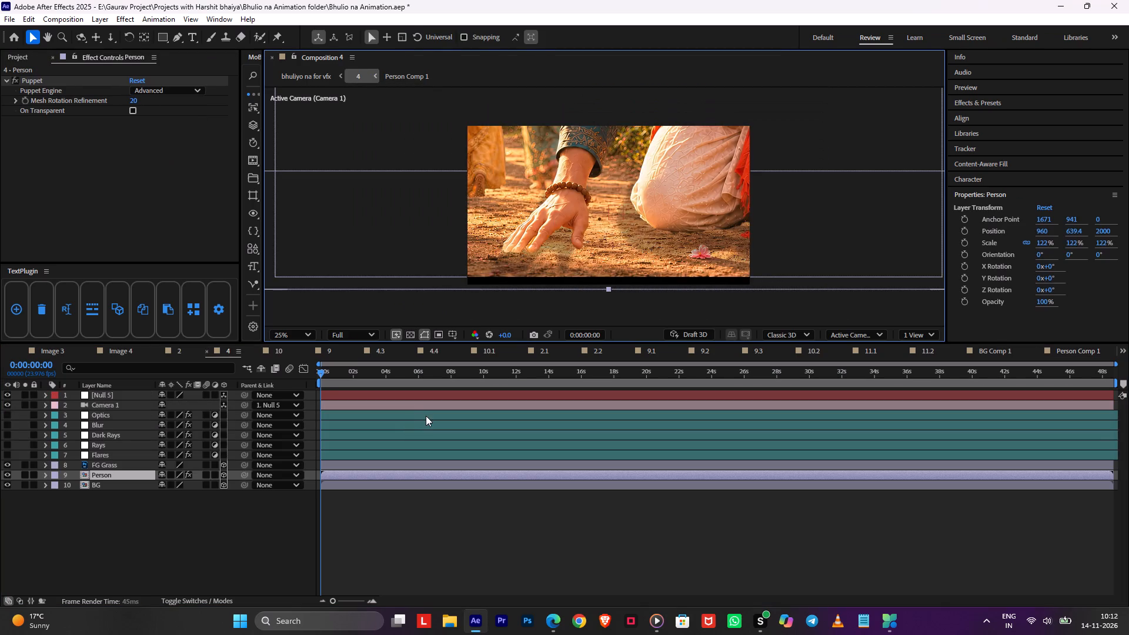
{"action": "left_click", "coordinate": [36, 79]}
{"action": "key", "text": "Delete"}
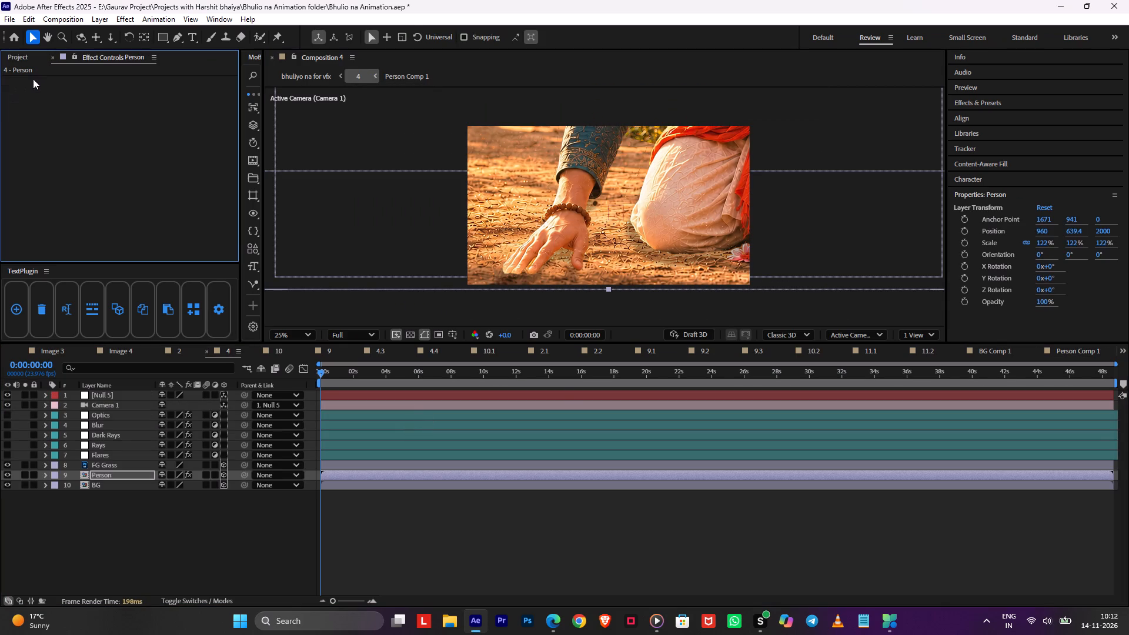
{"action": "left_click_drag", "start_coordinate": [384, 379], "coordinate": [390, 380]}
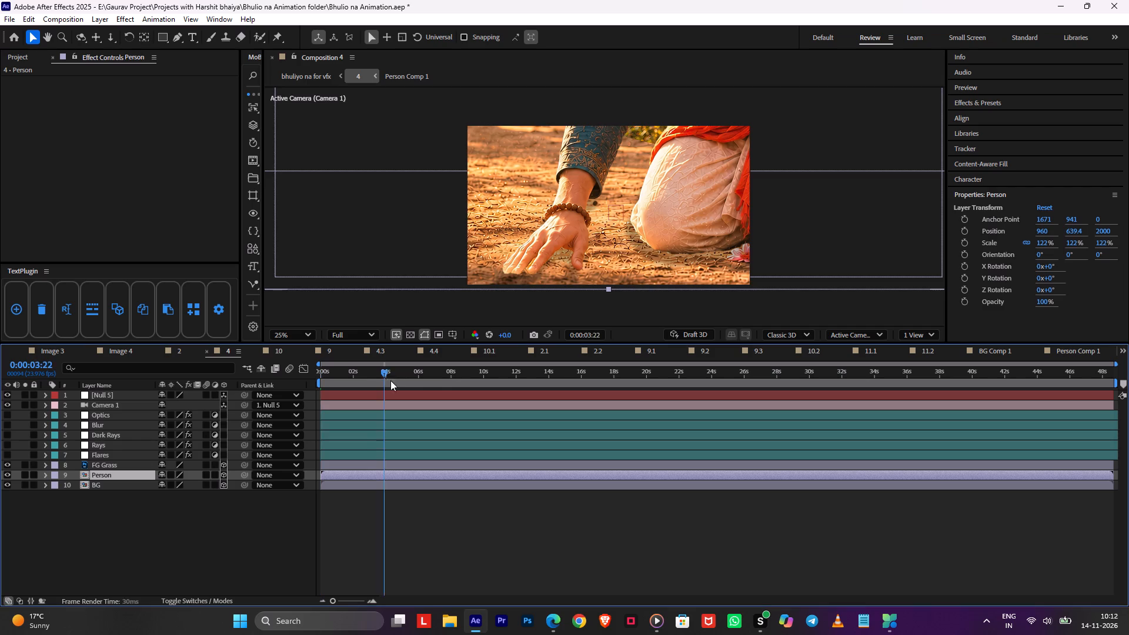
{"action": "left_click_drag", "start_coordinate": [390, 380], "coordinate": [380, 393]}
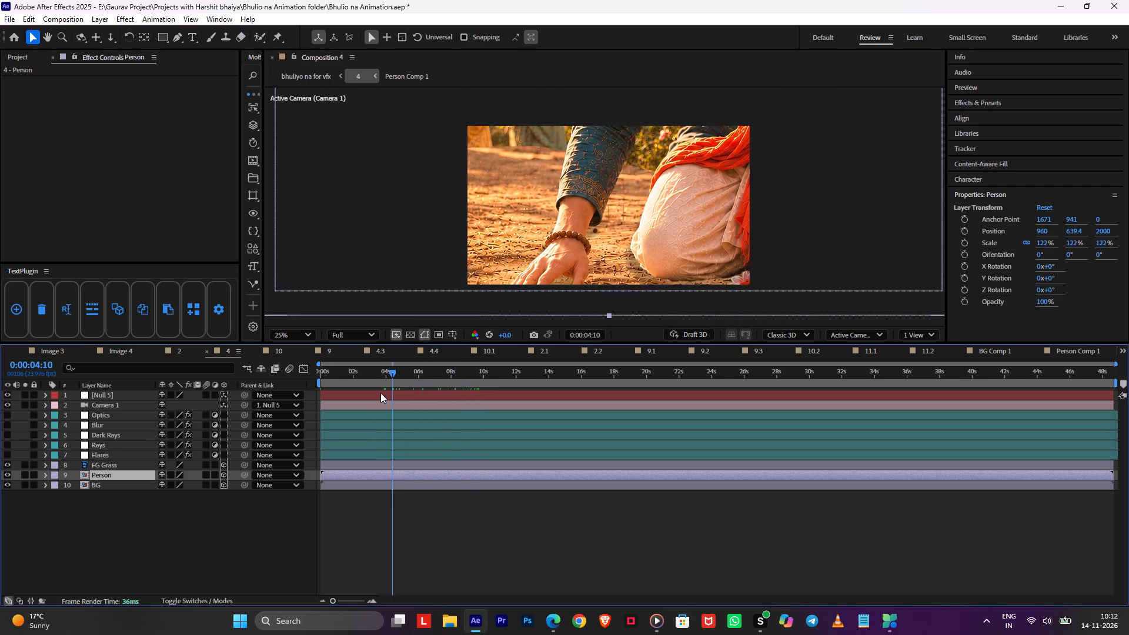
{"action": "left_click_drag", "start_coordinate": [380, 393], "coordinate": [306, 392]}
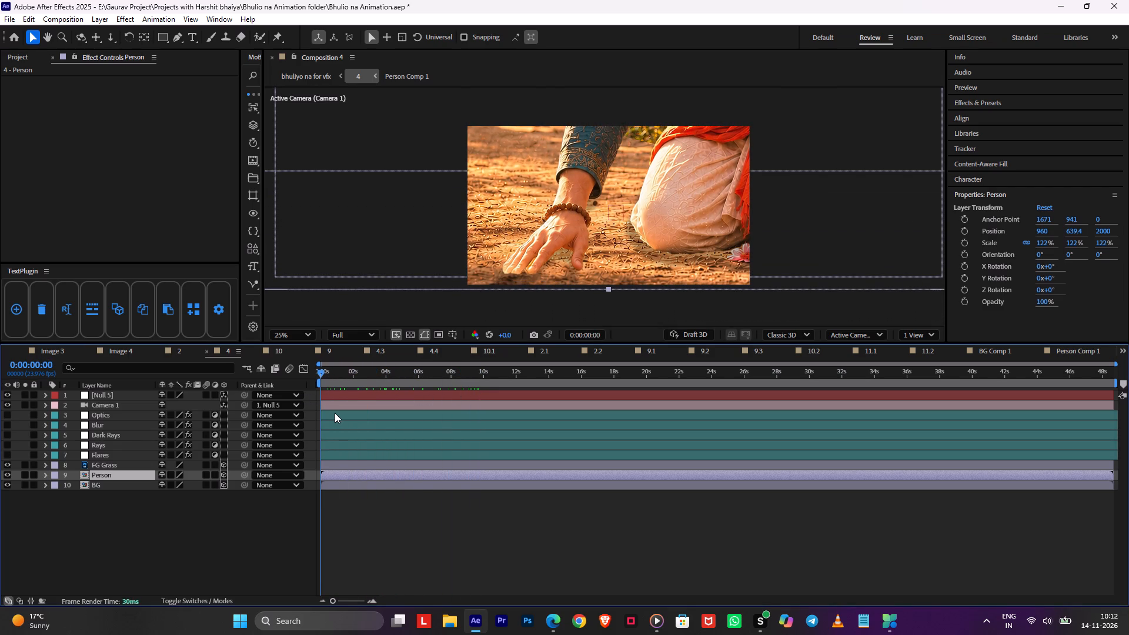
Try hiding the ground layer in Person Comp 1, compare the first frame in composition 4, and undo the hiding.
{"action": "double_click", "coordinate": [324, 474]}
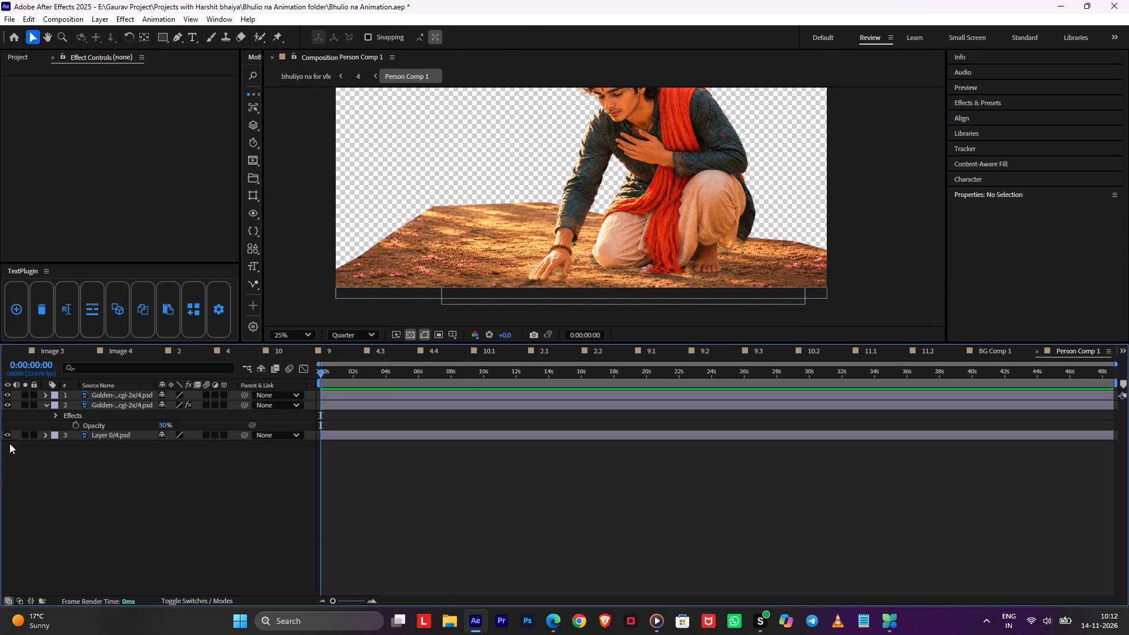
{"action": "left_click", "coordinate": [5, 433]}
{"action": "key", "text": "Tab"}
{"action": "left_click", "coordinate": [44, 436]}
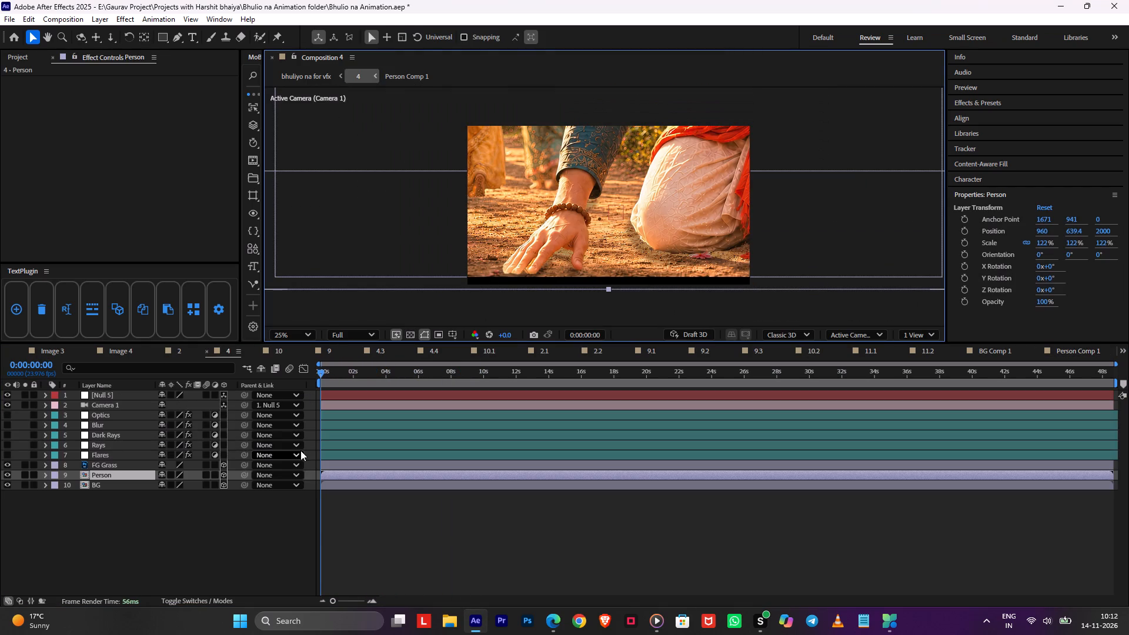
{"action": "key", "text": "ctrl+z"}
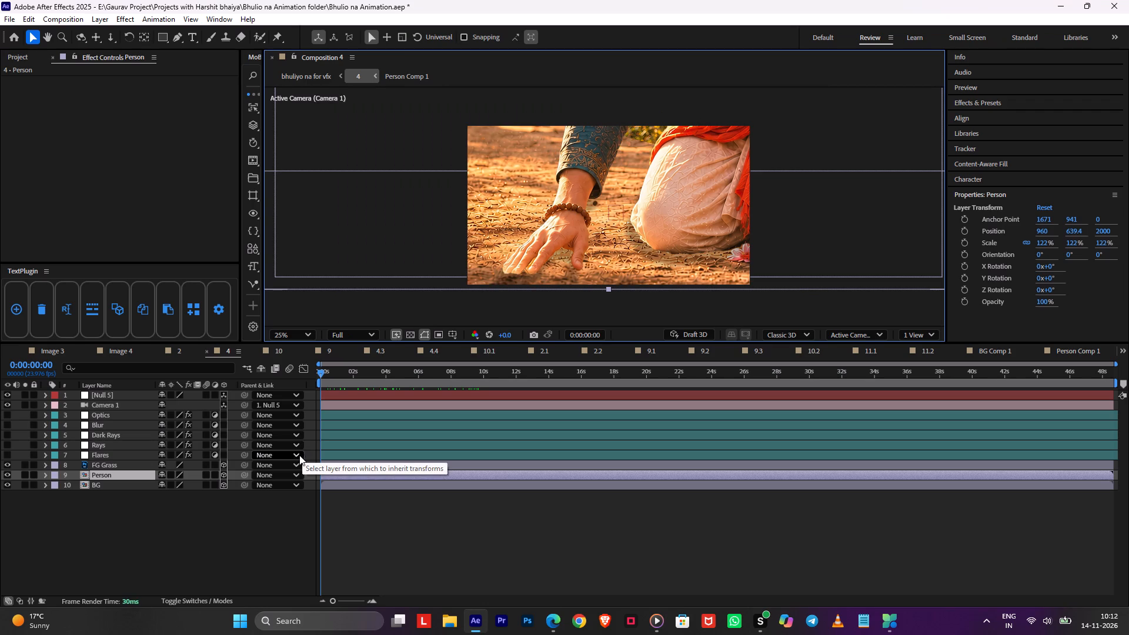
Save the project and preview composition 4 from its first frame.
{"action": "key", "text": "ctrl+s"}
{"action": "key", "text": "space"}
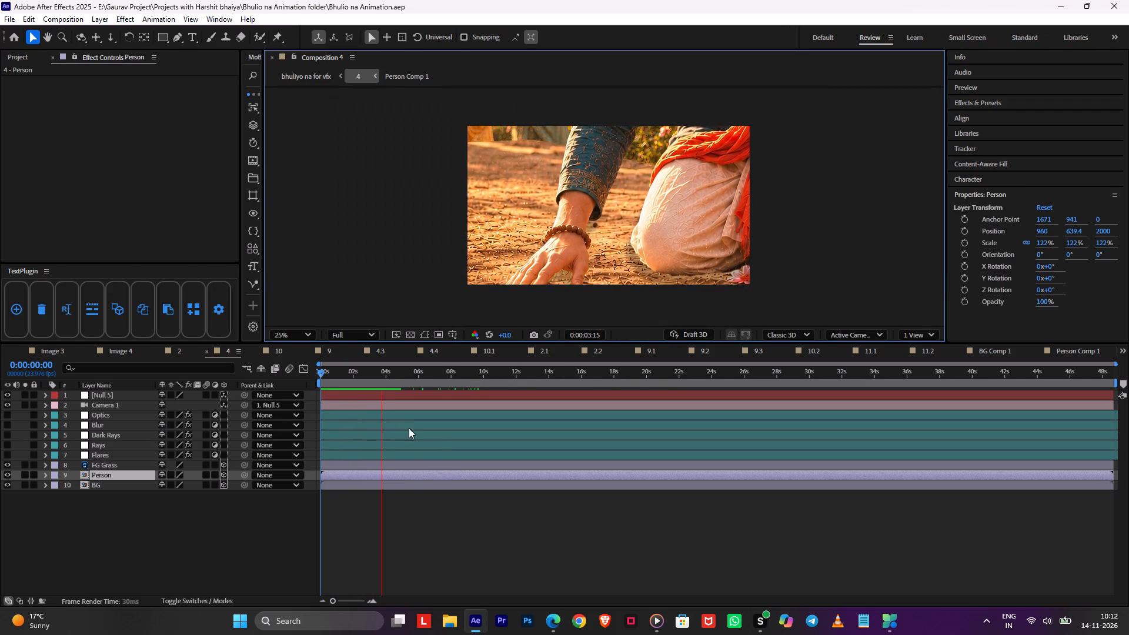
{"action": "key", "text": "space"}
Move the women layer from BG Comp 1 into composition 4 above the Person layer, and scrub back to the first frame.
{"action": "double_click", "coordinate": [403, 487]}
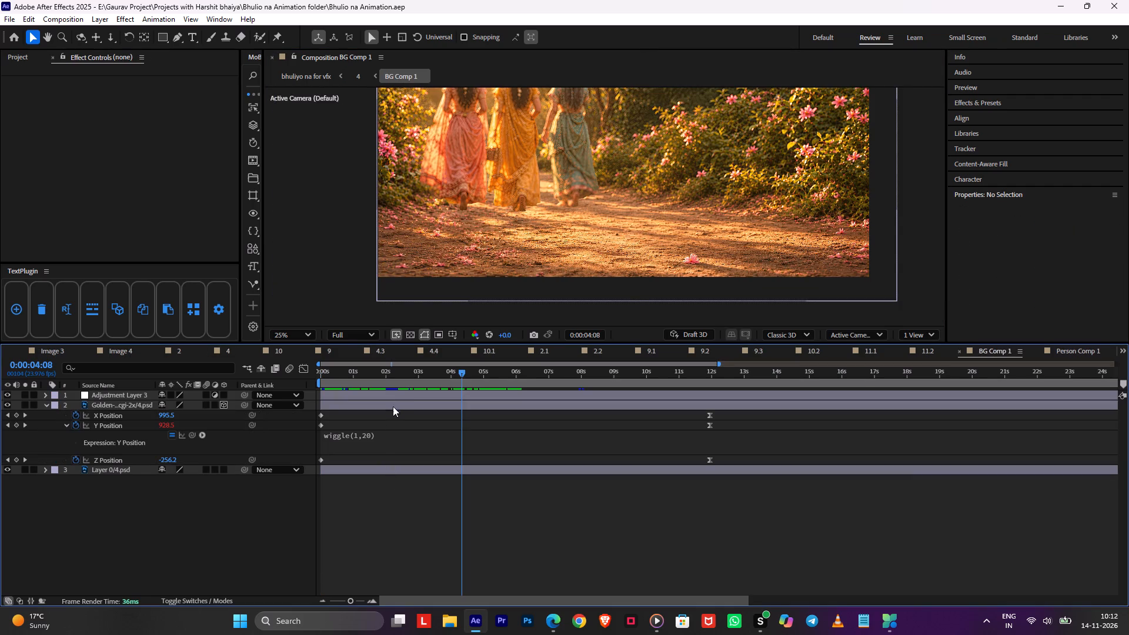
{"action": "left_click", "coordinate": [393, 402]}
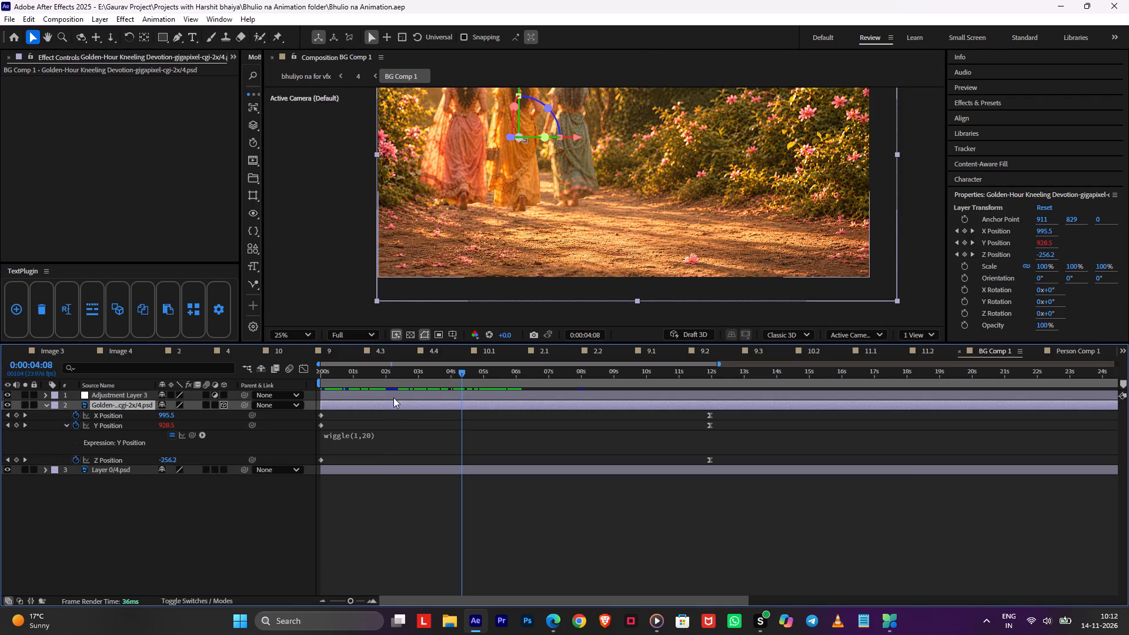
{"action": "key", "text": "ctrl+x"}
{"action": "key", "text": "Tab"}
{"action": "left_click", "coordinate": [318, 412]}
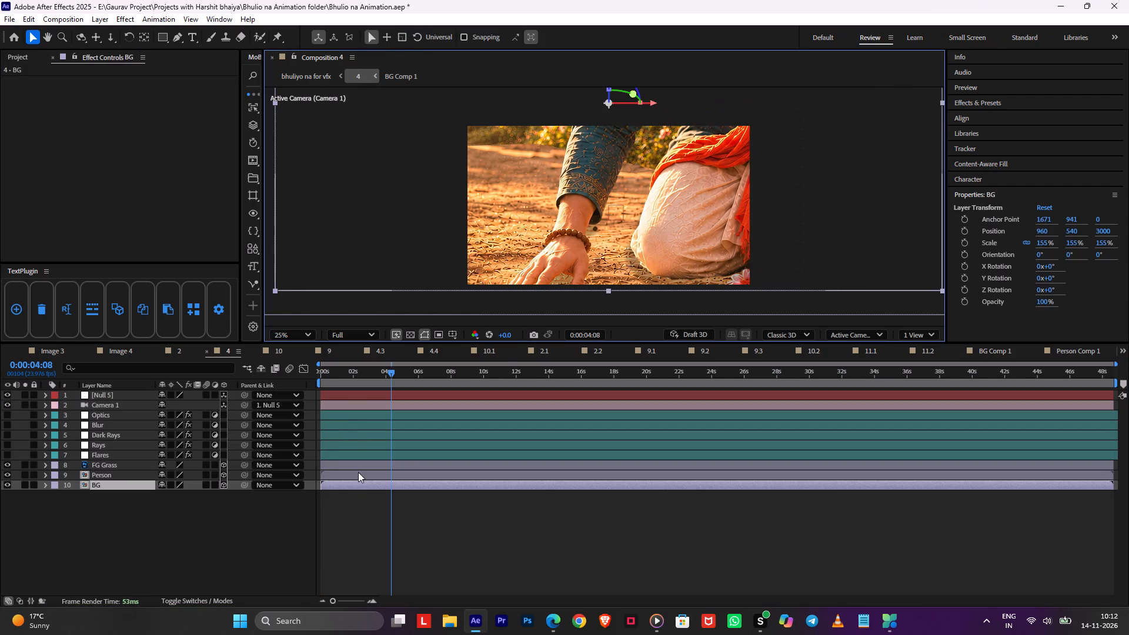
{"action": "left_click", "coordinate": [357, 476]}
{"action": "left_click", "coordinate": [357, 475]}
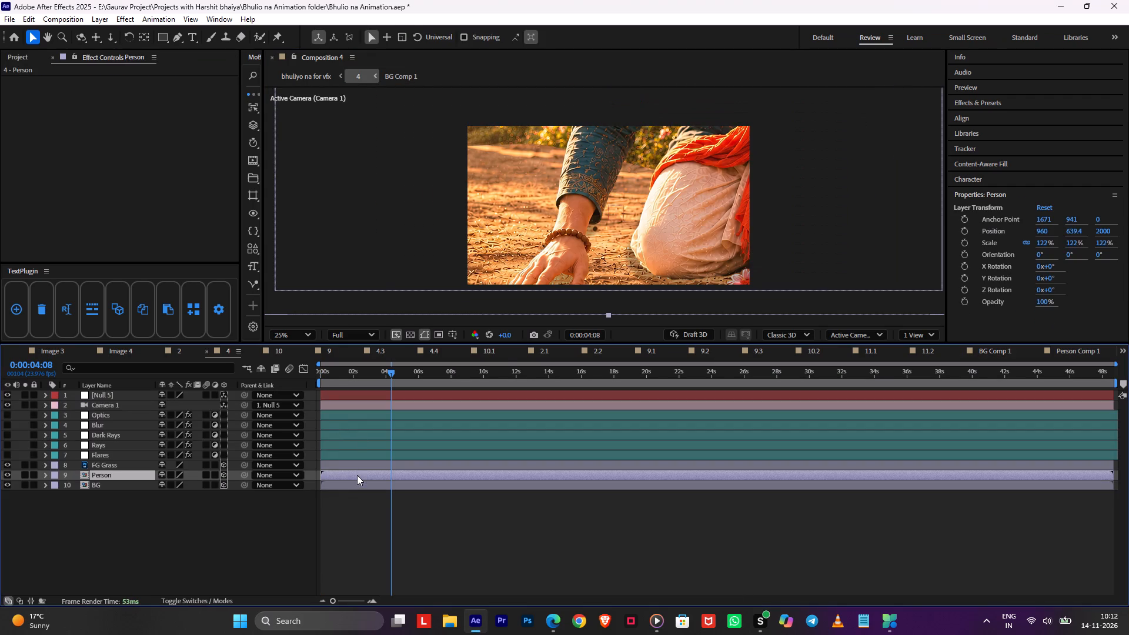
{"action": "key", "text": "ctrl+v"}
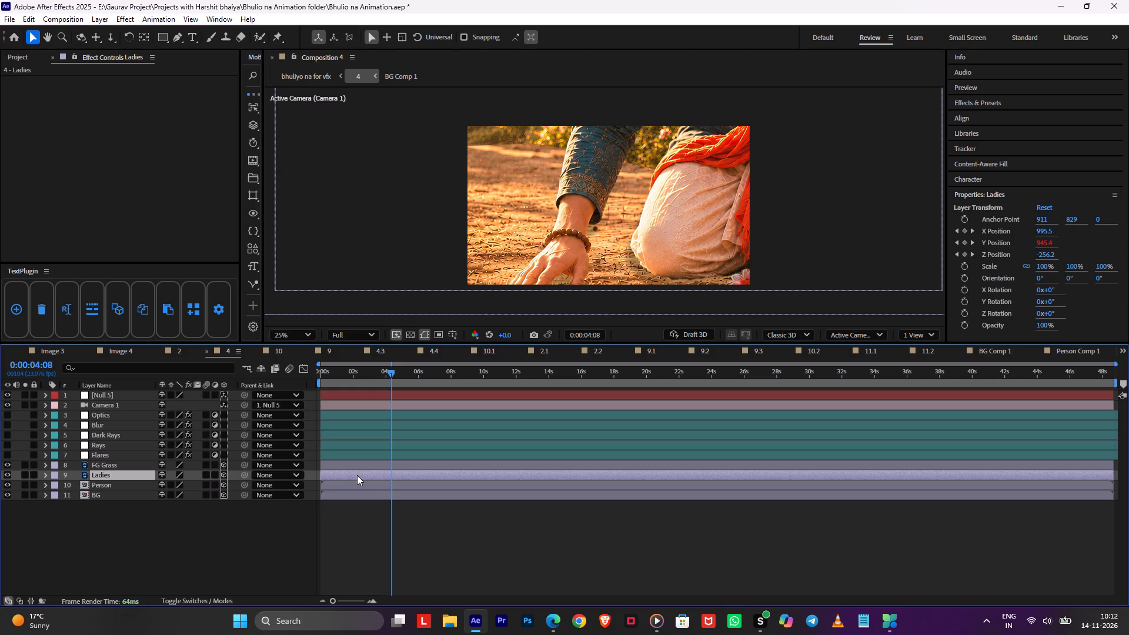
{"action": "left_click_drag", "start_coordinate": [374, 377], "coordinate": [389, 375]}
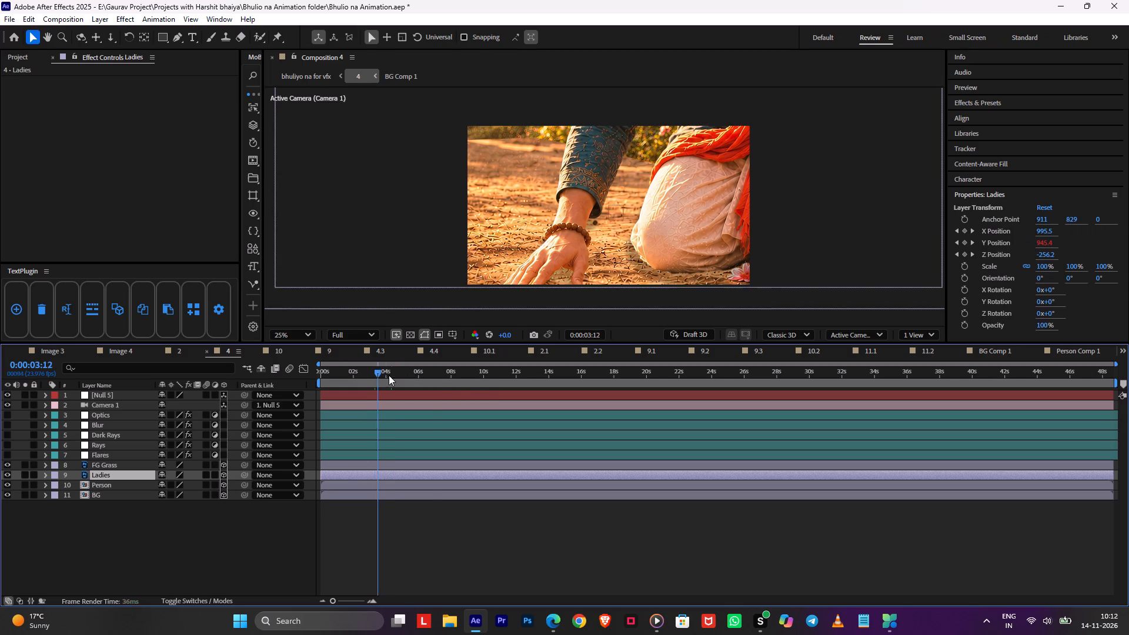
{"action": "left_click_drag", "start_coordinate": [389, 375], "coordinate": [273, 381]}
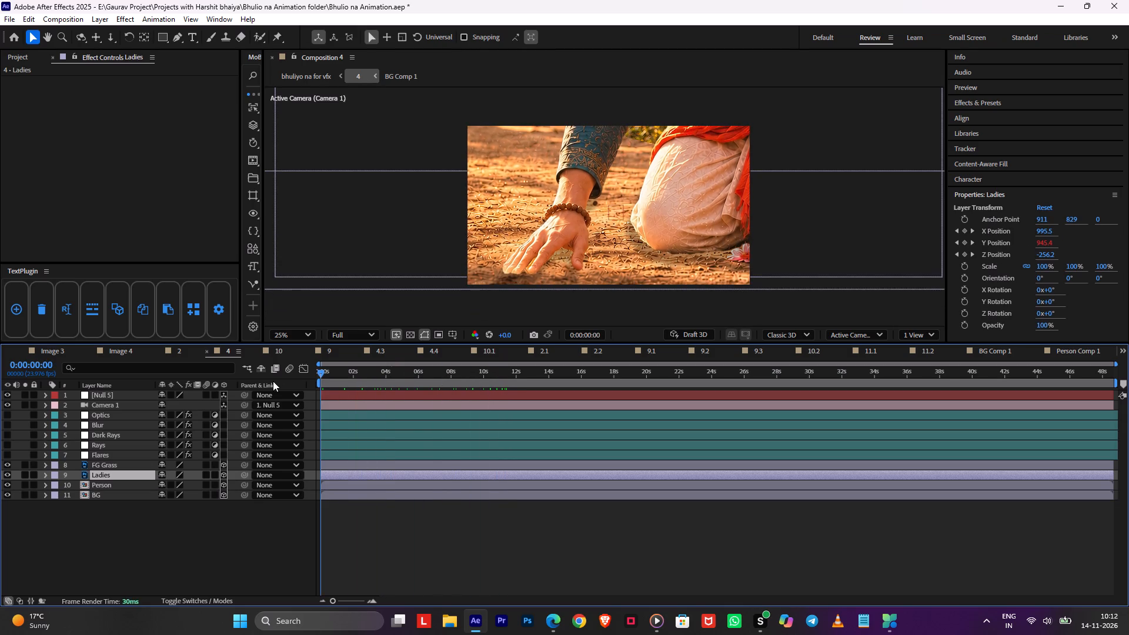
{"action": "left_click_drag", "start_coordinate": [273, 381], "coordinate": [265, 382]}
Move the Ladies layer out of composition 4 and into Person Comp 1 as its top layer.
{"action": "double_click", "coordinate": [338, 474]}
{"action": "scroll", "coordinate": [534, 240], "scroll_direction": "down", "scroll_amount": 1}
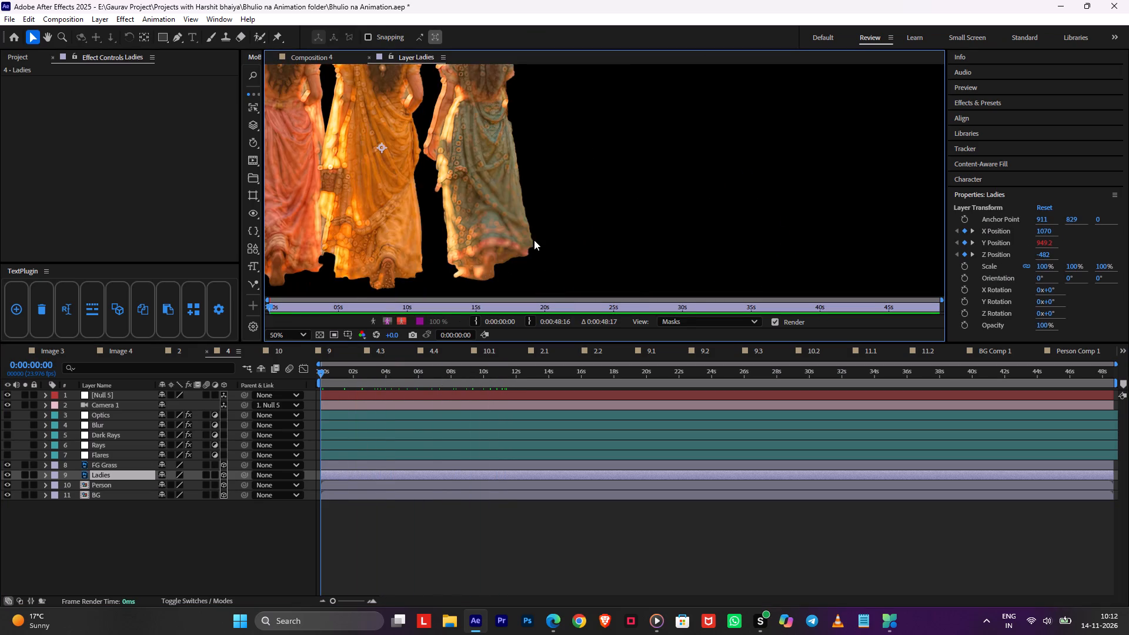
{"action": "scroll", "coordinate": [533, 240], "scroll_direction": "down", "scroll_amount": 1}
{"action": "key", "text": "ctrl+x"}
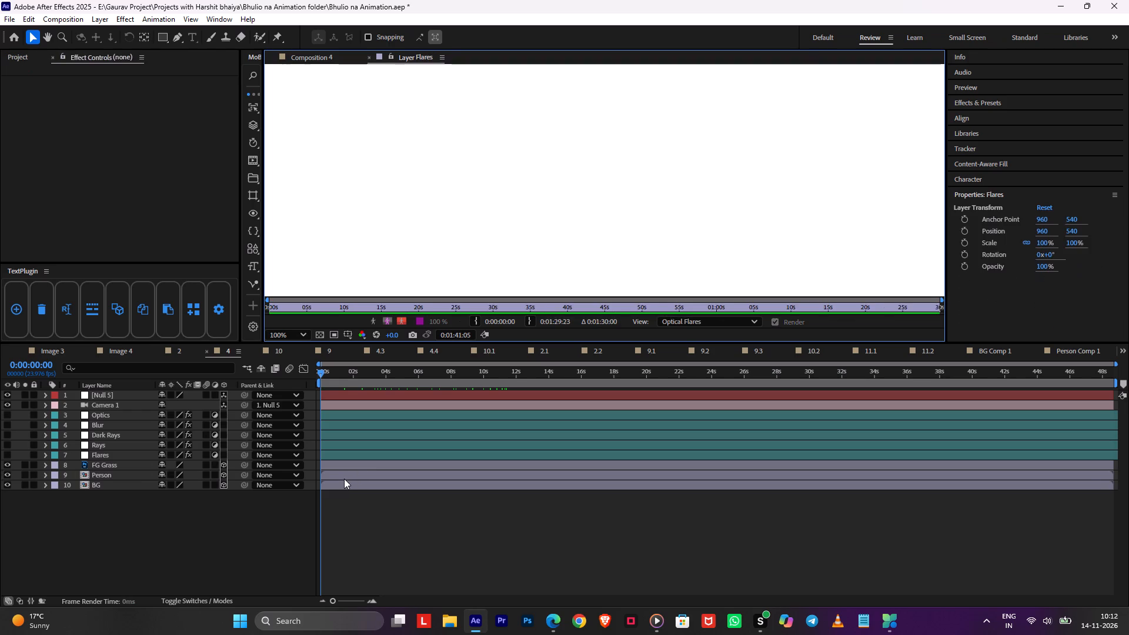
{"action": "double_click", "coordinate": [343, 479]}
{"action": "key", "text": "ctrl+v"}
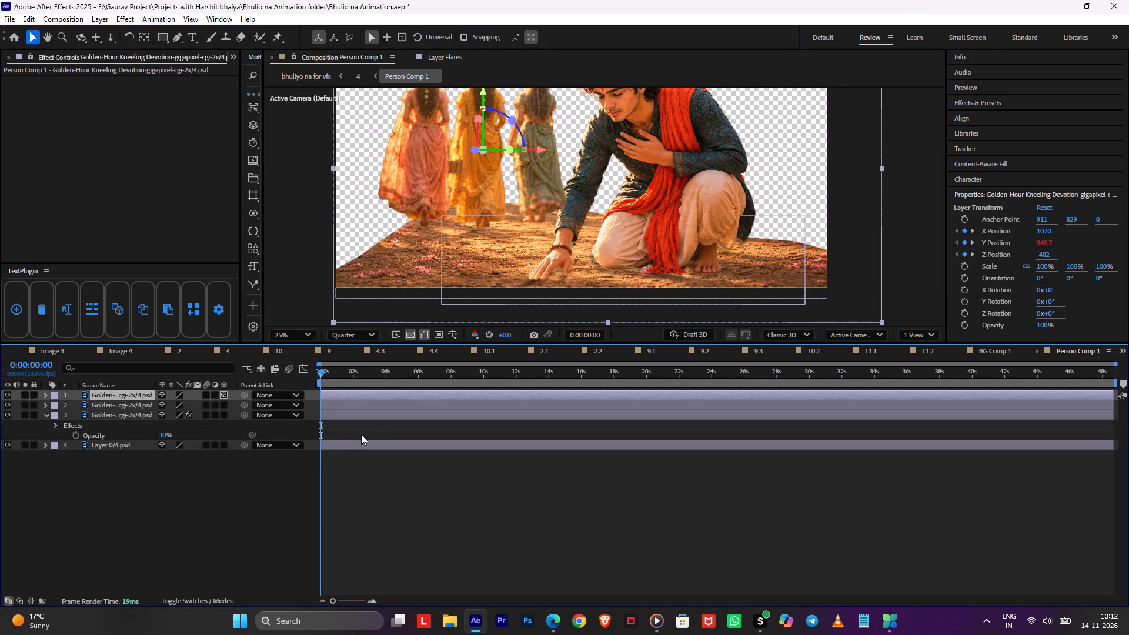
Reshape the mask on the ground layer, Layer 0/4.psd, moving its points outward and up so the ground extends behind the women's feet.
{"action": "left_click", "coordinate": [355, 476]}
{"action": "left_click", "coordinate": [349, 412]}
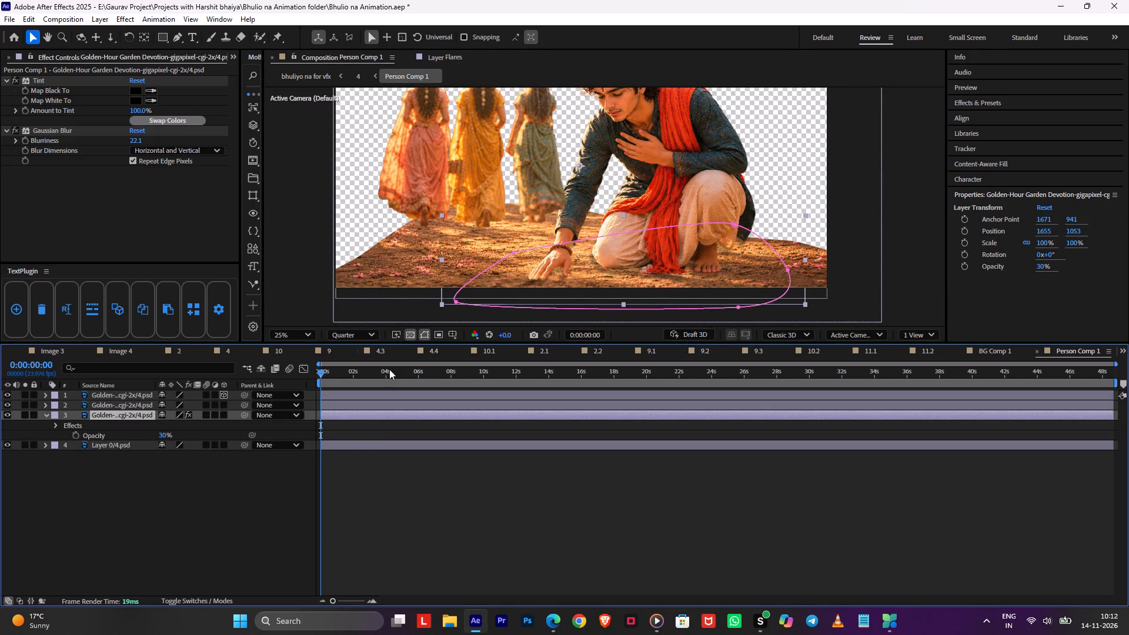
{"action": "left_click", "coordinate": [353, 444]}
{"action": "left_click_drag", "start_coordinate": [429, 204], "coordinate": [405, 191]}
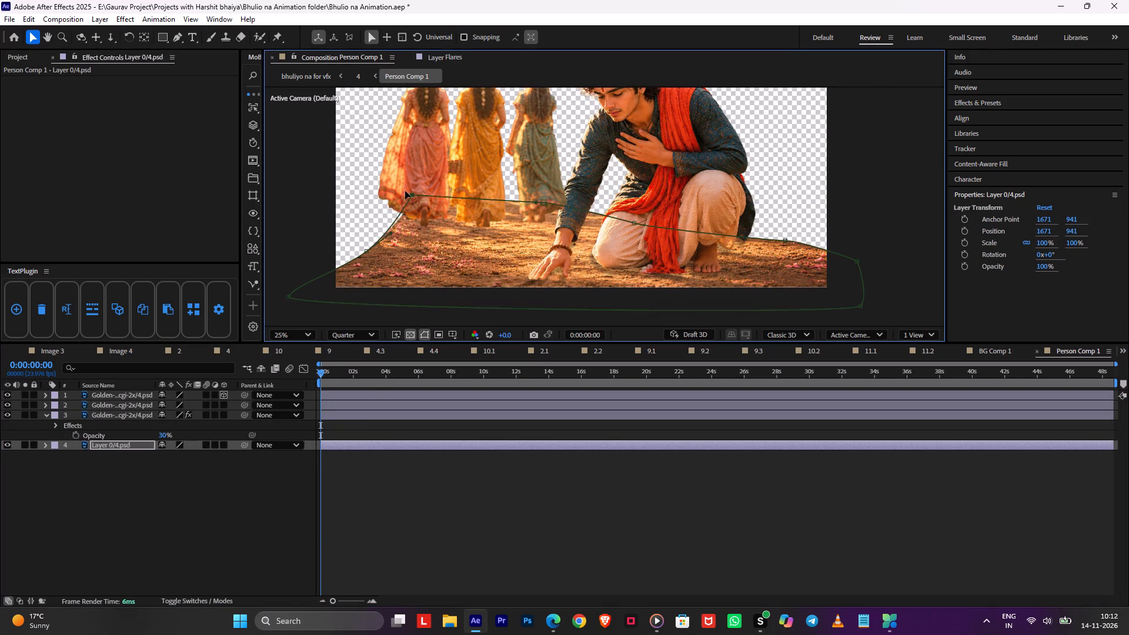
{"action": "left_click_drag", "start_coordinate": [405, 191], "coordinate": [369, 176]}
{"action": "left_click_drag", "start_coordinate": [363, 252], "coordinate": [282, 232]}
{"action": "left_click_drag", "start_coordinate": [635, 221], "coordinate": [663, 202]}
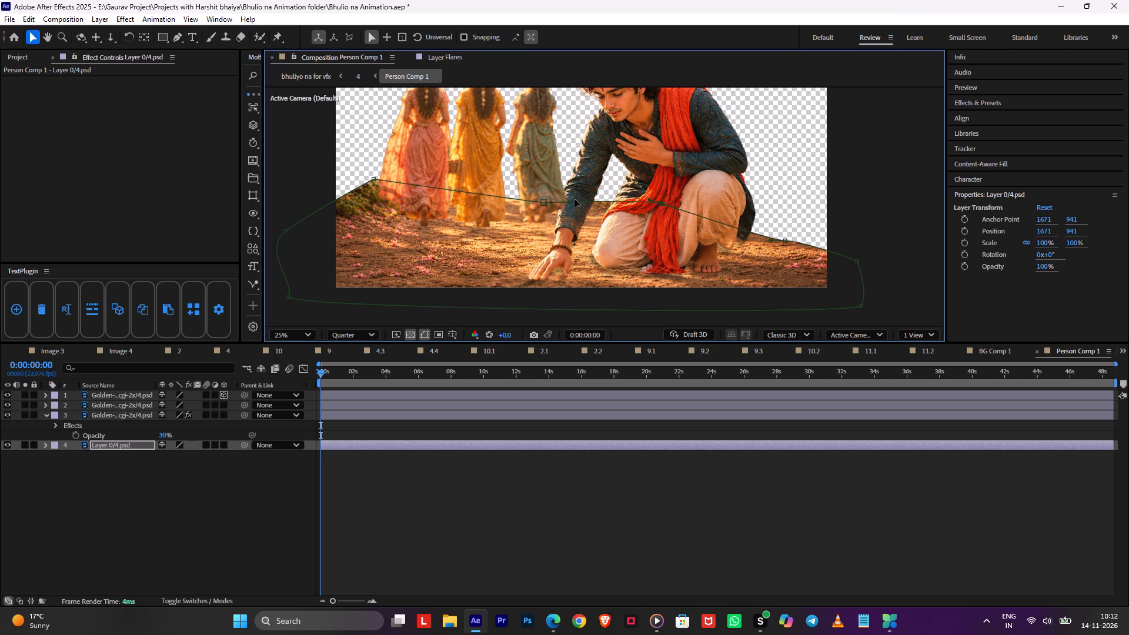
{"action": "left_click_drag", "start_coordinate": [544, 202], "coordinate": [547, 179]}
Save the project and scrub composition 4 to check the women and extended ground, ending on the first frame.
{"action": "key", "text": "Tab"}
{"action": "left_click", "coordinate": [483, 180]}
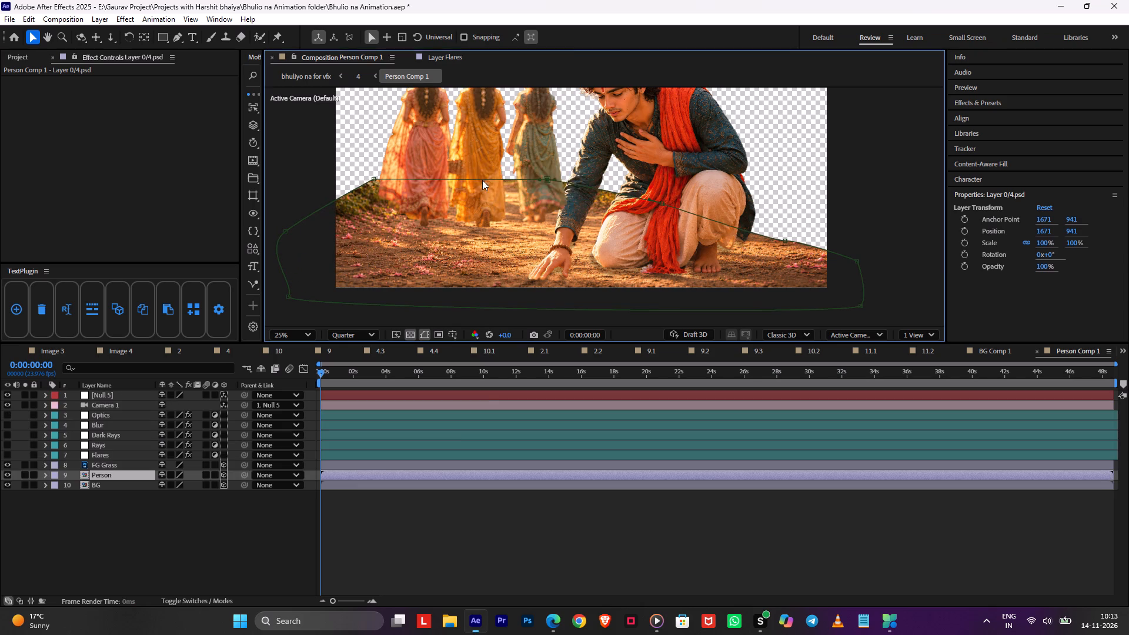
{"action": "key", "text": "ctrl+s"}
{"action": "left_click_drag", "start_coordinate": [342, 373], "coordinate": [420, 374]}
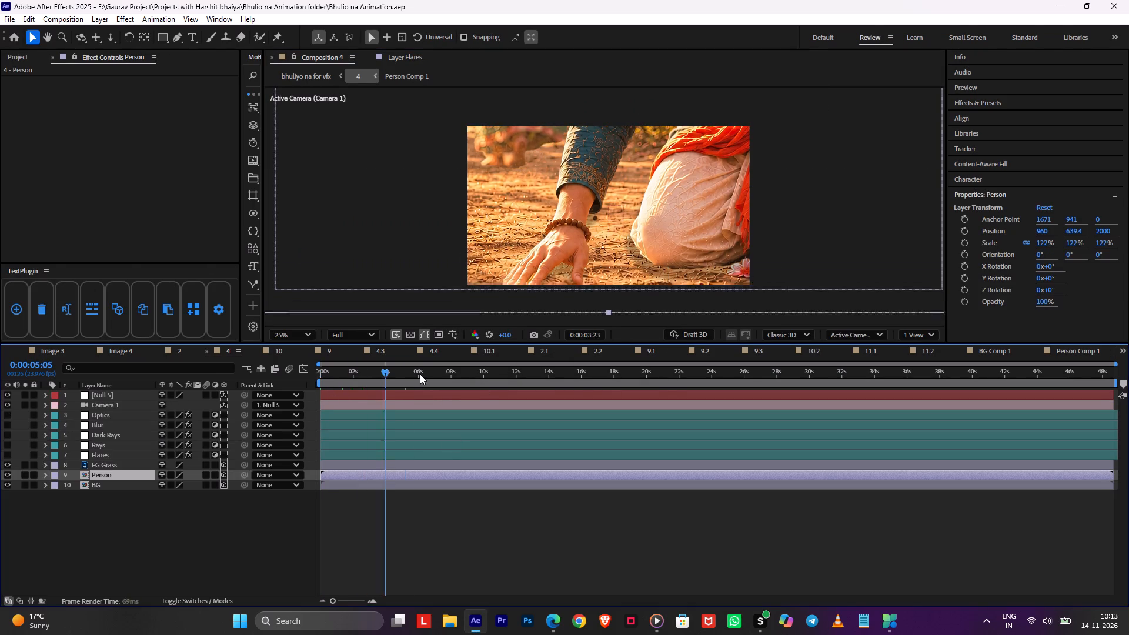
{"action": "left_click_drag", "start_coordinate": [420, 374], "coordinate": [392, 391]}
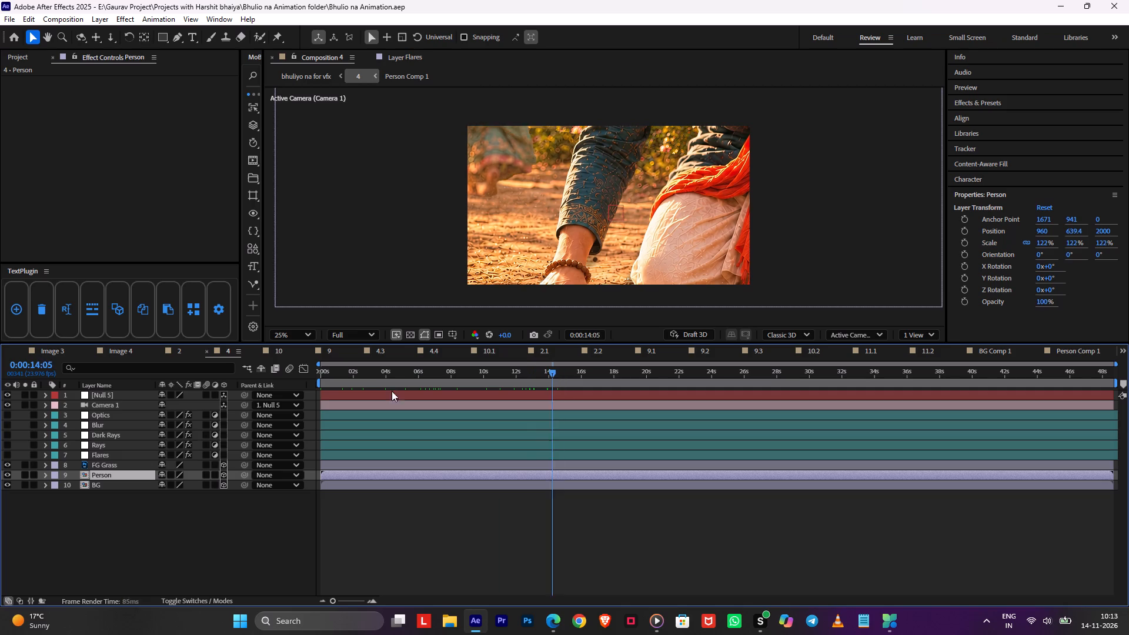
{"action": "left_click_drag", "start_coordinate": [392, 391], "coordinate": [231, 415]}
Turn off 3D for the women layer in Person Comp 1.
{"action": "double_click", "coordinate": [337, 474]}
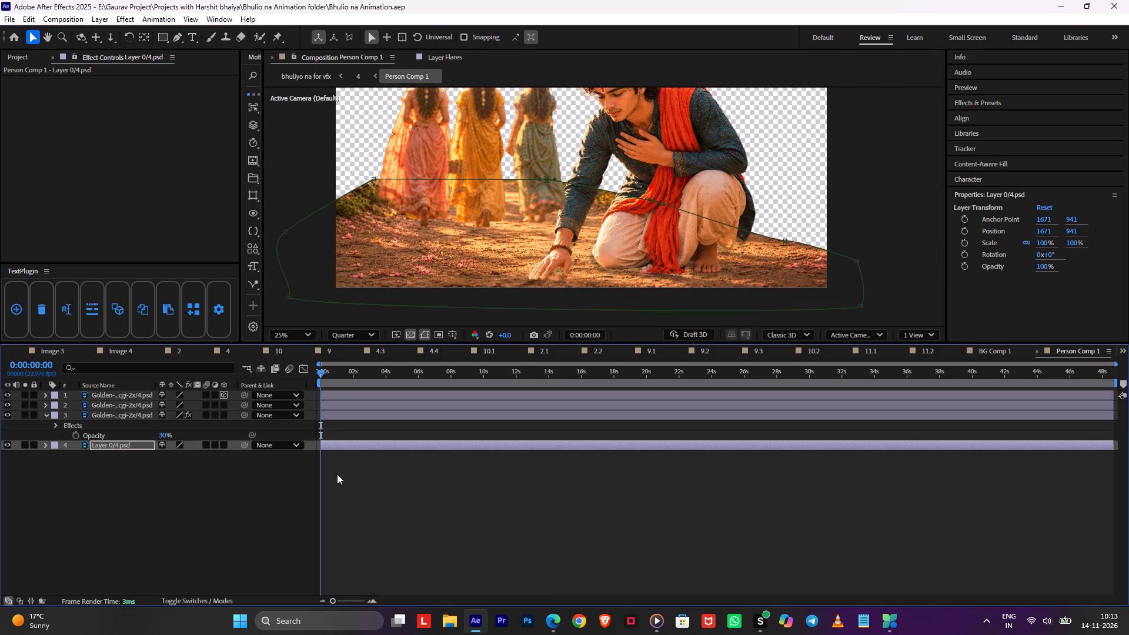
{"action": "left_click", "coordinate": [226, 396]}
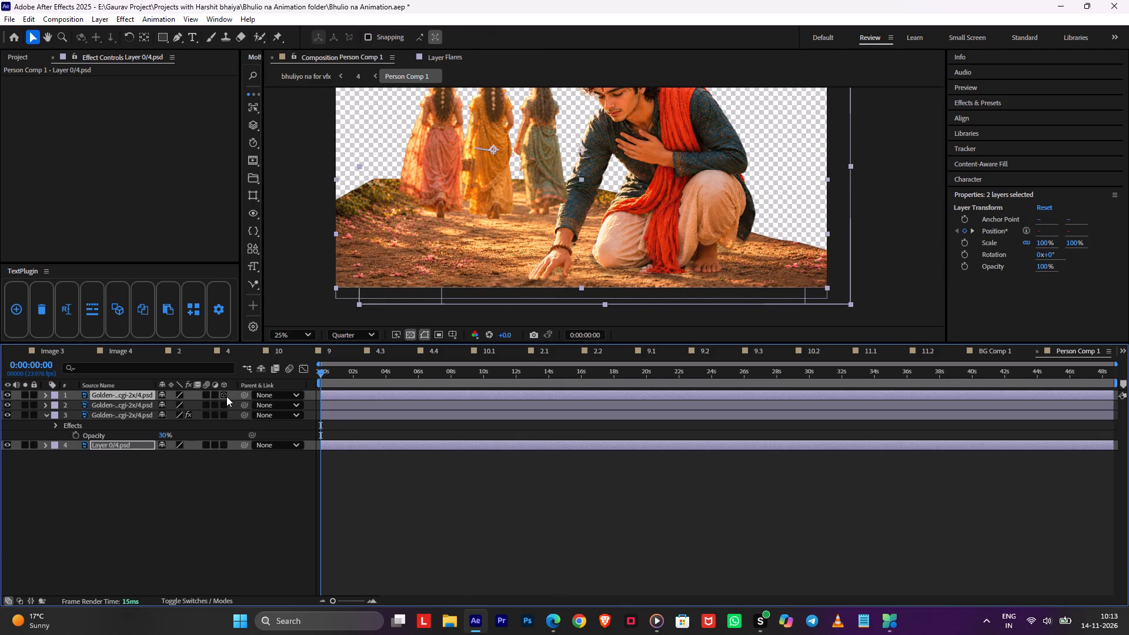
Save the project and preview composition 4 from about 4 to 6 seconds.
{"action": "key", "text": "Tab"}
{"action": "left_click", "coordinate": [362, 467]}
{"action": "key", "text": "ctrl+s"}
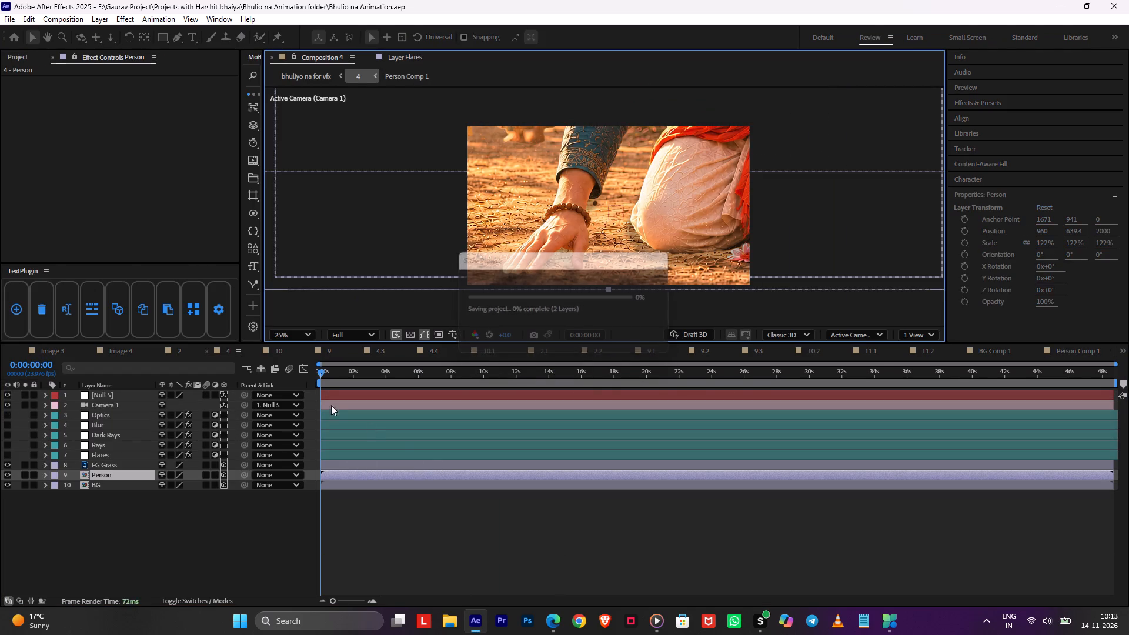
{"action": "left_click_drag", "start_coordinate": [336, 374], "coordinate": [392, 377]}
{"action": "key", "text": "space"}
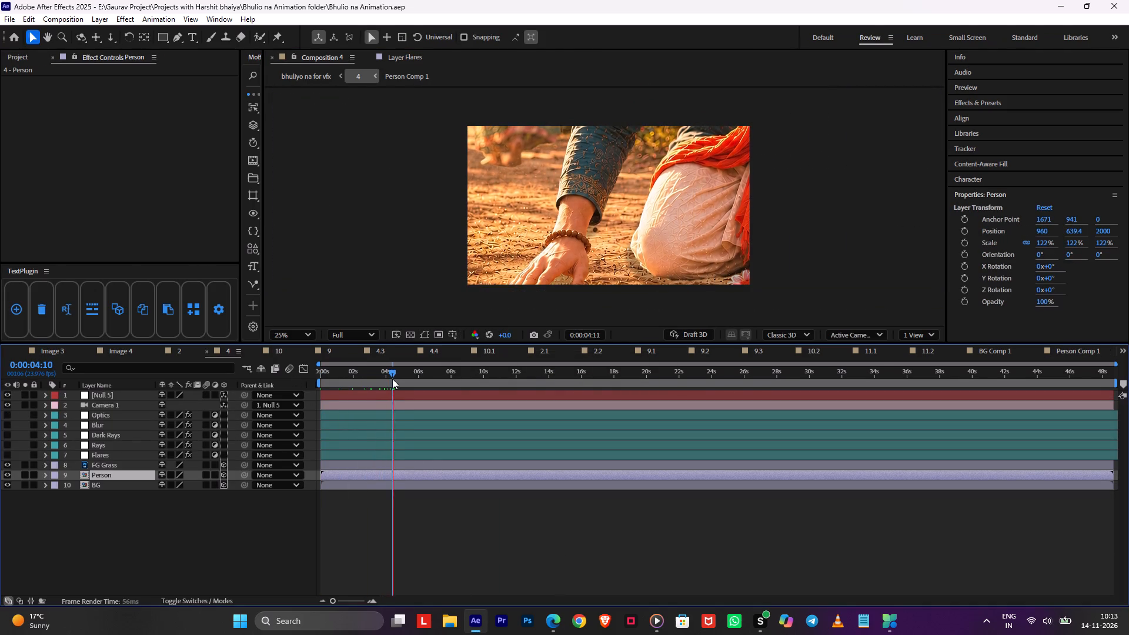
{"action": "key", "text": "space"}
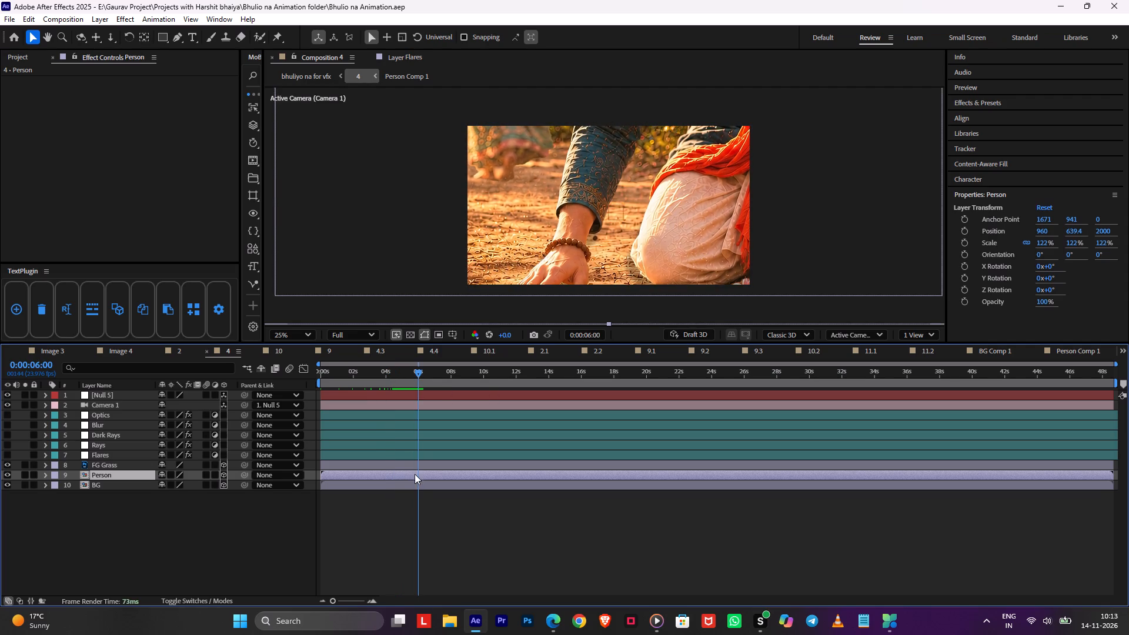
Nudge the Ladies layer in Person Comp 1 down and slightly to the right at 6 seconds.
{"action": "double_click", "coordinate": [415, 472]}
{"action": "scroll", "coordinate": [466, 245], "scroll_direction": "up", "scroll_amount": 1}
{"action": "left_click_drag", "start_coordinate": [458, 186], "coordinate": [459, 198]}
{"action": "key", "text": "ctrl+z"}
{"action": "left_click", "coordinate": [427, 416]}
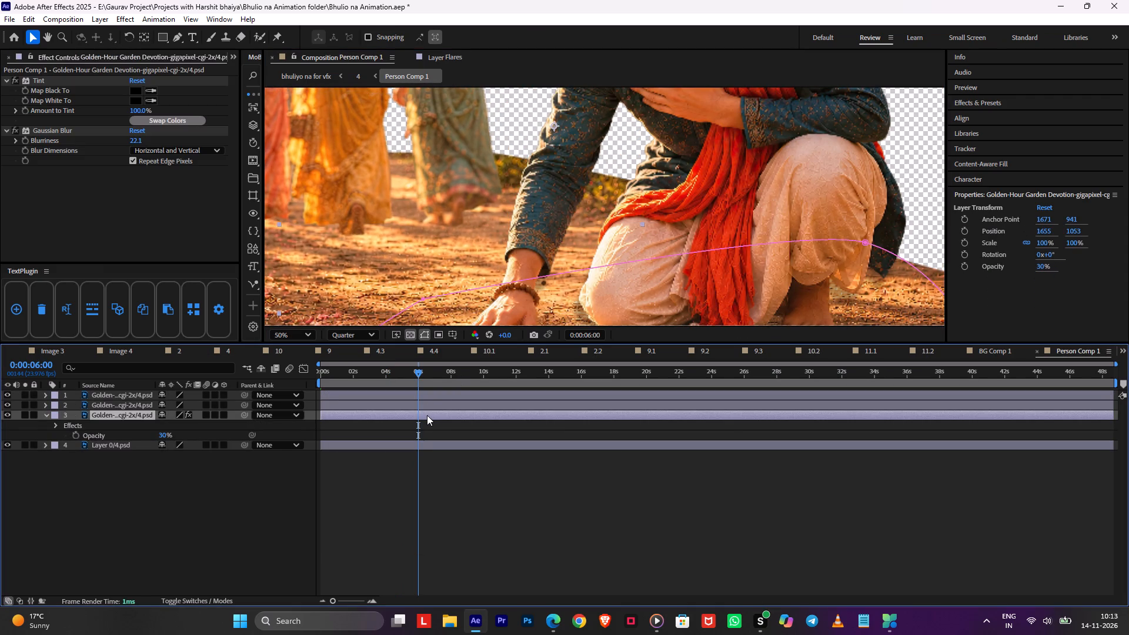
{"action": "left_click", "coordinate": [102, 387]}
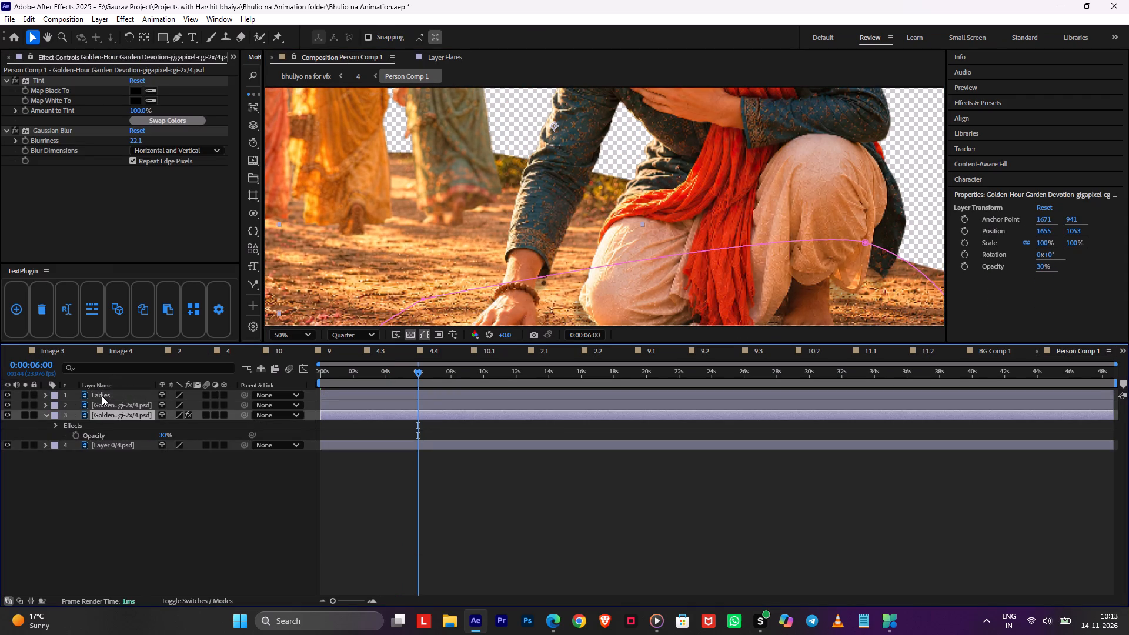
{"action": "left_click", "coordinate": [102, 396]}
{"action": "key", "text": "shift+Down"}
{"action": "key", "text": "Right"}
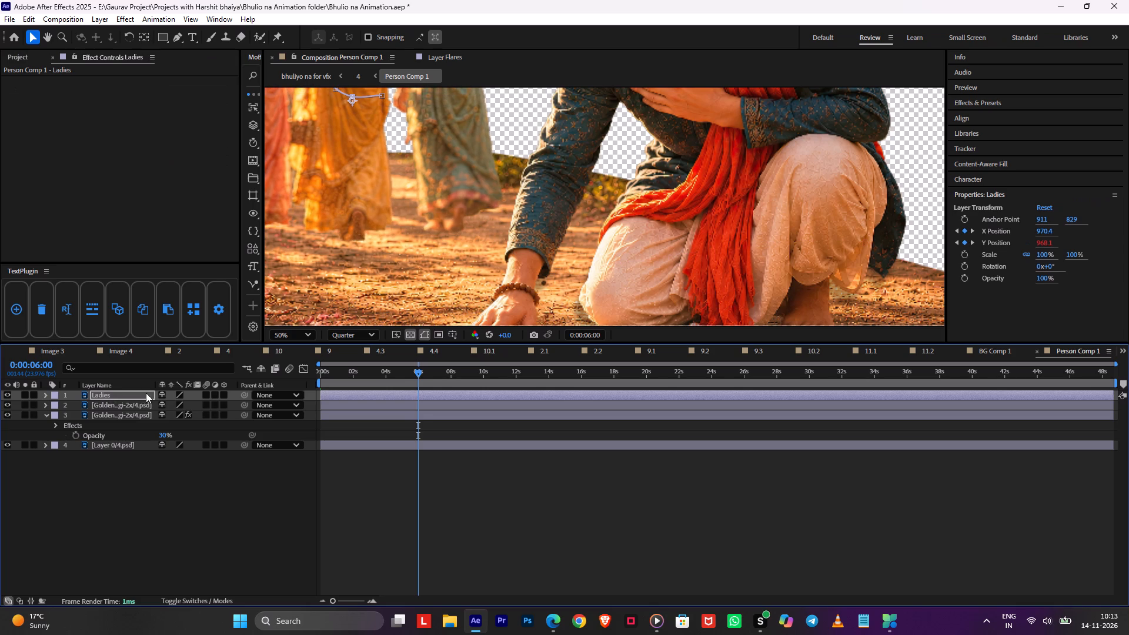
Apply Gaussian Blur to the Ladies layer with a Blurriness of 17.3.
{"action": "key", "text": "ctrl+space"}
{"action": "key", "text": "g"}
{"action": "key", "text": "s"}
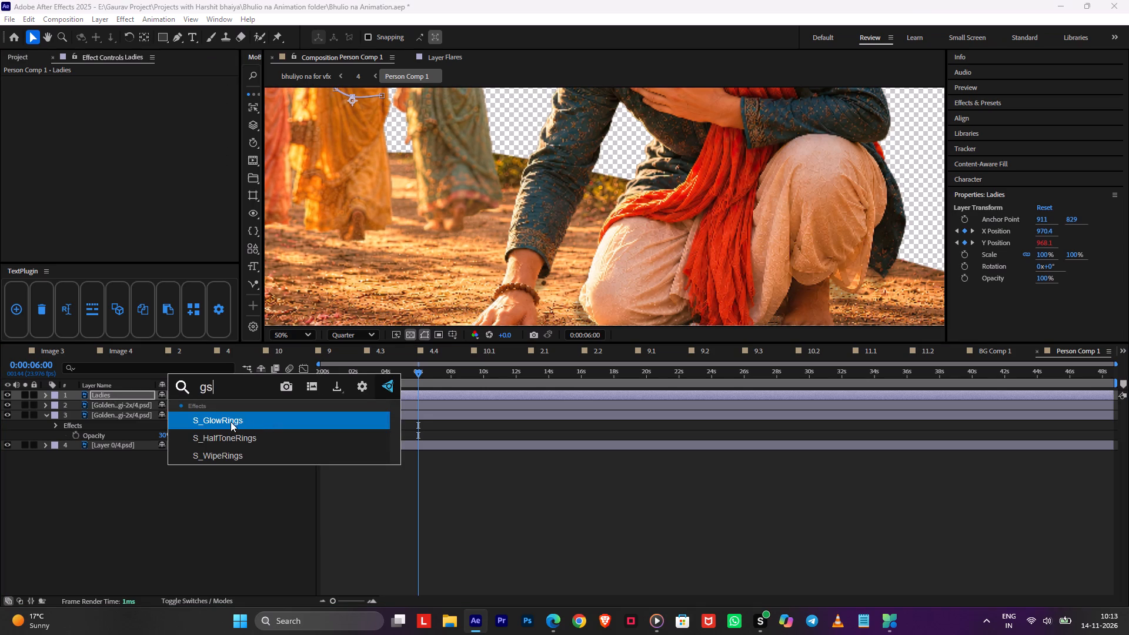
{"action": "key", "text": "BackSpace"}
{"action": "type", "text": "au"}
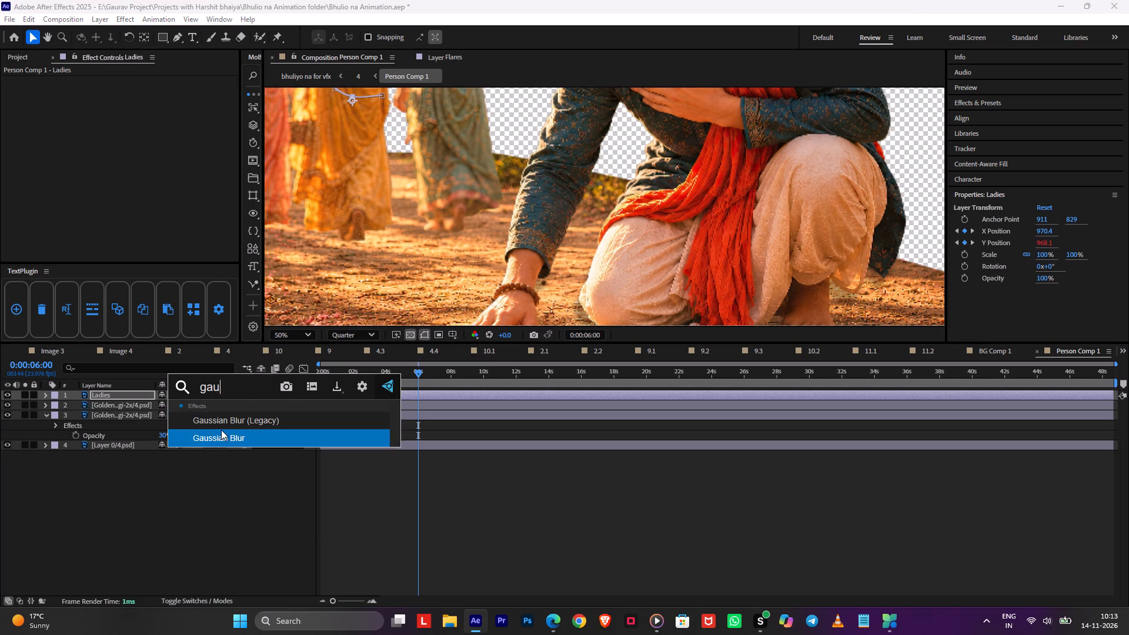
{"action": "left_click", "coordinate": [221, 431]}
{"action": "left_click_drag", "start_coordinate": [131, 86], "coordinate": [161, 88]}
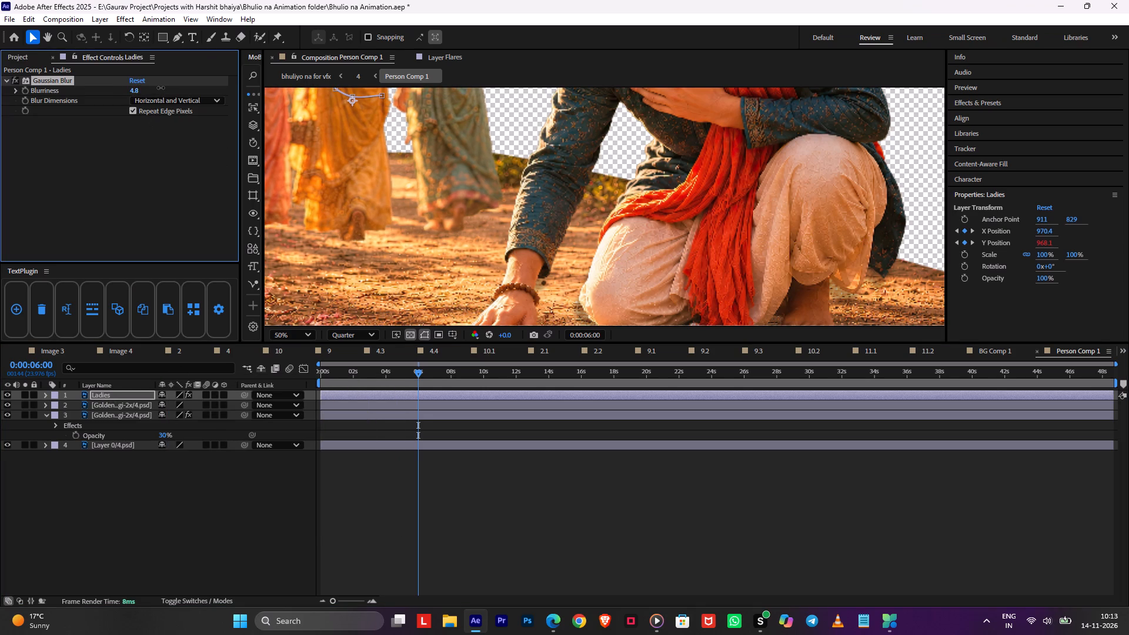
{"action": "left_click_drag", "start_coordinate": [161, 88], "coordinate": [242, 95]}
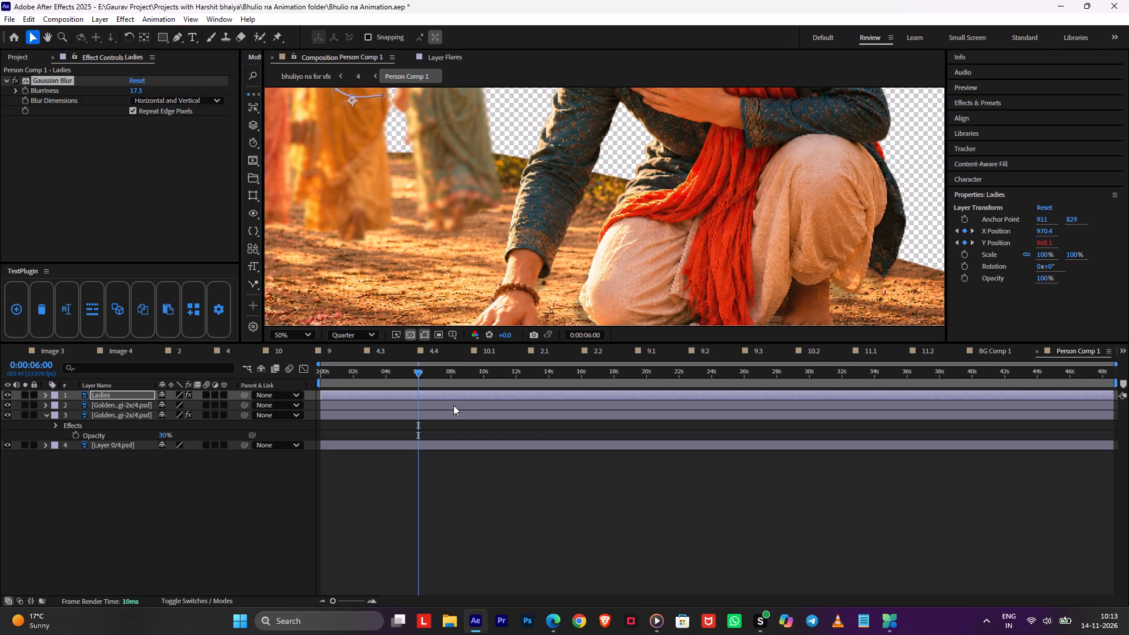
Duplicate the Ladies layer and nudge the lower copy down and slightly left for the women's shadow.
{"action": "key", "text": "ctrl+d"}
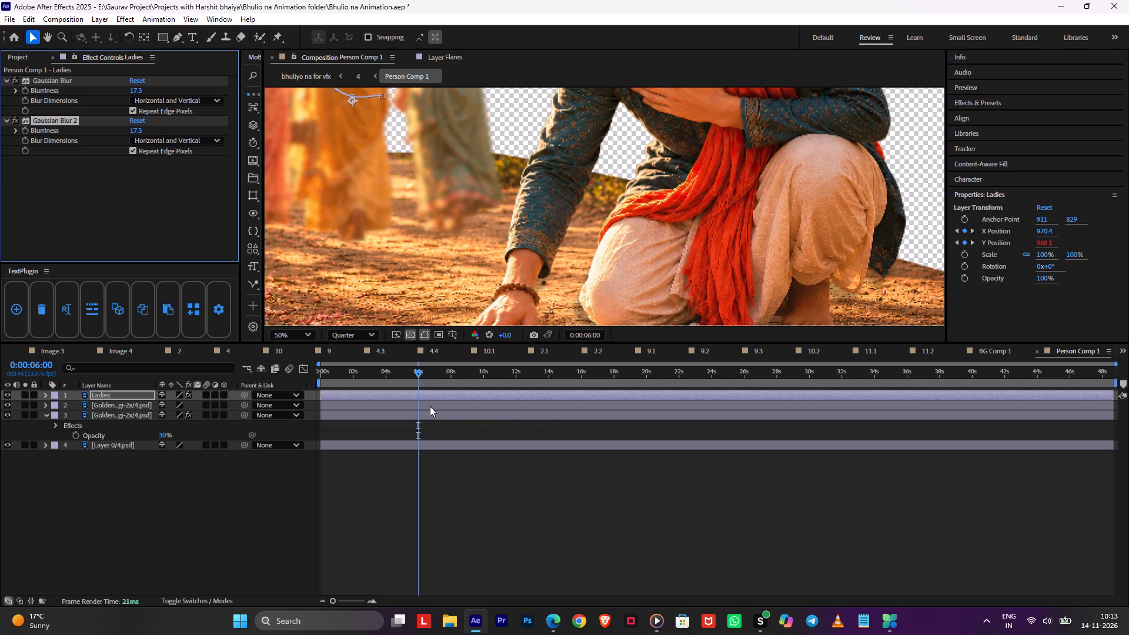
{"action": "key", "text": "ctrl+z"}
{"action": "left_click", "coordinate": [427, 396]}
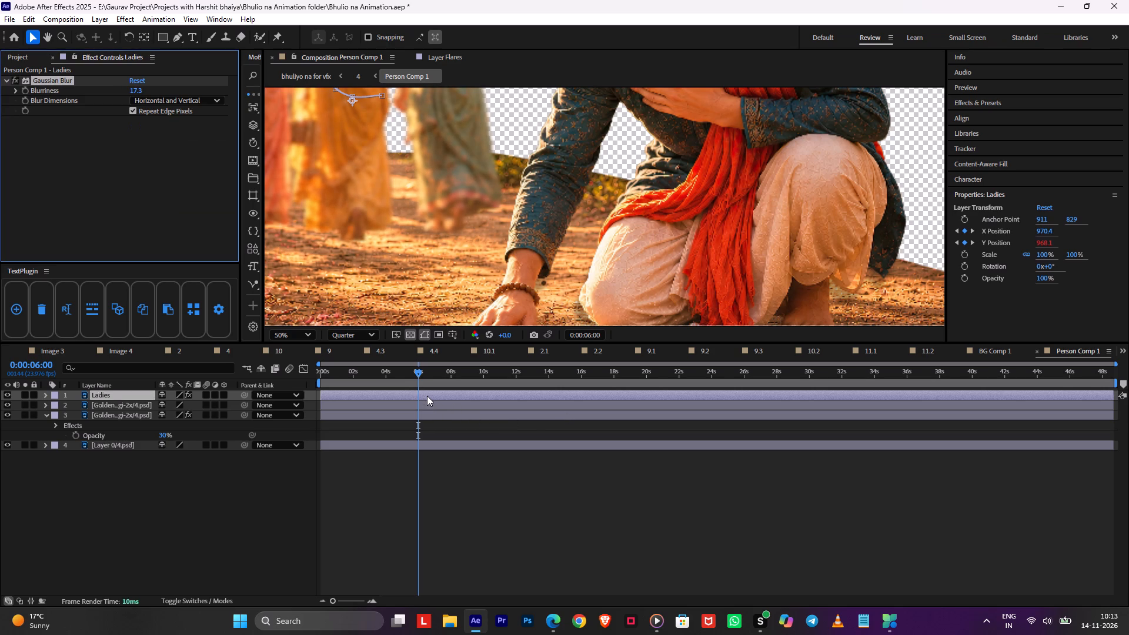
{"action": "key", "text": "ctrl+d"}
{"action": "left_click", "coordinate": [422, 404]}
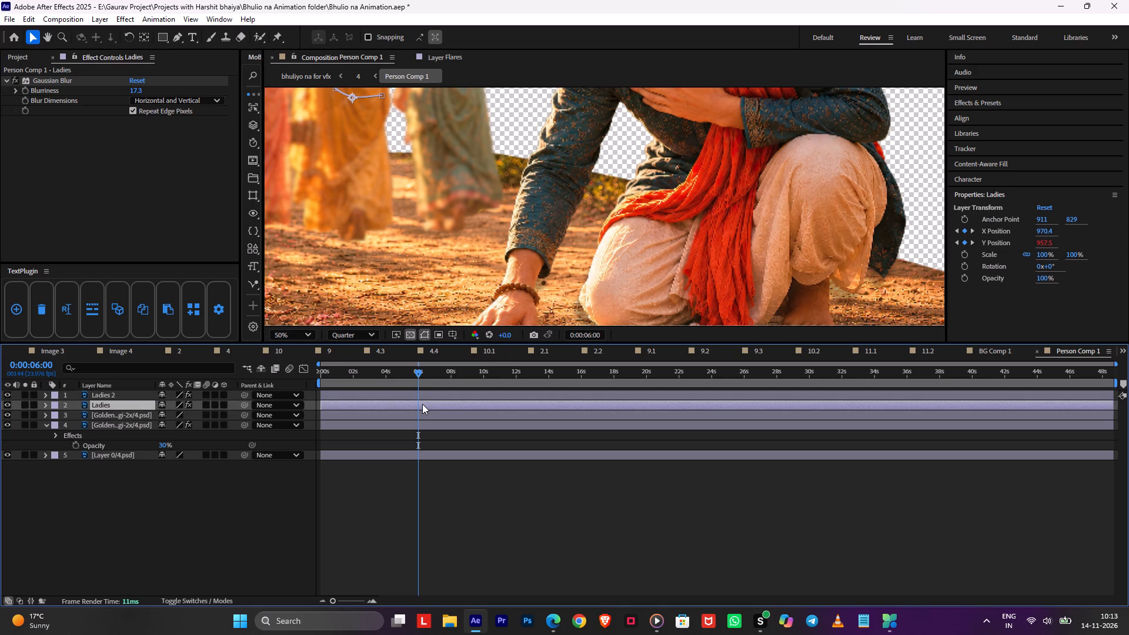
{"action": "key", "text": "shift+Down"}
{"action": "key", "text": "shift+Down"}
{"action": "key", "text": "shift+Down"}
{"action": "key", "text": "Left"}
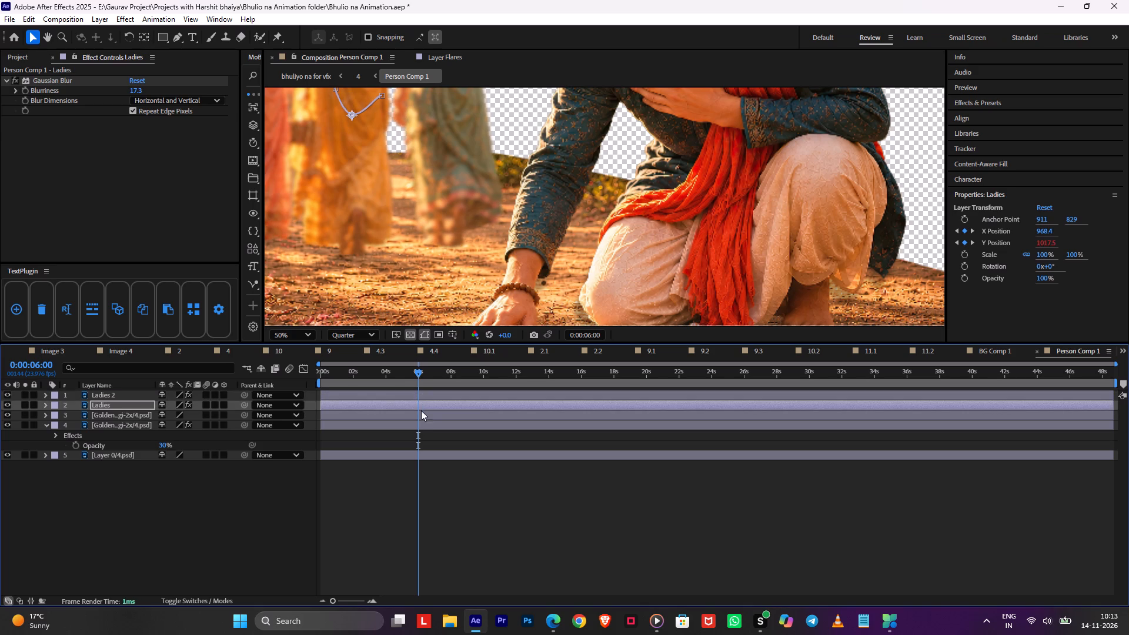
Copy the black Tint effect from the person's shadow layer onto the lower Ladies copy.
{"action": "left_click", "coordinate": [417, 420]}
{"action": "left_click", "coordinate": [36, 84]}
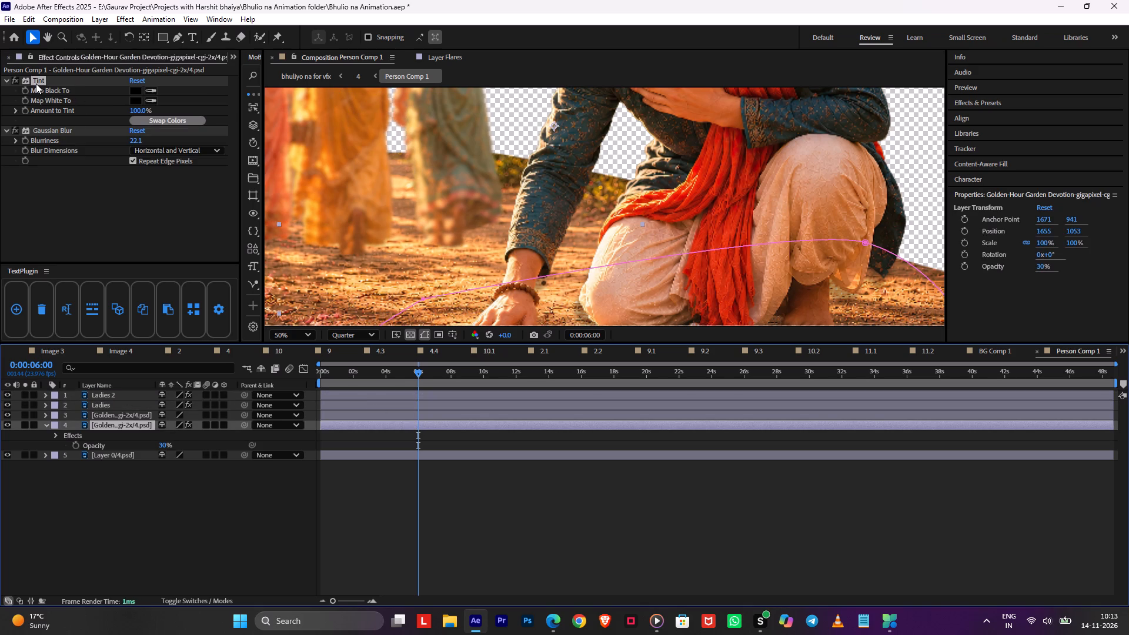
{"action": "key", "text": "ctrl+c"}
{"action": "left_click", "coordinate": [105, 408]}
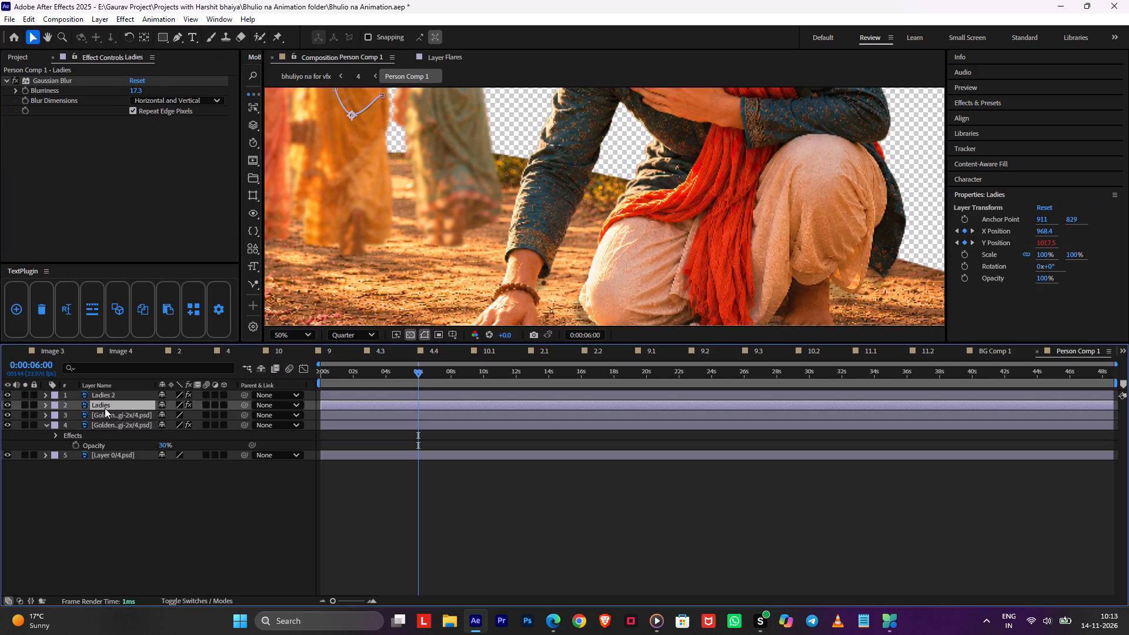
{"action": "key", "text": "ctrl+v"}
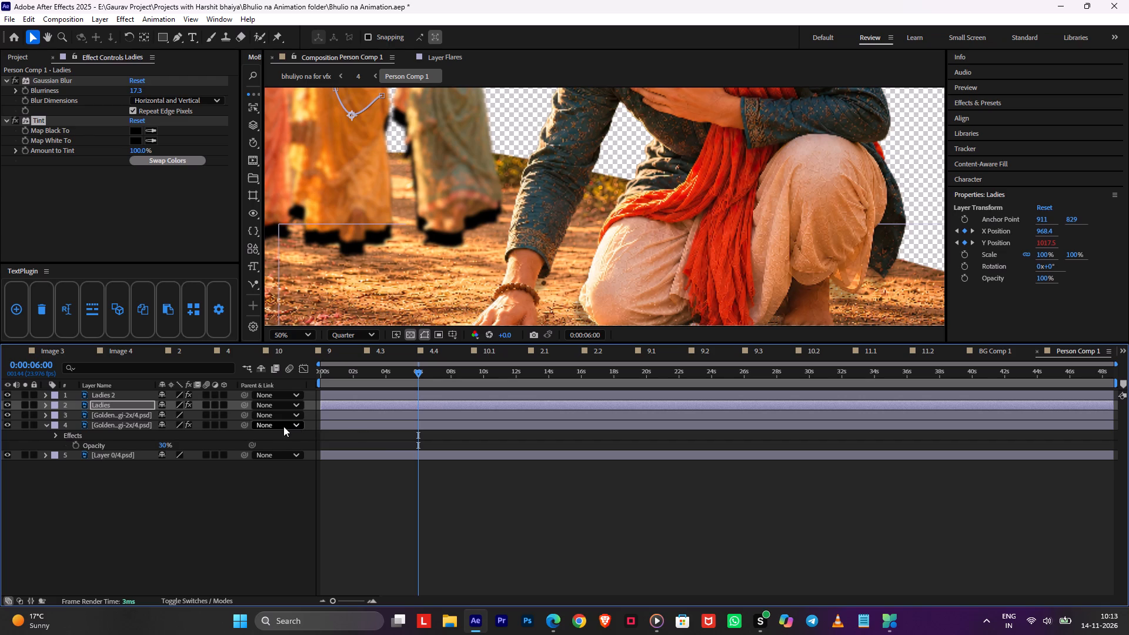
Set the opacity of the lower Ladies copy in Person Comp 1 to 45%.
{"action": "key", "text": "t"}
{"action": "left_click", "coordinate": [167, 416]}
{"action": "type", "text": "23"}
{"action": "left_click", "coordinate": [552, 526]}
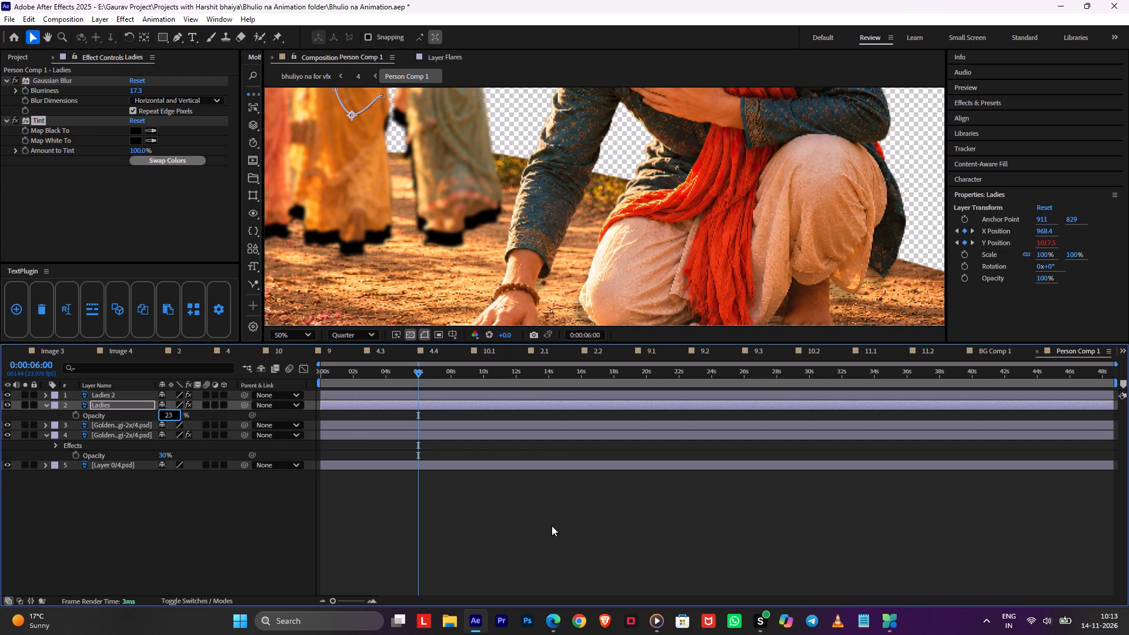
{"action": "left_click_drag", "start_coordinate": [163, 415], "coordinate": [177, 415]}
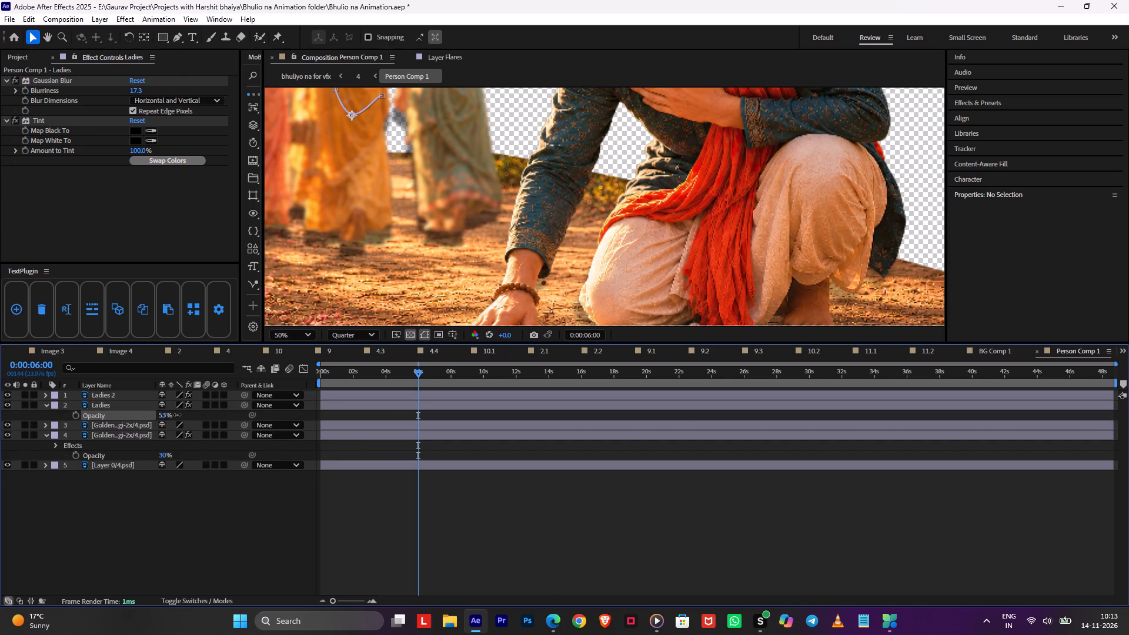
{"action": "left_click_drag", "start_coordinate": [177, 415], "coordinate": [176, 415]}
Delete the Tint effect from the lower Ladies copy.
{"action": "key", "text": "space"}
{"action": "key", "text": "space"}
{"action": "key", "text": "space"}
{"action": "key", "text": "space"}
{"action": "key", "text": "space"}
{"action": "key", "text": "space"}
{"action": "key", "text": "space"}
{"action": "key", "text": "space"}
{"action": "key", "text": "space"}
{"action": "key", "text": "space"}
{"action": "key", "text": "space"}
{"action": "key", "text": "space"}
{"action": "key", "text": "space"}
{"action": "key", "text": "space"}
{"action": "key", "text": "space"}
{"action": "key", "text": "space"}
{"action": "key", "text": "space"}
{"action": "key", "text": "space"}
{"action": "key", "text": "space"}
{"action": "key", "text": "space"}
{"action": "left_click_drag", "start_coordinate": [539, 190], "coordinate": [706, 184]}
{"action": "left_click", "coordinate": [40, 116]}
{"action": "left_click", "coordinate": [40, 116]}
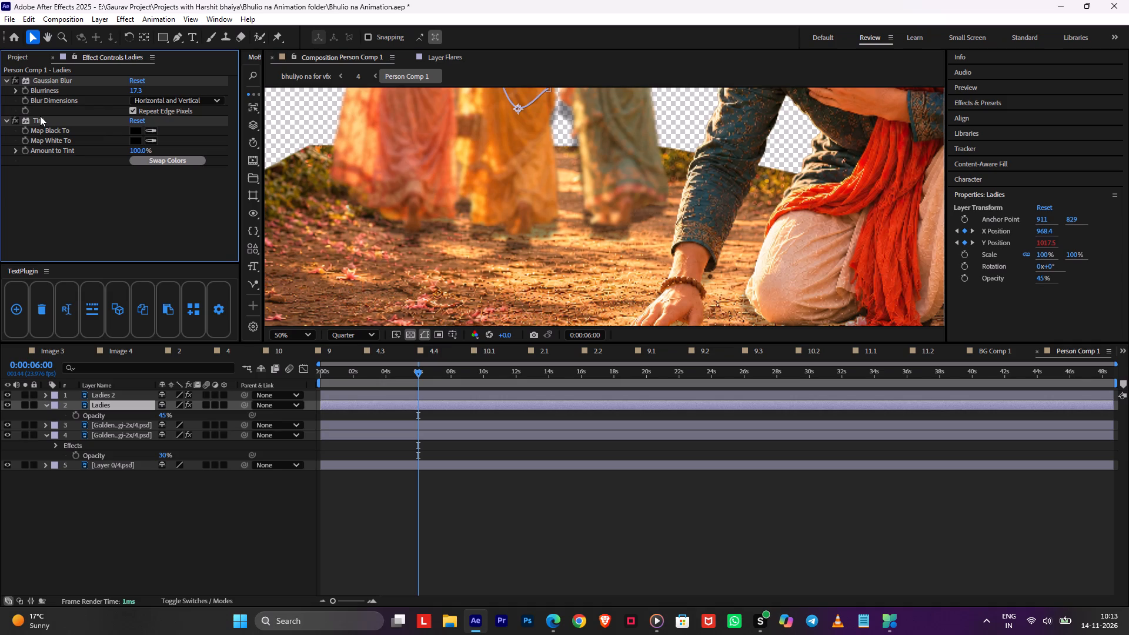
{"action": "left_click", "coordinate": [41, 119]}
{"action": "key", "text": "Delete"}
Apply Drop Shadow to the lower Ladies copy with Opacity 100%, Direction 156°, Distance 24 and Softness 19.
{"action": "key", "text": "space"}
{"action": "key", "text": "d"}
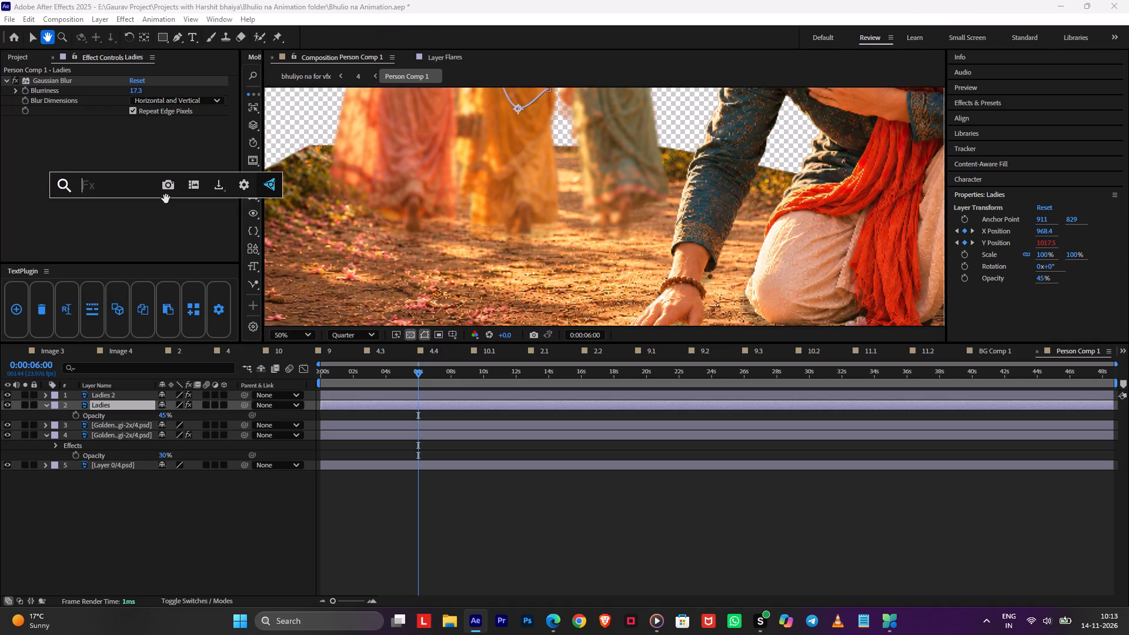
{"action": "key", "text": "r"}
{"action": "left_click", "coordinate": [143, 221]}
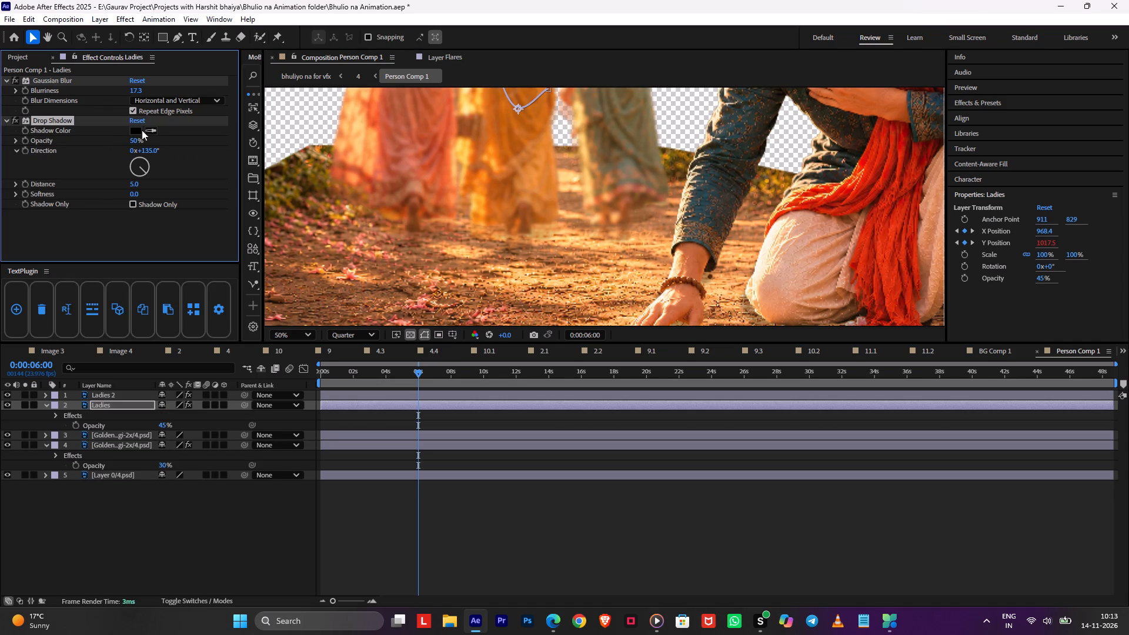
{"action": "left_click_drag", "start_coordinate": [134, 139], "coordinate": [223, 139]}
{"action": "left_click_drag", "start_coordinate": [134, 180], "coordinate": [136, 181]}
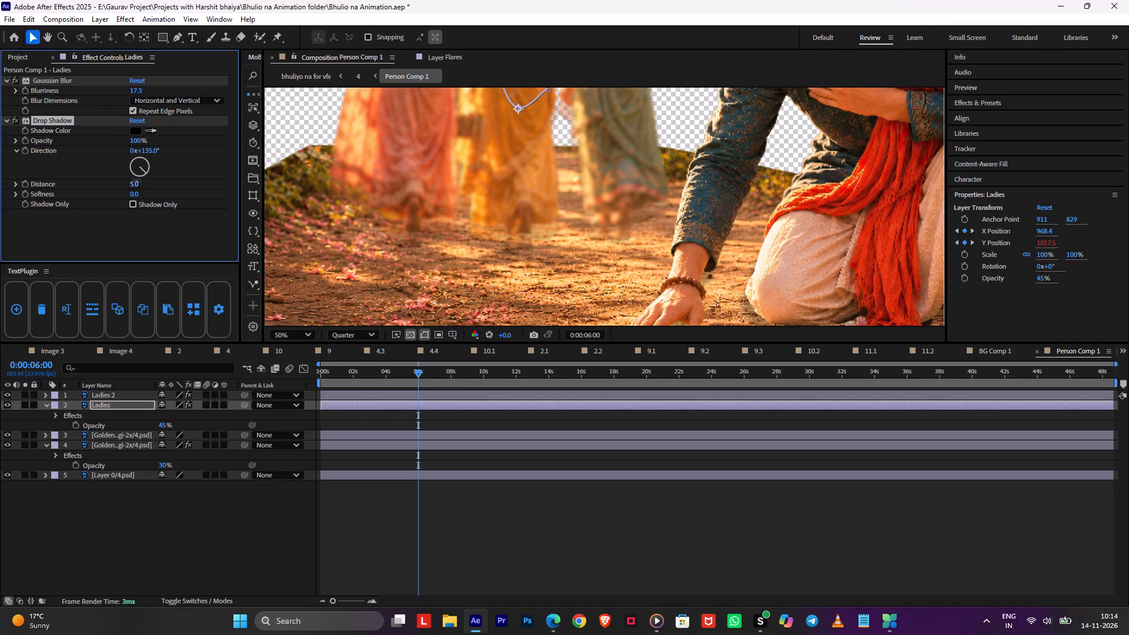
{"action": "left_click_drag", "start_coordinate": [136, 181], "coordinate": [146, 181]}
{"action": "left_click_drag", "start_coordinate": [132, 193], "coordinate": [143, 192]}
{"action": "left_click", "coordinate": [145, 174]}
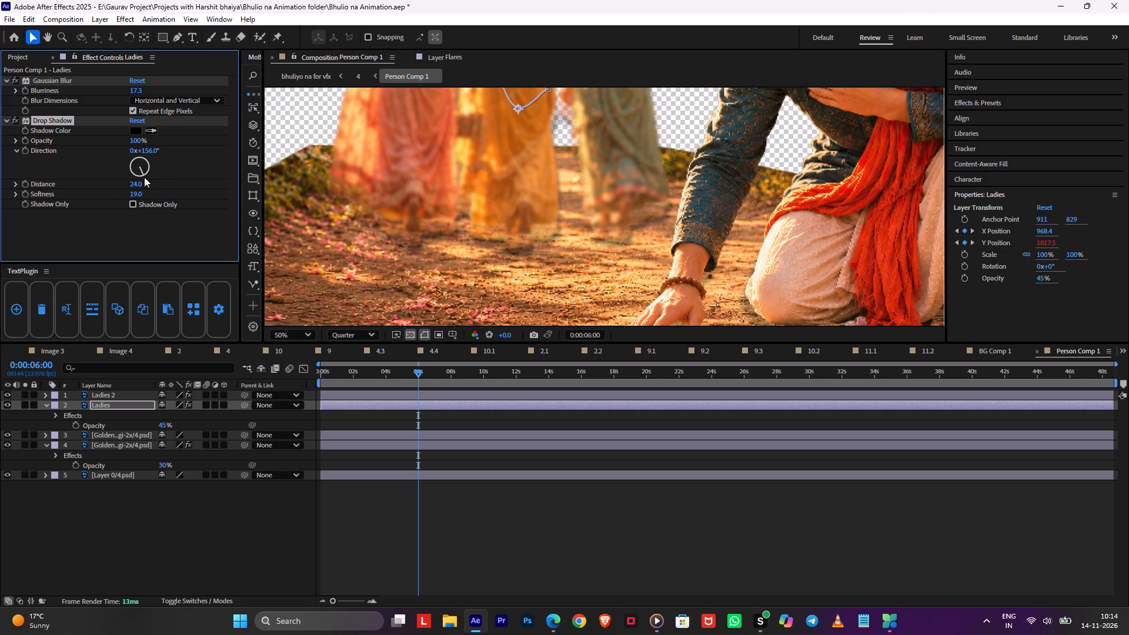
Return to composition 4 and save the project.
{"action": "left_click", "coordinate": [545, 490]}
{"action": "key", "text": "Tab"}
{"action": "left_click", "coordinate": [475, 487]}
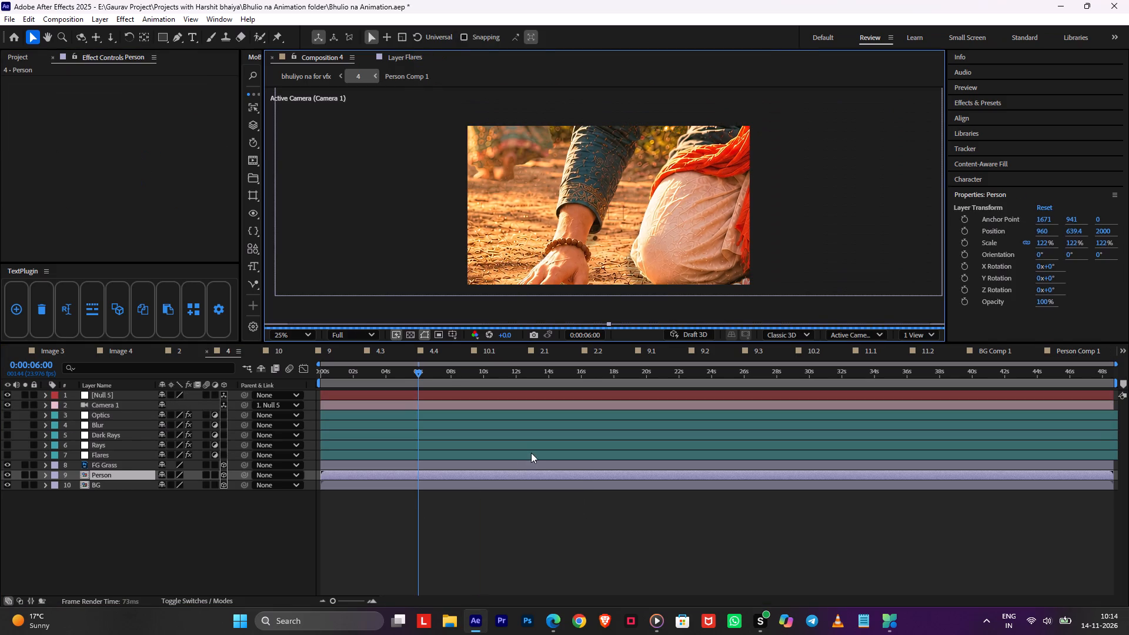
{"action": "key", "text": "ctrl+s"}
Preview composition 4 from the start to check the women's shadow in the camera move.
{"action": "left_click_drag", "start_coordinate": [369, 372], "coordinate": [295, 373]}
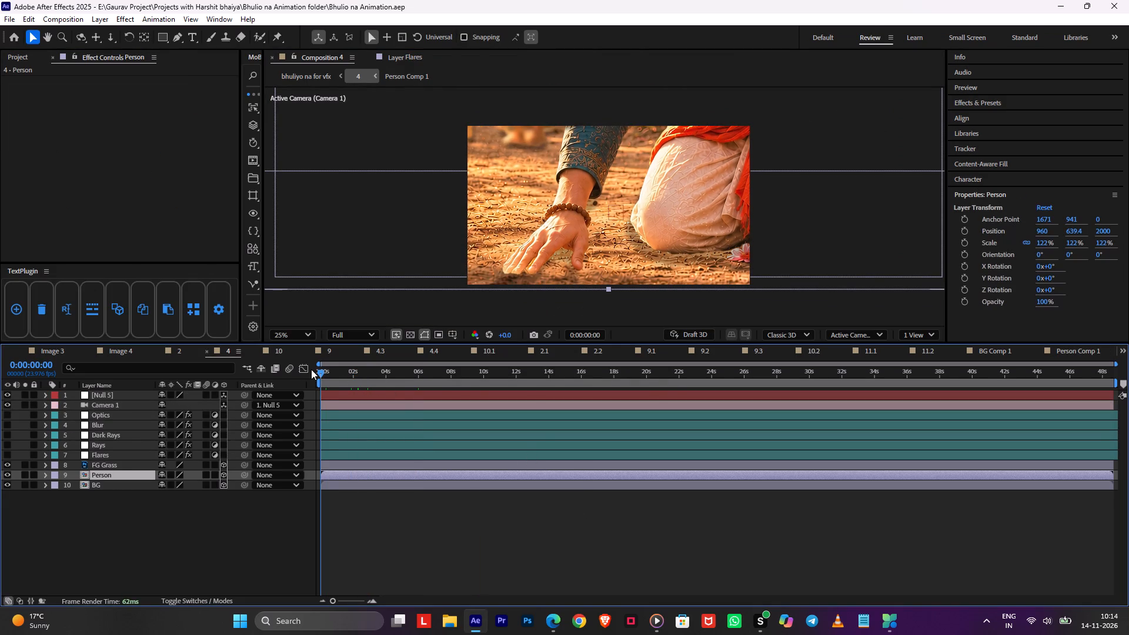
{"action": "key", "text": "space"}
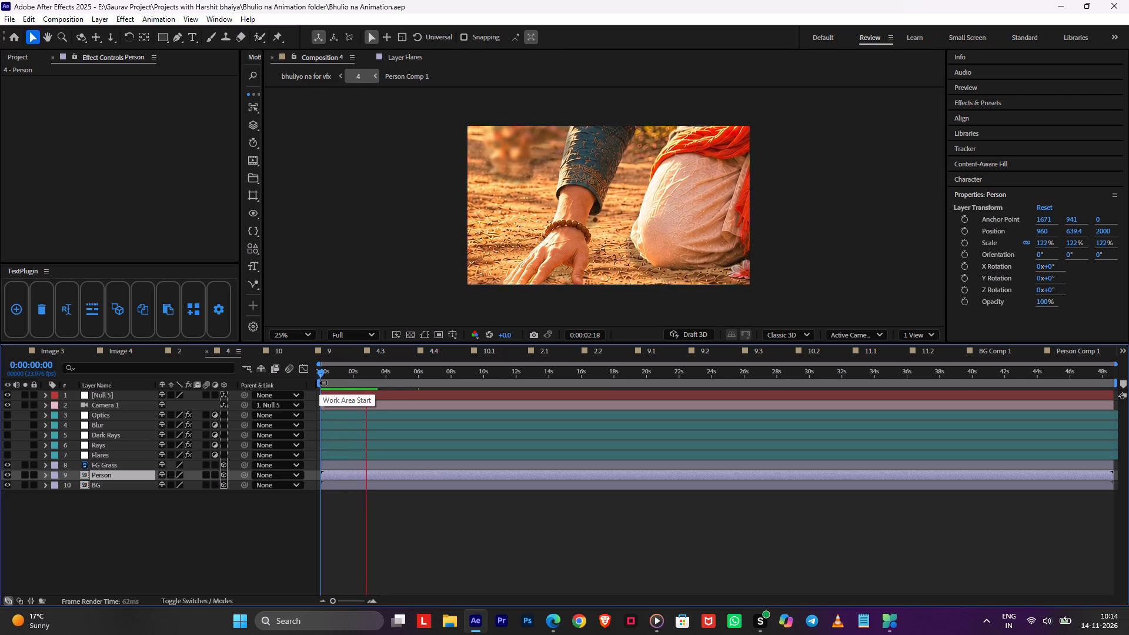
{"action": "key", "text": "space"}
Pre-compose both Ladies layers in Person Comp 1 as Pre-comp 1, moving all attributes into it.
{"action": "triple_click", "coordinate": [373, 473]}
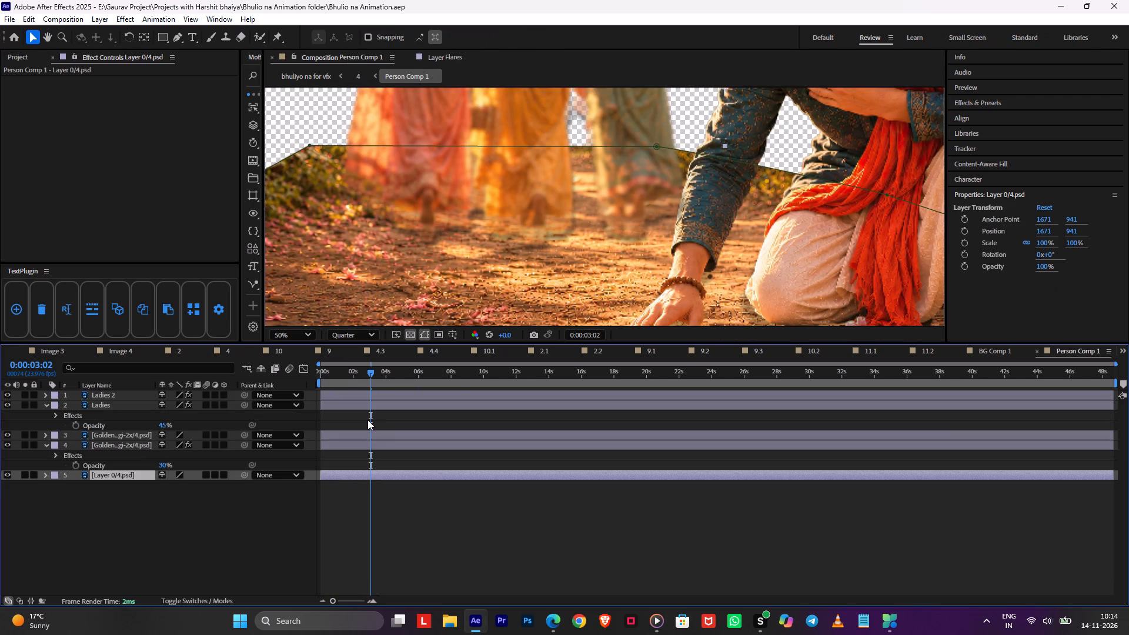
{"action": "left_click", "coordinate": [368, 415]}
{"action": "left_click", "coordinate": [368, 410]}
{"action": "left_click", "coordinate": [368, 405]}
{"action": "left_click", "coordinate": [369, 397], "text": "shift"}
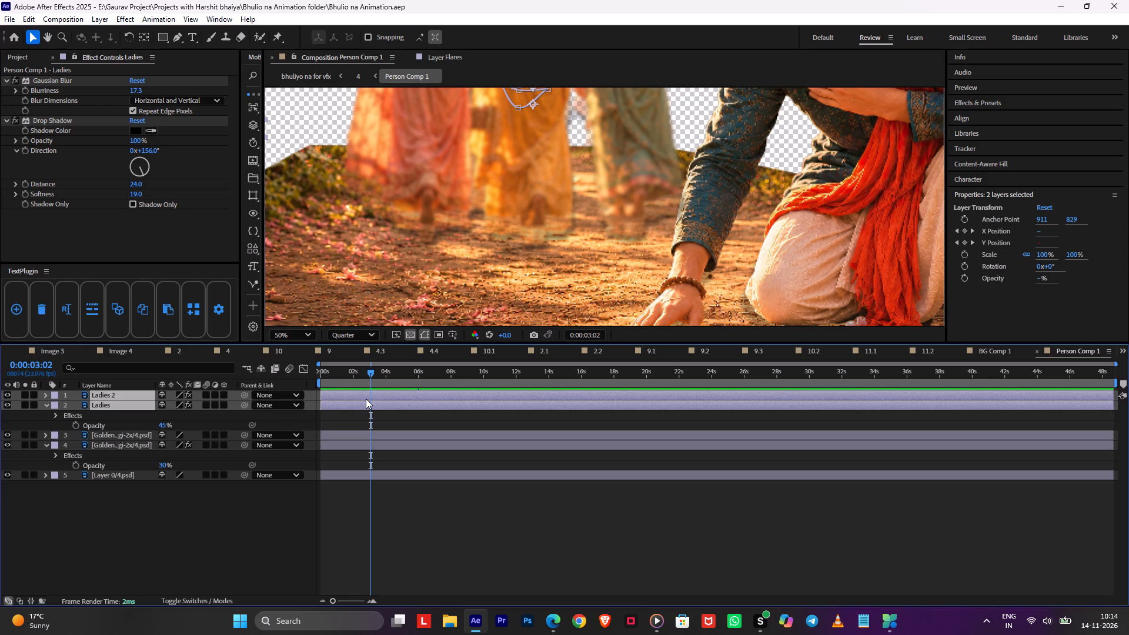
{"action": "key", "text": "ctrl+shift+c"}
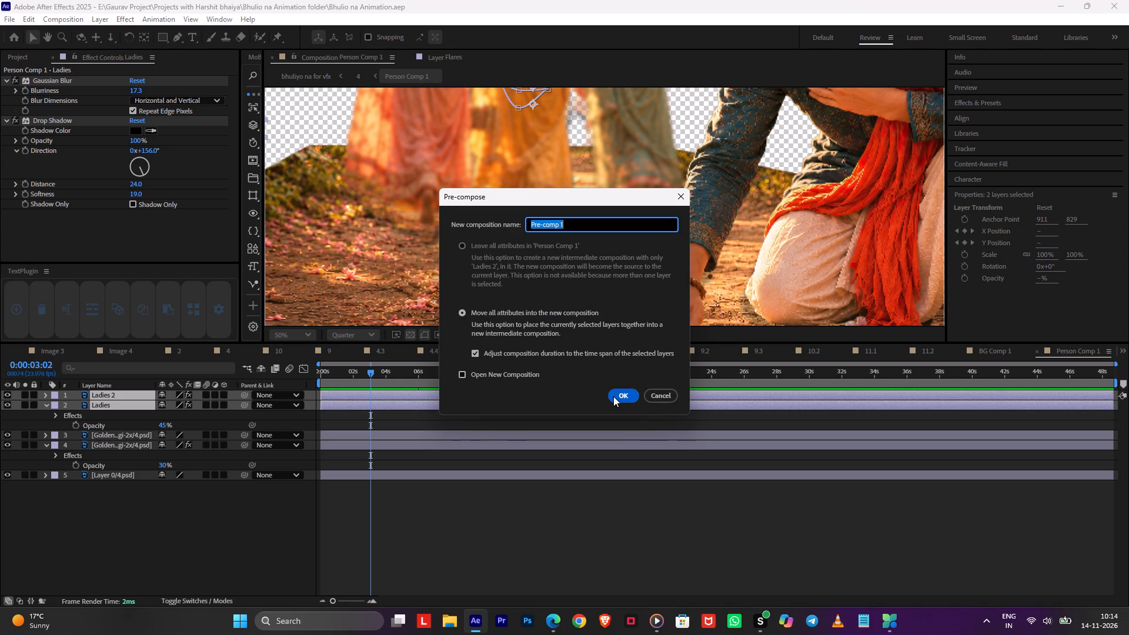
{"action": "left_click", "coordinate": [613, 396]}
Remove the Y Position expressions from both Ladies layers inside Pre-comp 1.
{"action": "double_click", "coordinate": [402, 398]}
{"action": "left_click", "coordinate": [374, 397]}
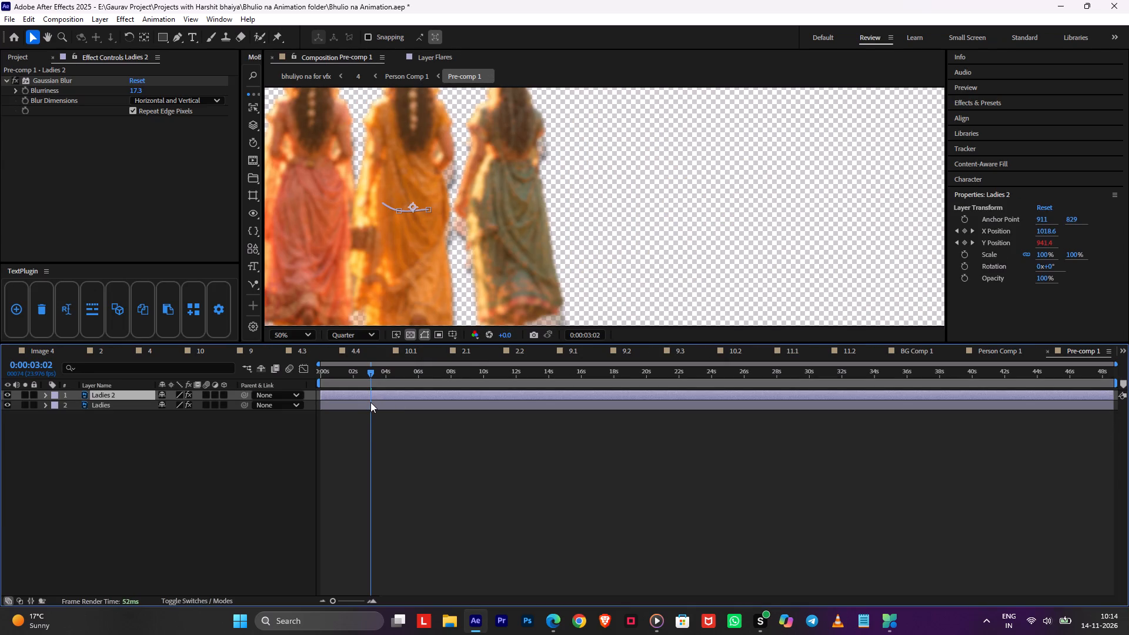
{"action": "left_click", "coordinate": [375, 433]}
{"action": "key", "text": "p"}
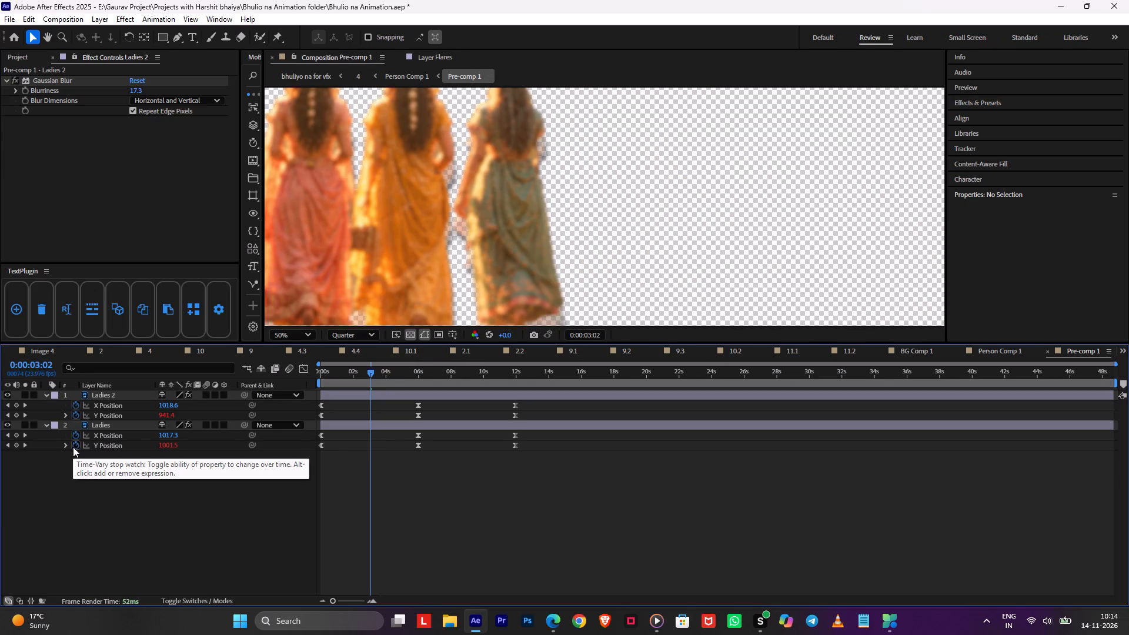
{"action": "left_click", "coordinate": [76, 446], "text": "alt"}
{"action": "left_click", "coordinate": [75, 416], "text": "alt"}
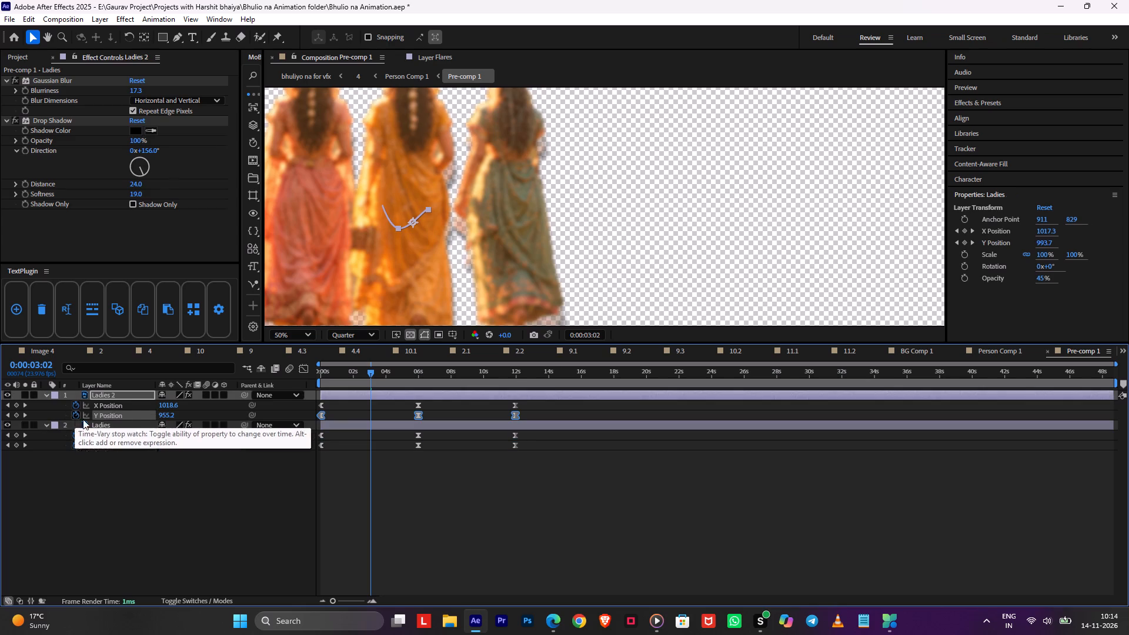
Return to Person Comp 1 and preview the women's motion from the start.
{"action": "left_click", "coordinate": [437, 500]}
{"action": "key", "text": "Tab"}
{"action": "left_click", "coordinate": [363, 494]}
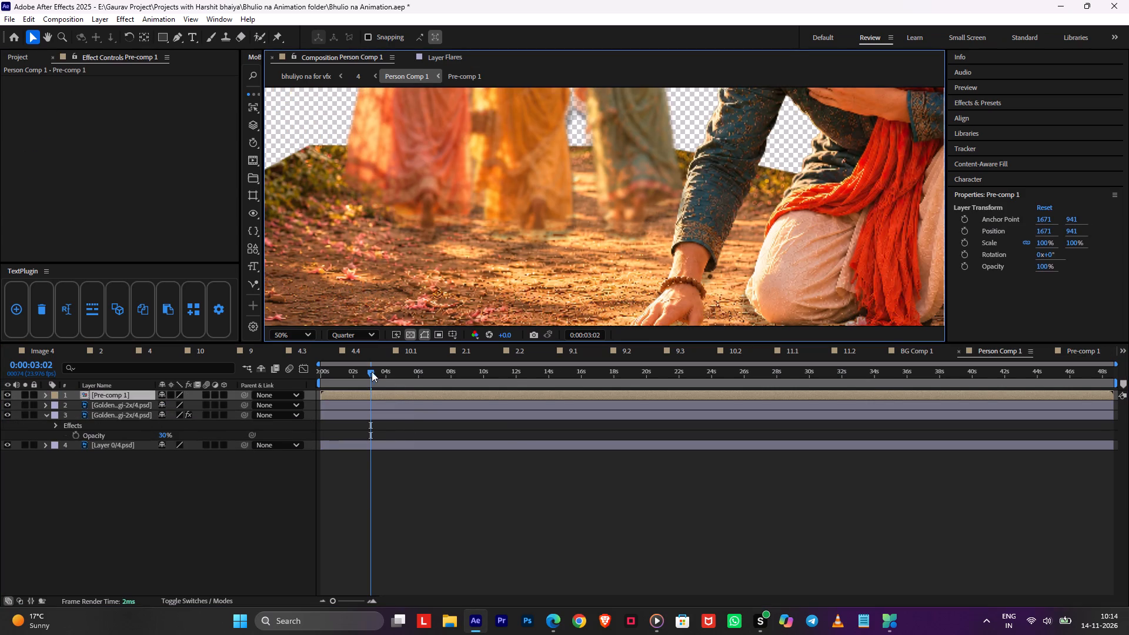
{"action": "left_click_drag", "start_coordinate": [365, 372], "coordinate": [292, 383]}
{"action": "key", "text": "space"}
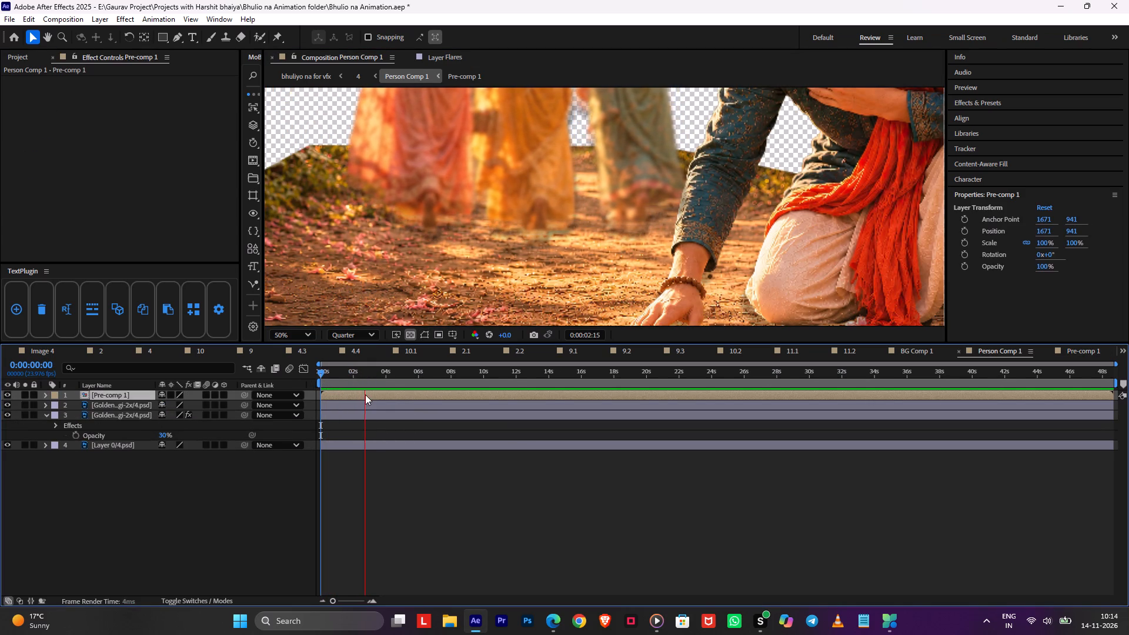
{"action": "key", "text": "space"}
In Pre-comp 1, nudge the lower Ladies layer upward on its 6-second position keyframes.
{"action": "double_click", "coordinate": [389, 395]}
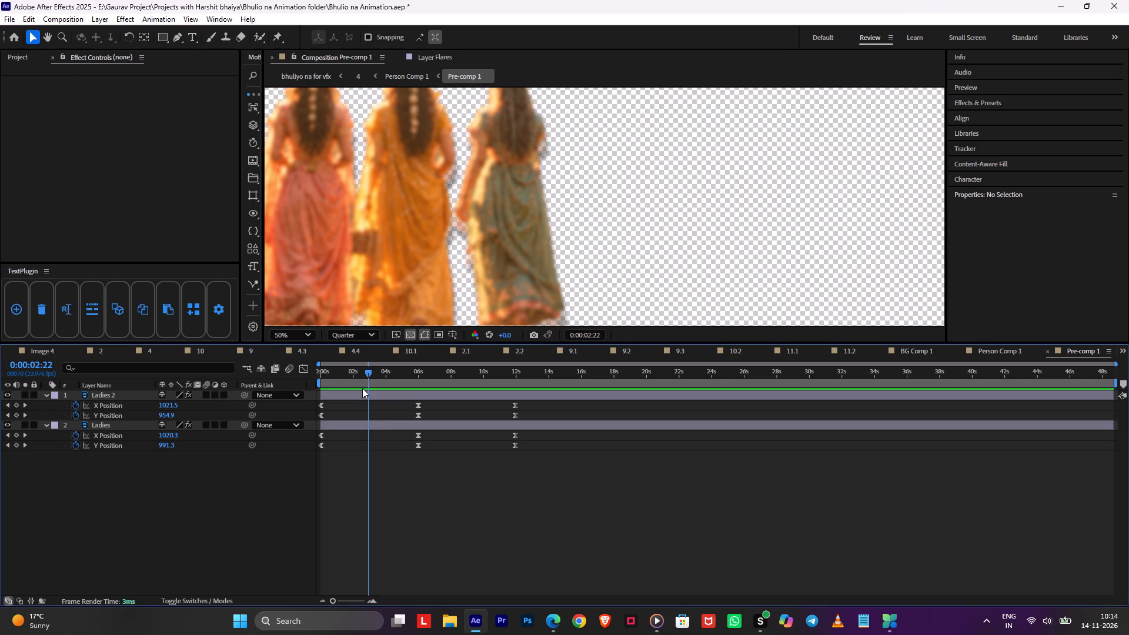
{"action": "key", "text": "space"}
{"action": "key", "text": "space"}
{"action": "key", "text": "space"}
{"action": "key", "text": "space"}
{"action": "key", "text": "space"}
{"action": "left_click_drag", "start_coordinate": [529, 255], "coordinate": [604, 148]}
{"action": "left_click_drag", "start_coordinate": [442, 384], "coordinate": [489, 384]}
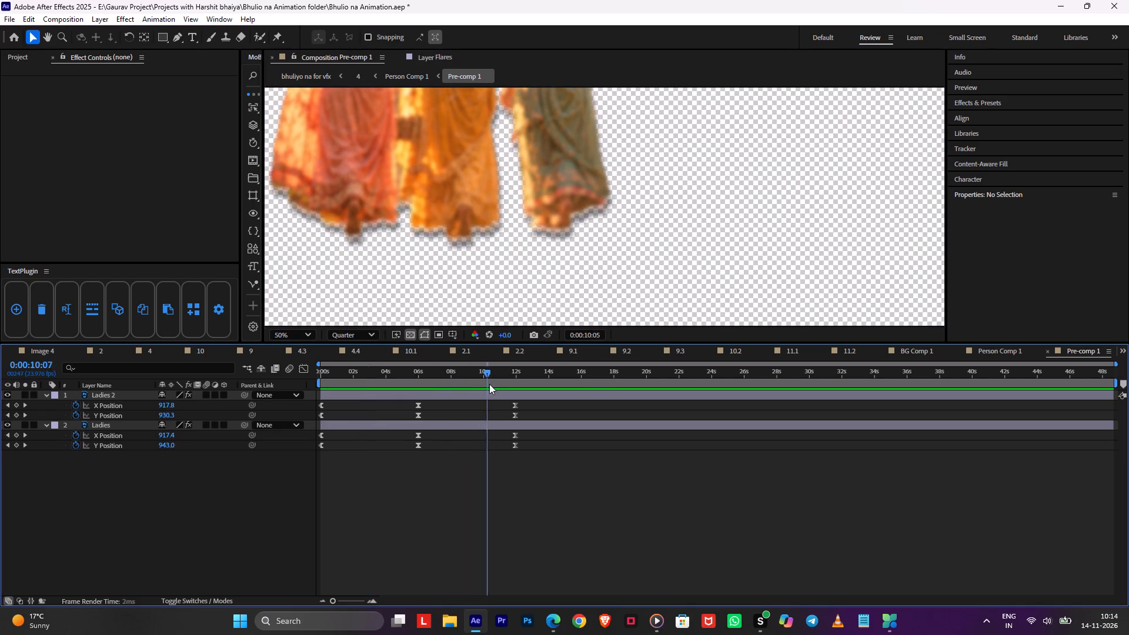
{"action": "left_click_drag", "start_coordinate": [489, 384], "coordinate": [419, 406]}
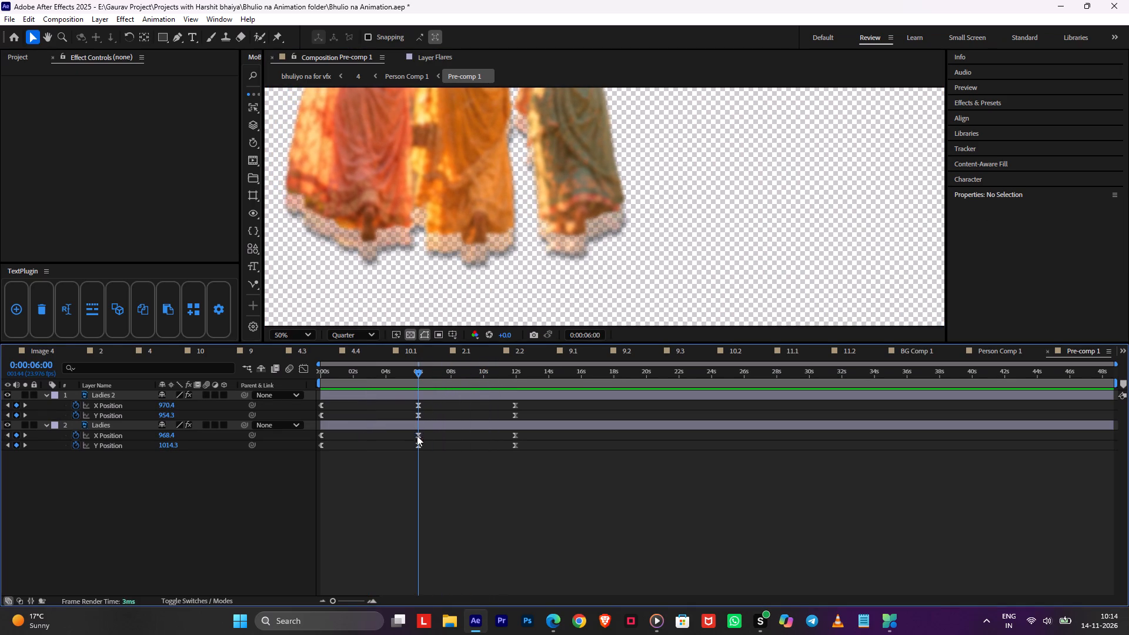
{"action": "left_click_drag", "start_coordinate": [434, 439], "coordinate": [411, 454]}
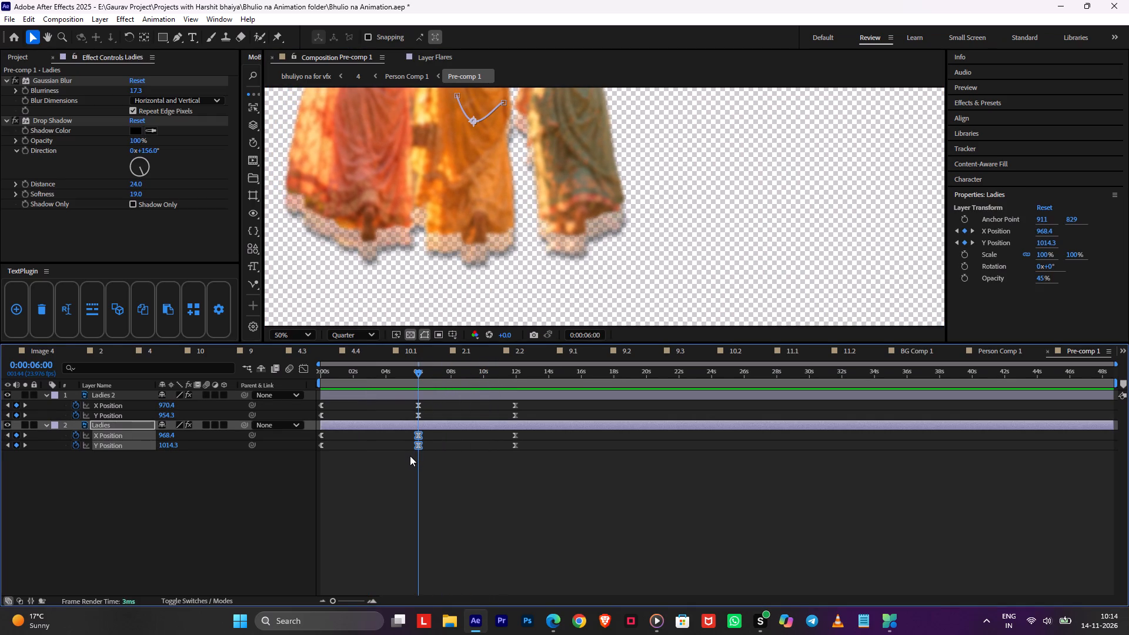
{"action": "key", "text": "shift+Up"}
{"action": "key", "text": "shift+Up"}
Remove the X and Y Position keyframes from both Ladies layers, with the time at 0 seconds.
{"action": "left_click_drag", "start_coordinate": [404, 374], "coordinate": [226, 396]}
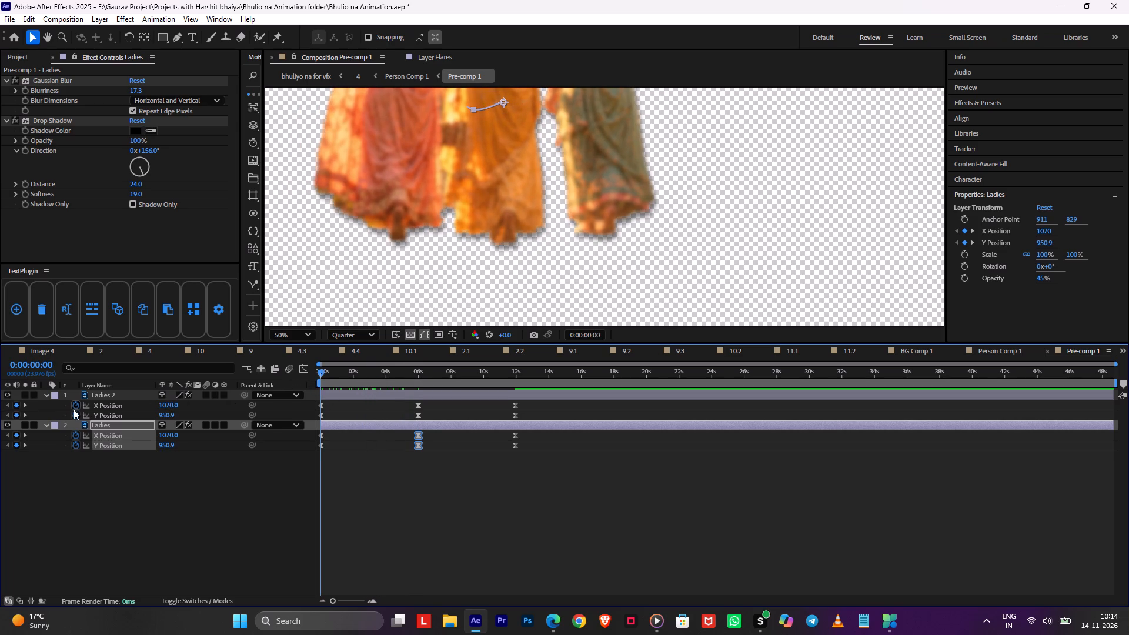
{"action": "left_click_drag", "start_coordinate": [74, 409], "coordinate": [74, 508]}
{"action": "scroll", "coordinate": [535, 245], "scroll_direction": "down", "scroll_amount": 1}
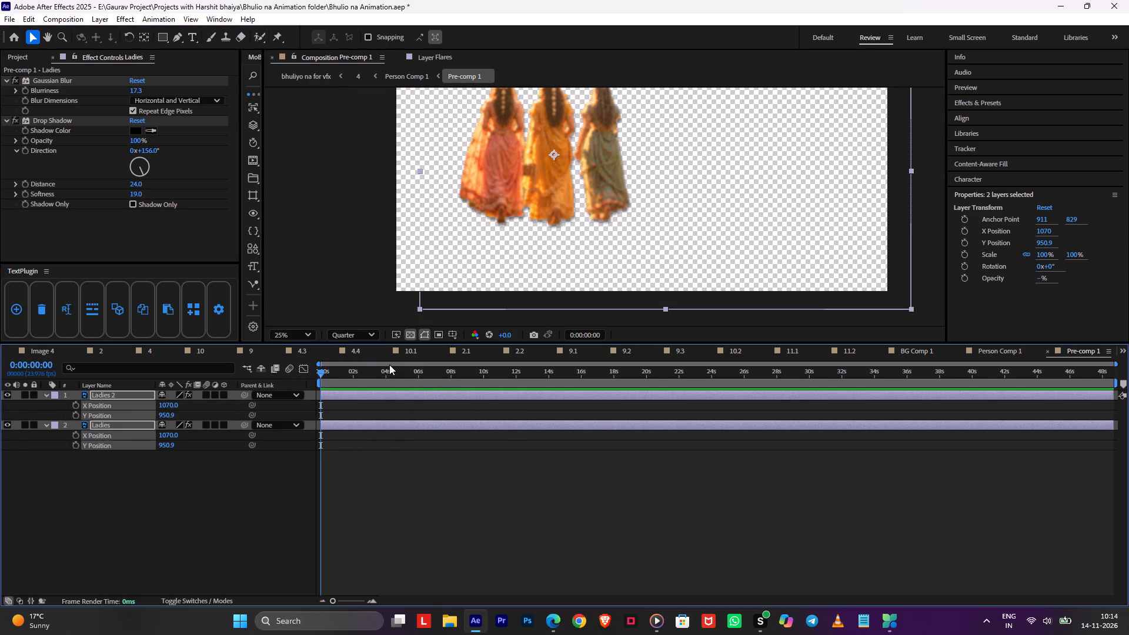
{"action": "left_click_drag", "start_coordinate": [369, 371], "coordinate": [284, 410]}
Return to Person Comp 1, preview the static women and save the project.
{"action": "key", "text": "Tab"}
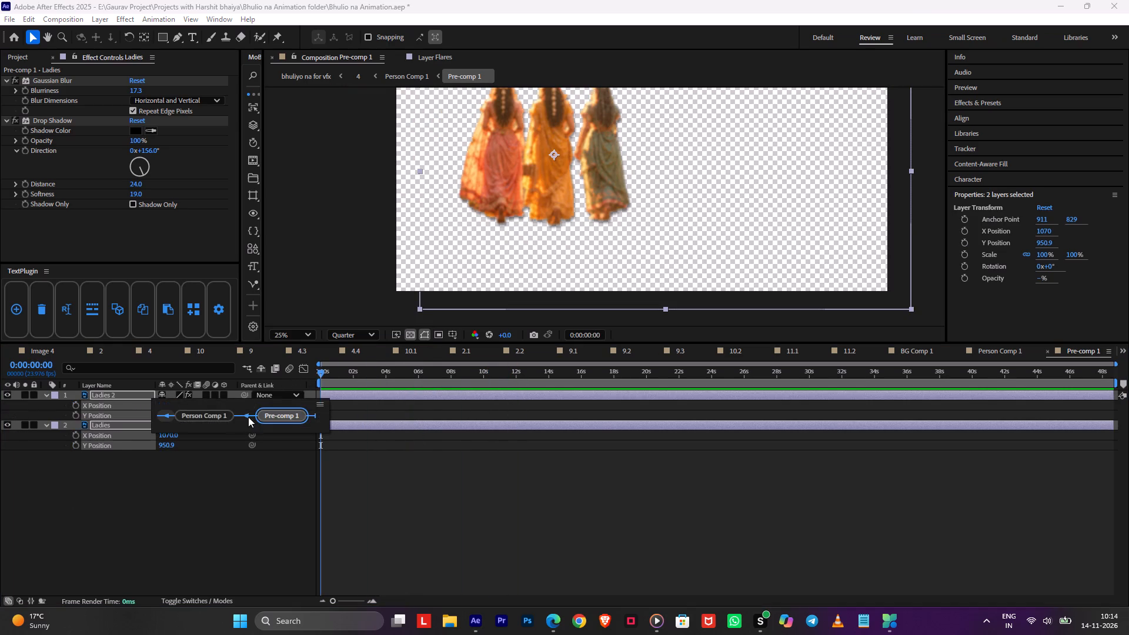
{"action": "left_click", "coordinate": [230, 415]}
{"action": "scroll", "coordinate": [479, 242], "scroll_direction": "down", "scroll_amount": 1}
{"action": "key", "text": "space"}
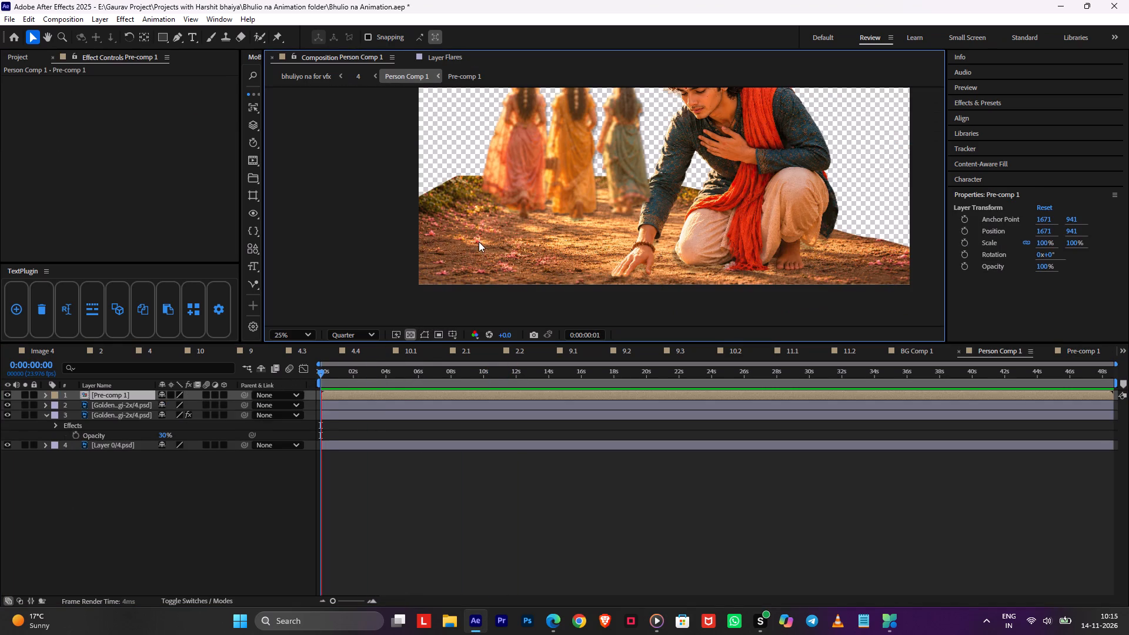
{"action": "key", "text": "ctrl+s"}
Go back to composition 4 and preview its camera animation from the start.
{"action": "left_click_drag", "start_coordinate": [361, 376], "coordinate": [248, 388]}
{"action": "key", "text": "Tab"}
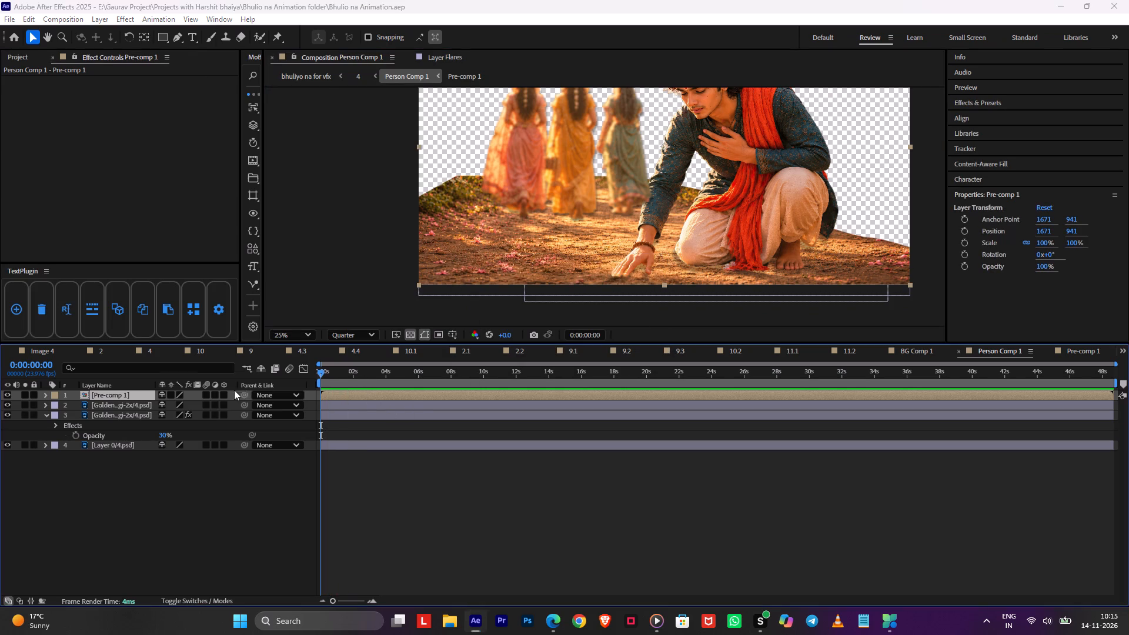
{"action": "left_click", "coordinate": [171, 395]}
{"action": "key", "text": "Tab"}
{"action": "left_click", "coordinate": [196, 401]}
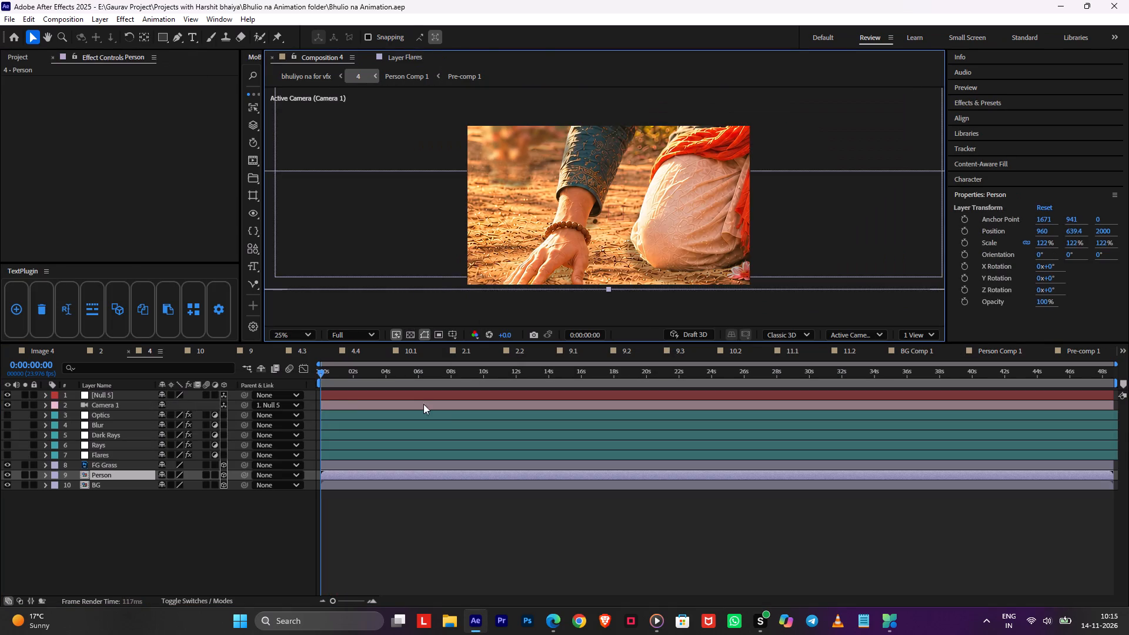
{"action": "key", "text": "space"}
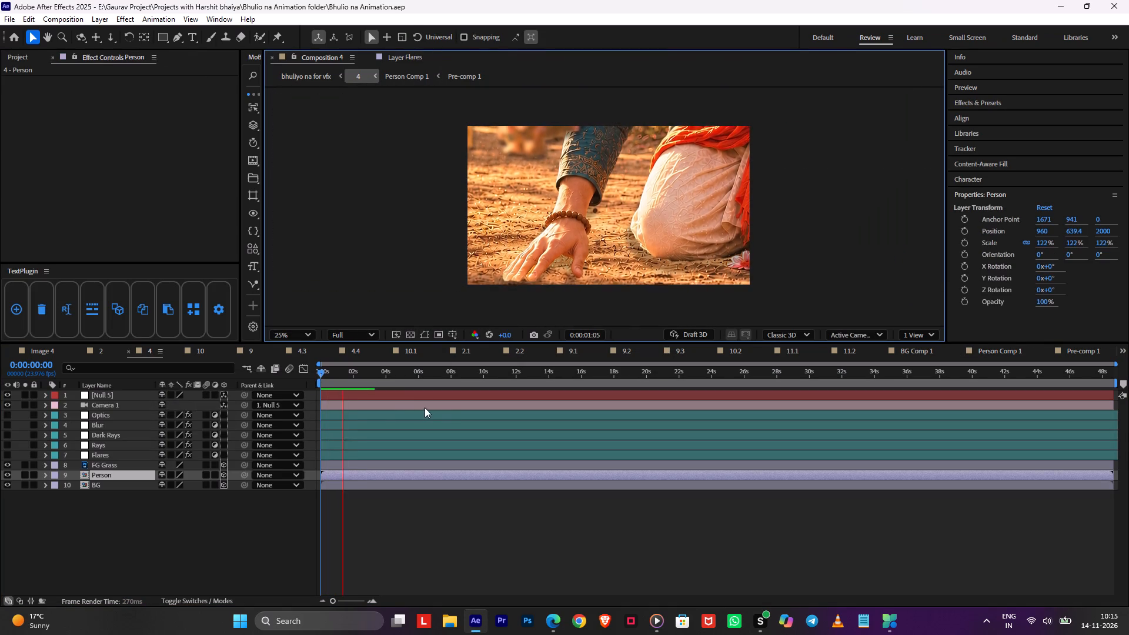
{"action": "left_click_drag", "start_coordinate": [374, 373], "coordinate": [270, 390]}
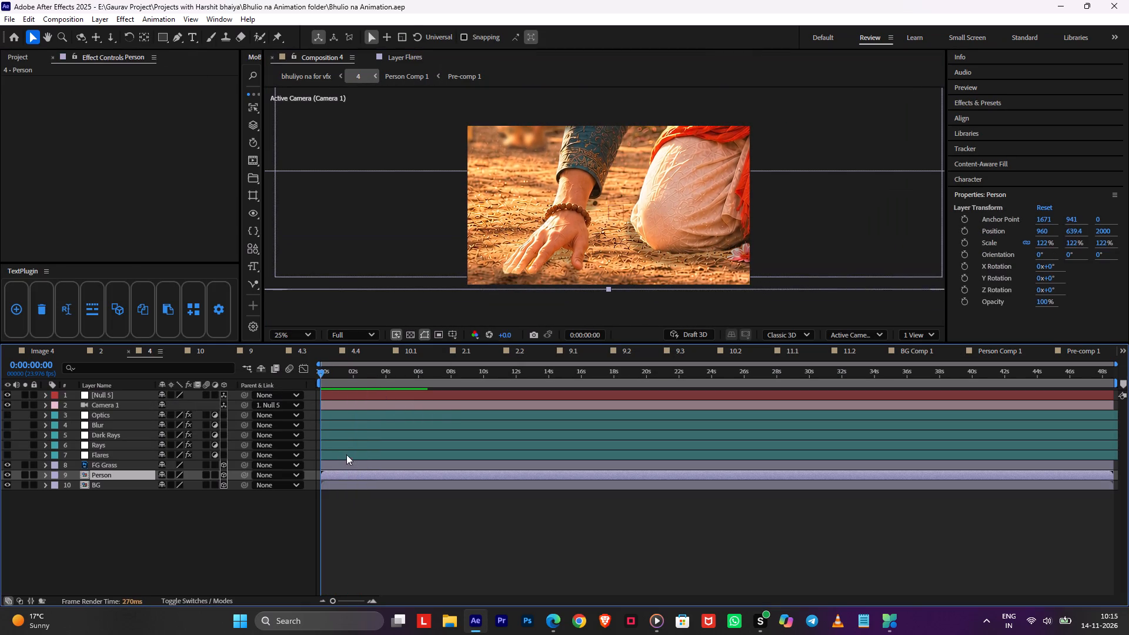
In Person Comp 1, make the Pre-comp 1 layer 3D and add a Position keyframe at 0 seconds.
{"action": "double_click", "coordinate": [341, 474]}
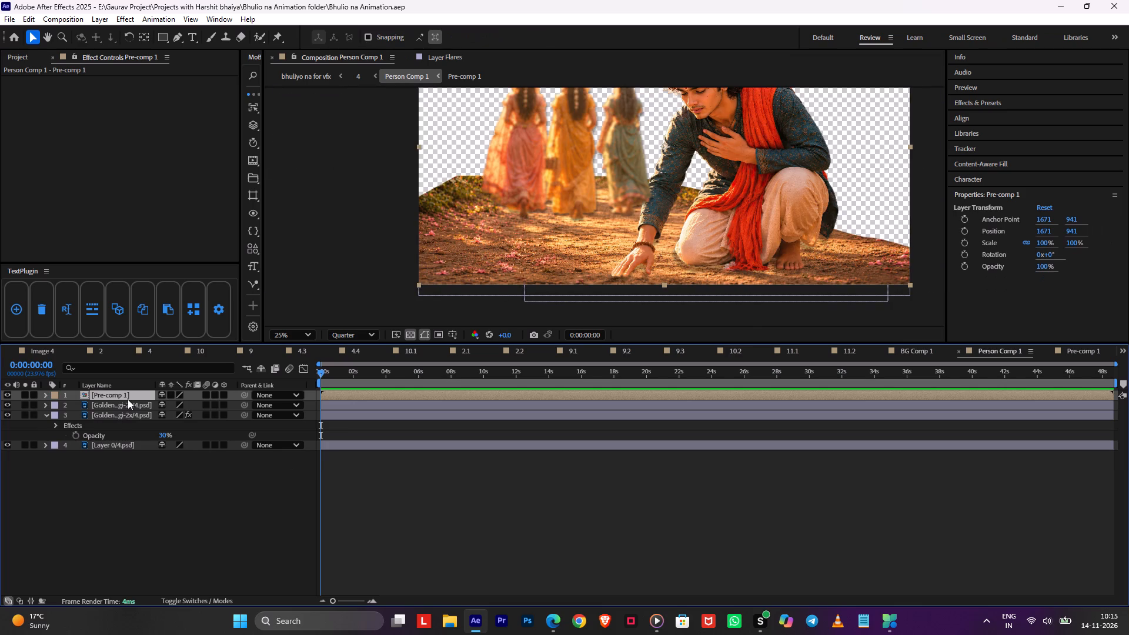
{"action": "key", "text": "ctrl+s"}
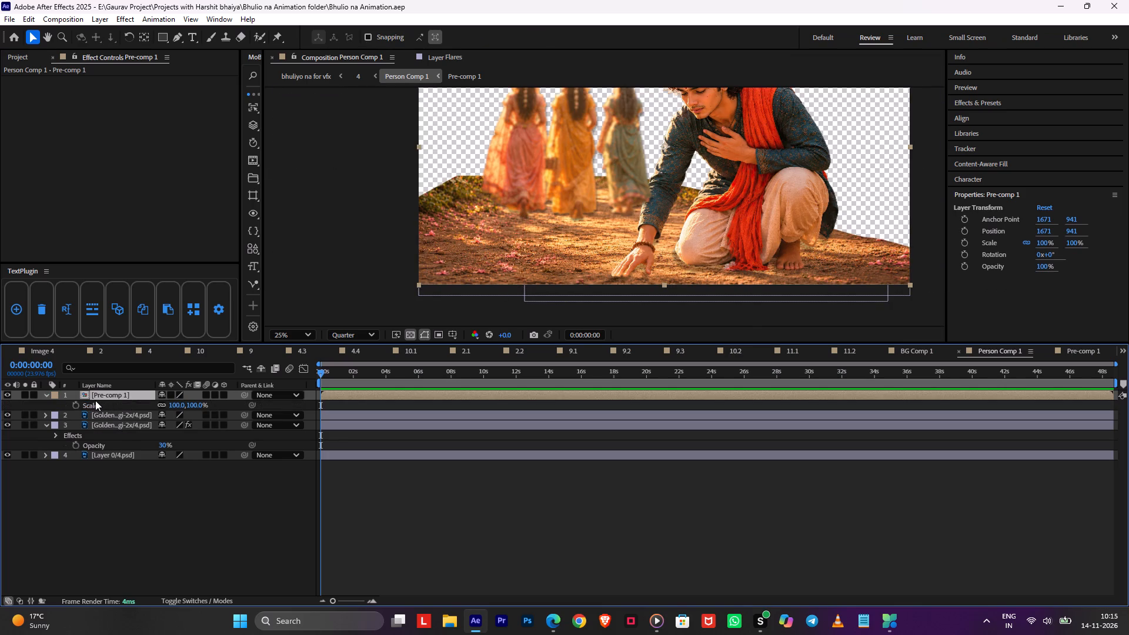
{"action": "key", "text": "p"}
{"action": "left_click", "coordinate": [220, 397]}
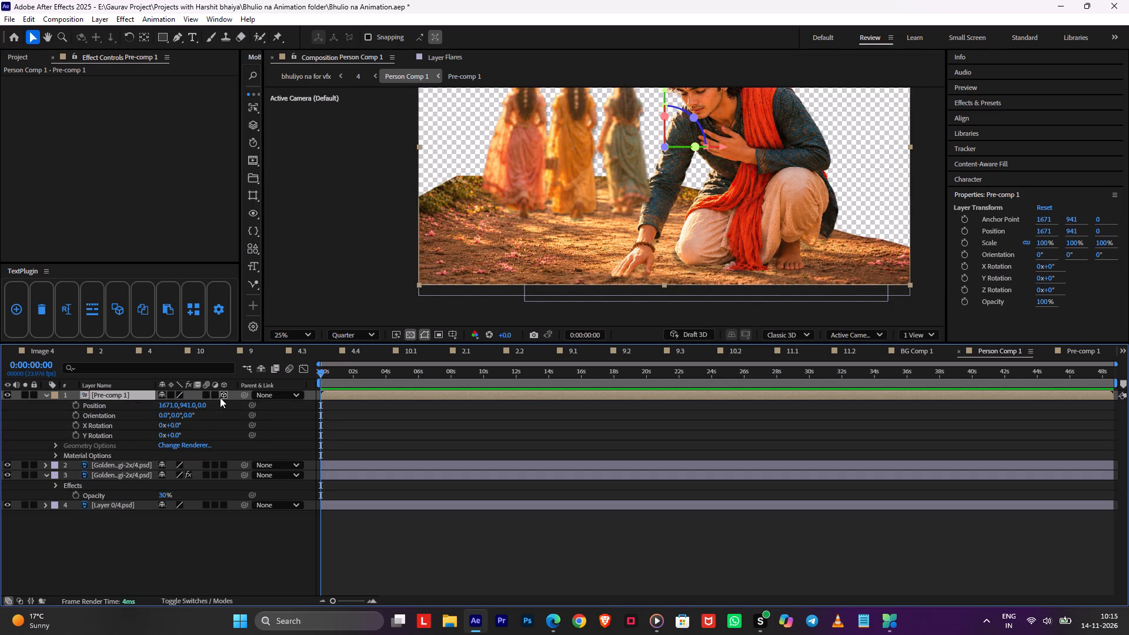
{"action": "left_click", "coordinate": [78, 407]}
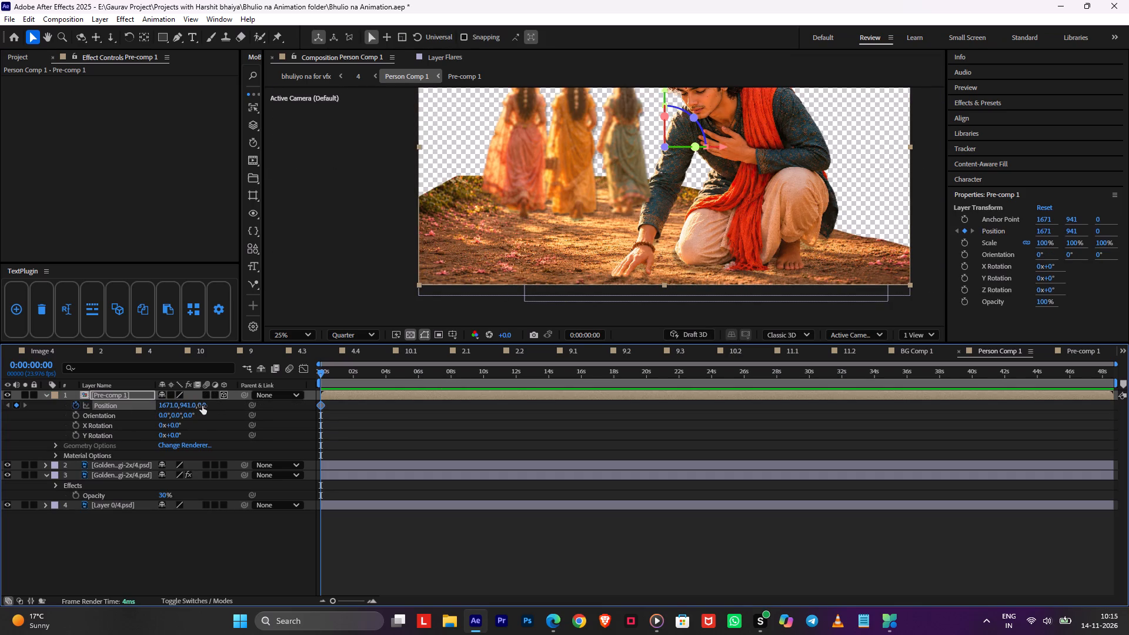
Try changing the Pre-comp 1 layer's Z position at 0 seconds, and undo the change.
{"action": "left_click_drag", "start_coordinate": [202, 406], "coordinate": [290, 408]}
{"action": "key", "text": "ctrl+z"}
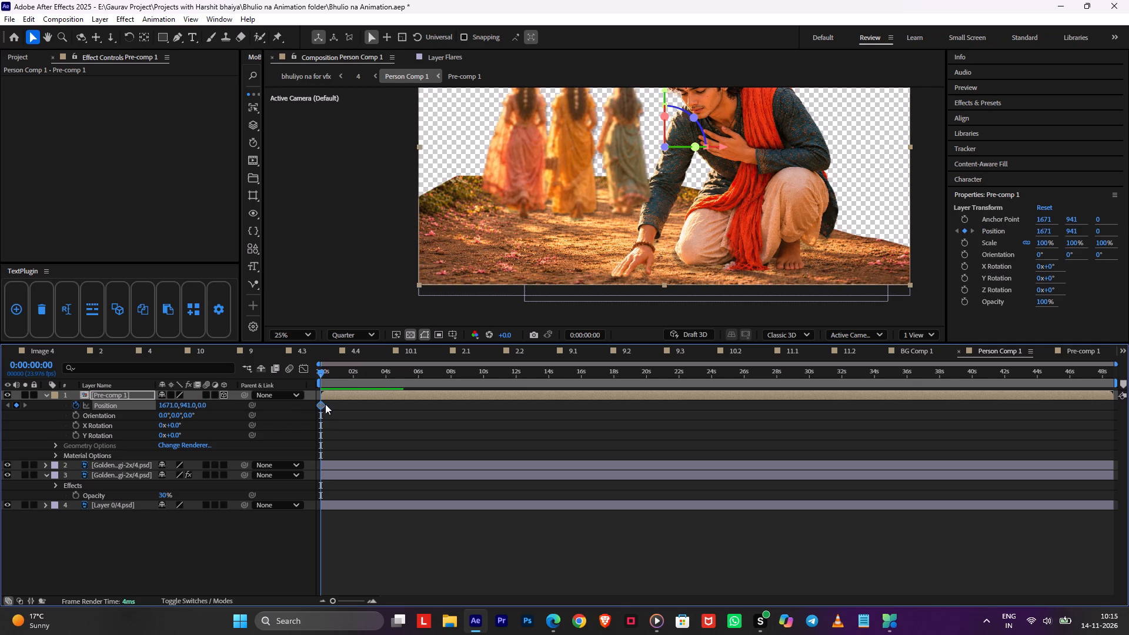
Move Pre-comp 1's Position keyframe to about 12 seconds and set its Position at 0 seconds to 1542.5, 941, 329.
{"action": "left_click_drag", "start_coordinate": [322, 405], "coordinate": [491, 409]}
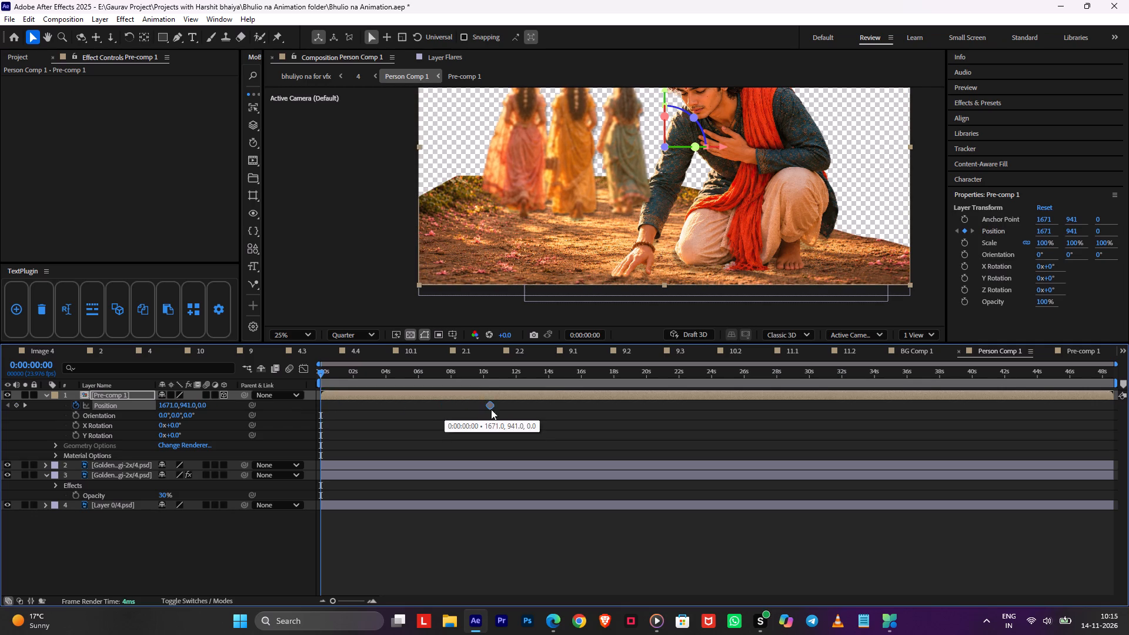
{"action": "left_click_drag", "start_coordinate": [491, 409], "coordinate": [515, 411]}
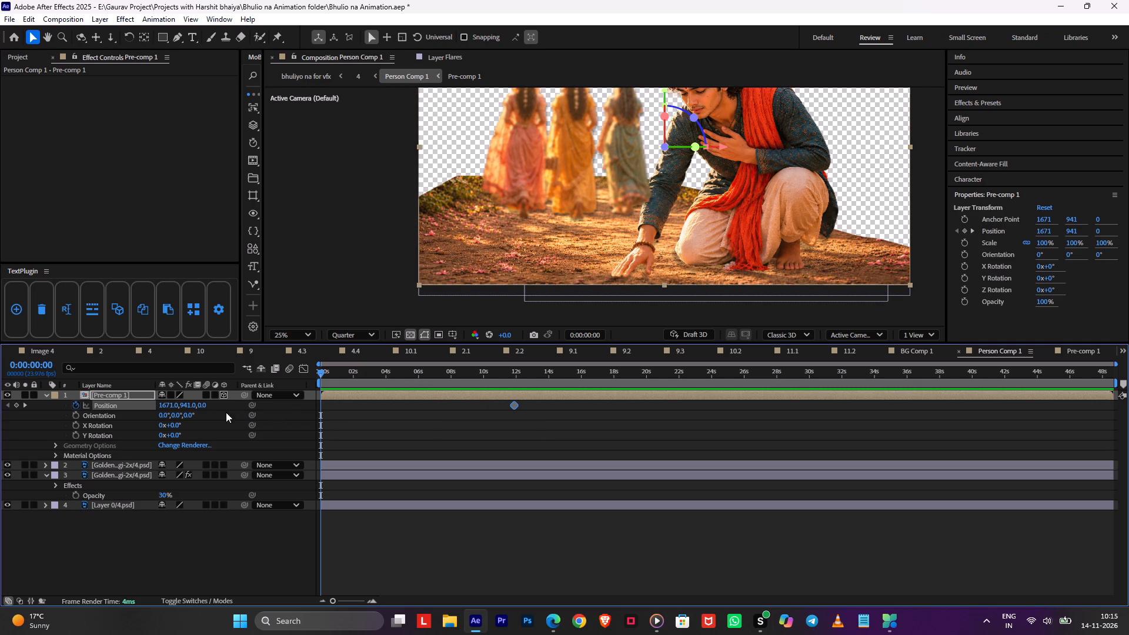
{"action": "left_click_drag", "start_coordinate": [202, 405], "coordinate": [279, 407]}
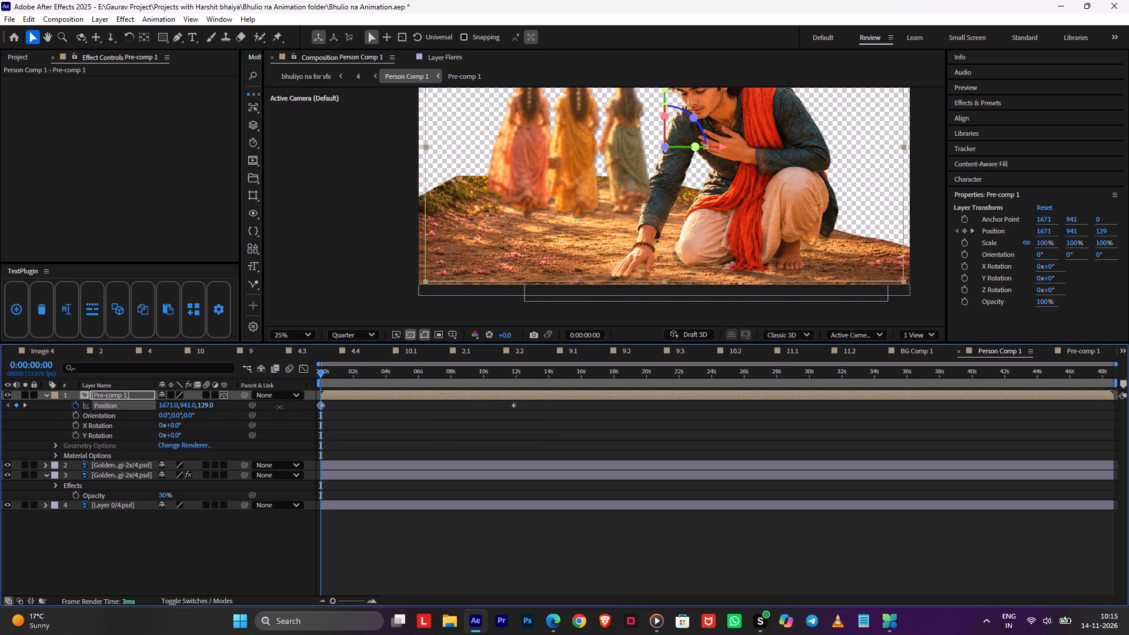
{"action": "left_click_drag", "start_coordinate": [279, 407], "coordinate": [397, 407]}
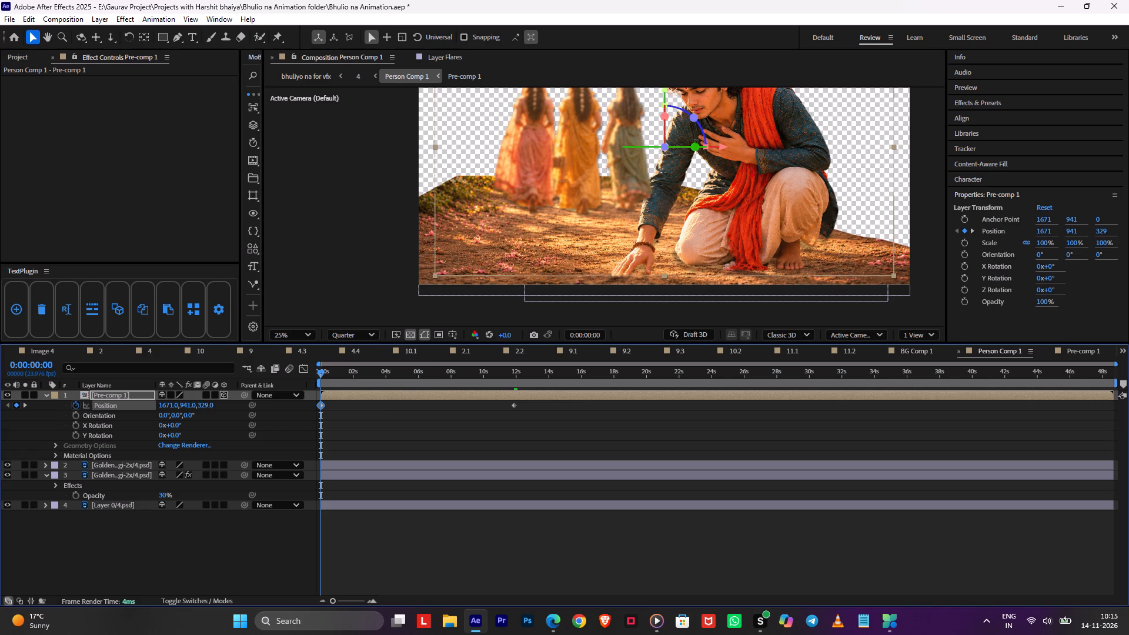
{"action": "left_click_drag", "start_coordinate": [727, 148], "coordinate": [712, 150]}
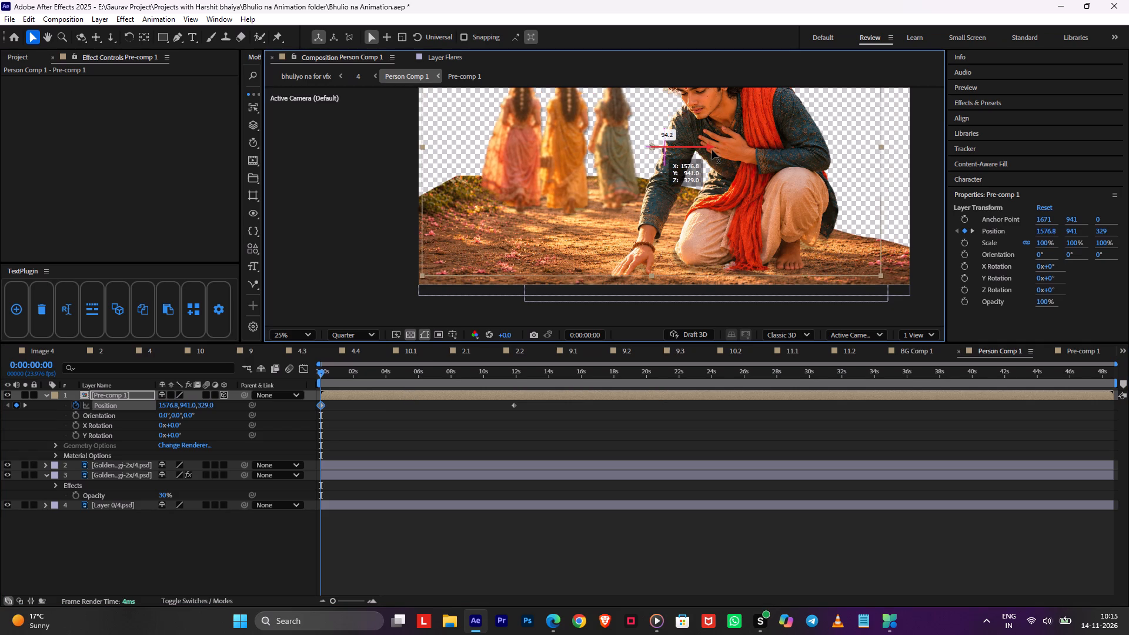
{"action": "left_click_drag", "start_coordinate": [712, 150], "coordinate": [707, 152]}
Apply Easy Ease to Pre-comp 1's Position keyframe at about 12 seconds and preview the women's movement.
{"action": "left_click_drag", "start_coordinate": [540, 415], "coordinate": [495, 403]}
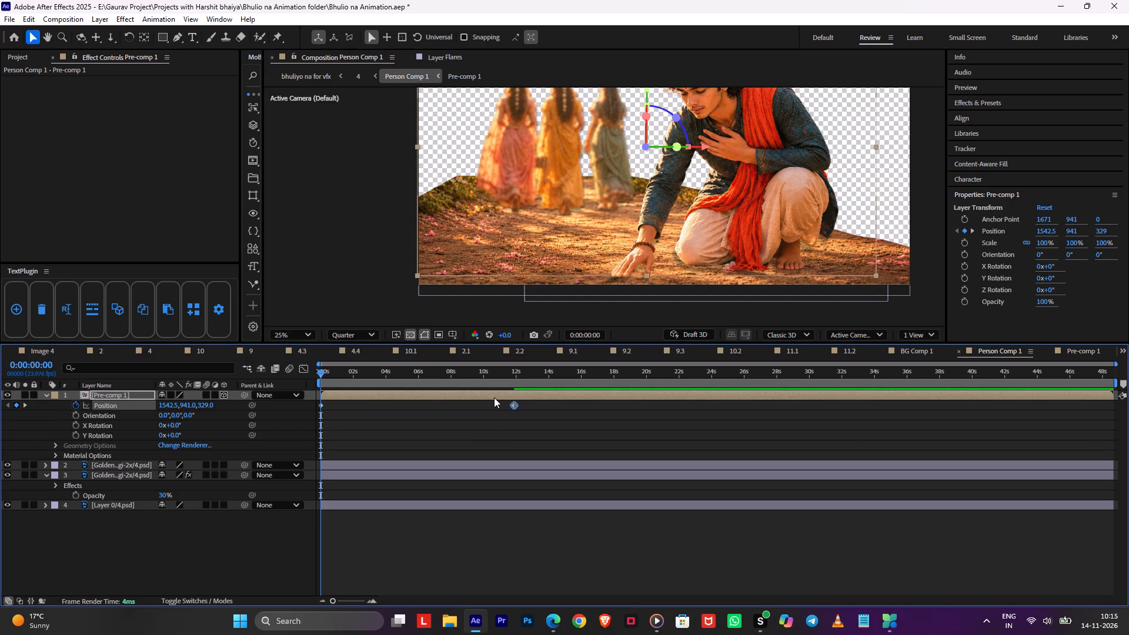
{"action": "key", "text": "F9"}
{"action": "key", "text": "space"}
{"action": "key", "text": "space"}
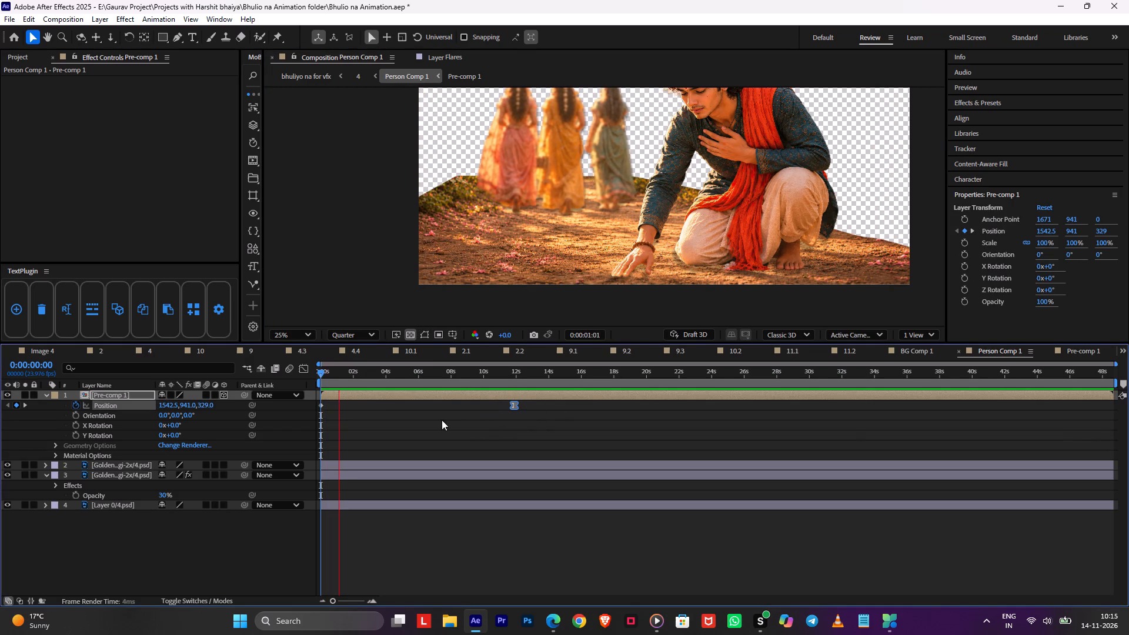
Reverse Pre-comp 1's movement by moving its first Position keyframe to about 13 seconds and the other to 0, easing the end keyframe.
{"action": "left_click_drag", "start_coordinate": [321, 404], "coordinate": [537, 409]}
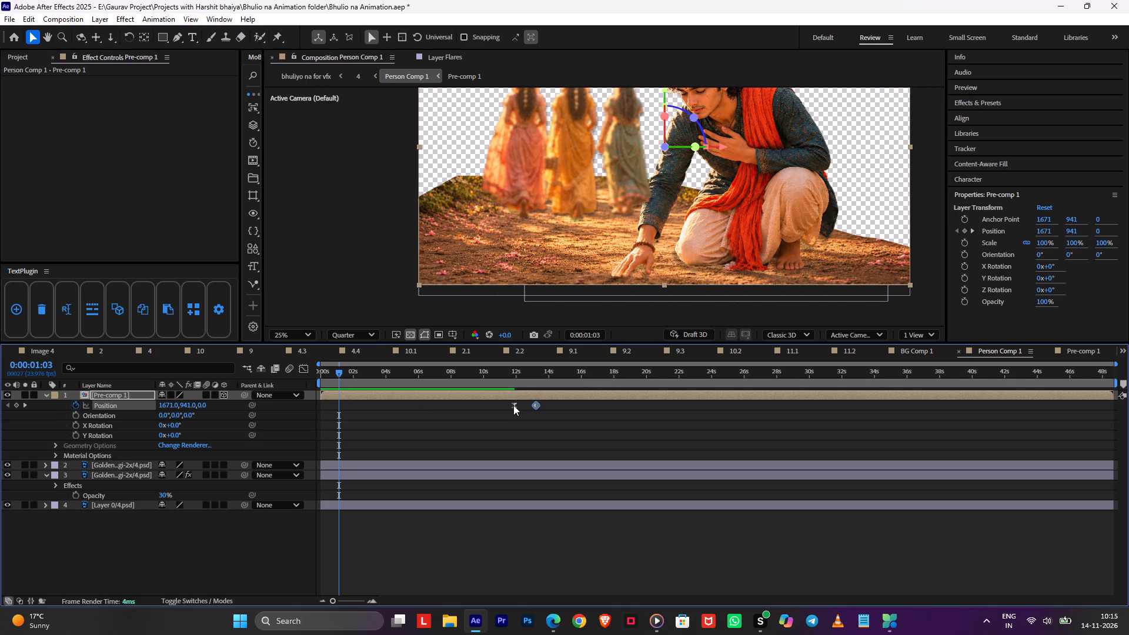
{"action": "left_click_drag", "start_coordinate": [513, 405], "coordinate": [322, 412]}
{"action": "left_click", "coordinate": [533, 405], "text": "ctrl"}
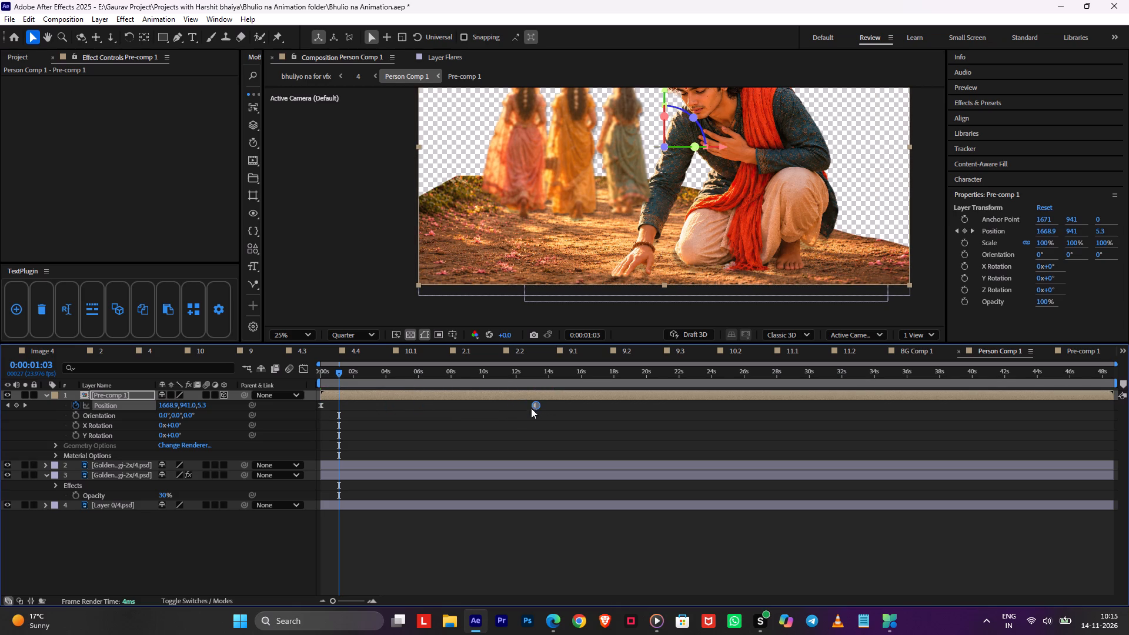
{"action": "left_click", "coordinate": [505, 423]}
{"action": "left_click_drag", "start_coordinate": [525, 409], "coordinate": [570, 411]}
{"action": "key", "text": "F9"}
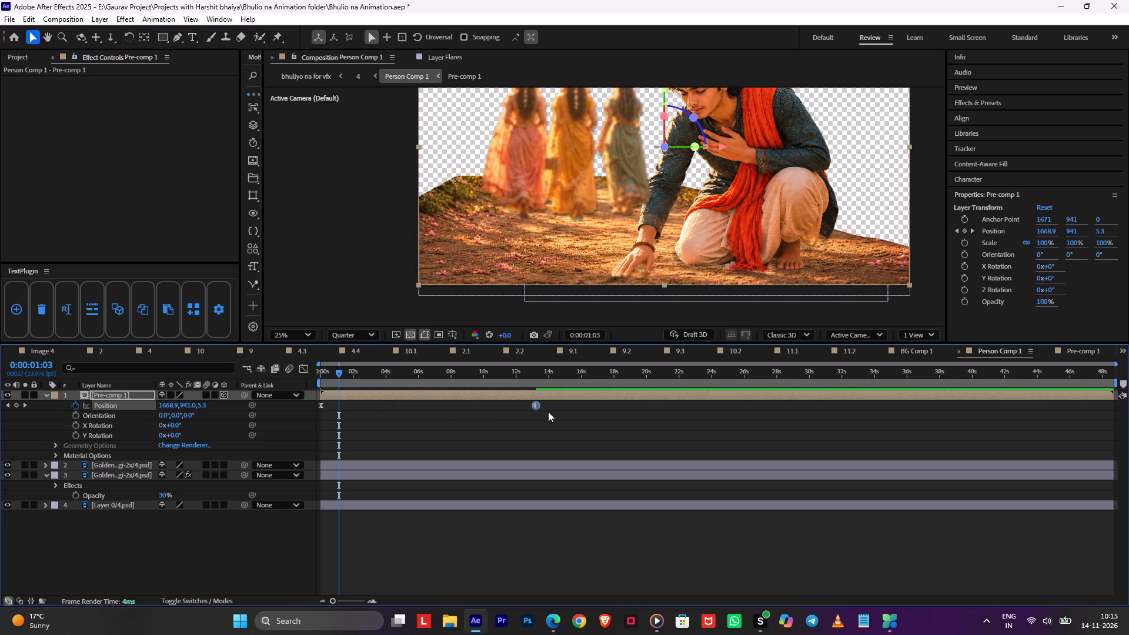
Make the Position keyframe at 0 seconds linear, preview the women's movement from the start and save the project.
{"action": "left_click", "coordinate": [320, 405], "text": "ctrl"}
{"action": "left_click_drag", "start_coordinate": [342, 377], "coordinate": [259, 397]}
{"action": "key", "text": "space"}
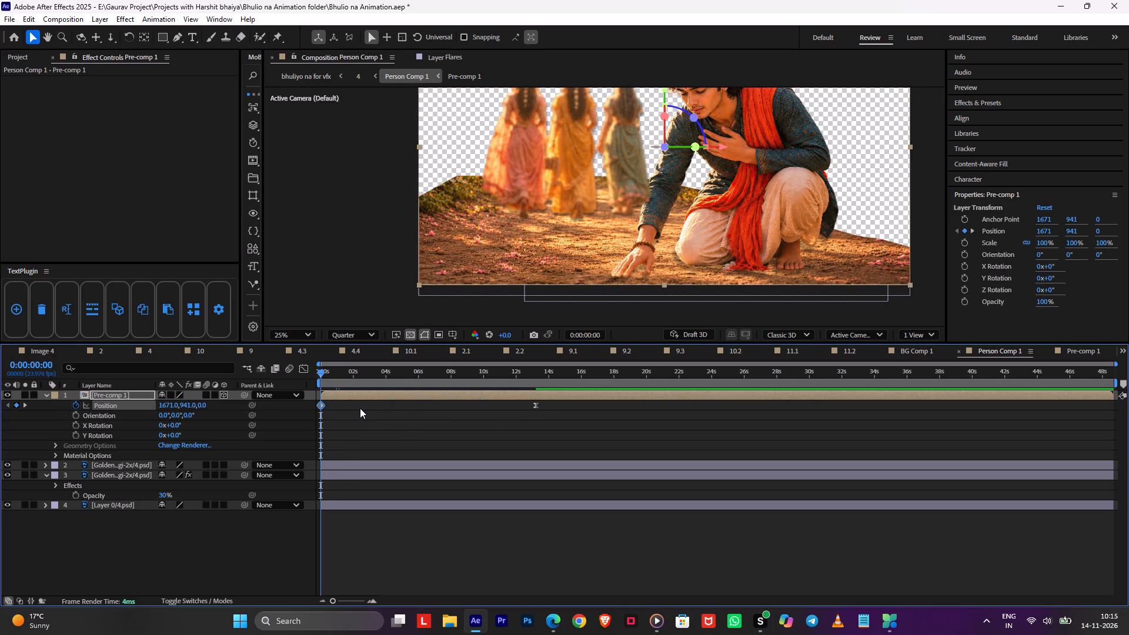
{"action": "left_click", "coordinate": [360, 415]}
{"action": "key", "text": "ctrl+s"}
{"action": "key", "text": "space"}
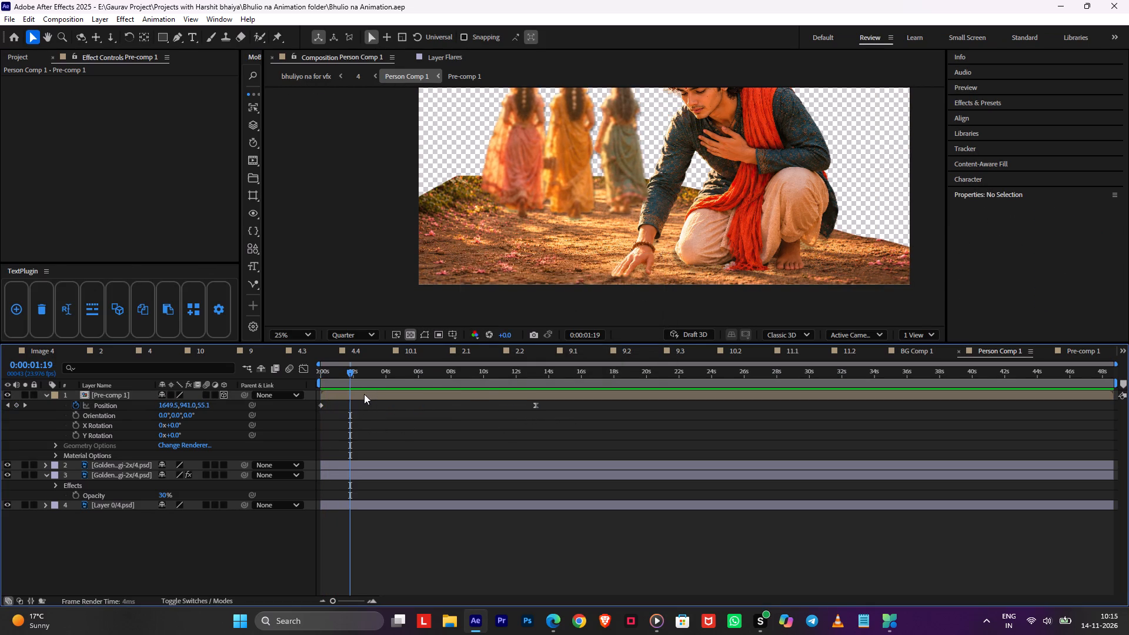
Go back to composition 4 and preview its camera animation from the start.
{"action": "key", "text": "Tab"}
{"action": "left_click", "coordinate": [300, 393]}
{"action": "left_click_drag", "start_coordinate": [348, 378], "coordinate": [256, 395]}
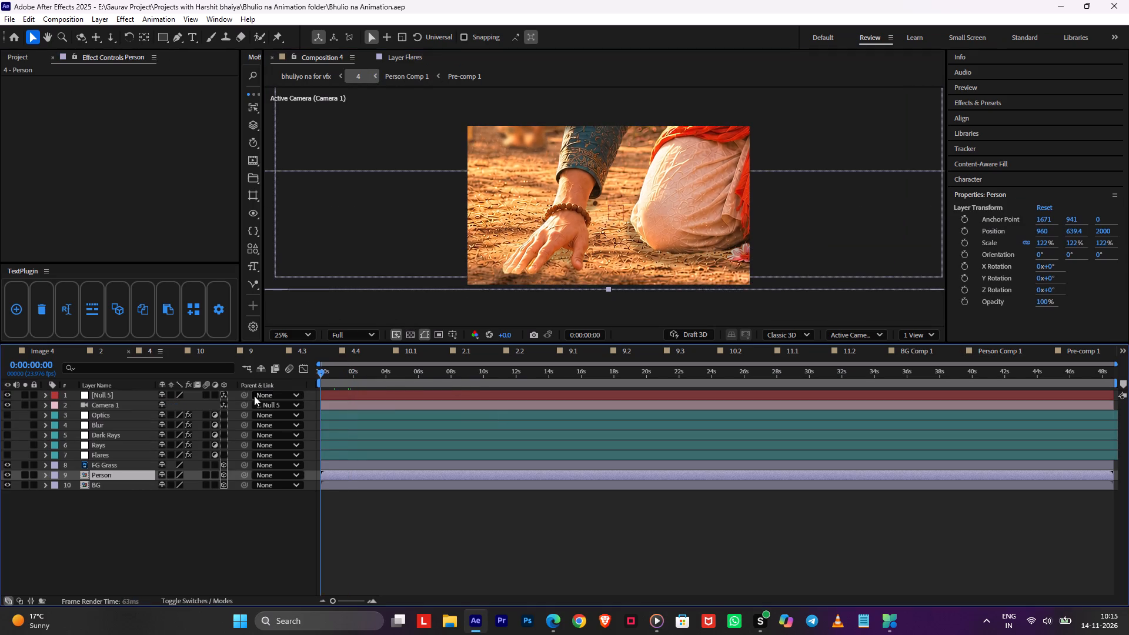
{"action": "key", "text": "space"}
{"action": "key", "text": "space"}
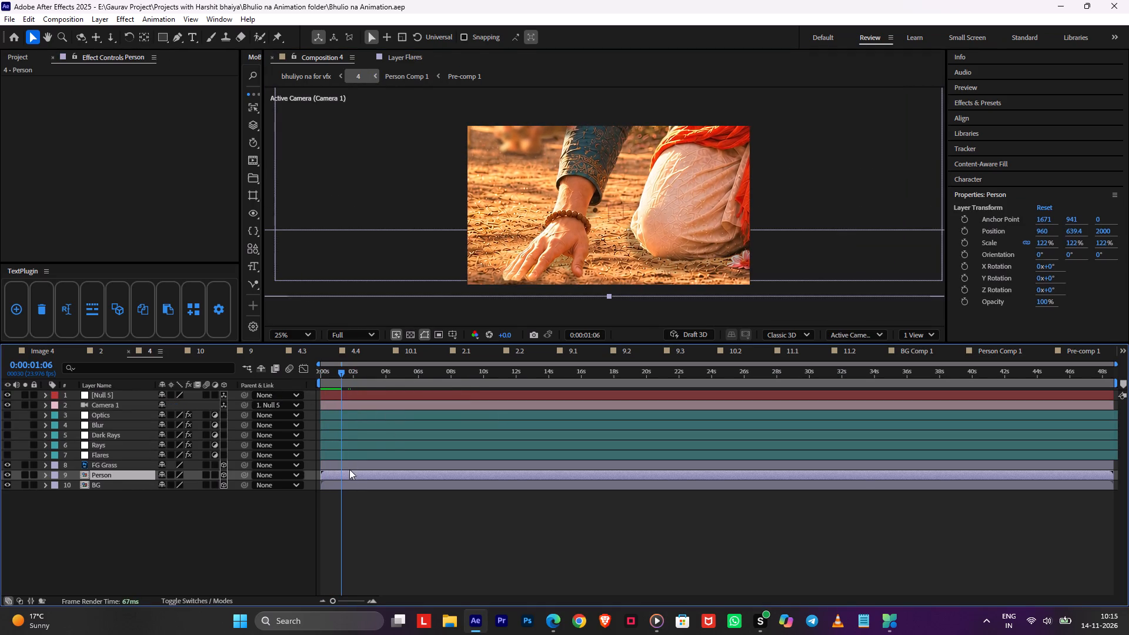
In Person Comp 1, pre-compose the two Golden-Hour Garden Devotion layers as FG, moving all attributes into the new composition.
{"action": "left_click", "coordinate": [351, 464]}
{"action": "double_click", "coordinate": [346, 471]}
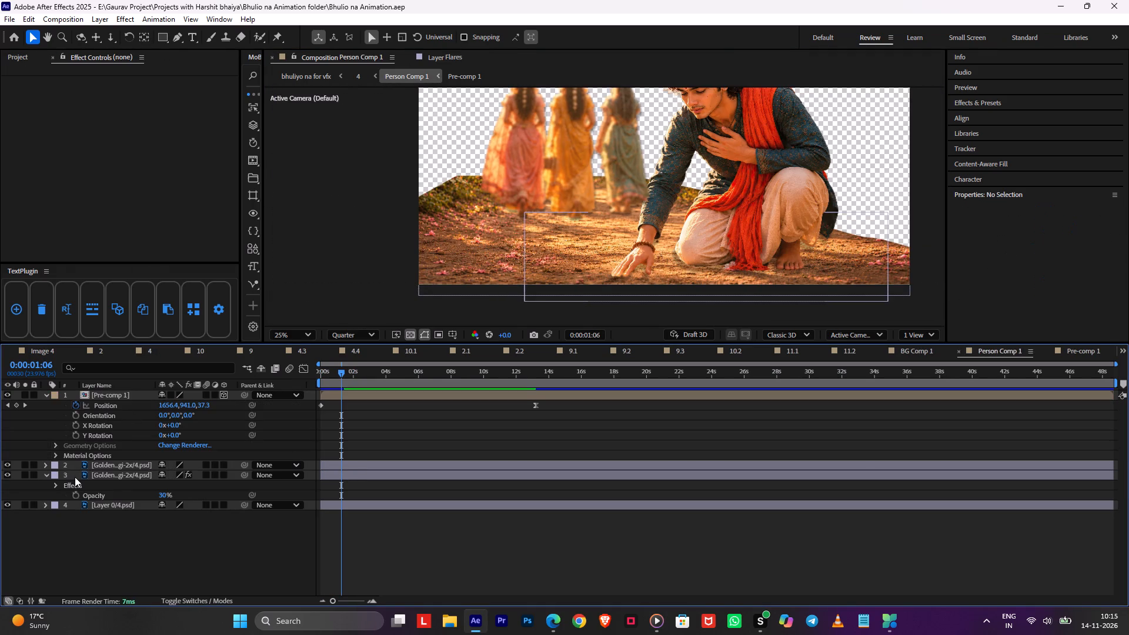
{"action": "left_click", "coordinate": [89, 465]}
{"action": "left_click", "coordinate": [93, 479], "text": "shift"}
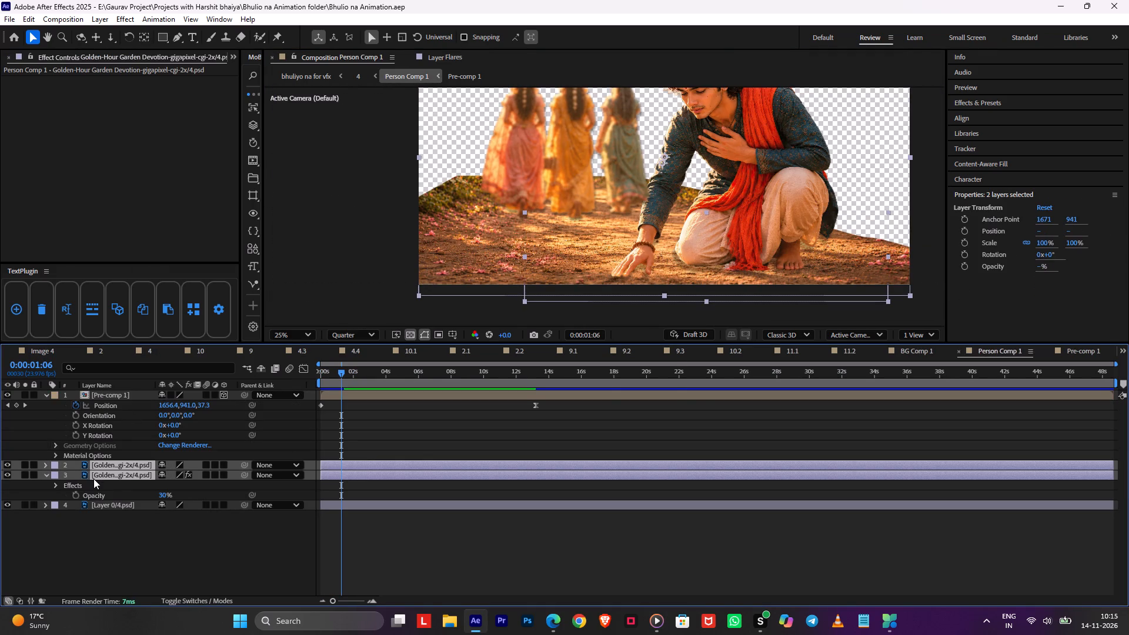
{"action": "key", "text": "ctrl+shift+c"}
{"action": "key", "text": "shift+f"}
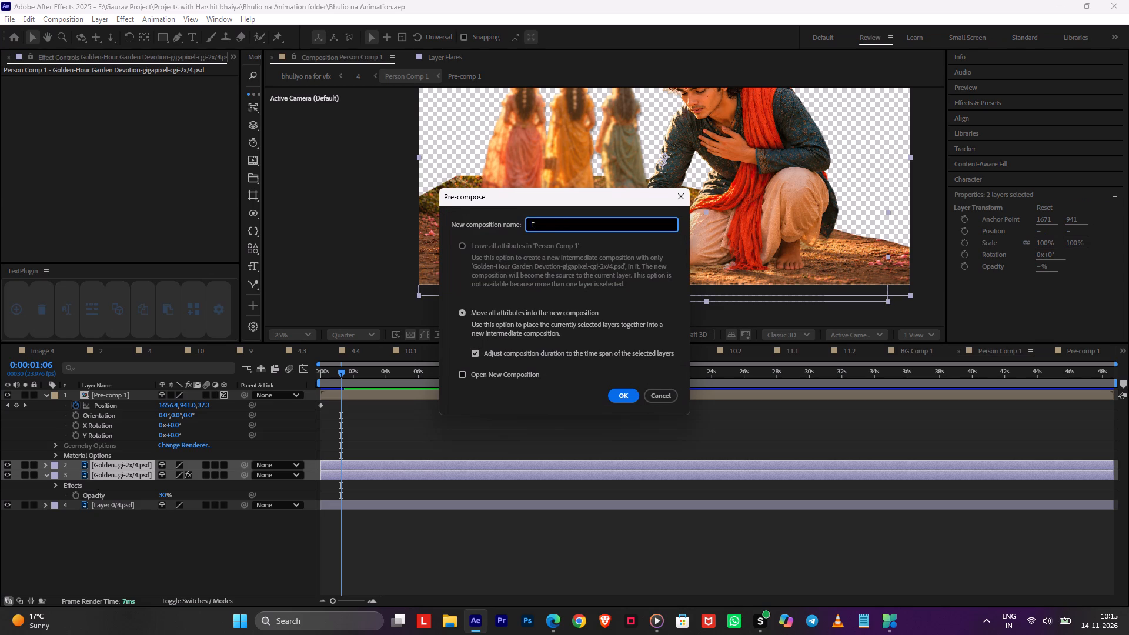
{"action": "key", "text": "shift+g"}
{"action": "key", "text": "Return"}
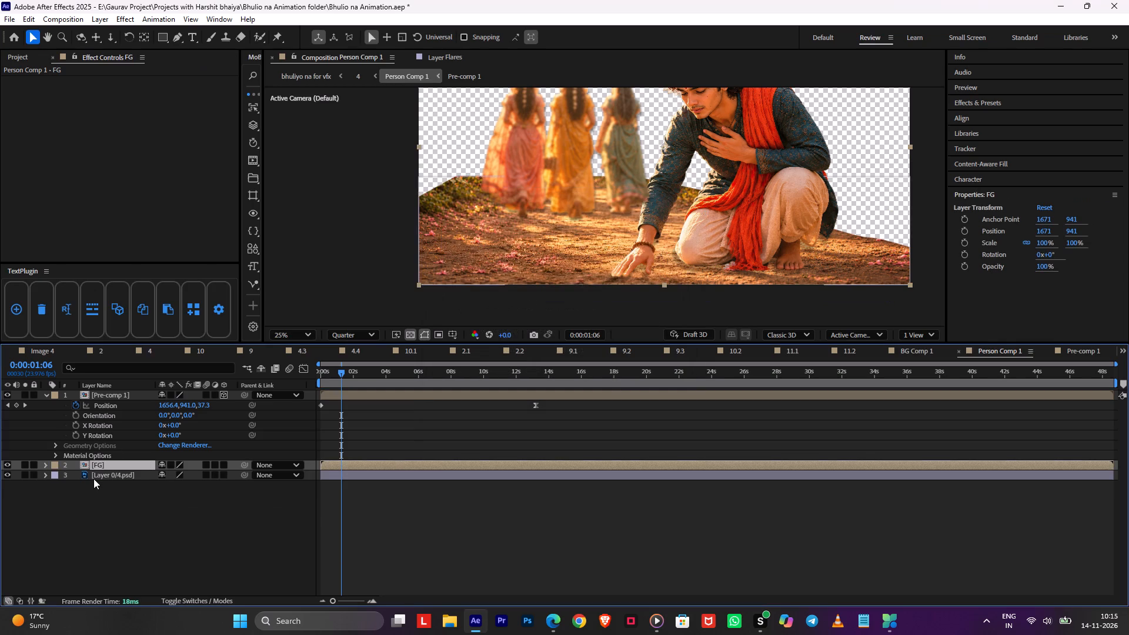
Place the Pre-comp 1 layer below FG and solo FG to prepare the kneeling man for puppet pins at 0 seconds.
{"action": "left_click", "coordinate": [272, 35]}
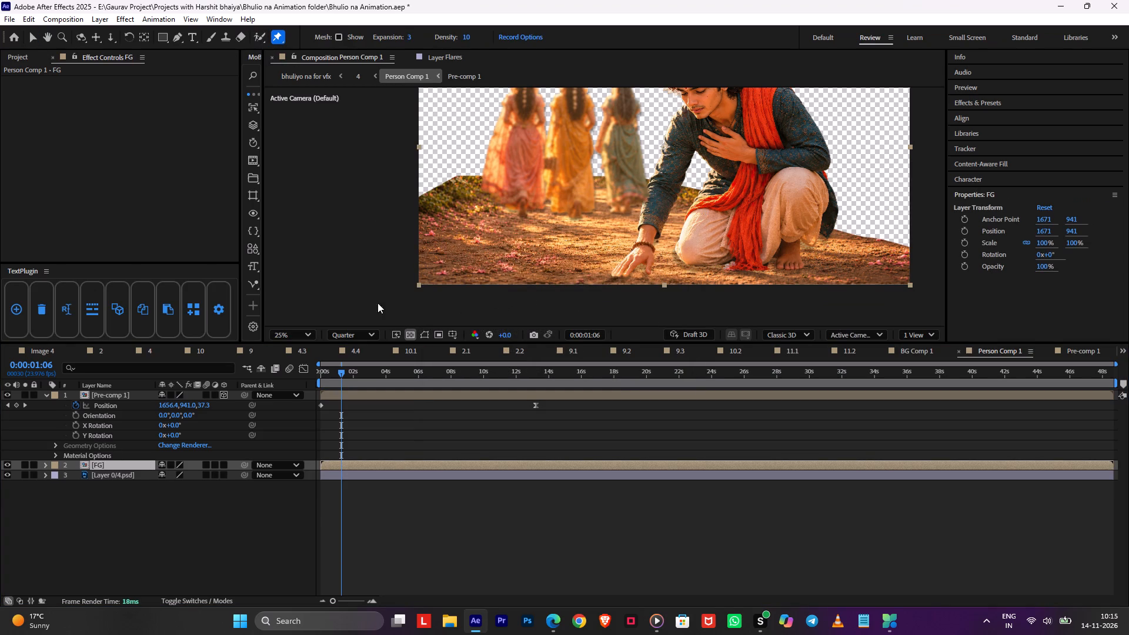
{"action": "left_click_drag", "start_coordinate": [339, 379], "coordinate": [239, 399]}
{"action": "scroll", "coordinate": [726, 246], "scroll_direction": "up", "scroll_amount": 1}
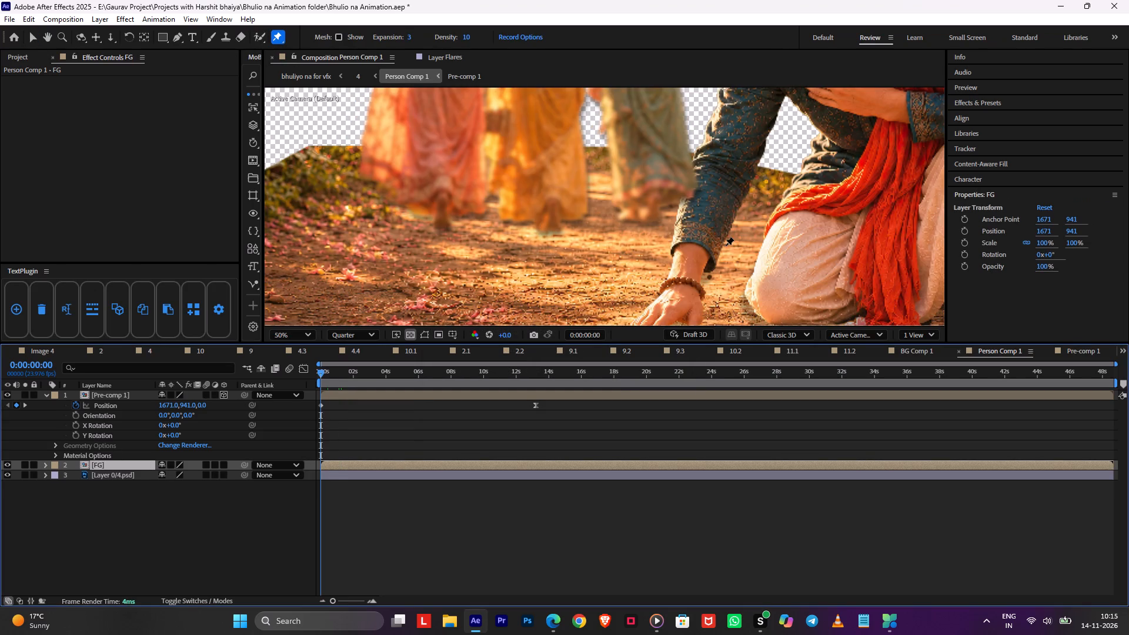
{"action": "middle_click_drag", "start_coordinate": [693, 242], "coordinate": [597, 183]}
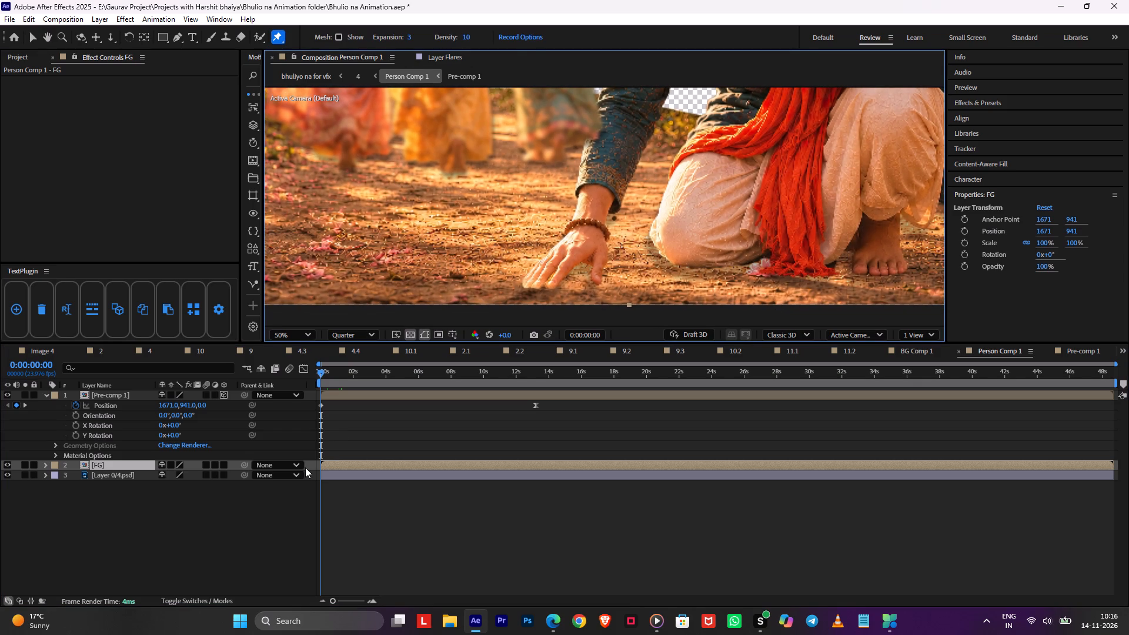
{"action": "left_click_drag", "start_coordinate": [110, 398], "coordinate": [115, 470]}
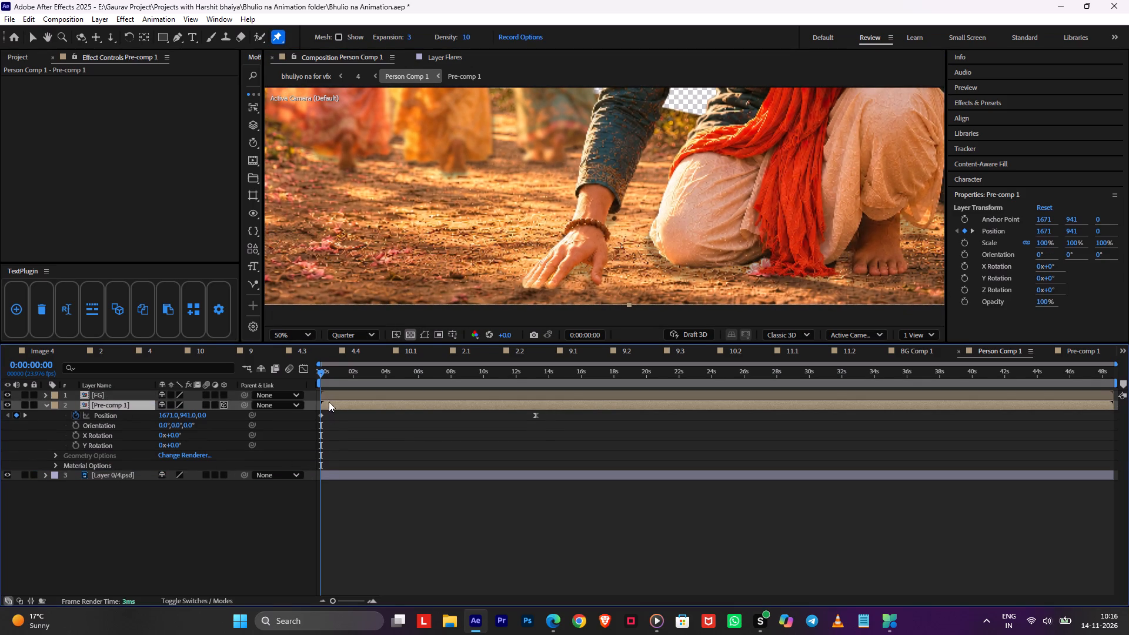
{"action": "left_click", "coordinate": [26, 405]}
{"action": "left_click", "coordinate": [26, 405]}
{"action": "left_click", "coordinate": [27, 392]}
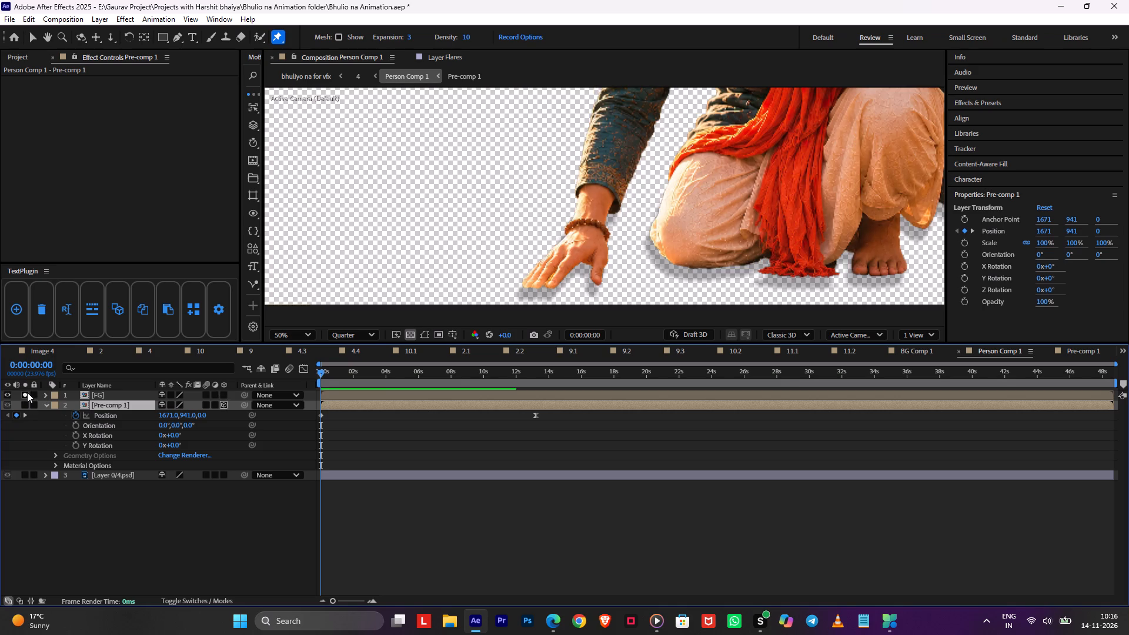
Place four Puppet pins on the FG layer's kneeling man: on the grounded hand, both knees and the lowered arm.
{"action": "left_click", "coordinate": [582, 245]}
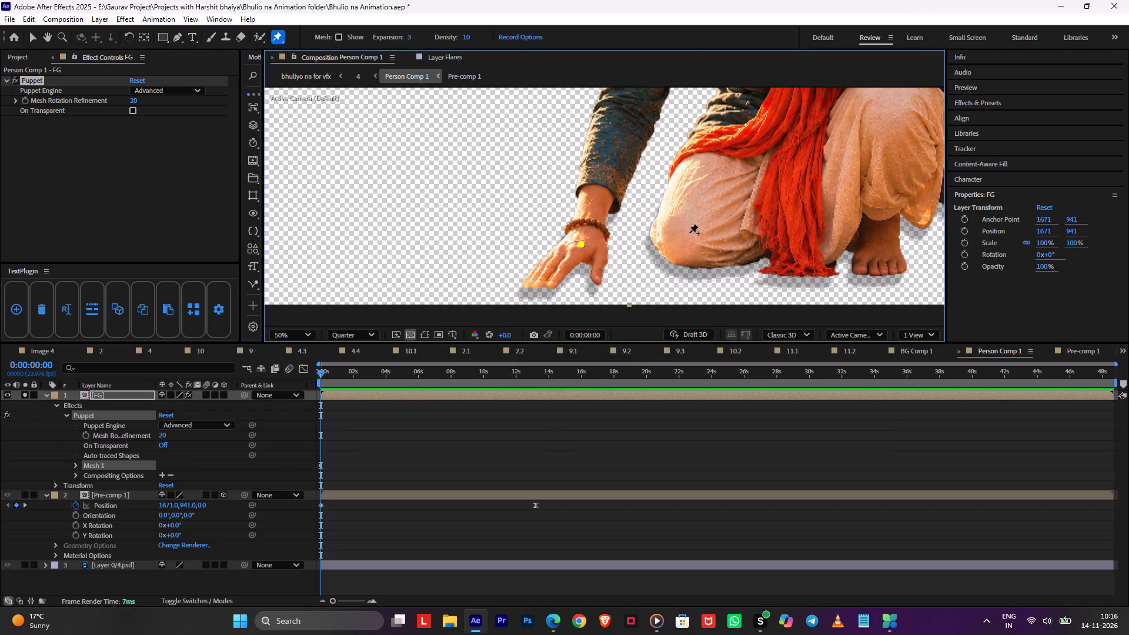
{"action": "left_click", "coordinate": [690, 229]}
{"action": "left_click", "coordinate": [891, 133]}
{"action": "middle_click_drag", "start_coordinate": [737, 183], "coordinate": [717, 305]}
{"action": "scroll", "coordinate": [703, 263], "scroll_direction": "down", "scroll_amount": 1}
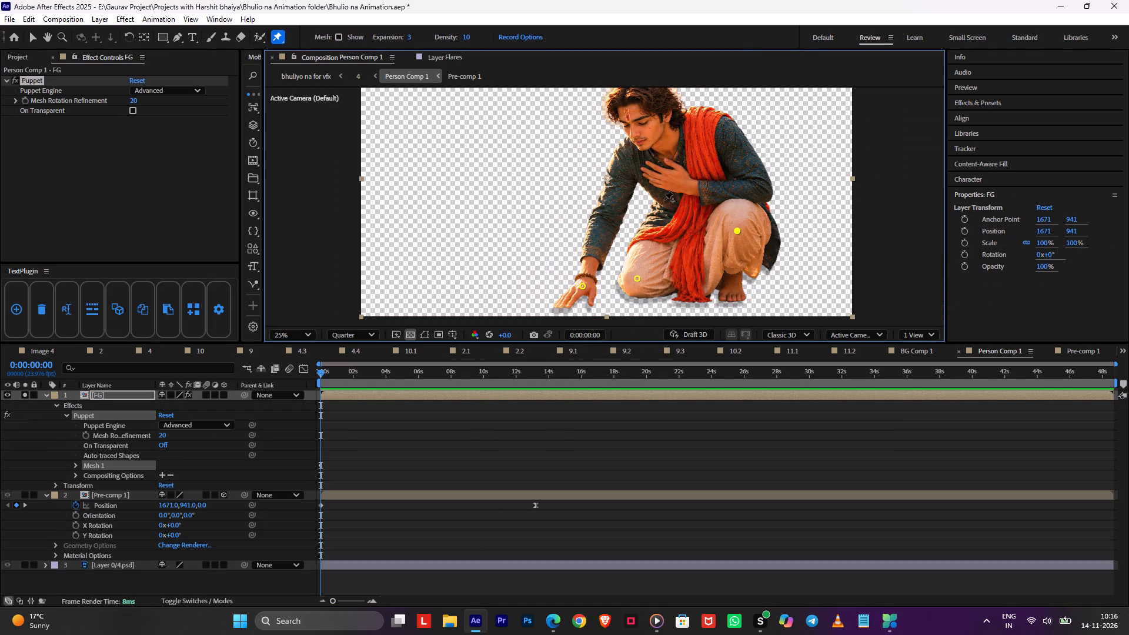
{"action": "left_click", "coordinate": [606, 218]}
Reveal the puppet pin keyframes and, at 4 seconds, shift the hand pin slightly outward to 1482, 1678.
{"action": "left_click_drag", "start_coordinate": [581, 288], "coordinate": [573, 288]}
{"action": "key", "text": "ctrl+z"}
{"action": "type", "text": "yu"}
{"action": "key", "text": "v"}
{"action": "left_click_drag", "start_coordinate": [507, 369], "coordinate": [517, 372]}
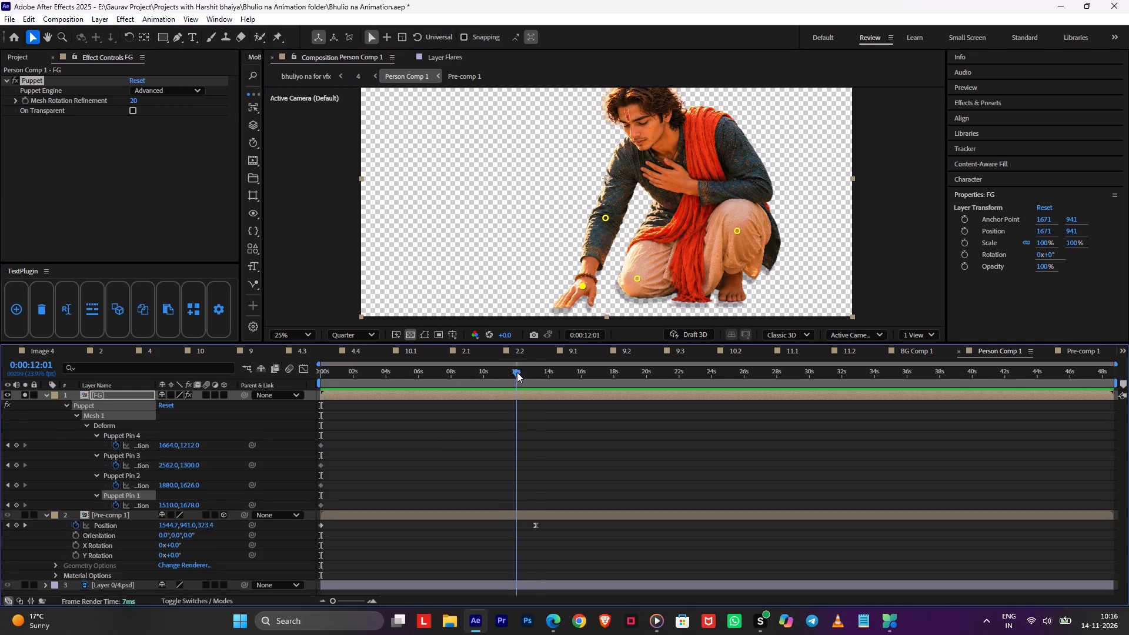
{"action": "left_click_drag", "start_coordinate": [517, 372], "coordinate": [417, 383]}
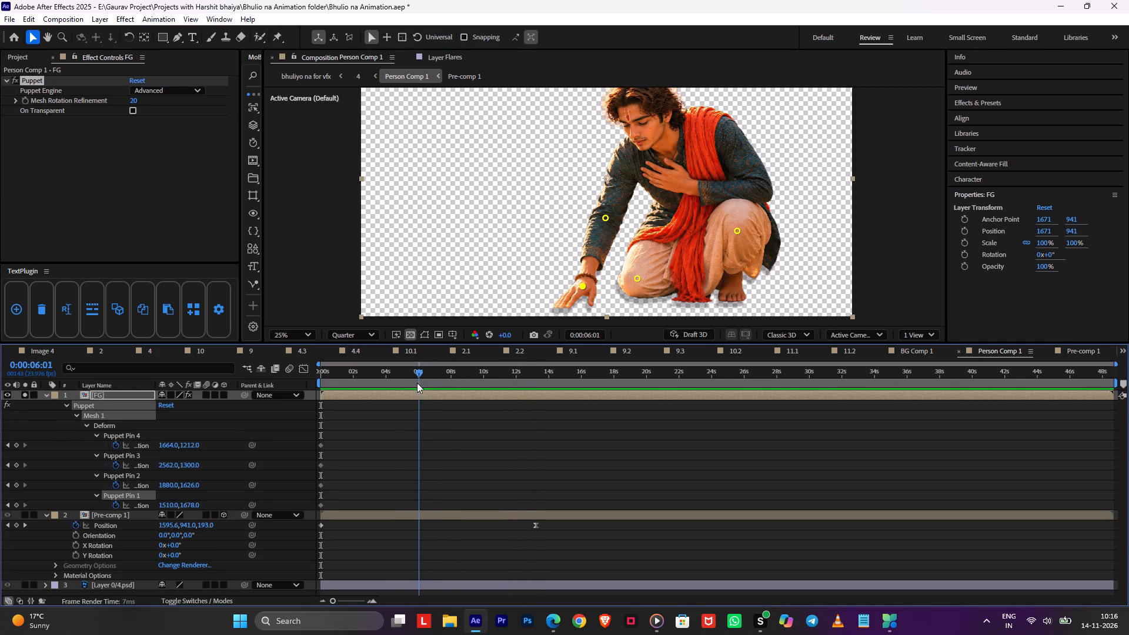
{"action": "left_click_drag", "start_coordinate": [417, 383], "coordinate": [387, 387]}
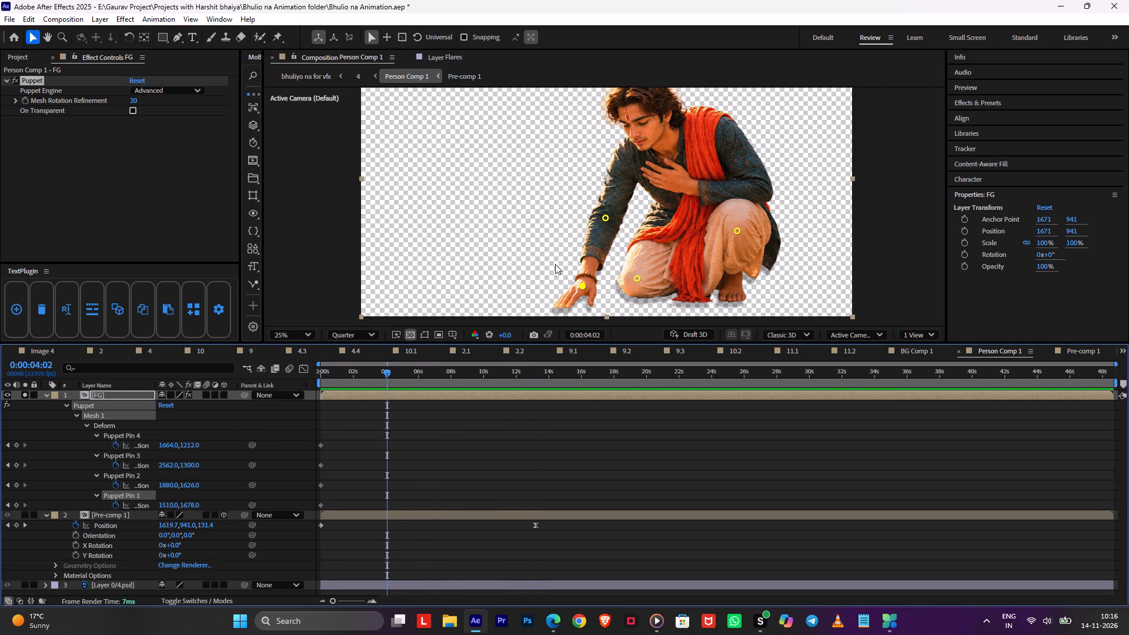
{"action": "key", "text": "ctrl+Left"}
{"action": "key", "text": "ctrl+Left"}
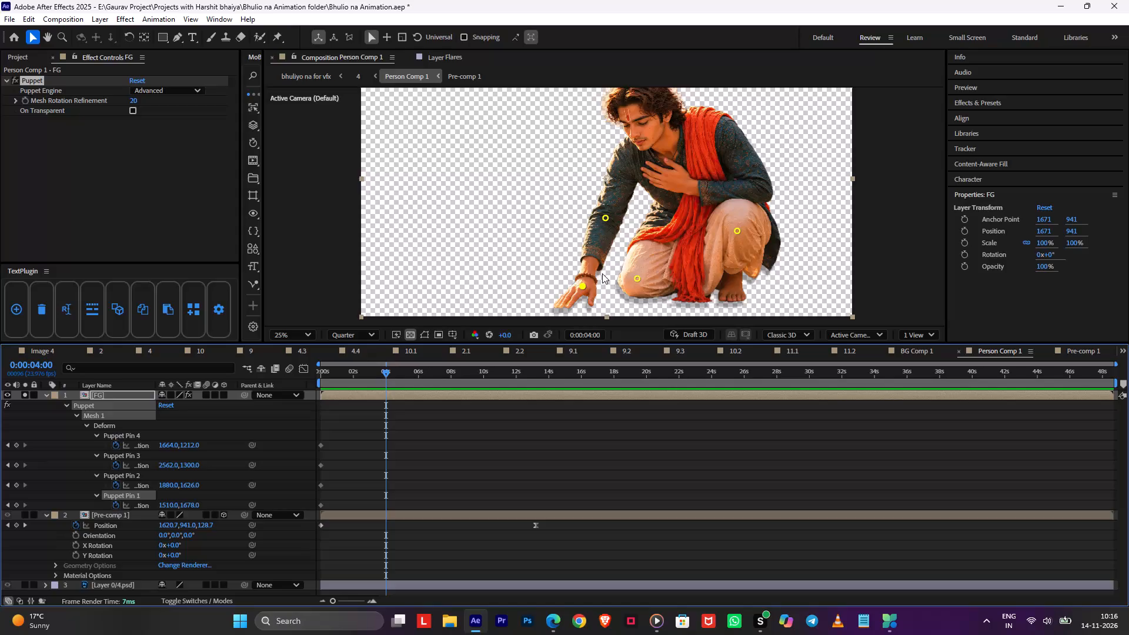
{"action": "left_click", "coordinate": [580, 282]}
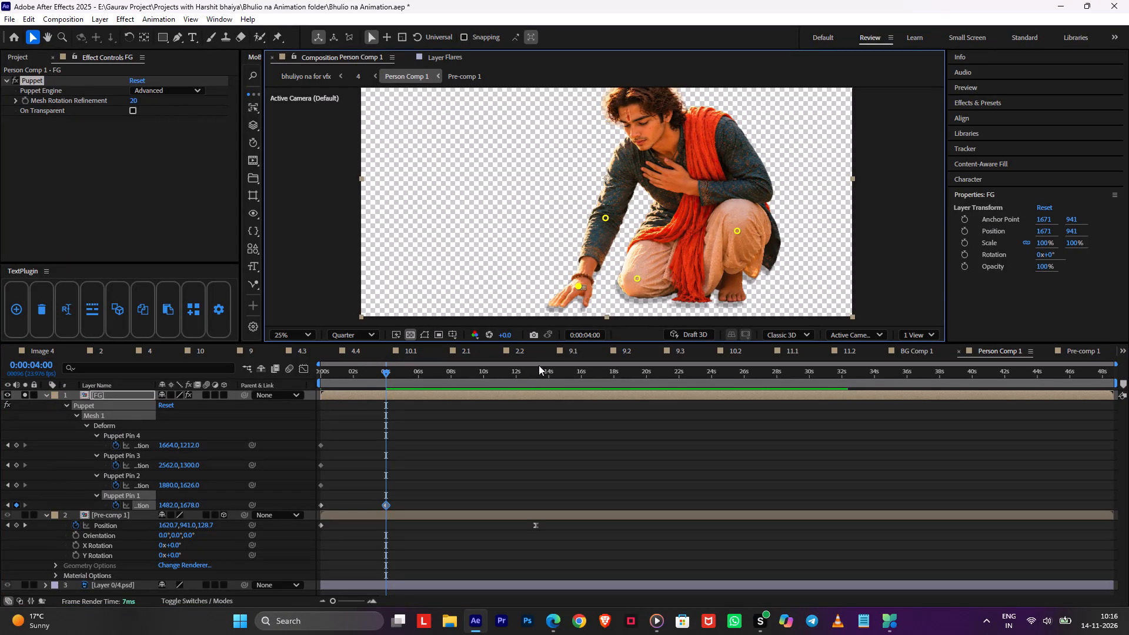
Copy all four pins' Position keyframes from 0 to 8 seconds and apply Easy Ease to the hand pin's three keyframes.
{"action": "left_click", "coordinate": [452, 379]}
{"action": "key", "text": "ctrl+Left"}
{"action": "key", "text": "ctrl+Left"}
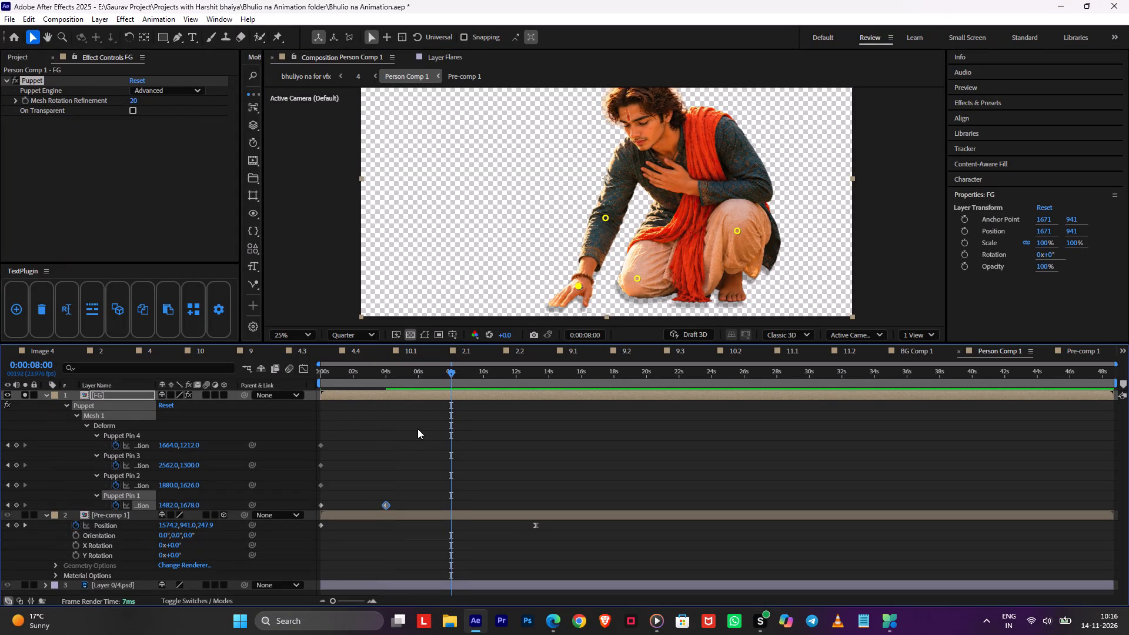
{"action": "left_click_drag", "start_coordinate": [351, 442], "coordinate": [299, 507]}
{"action": "key", "text": "ctrl+c"}
{"action": "key", "text": "ctrl+v"}
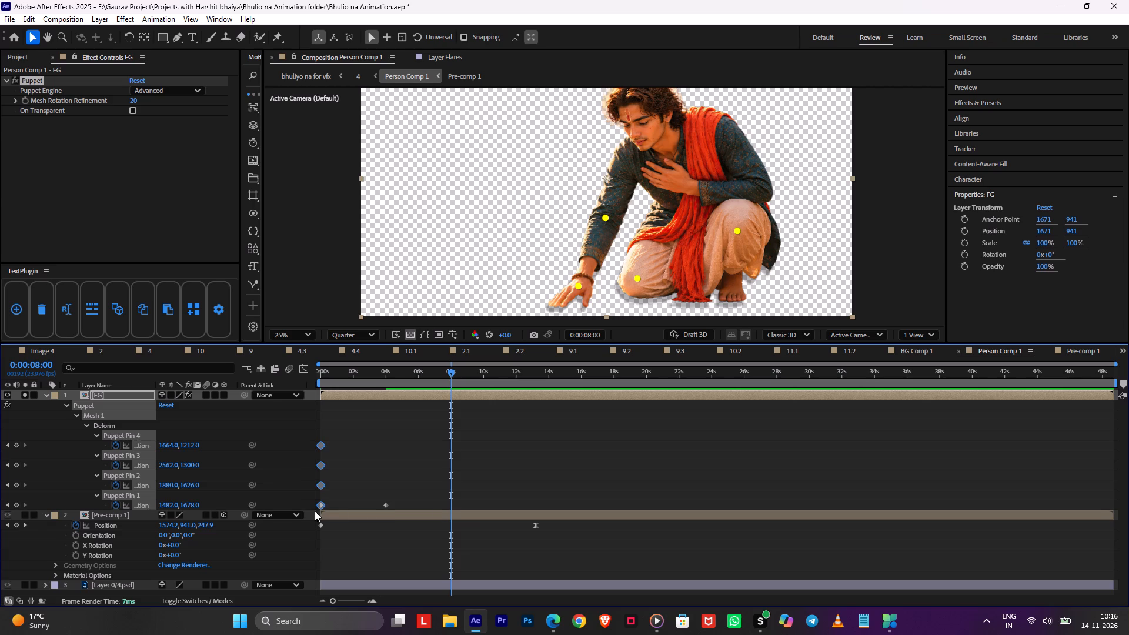
{"action": "left_click_drag", "start_coordinate": [475, 499], "coordinate": [298, 517]}
{"action": "key", "text": "F9"}
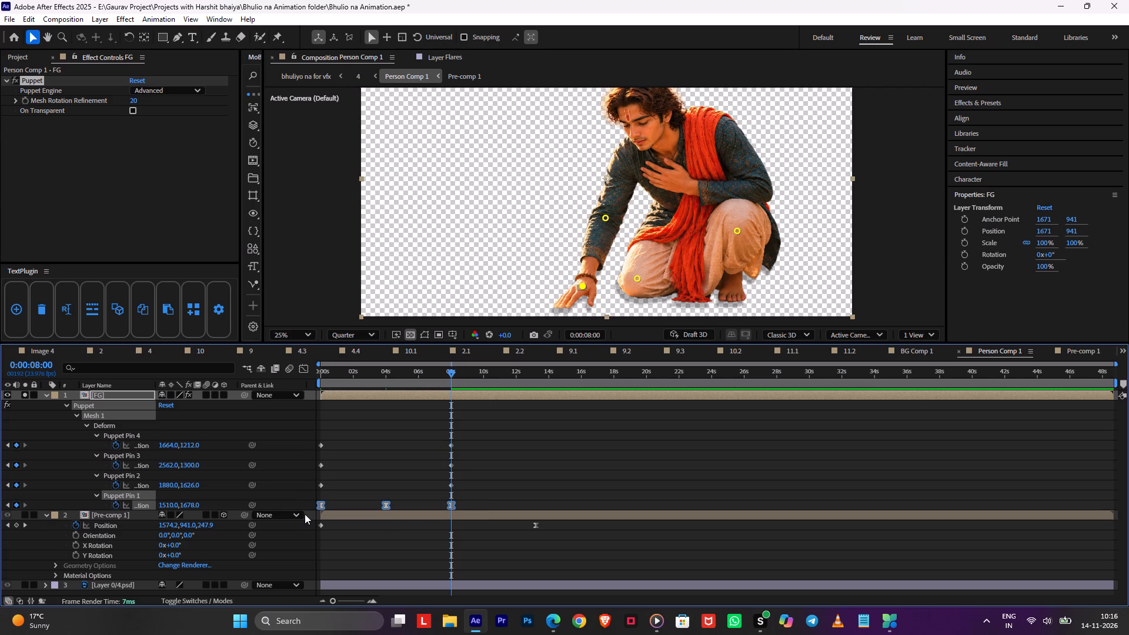
Add the expression loopOut('pingpong') to the hand pin's Position on the FG layer and save the project.
{"action": "left_click", "coordinate": [118, 507], "text": "alt"}
{"action": "key", "text": "l"}
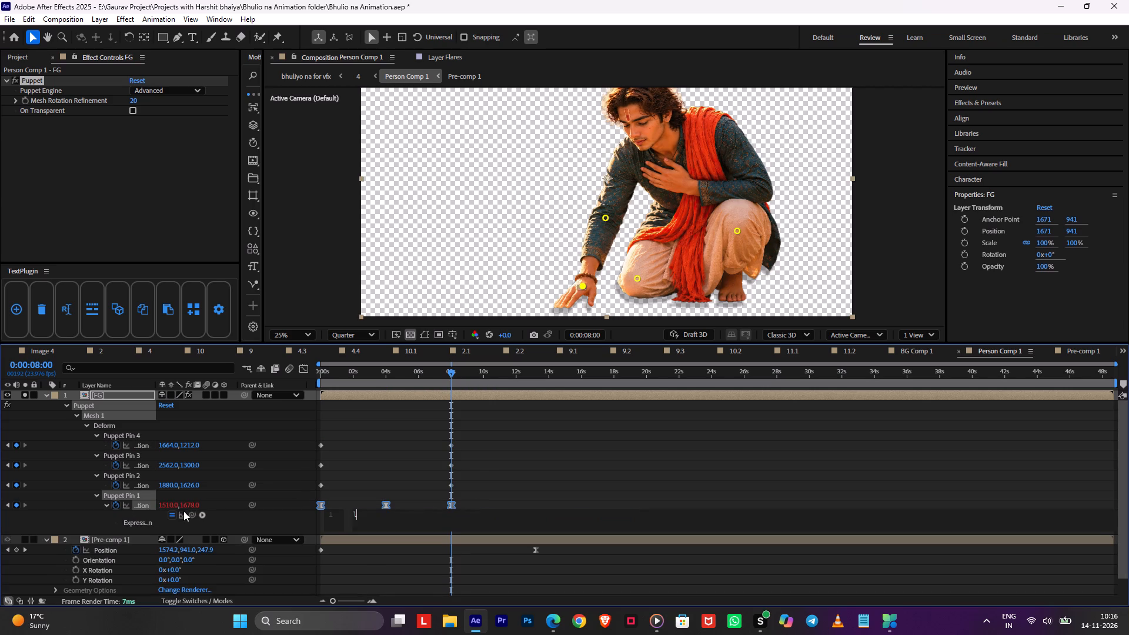
{"action": "key", "text": "o"}
{"action": "key", "text": "o"}
{"action": "left_click", "coordinate": [372, 564]}
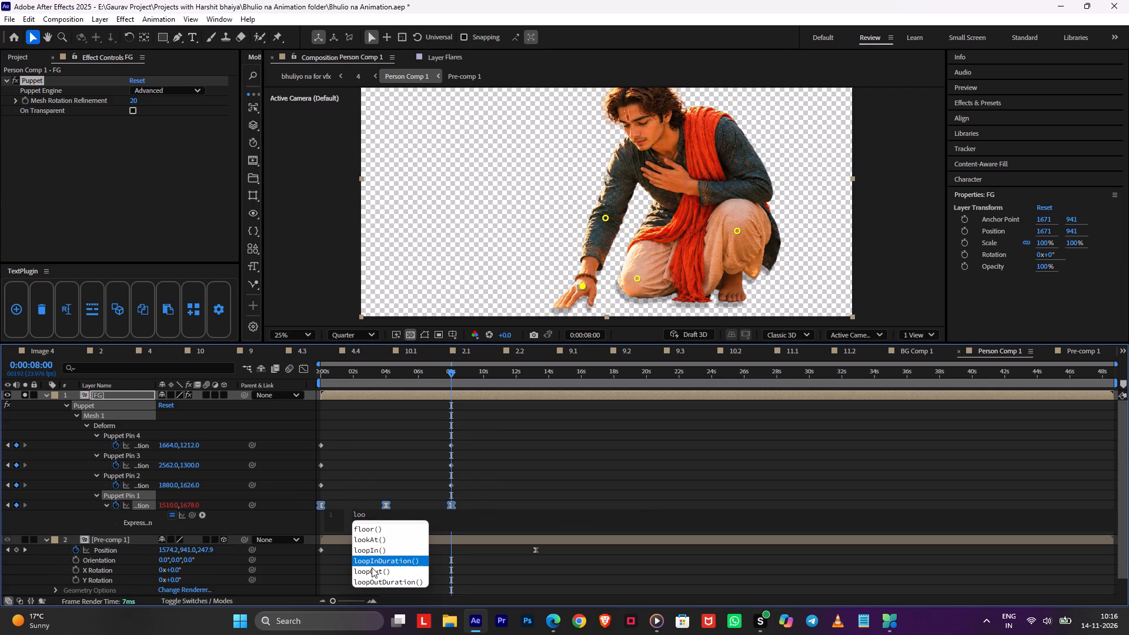
{"action": "double_click", "coordinate": [372, 568]}
{"action": "type", "text": "'p"}
{"action": "key", "text": "i"}
{"action": "double_click", "coordinate": [409, 532]}
{"action": "left_click", "coordinate": [415, 464]}
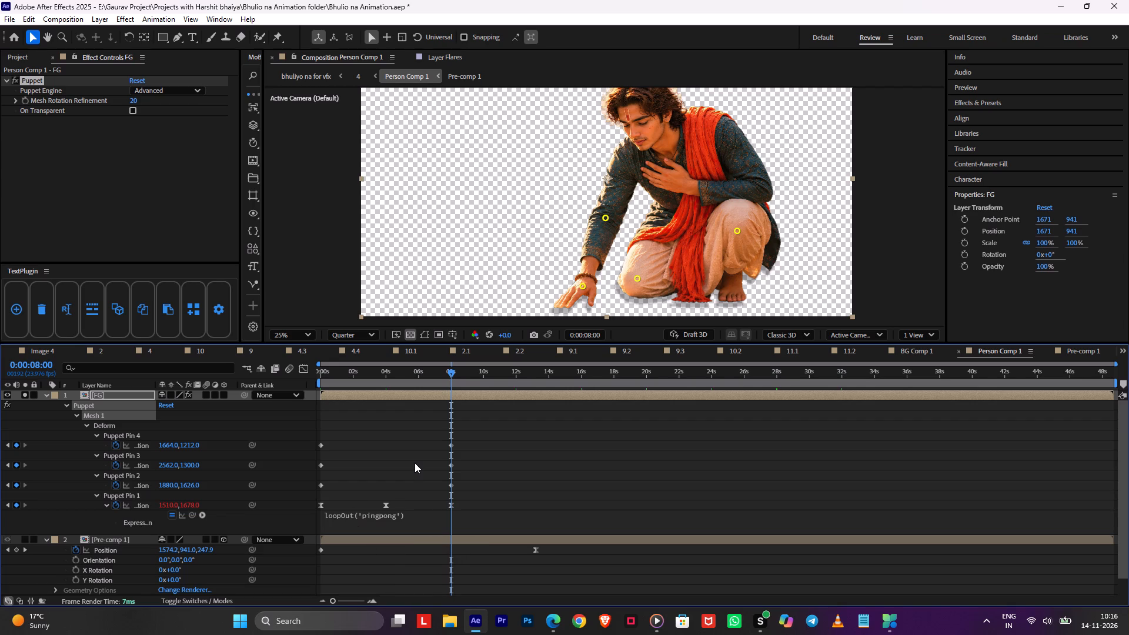
{"action": "key", "text": "ctrl+s"}
Fine-tune the ease influence handles of the hand pin's three Position keyframes in the speed graph.
{"action": "left_click_drag", "start_coordinate": [378, 380], "coordinate": [191, 437]}
{"action": "left_click_drag", "start_coordinate": [467, 500], "coordinate": [279, 511]}
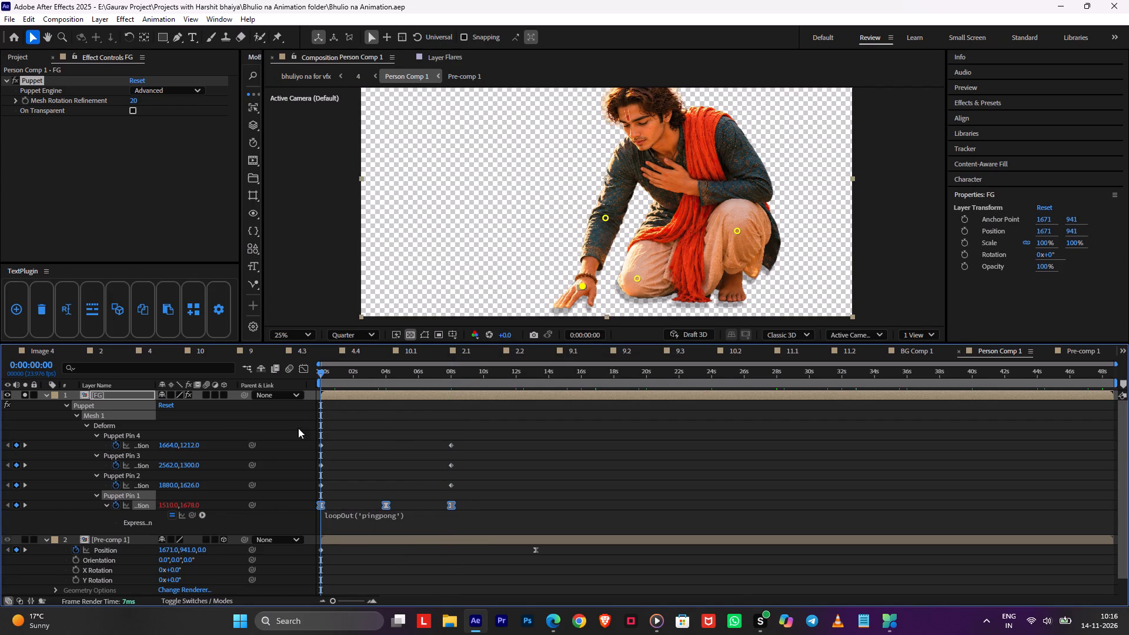
{"action": "left_click", "coordinate": [309, 367]}
{"action": "left_click_drag", "start_coordinate": [563, 533], "coordinate": [123, 586]}
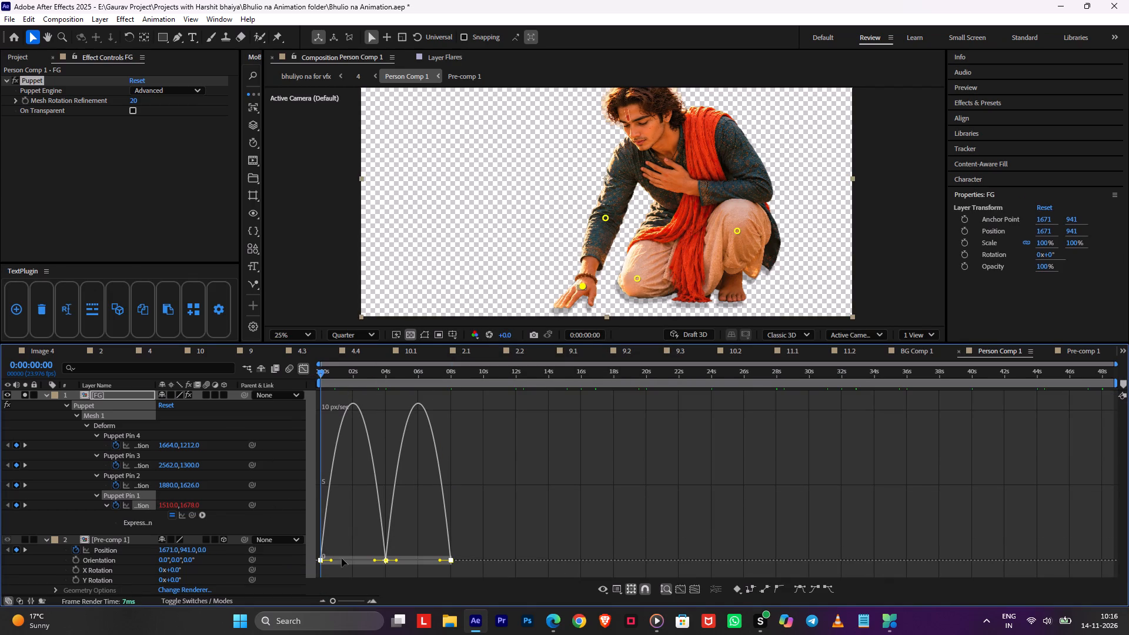
{"action": "left_click", "coordinate": [332, 560]}
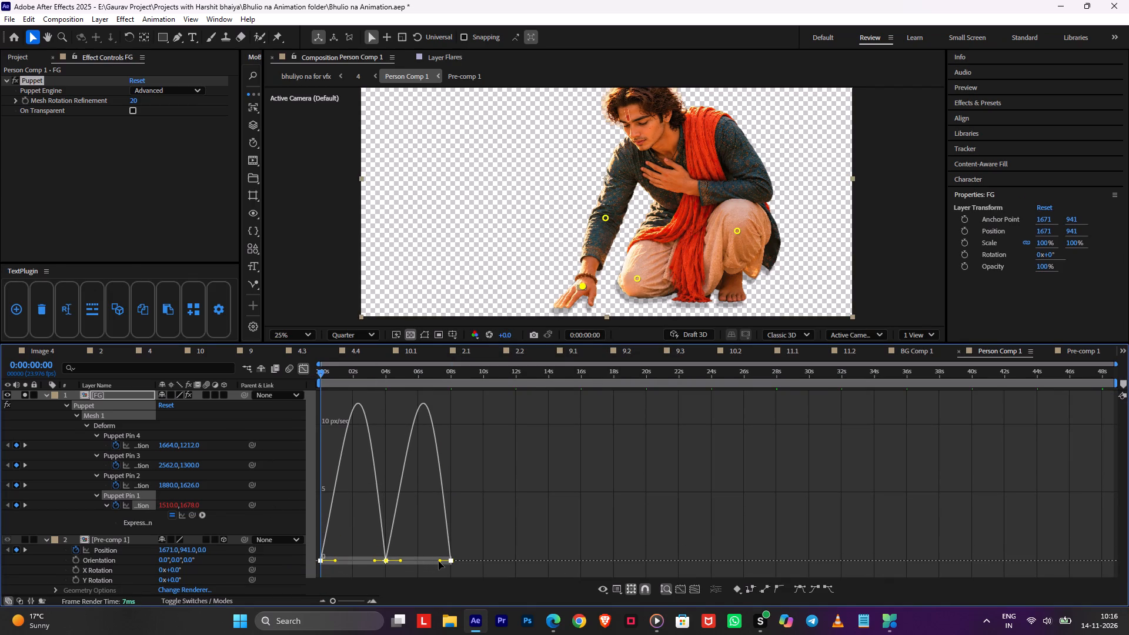
{"action": "left_click", "coordinate": [439, 562]}
Return to composition 4, save the project, and review the hand and camera motion over roughly the first 15 seconds.
{"action": "key", "text": "Tab"}
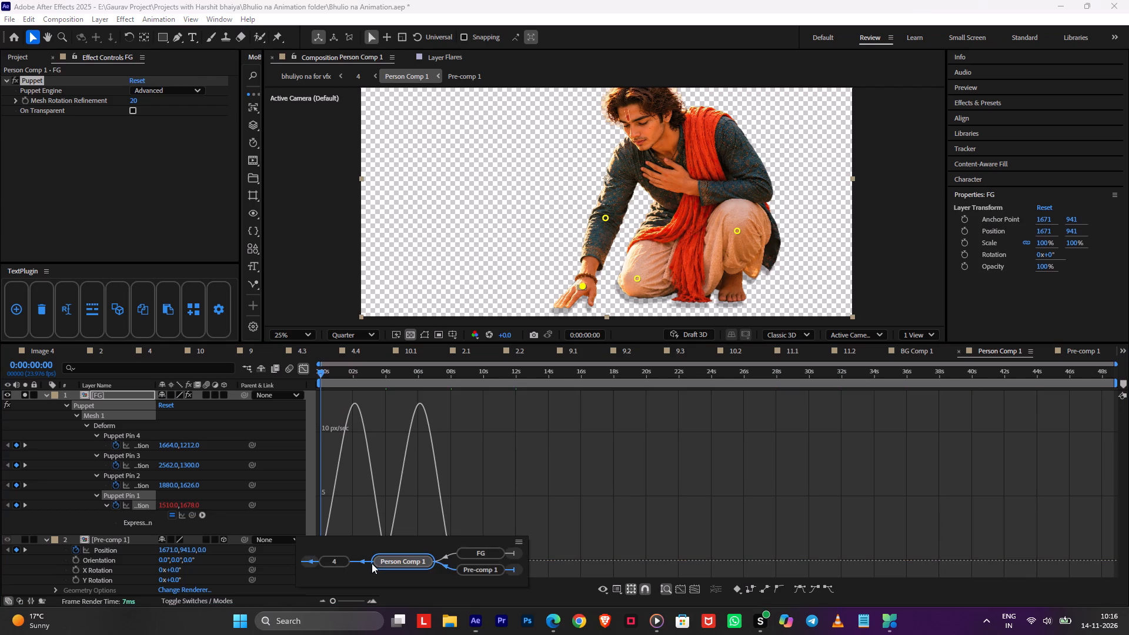
{"action": "left_click", "coordinate": [338, 563]}
{"action": "left_click", "coordinate": [439, 539]}
{"action": "key", "text": "ctrl+s"}
{"action": "key", "text": "space"}
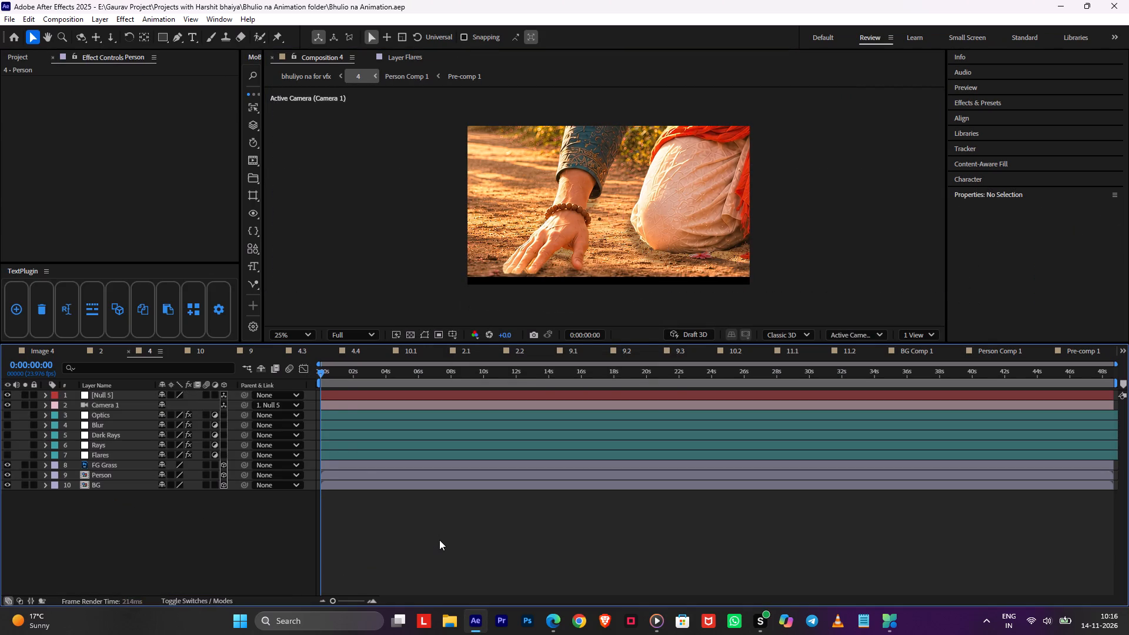
{"action": "left_click_drag", "start_coordinate": [348, 377], "coordinate": [572, 386]}
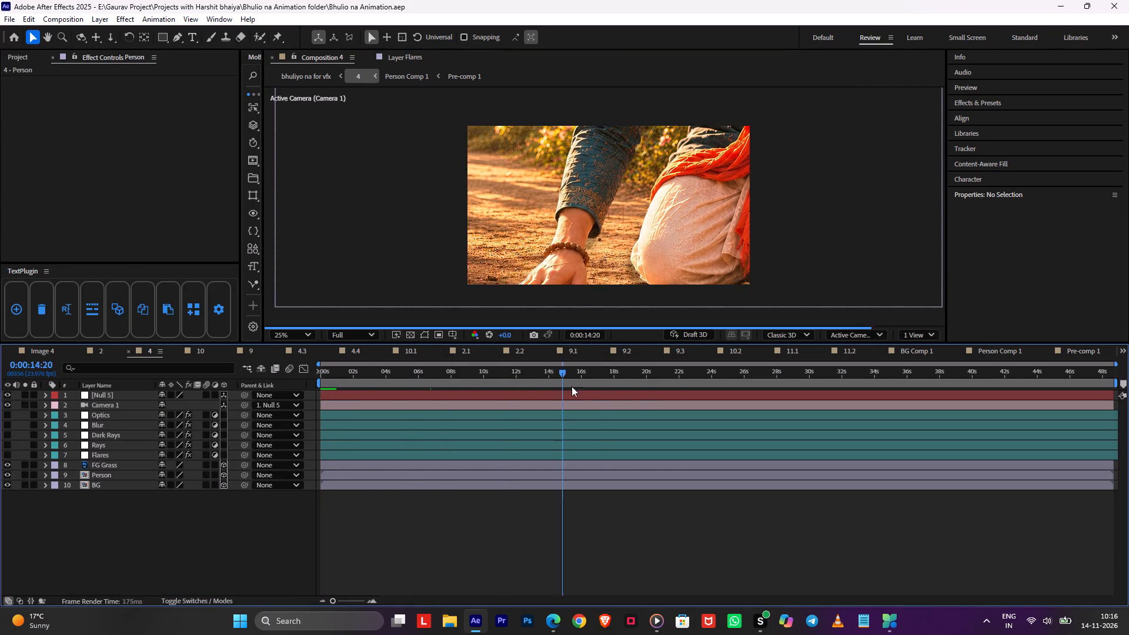
{"action": "left_click_drag", "start_coordinate": [572, 386], "coordinate": [142, 422]}
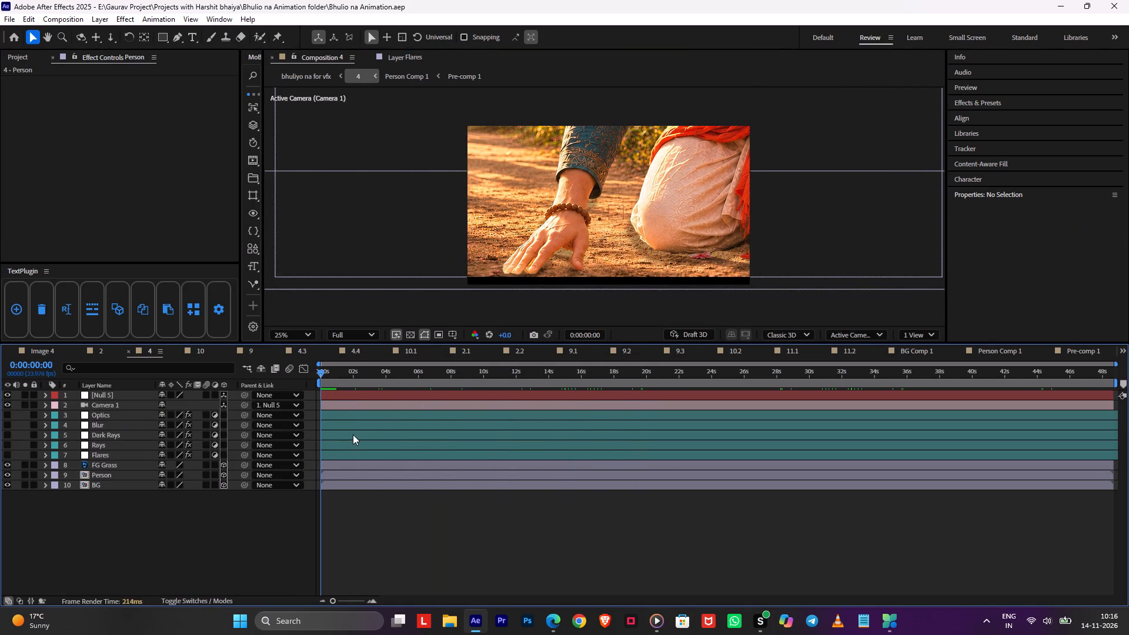
Set the Null 5 Position at 0 seconds to 867, 1551, 2926 for a closer view of the hand.
{"action": "left_click", "coordinate": [346, 395]}
{"action": "key", "text": "p"}
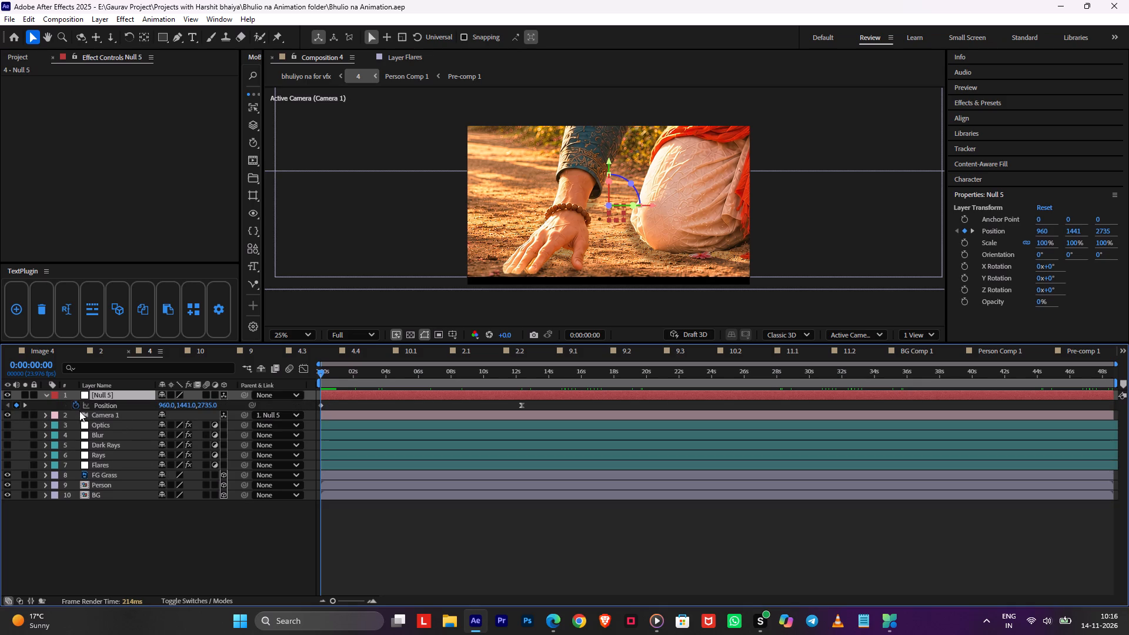
{"action": "left_click_drag", "start_coordinate": [189, 405], "coordinate": [254, 405]}
{"action": "left_click_drag", "start_coordinate": [210, 405], "coordinate": [211, 405]}
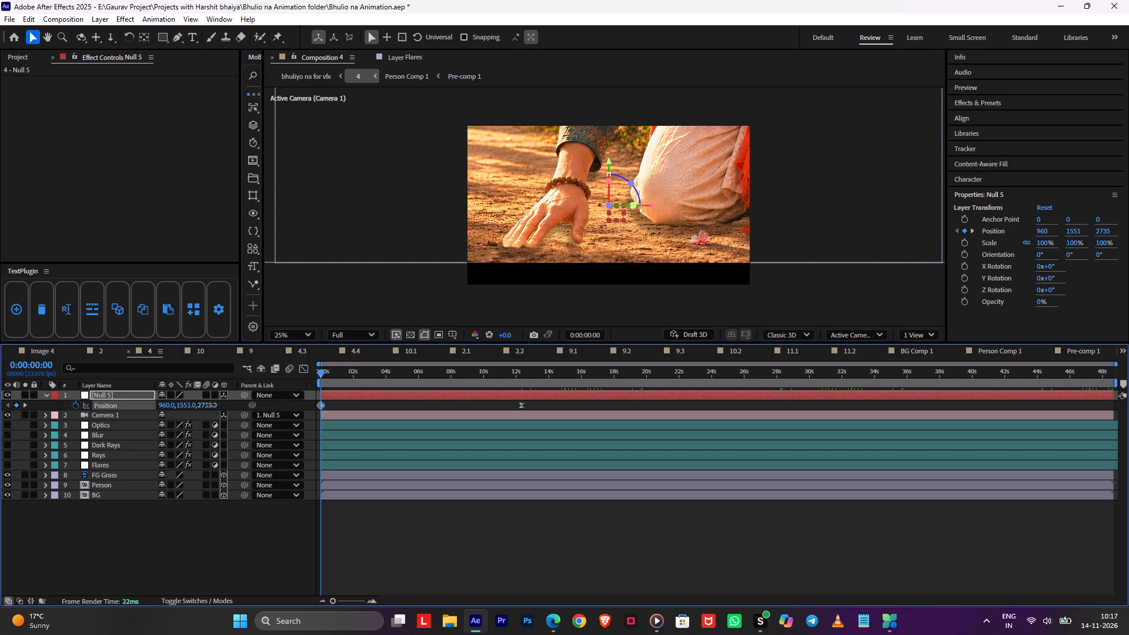
{"action": "left_click_drag", "start_coordinate": [211, 405], "coordinate": [325, 407]}
{"action": "left_click_drag", "start_coordinate": [166, 403], "coordinate": [116, 408]}
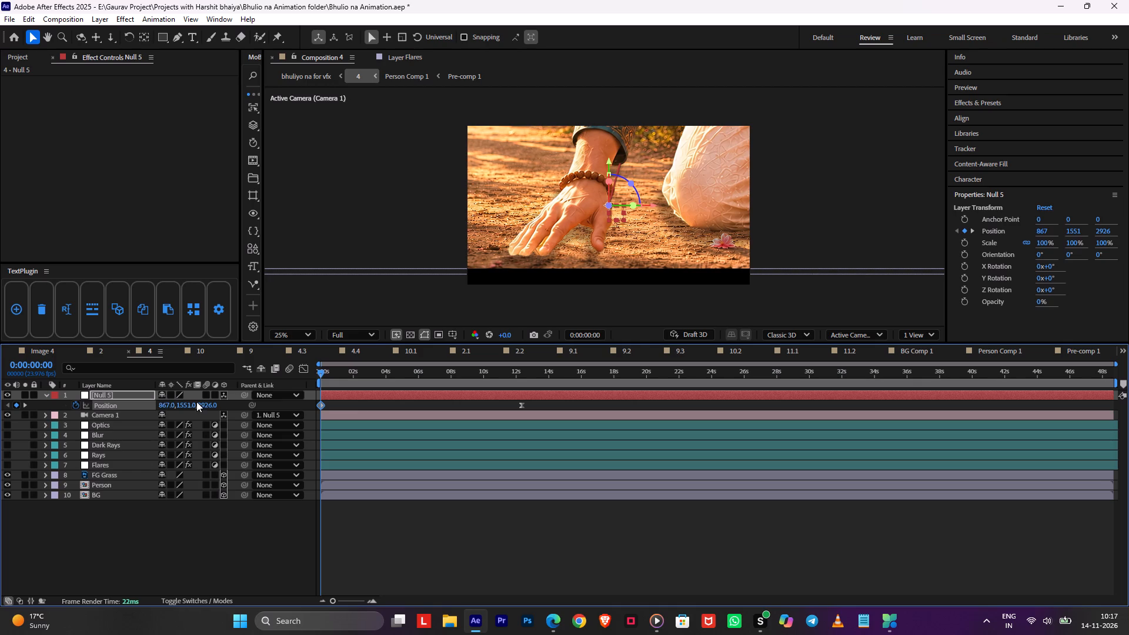
Review the revised camera move, playing the composition 4 clip within the main bhuliyo na for vfx composition.
{"action": "left_click_drag", "start_coordinate": [416, 380], "coordinate": [518, 394]}
{"action": "key", "text": "Tab"}
{"action": "left_click", "coordinate": [249, 424]}
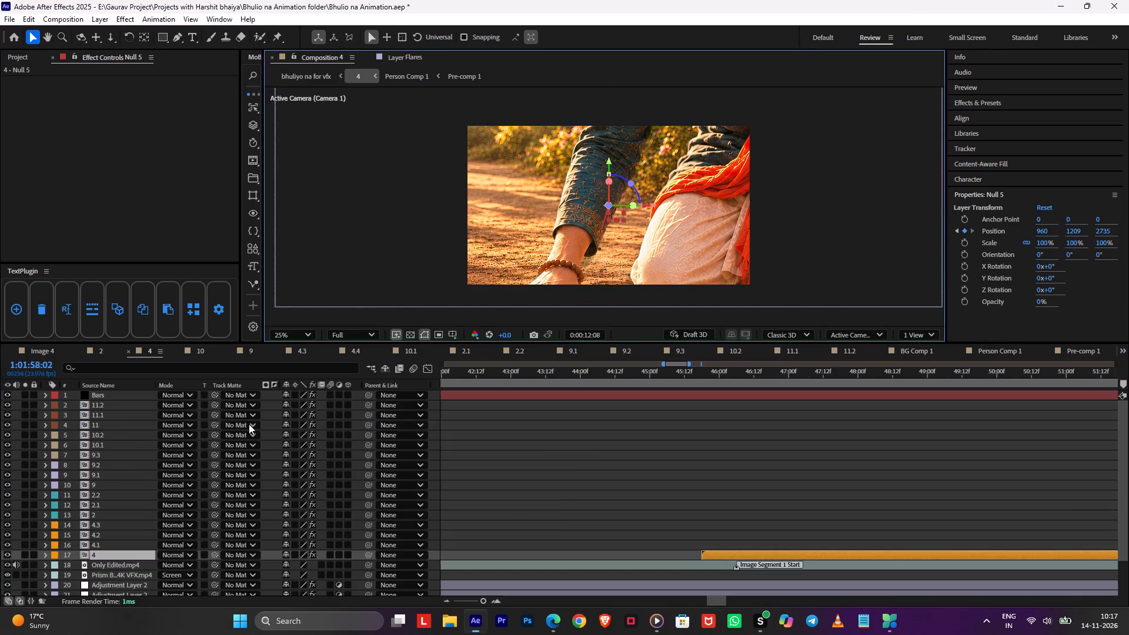
{"action": "scroll", "coordinate": [723, 464], "scroll_direction": "down", "scroll_amount": 5, "text": "alt"}
{"action": "scroll", "coordinate": [724, 468], "scroll_direction": "up", "scroll_amount": 2, "text": "alt"}
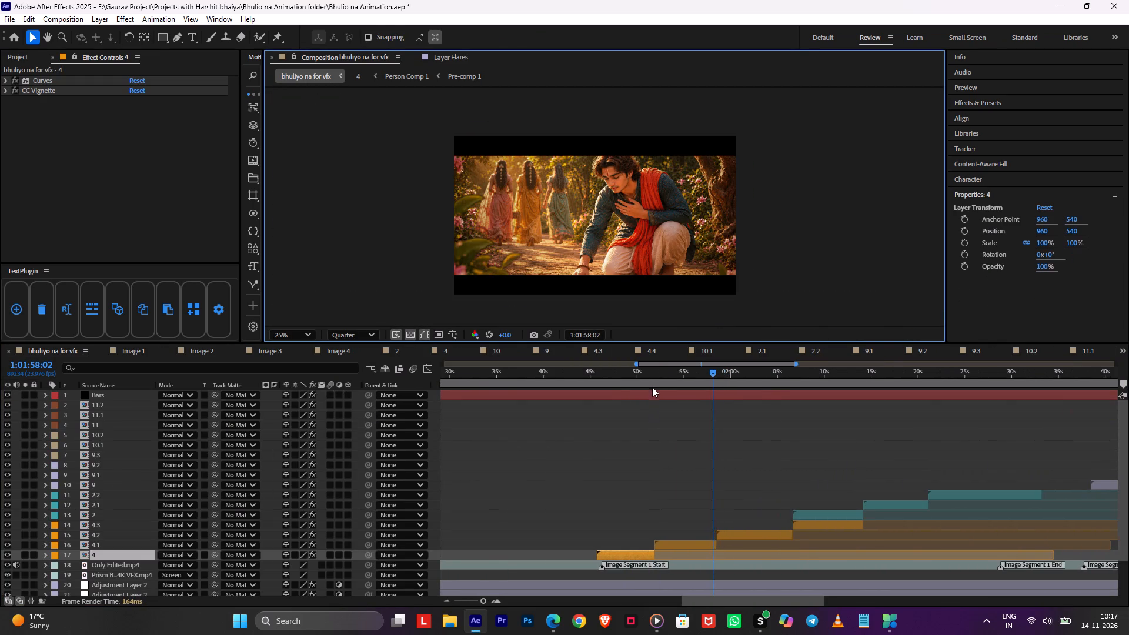
{"action": "left_click", "coordinate": [652, 387]}
{"action": "scroll", "coordinate": [651, 449], "scroll_direction": "up", "scroll_amount": 2, "text": "alt"}
{"action": "left_click_drag", "start_coordinate": [641, 380], "coordinate": [500, 401]}
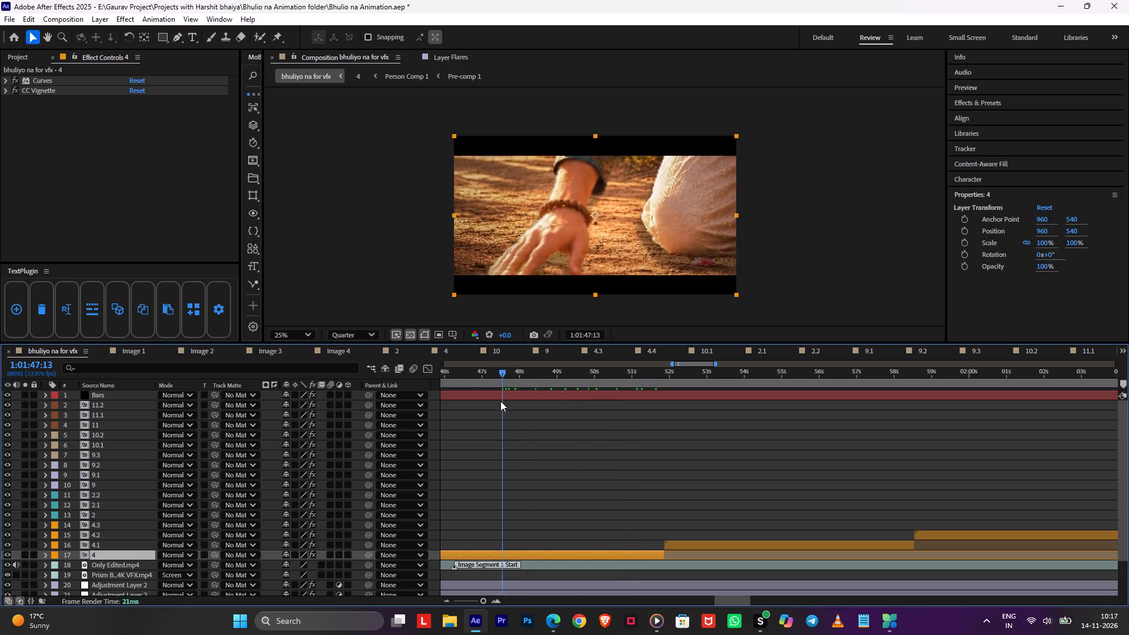
{"action": "left_click_drag", "start_coordinate": [500, 401], "coordinate": [699, 441]}
{"action": "key", "text": "space"}
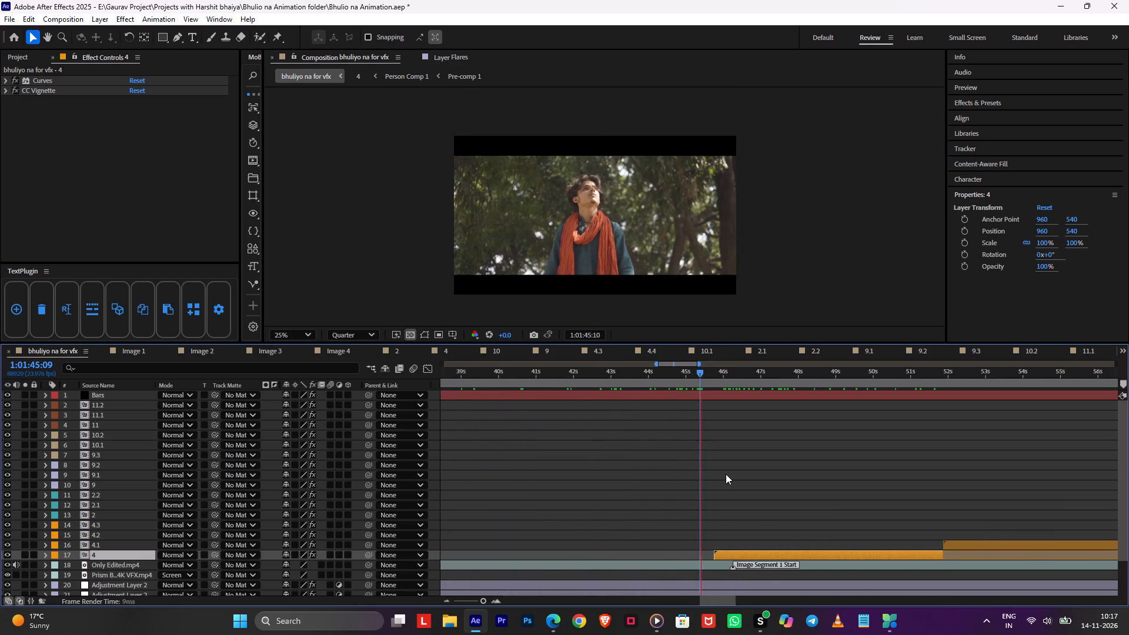
{"action": "scroll", "coordinate": [726, 474], "scroll_direction": "up", "scroll_amount": 1, "text": "alt"}
{"action": "middle_click_drag", "start_coordinate": [742, 477], "coordinate": [547, 442]}
{"action": "key", "text": "space"}
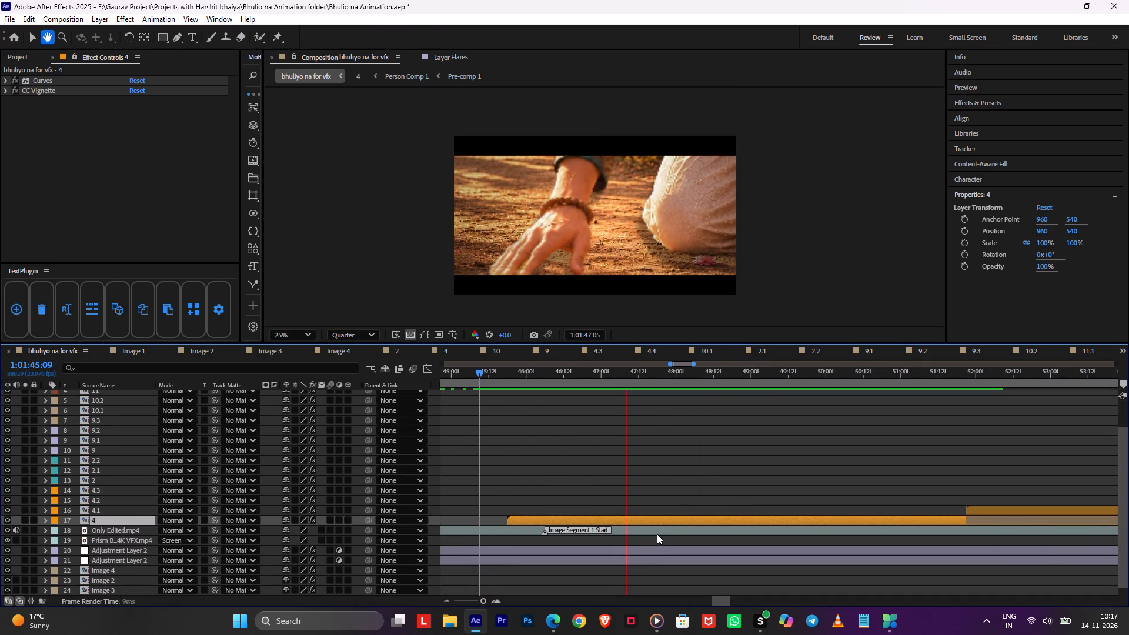
Hide BG in composition 4, turn off solo for FG in Person Comp 1, collapse the layer and save the project.
{"action": "left_click", "coordinate": [640, 512]}
{"action": "double_click", "coordinate": [624, 521]}
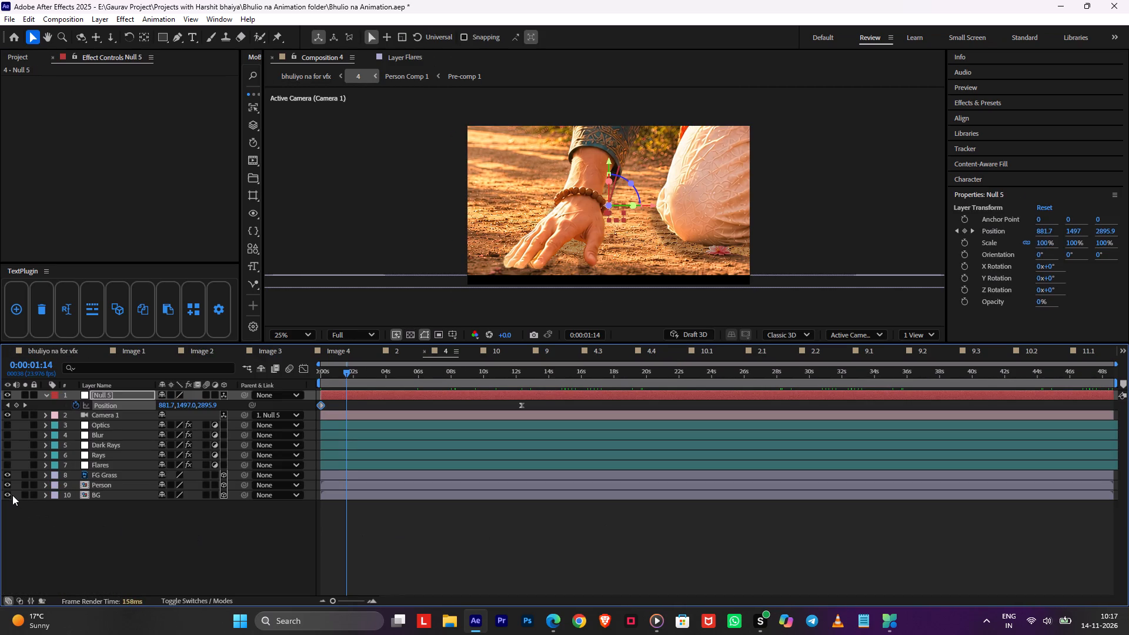
{"action": "left_click", "coordinate": [9, 494]}
{"action": "double_click", "coordinate": [103, 483]}
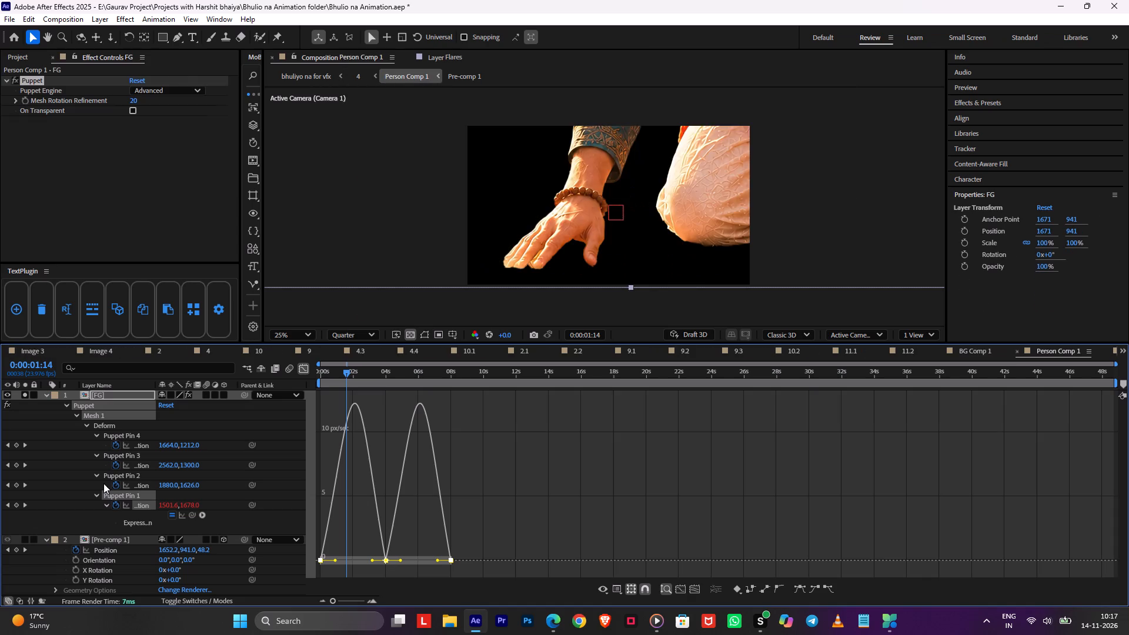
{"action": "left_click", "coordinate": [22, 393]}
{"action": "left_click", "coordinate": [48, 393]}
{"action": "key", "text": "Tab"}
{"action": "left_click", "coordinate": [31, 402]}
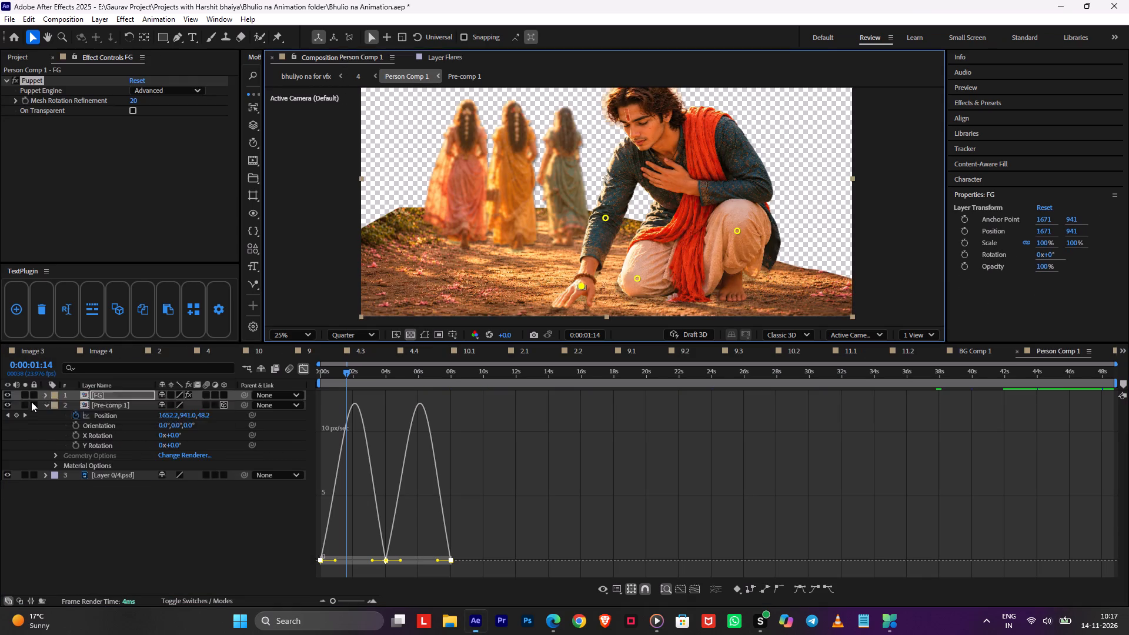
{"action": "left_click", "coordinate": [464, 583], "text": "ctrl"}
{"action": "key", "text": "ctrl+s"}
Check composition 4's opening seconds without BG, make BG visible again, preview from 0 seconds and save.
{"action": "left_click_drag", "start_coordinate": [349, 381], "coordinate": [422, 385]}
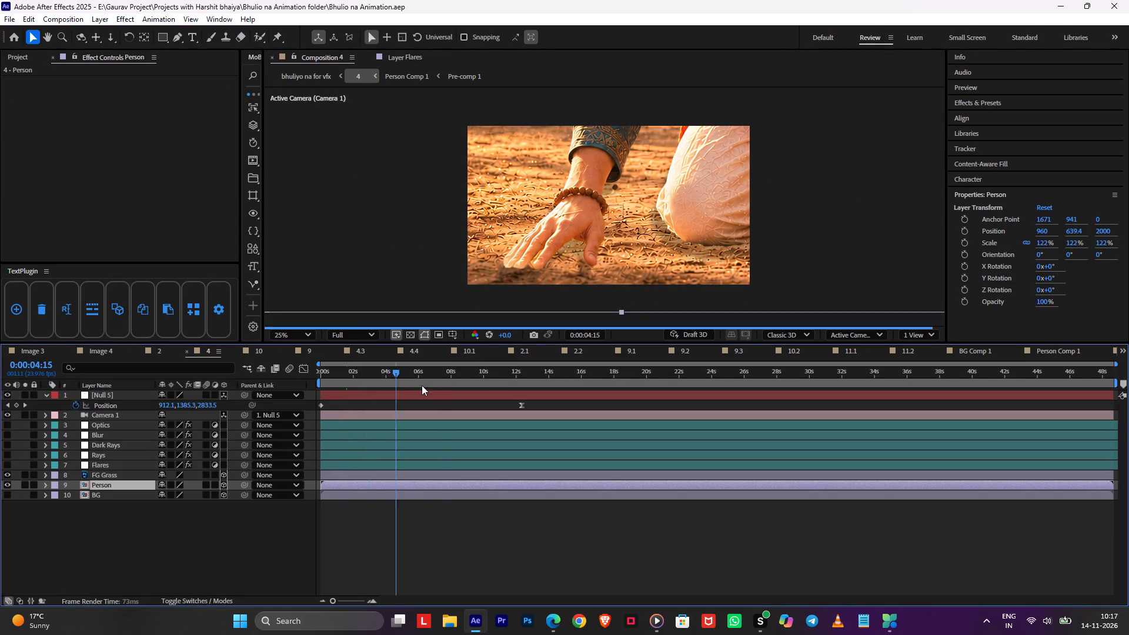
{"action": "left_click_drag", "start_coordinate": [422, 385], "coordinate": [274, 400]}
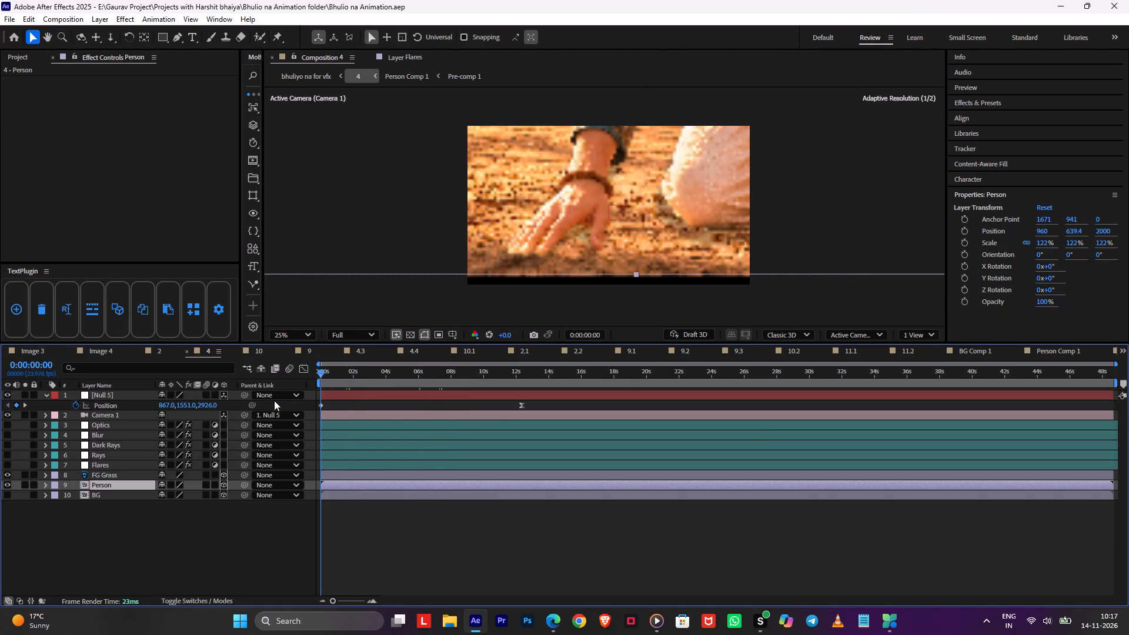
{"action": "left_click_drag", "start_coordinate": [274, 400], "coordinate": [273, 401]}
{"action": "left_click", "coordinate": [6, 496]}
{"action": "left_click", "coordinate": [362, 536]}
{"action": "key", "text": "space"}
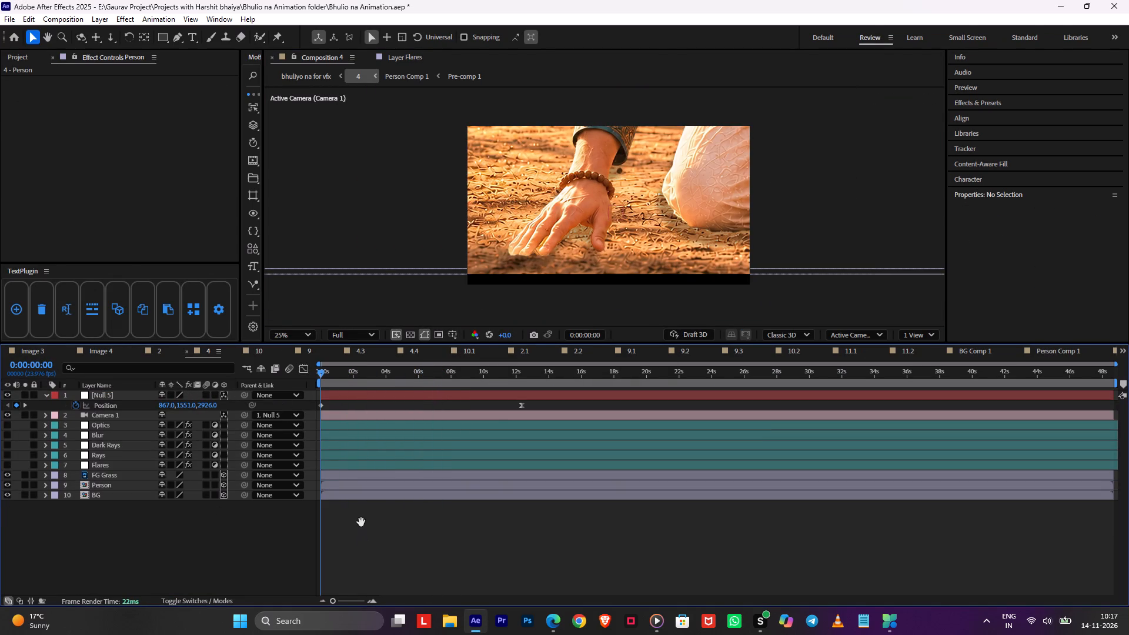
{"action": "key", "text": "ctrl+s"}
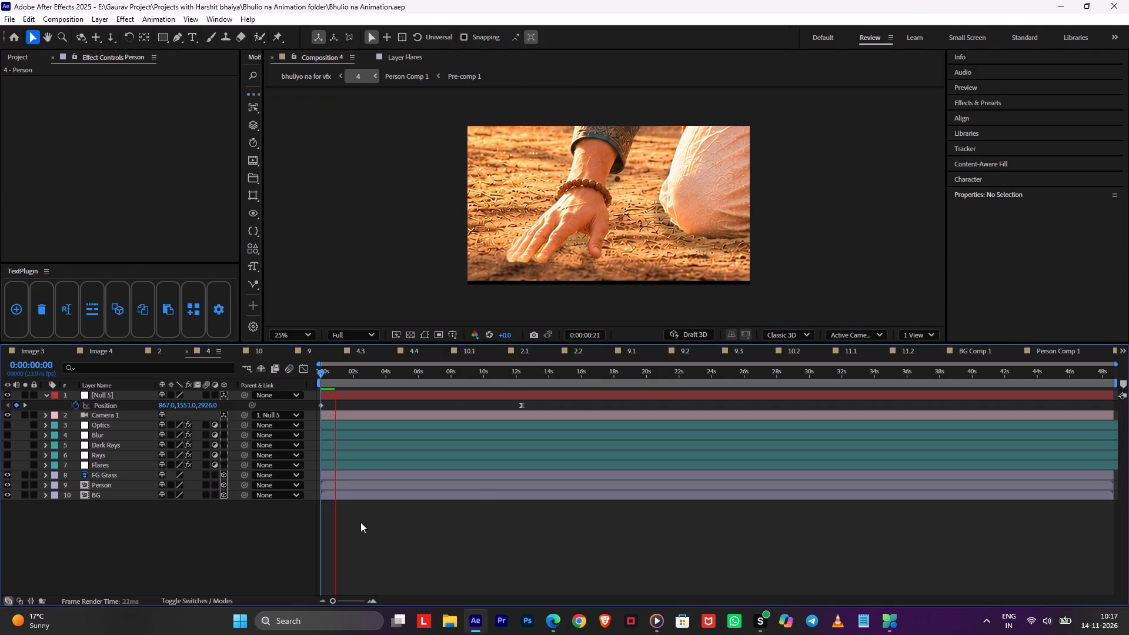
Play the composition 4 clip in bhuliyo na for vfx from its start at 1:01:45:18 and save the project.
{"action": "key", "text": "Tab"}
{"action": "left_click", "coordinate": [290, 519]}
{"action": "key", "text": "space"}
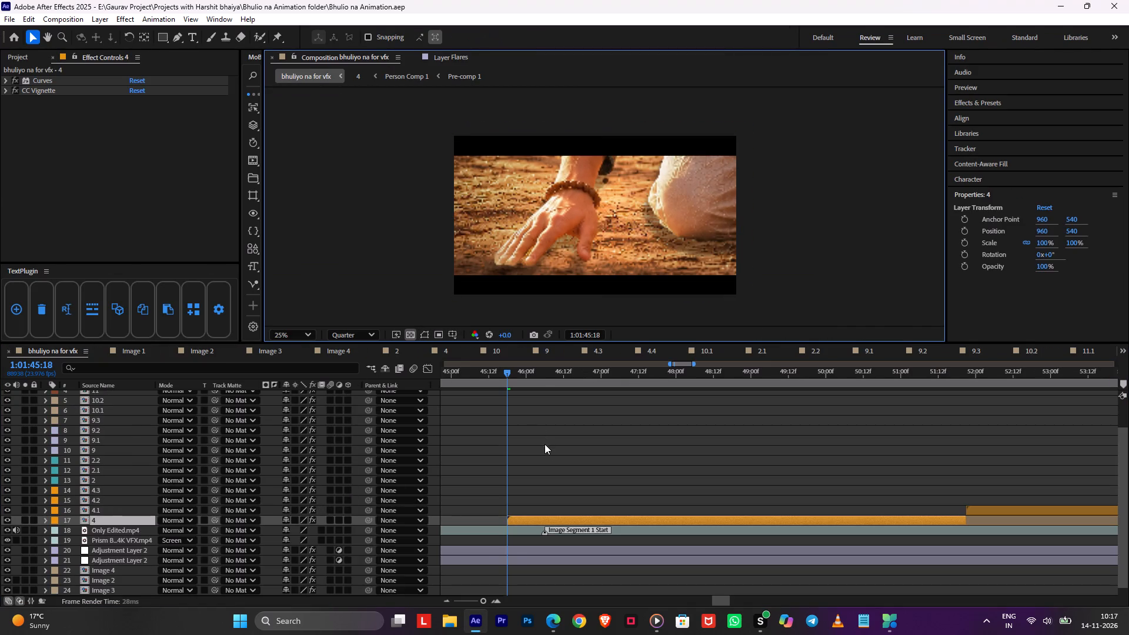
{"action": "key", "text": "ctrl+s"}
{"action": "middle_click_drag", "start_coordinate": [760, 452], "coordinate": [746, 455]}
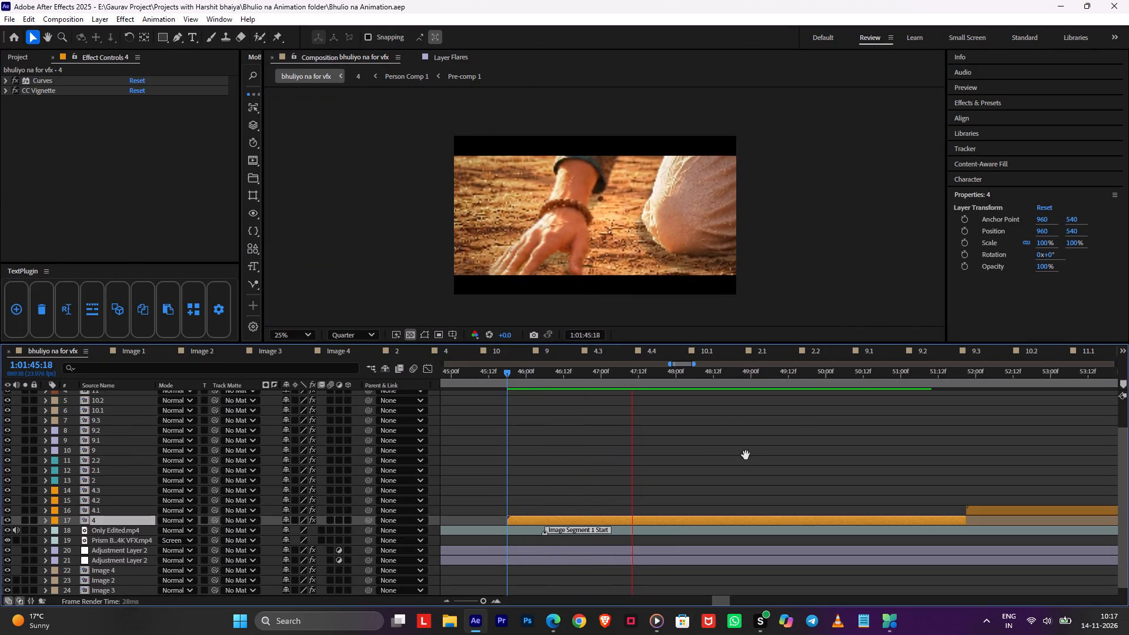
{"action": "middle_click_drag", "start_coordinate": [746, 455], "coordinate": [811, 445]}
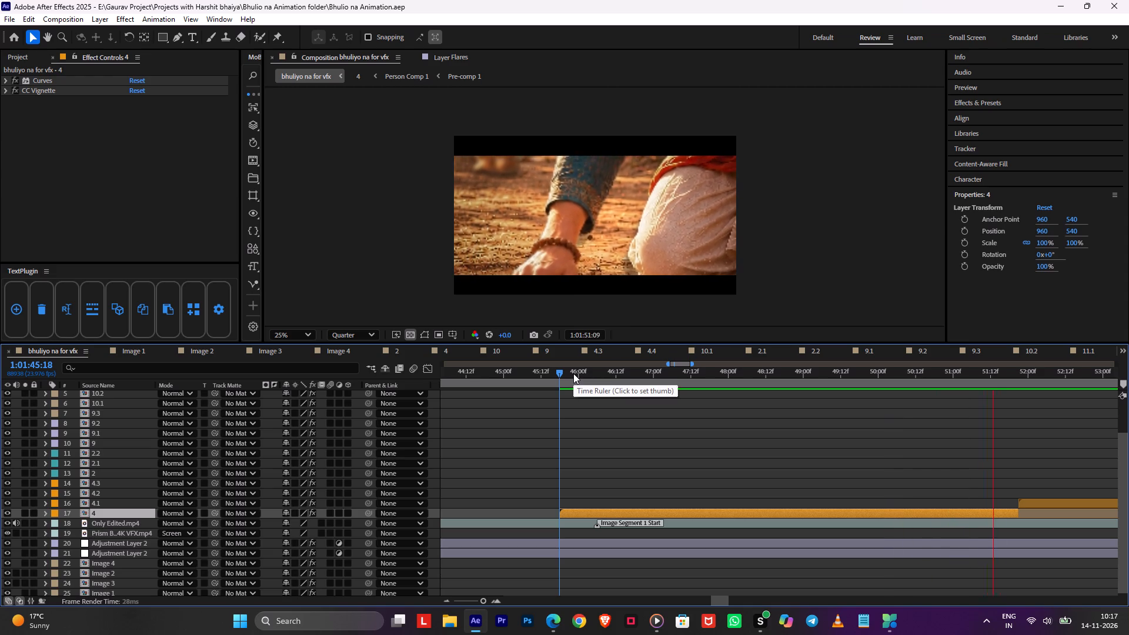
{"action": "left_click_drag", "start_coordinate": [573, 373], "coordinate": [556, 377]}
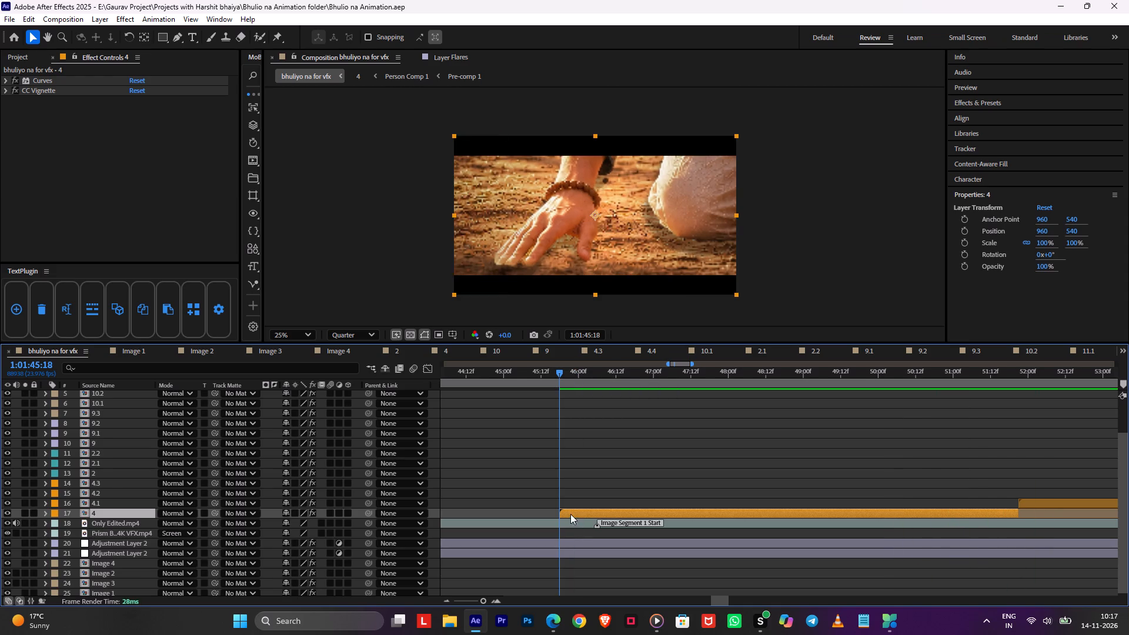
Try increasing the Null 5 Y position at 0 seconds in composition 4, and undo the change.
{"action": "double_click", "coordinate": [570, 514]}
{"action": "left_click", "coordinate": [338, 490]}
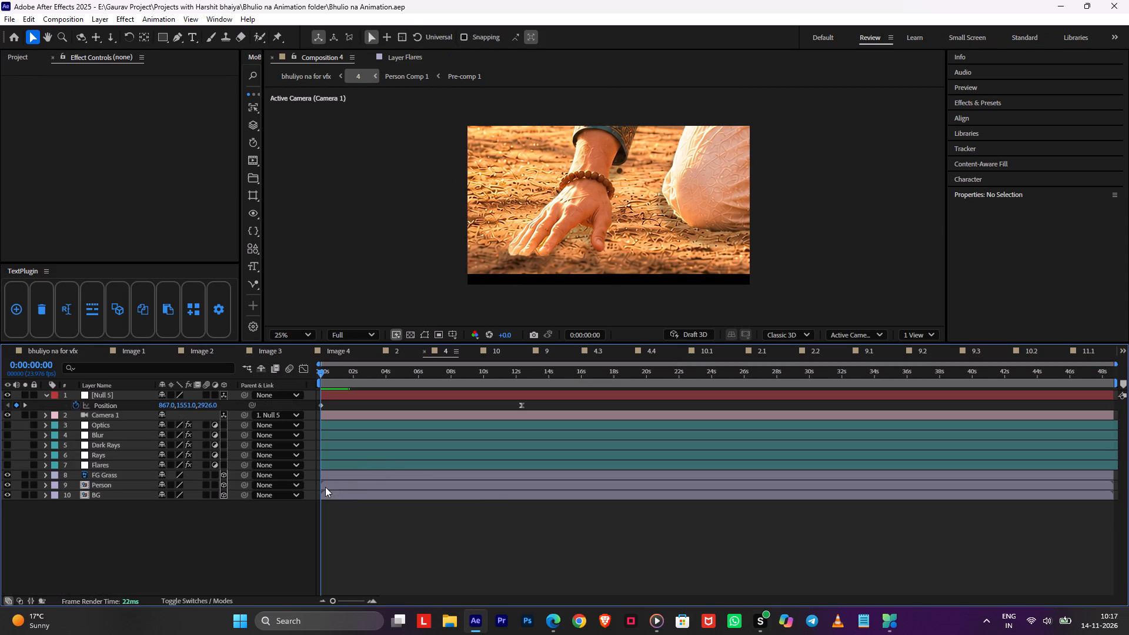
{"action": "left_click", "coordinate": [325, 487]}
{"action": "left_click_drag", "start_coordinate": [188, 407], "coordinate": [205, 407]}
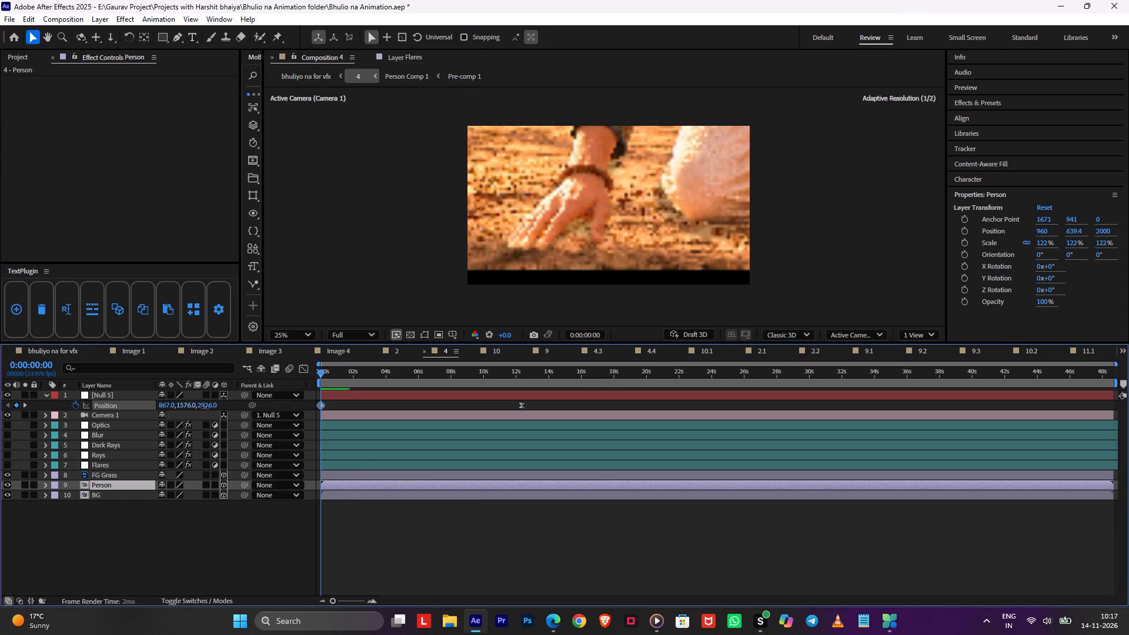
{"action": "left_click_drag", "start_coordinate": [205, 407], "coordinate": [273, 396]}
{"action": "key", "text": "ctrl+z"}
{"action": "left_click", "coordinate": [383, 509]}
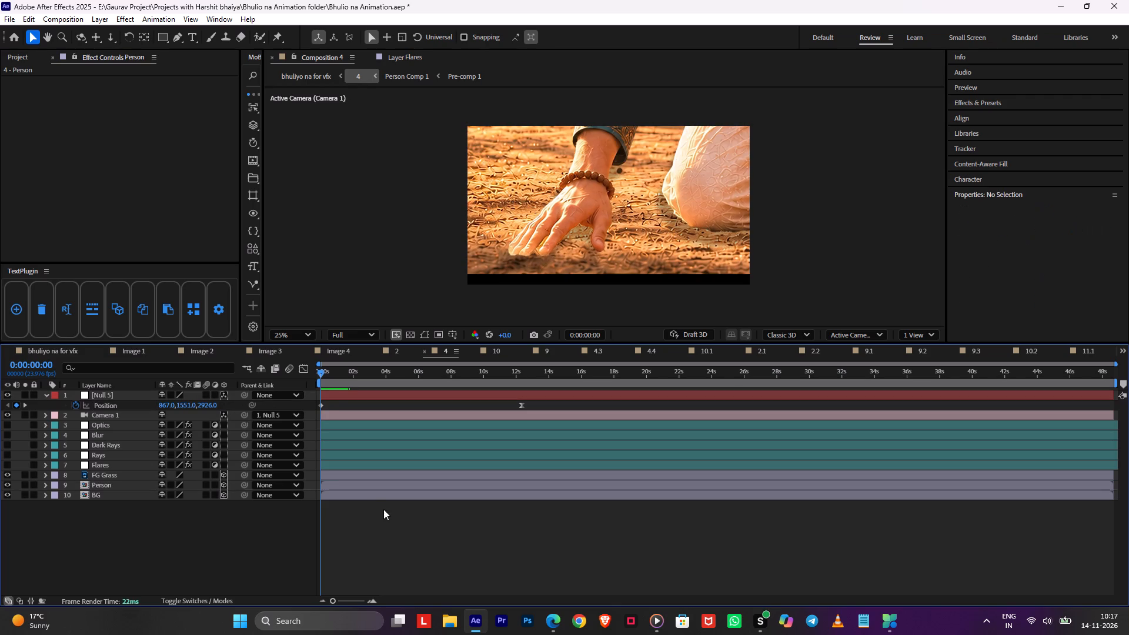
Preview composition 4's opening movement and return to 0 seconds.
{"action": "key", "text": "space"}
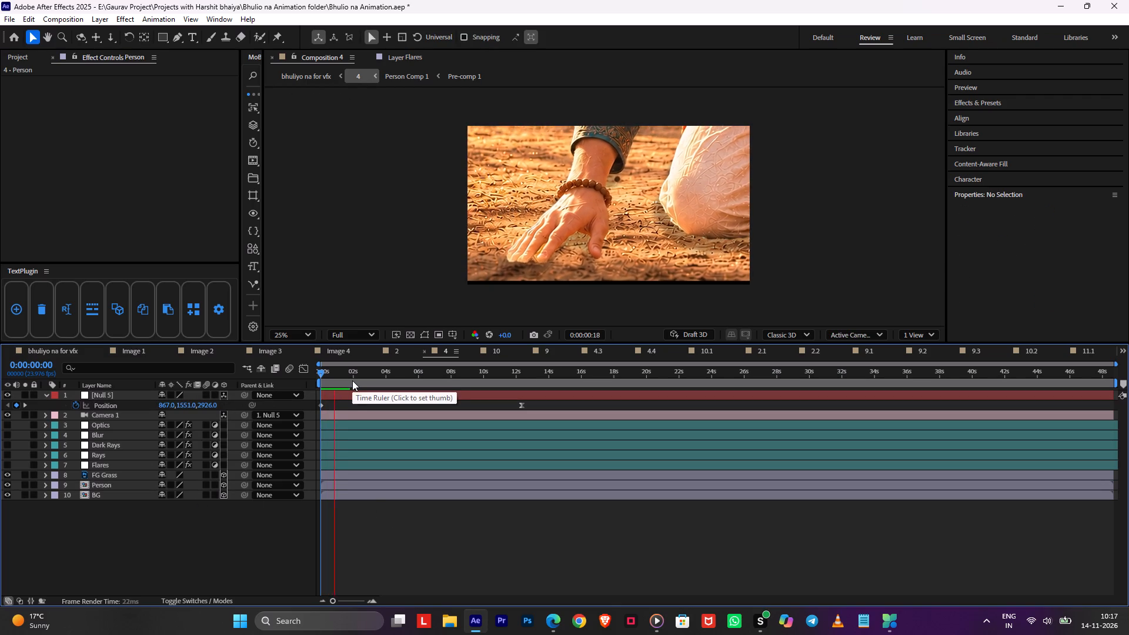
{"action": "left_click_drag", "start_coordinate": [352, 380], "coordinate": [256, 399]}
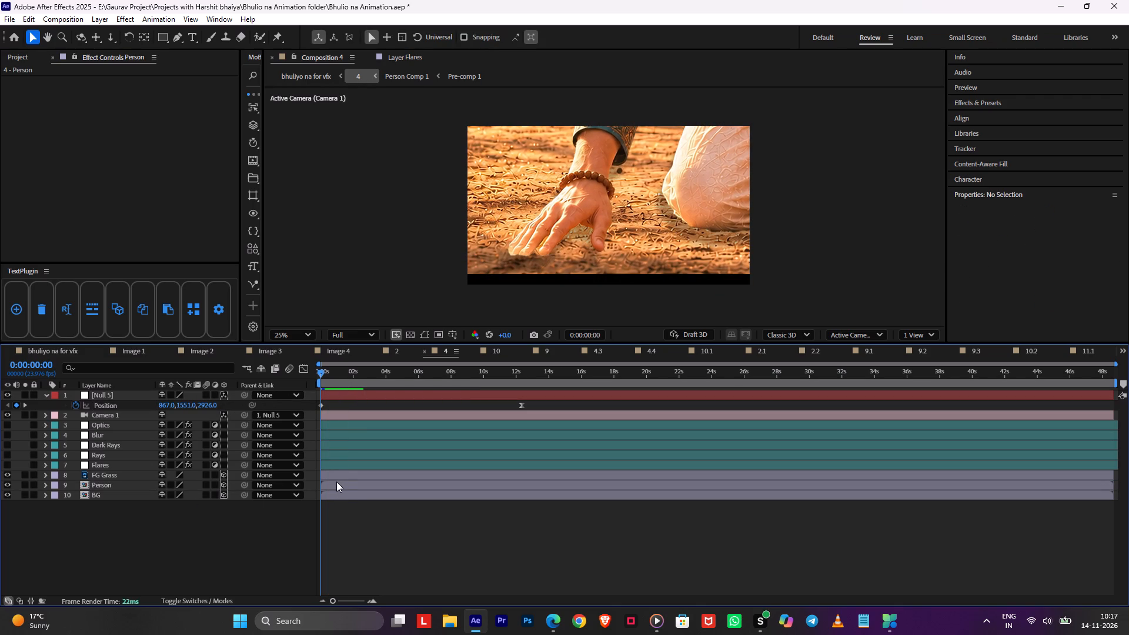
Hide BG in composition 4, try nudging the Person layer upward, and restore its position.
{"action": "left_click", "coordinate": [333, 486]}
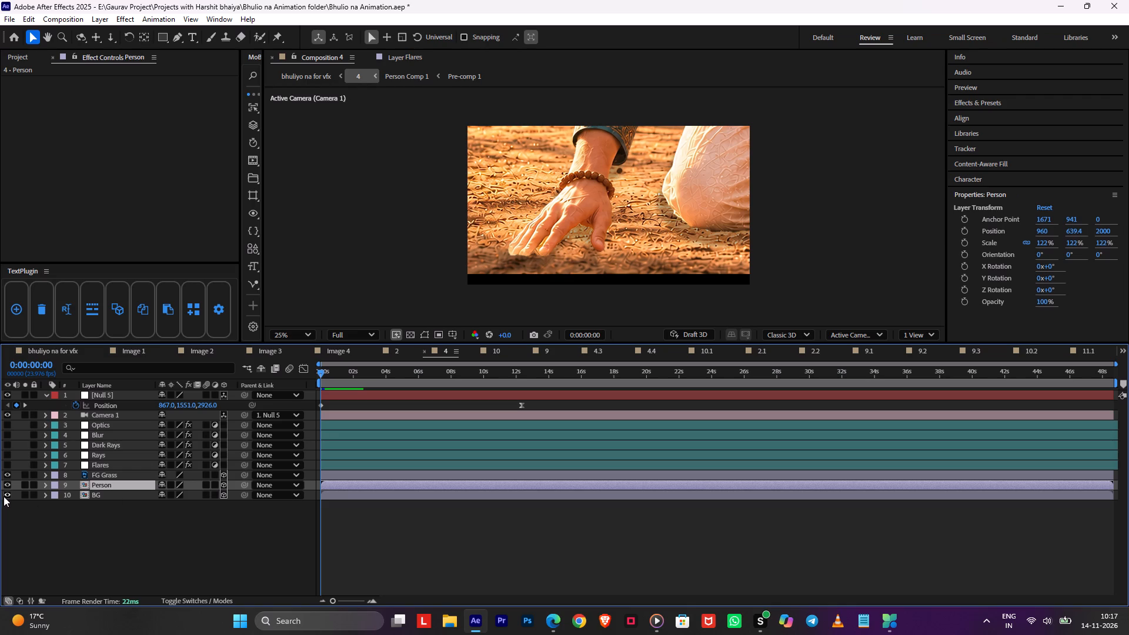
{"action": "left_click", "coordinate": [6, 496]}
{"action": "key", "text": "shift+Up"}
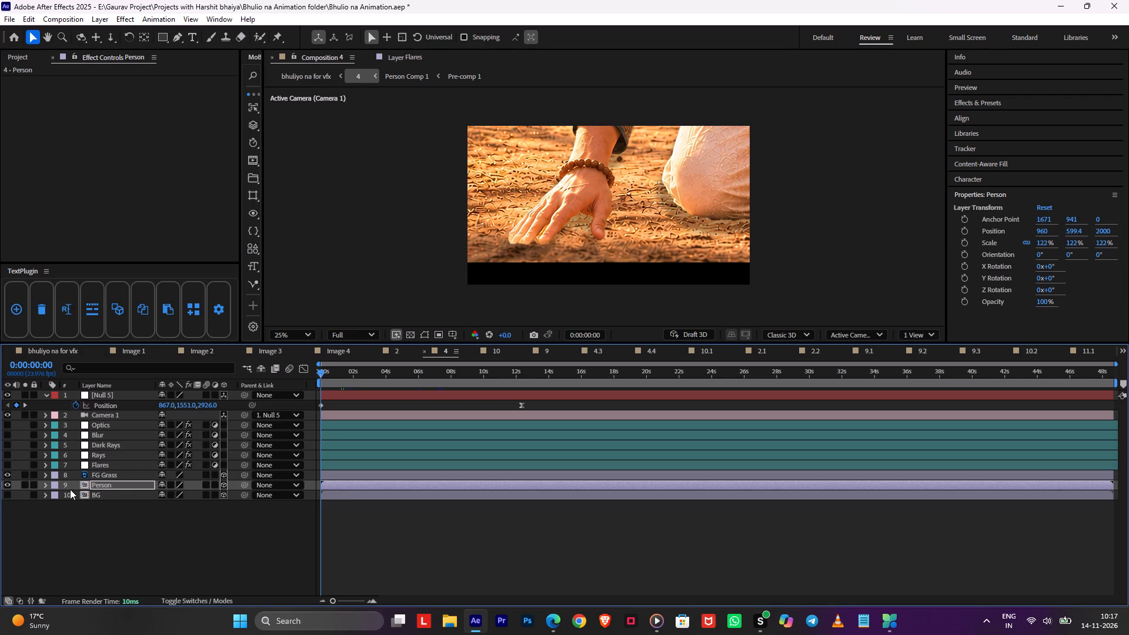
{"action": "key", "text": "shift+Left"}
{"action": "key", "text": "shift+Right"}
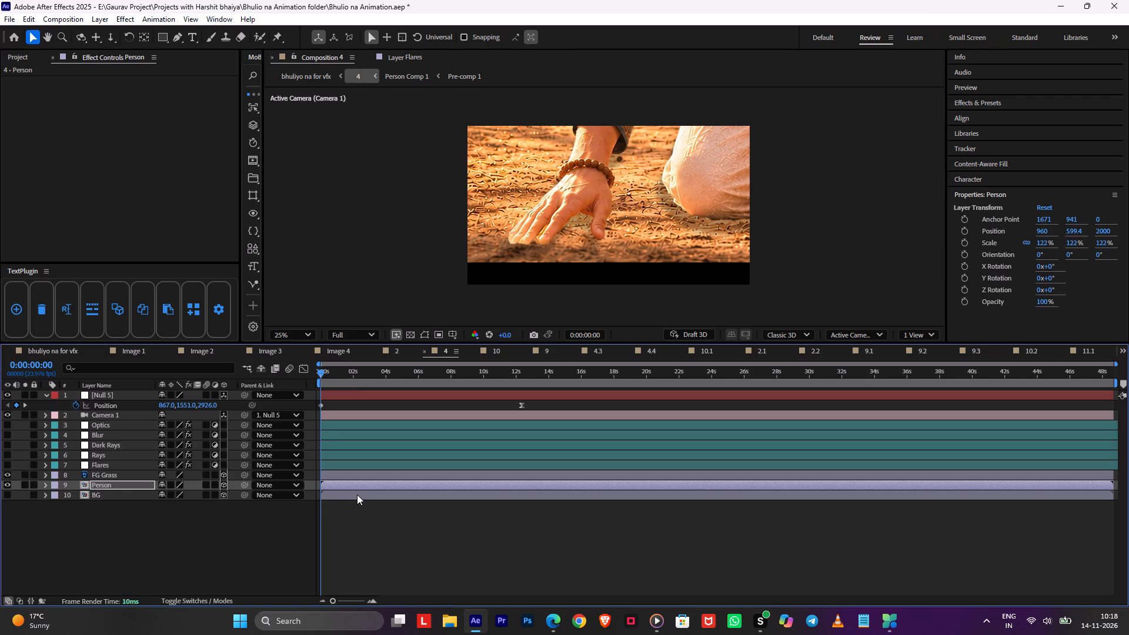
{"action": "key", "text": "shift+Down"}
In Person Comp 1, switch off the graph editor, move the FG layer up to Y position 861, and save from composition 4.
{"action": "double_click", "coordinate": [352, 484]}
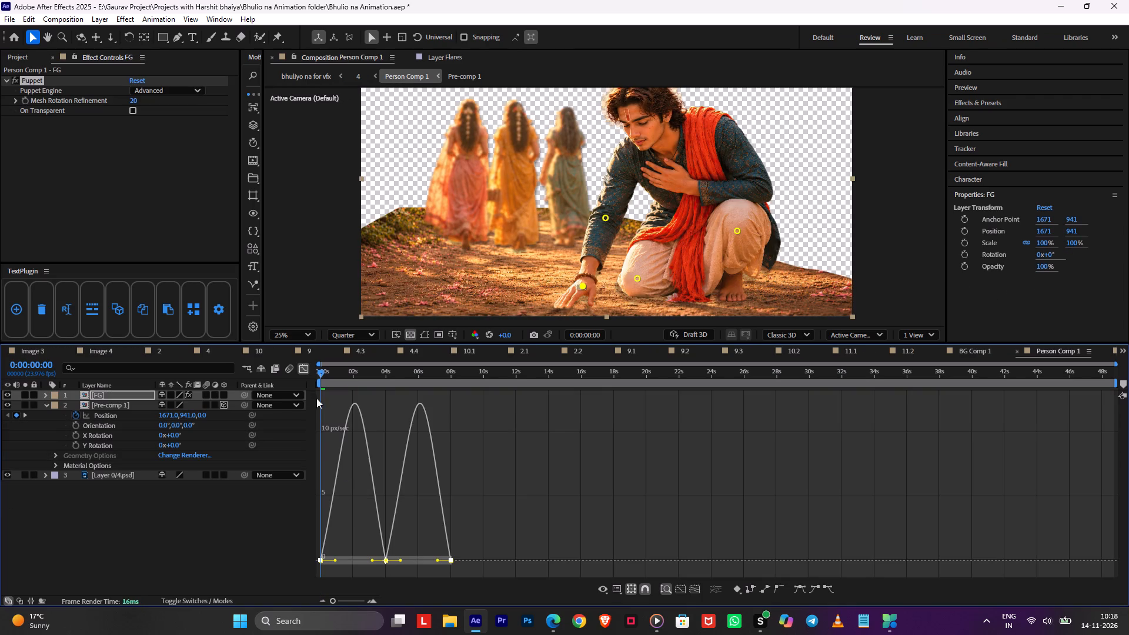
{"action": "left_click", "coordinate": [300, 373]}
{"action": "left_click", "coordinate": [364, 403]}
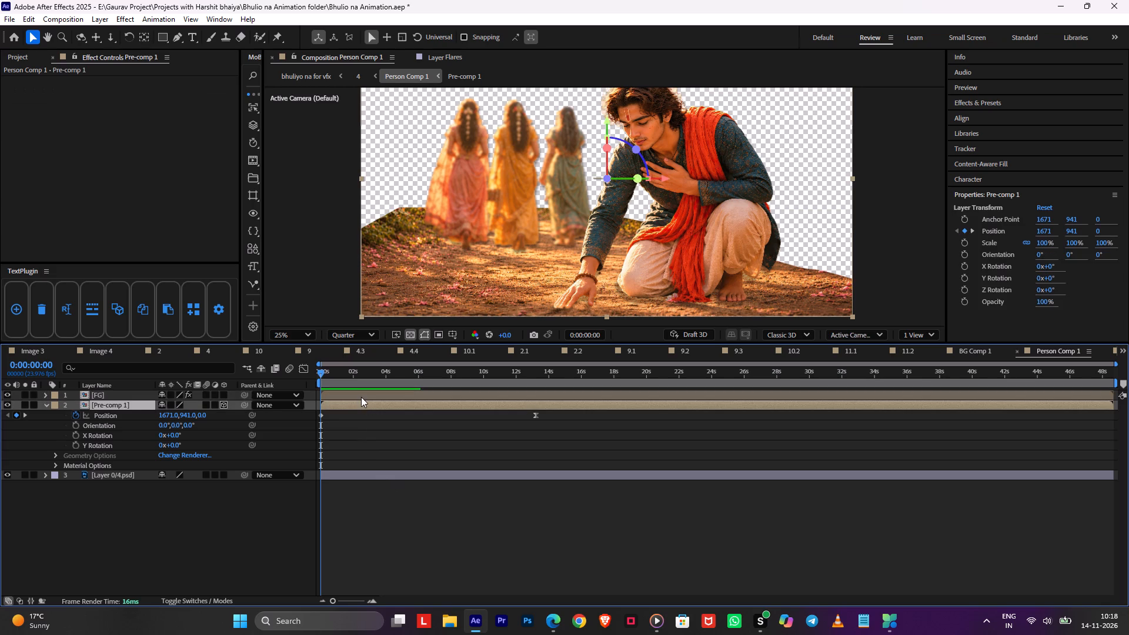
{"action": "left_click", "coordinate": [361, 396]}
{"action": "double_click", "coordinate": [5, 393]}
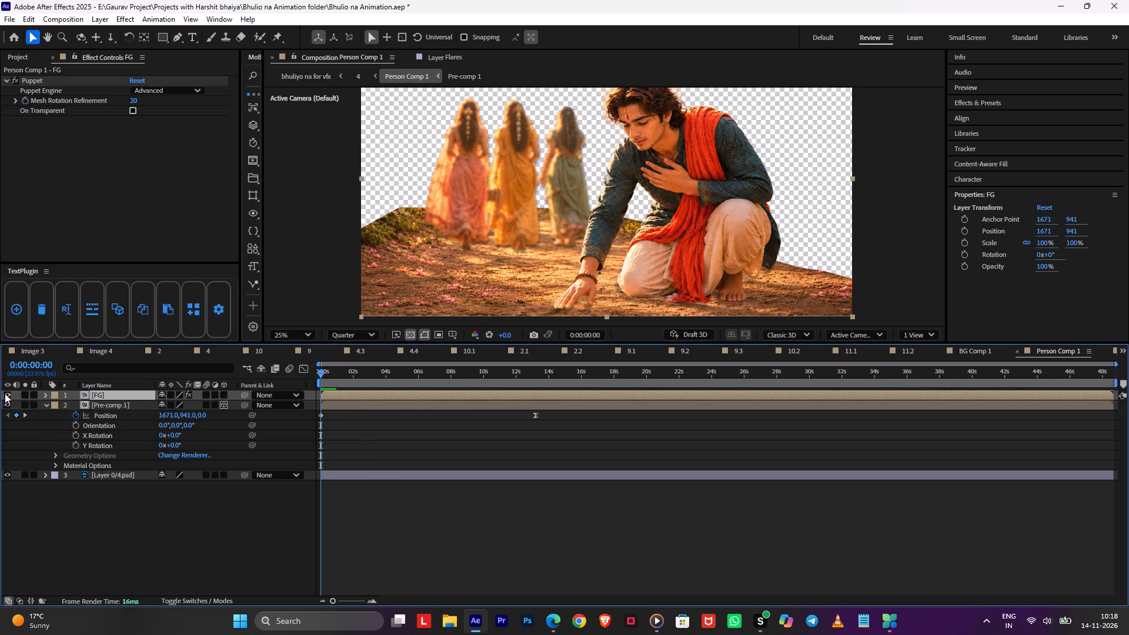
{"action": "key", "text": "shift+Up"}
{"action": "key", "text": "shift+Up"}
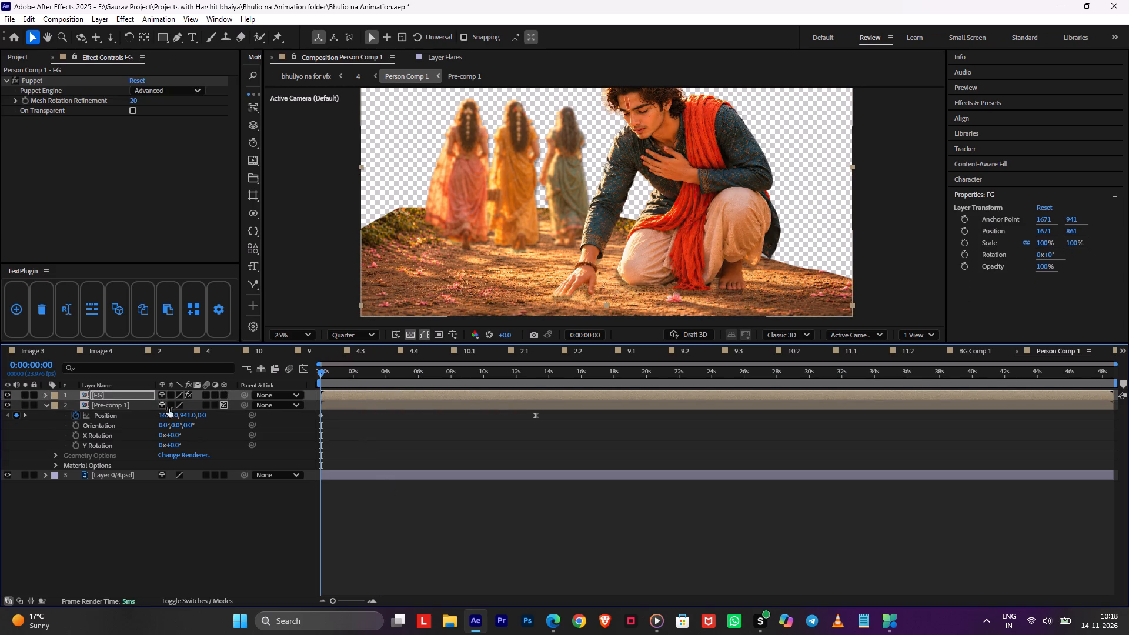
{"action": "left_click", "coordinate": [445, 449]}
{"action": "key", "text": "Tab"}
{"action": "left_click", "coordinate": [366, 452]}
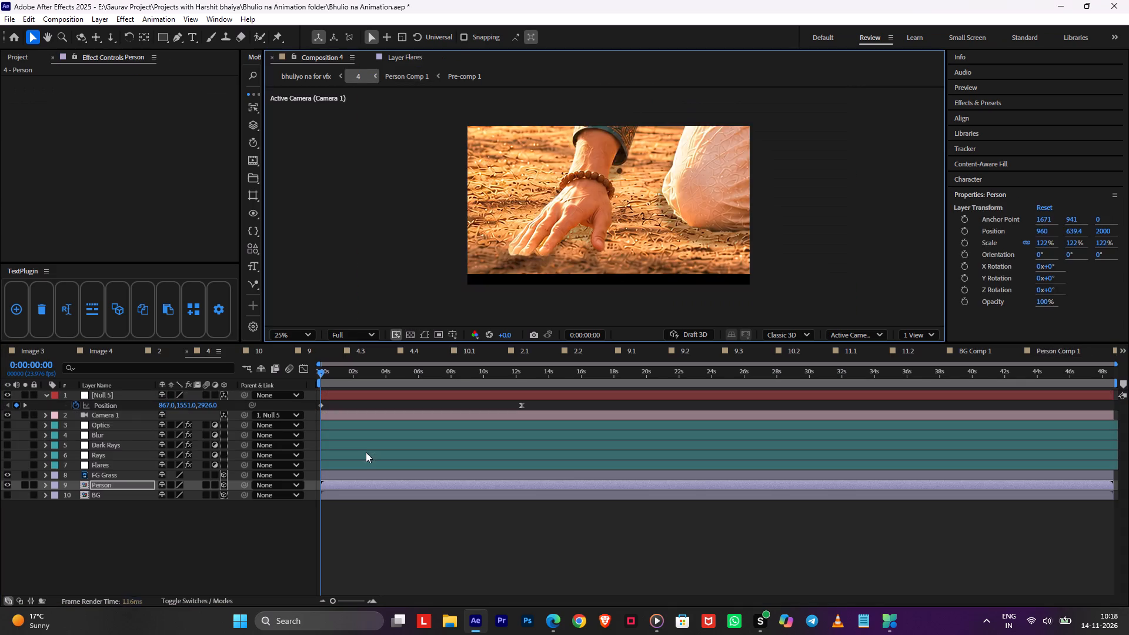
{"action": "key", "text": "ctrl+s"}
Apply Gaussian Blur to the ground layer Layer 0/4.psd in Person Comp 1, raise its blurriness, and save from composition 4.
{"action": "key", "text": "Tab"}
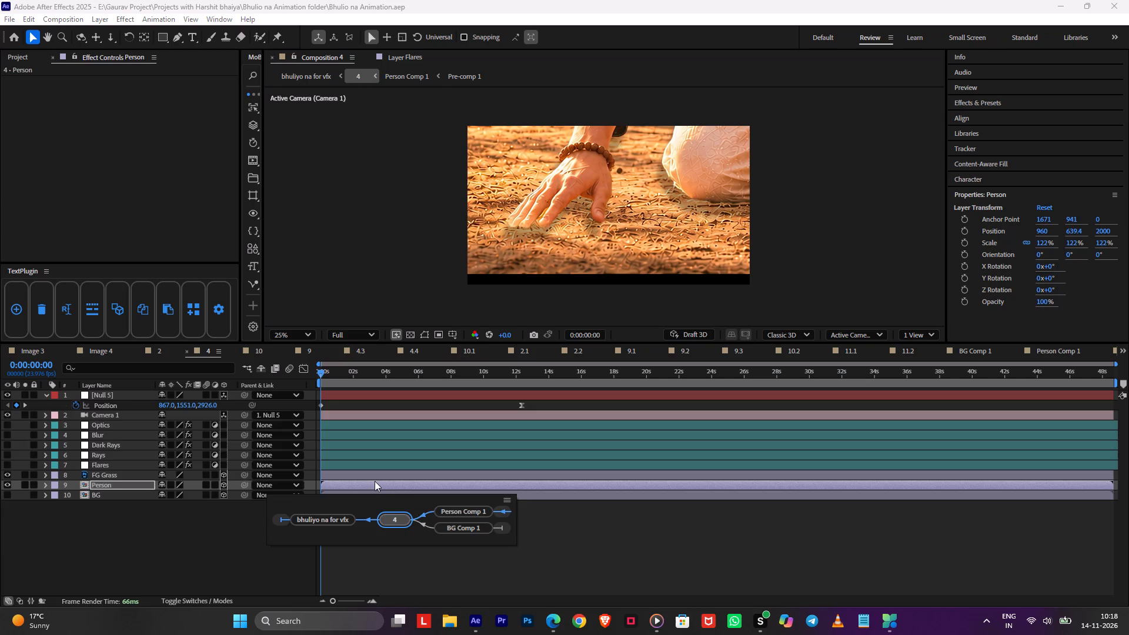
{"action": "double_click", "coordinate": [372, 482]}
{"action": "left_click", "coordinate": [361, 476]}
{"action": "key", "text": "ctrl+space"}
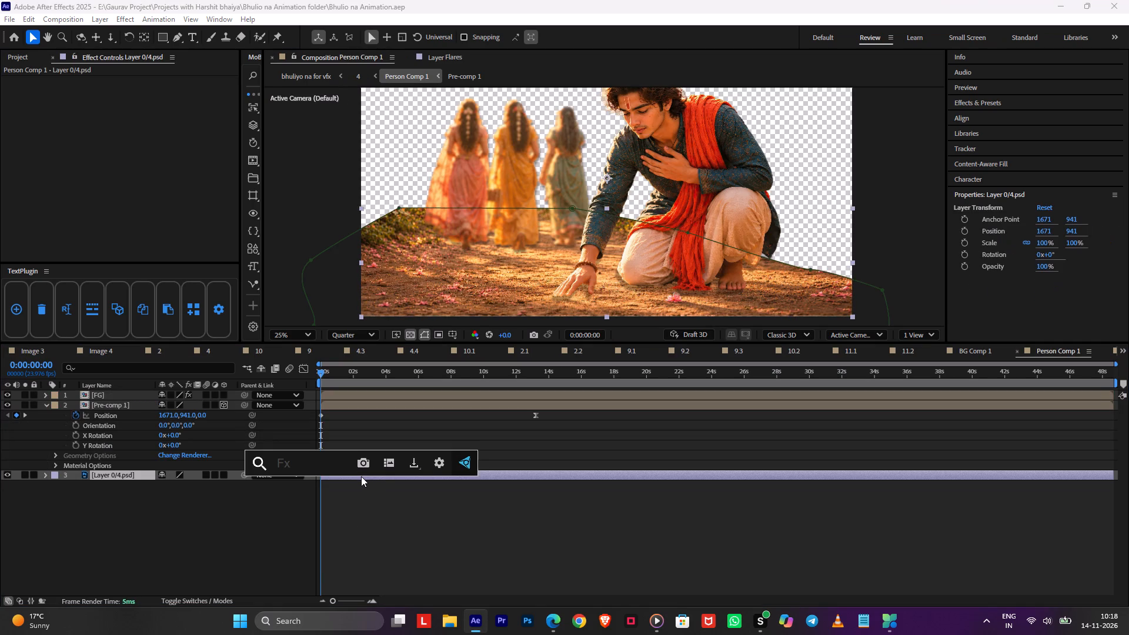
{"action": "type", "text": "ga"}
{"action": "left_click", "coordinate": [305, 512]}
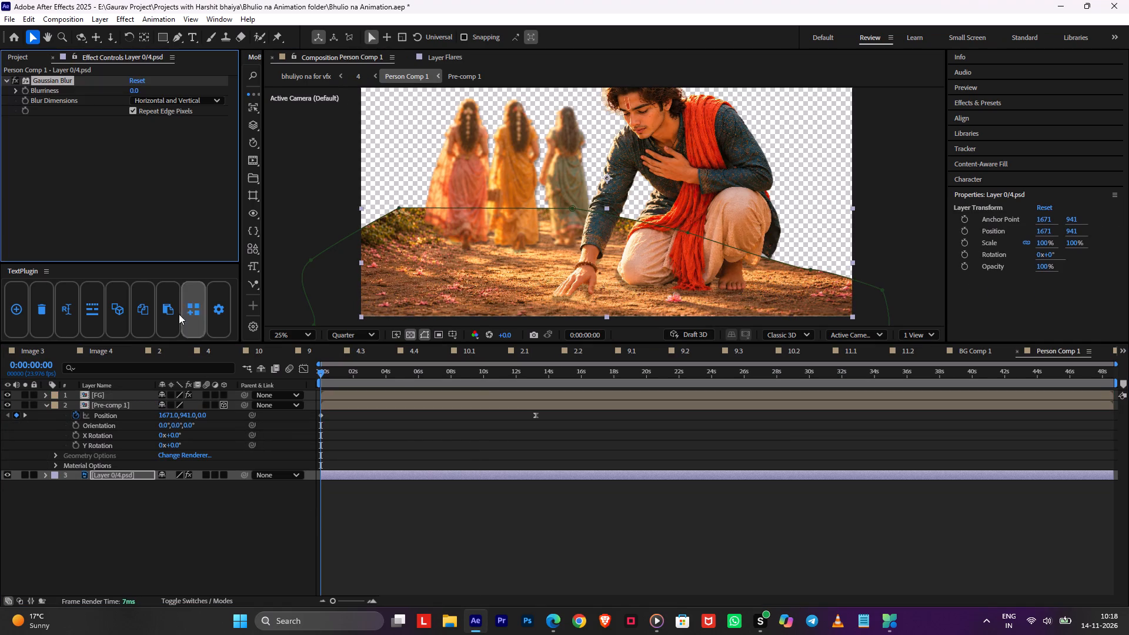
{"action": "left_click_drag", "start_coordinate": [136, 90], "coordinate": [171, 91]}
{"action": "key", "text": "Tab"}
{"action": "left_click", "coordinate": [108, 92]}
{"action": "key", "text": "ctrl+s"}
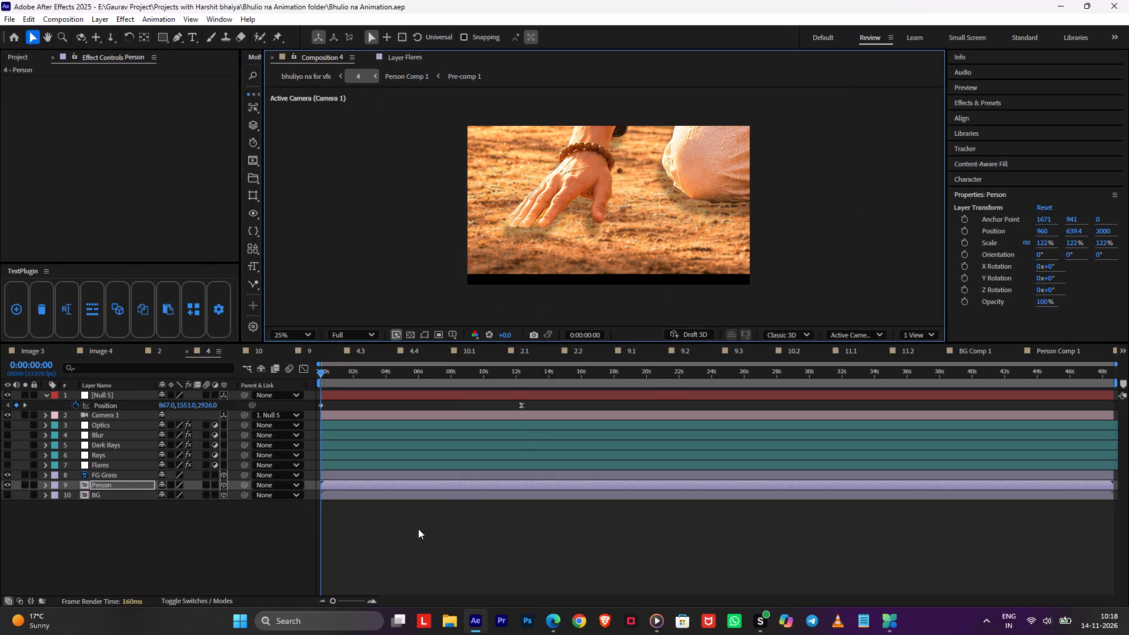
Preview composition 4 from 0 seconds to about 2:20.
{"action": "left_click", "coordinate": [418, 529]}
{"action": "key", "text": "space"}
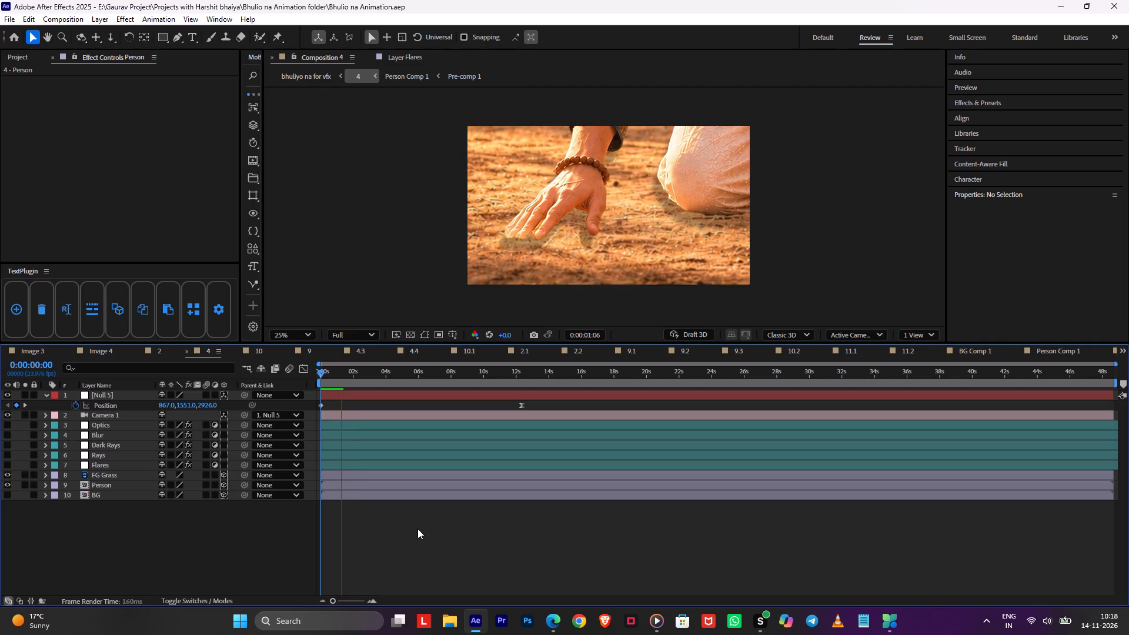
{"action": "key", "text": "space"}
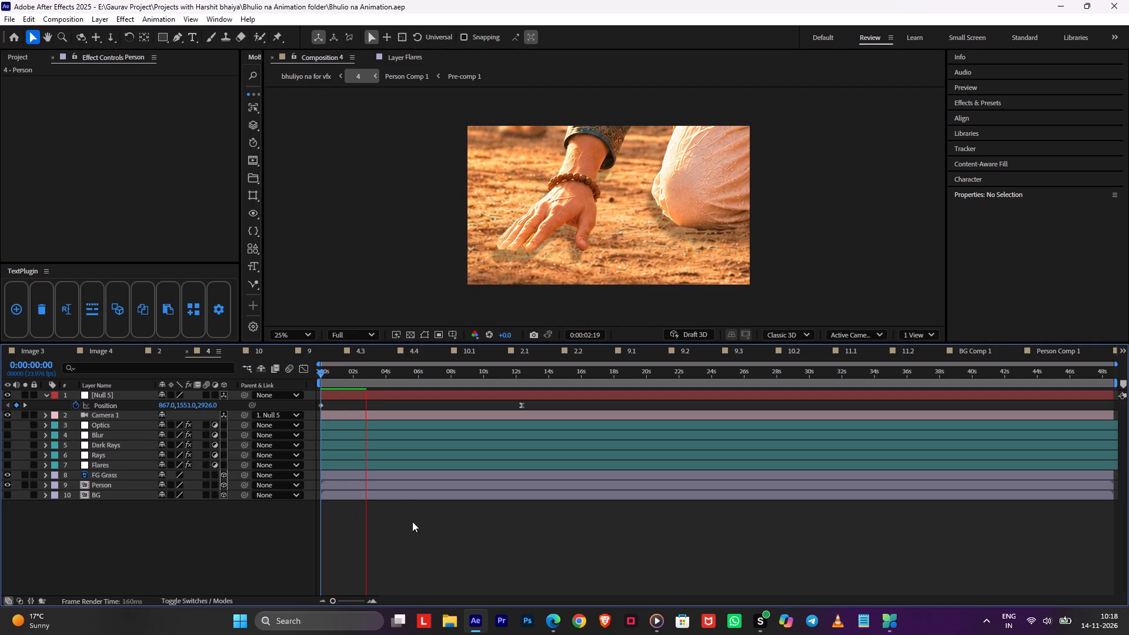
Open Person Comp 1 from composition 4, look inside Pre-comp 1, and return to Person Comp 1.
{"action": "double_click", "coordinate": [386, 490]}
{"action": "left_click", "coordinate": [368, 483]}
{"action": "double_click", "coordinate": [368, 483]}
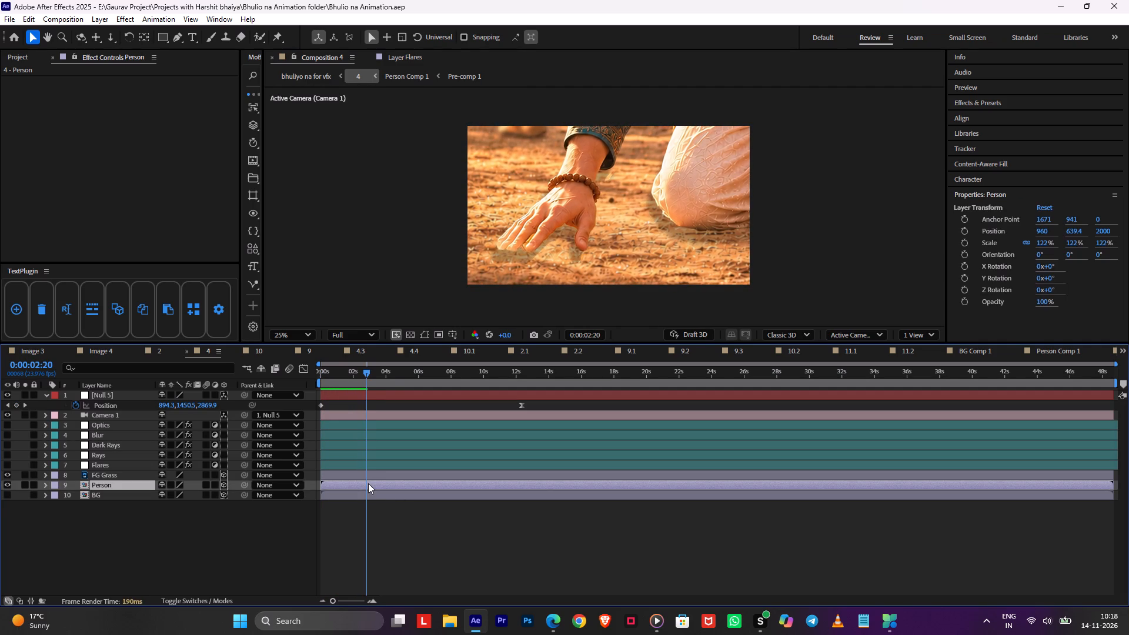
{"action": "left_click", "coordinate": [366, 406]}
{"action": "double_click", "coordinate": [366, 406]}
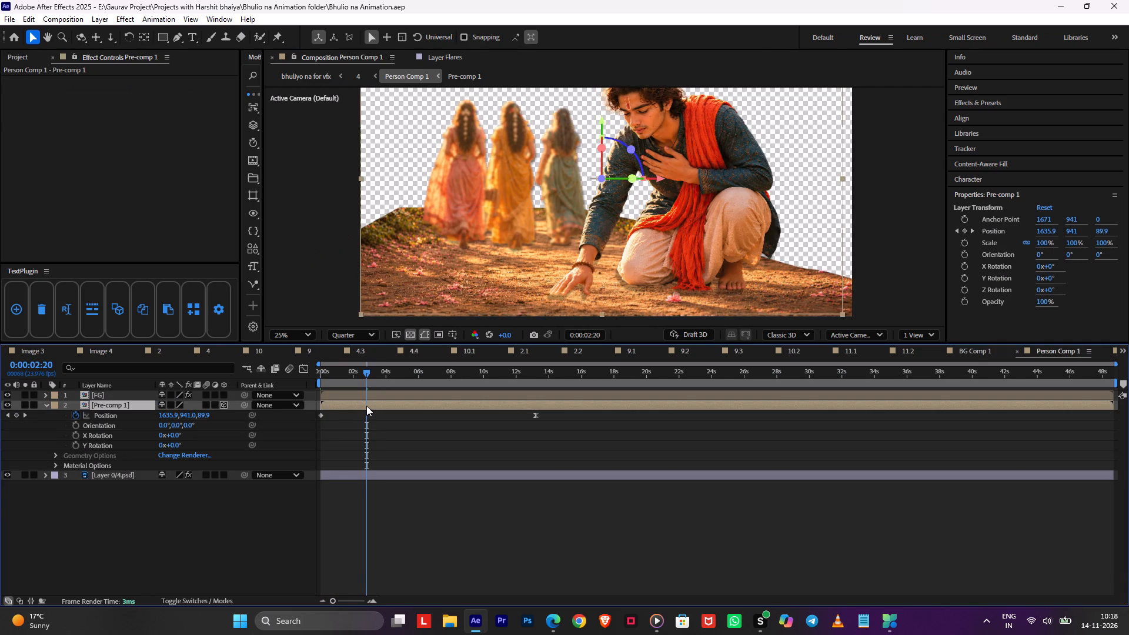
{"action": "left_click", "coordinate": [349, 446]}
{"action": "key", "text": "Tab"}
{"action": "left_click", "coordinate": [275, 442]}
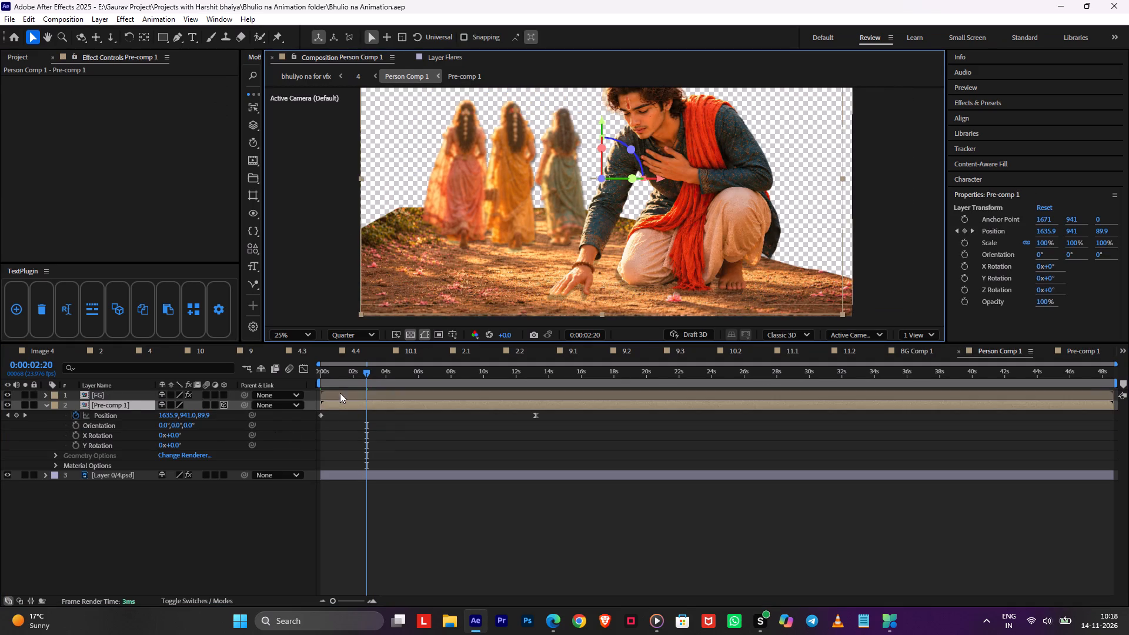
Rename the FG layer in Person Comp 1 as Person.
{"action": "left_click", "coordinate": [340, 392]}
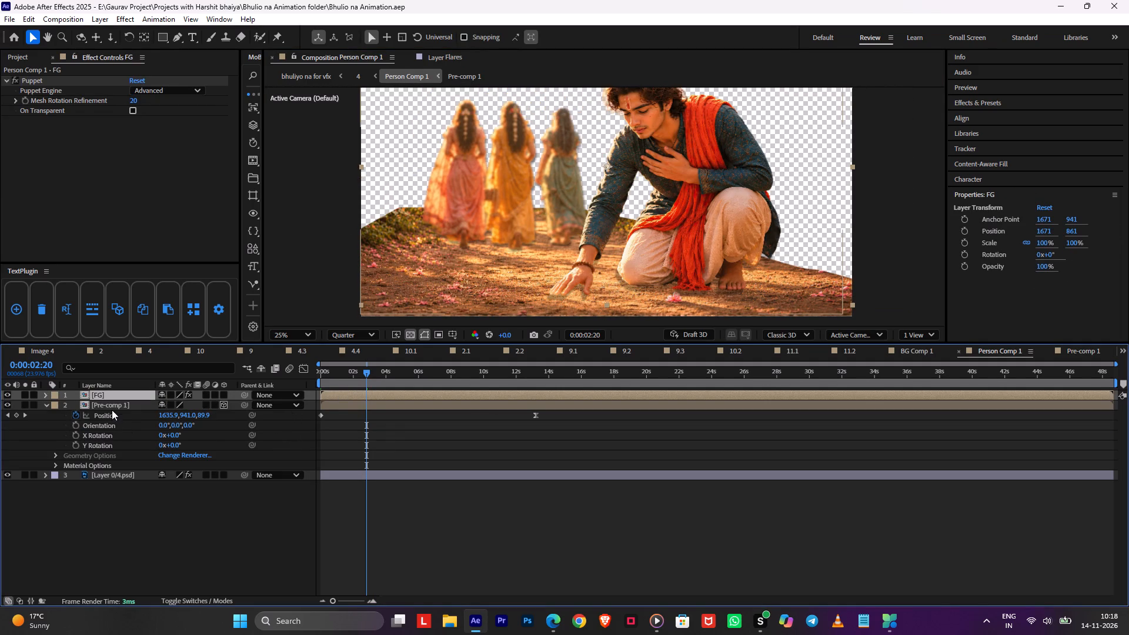
{"action": "left_click", "coordinate": [112, 407]}
{"action": "key", "text": "x"}
{"action": "left_click", "coordinate": [115, 397]}
{"action": "key", "text": "x"}
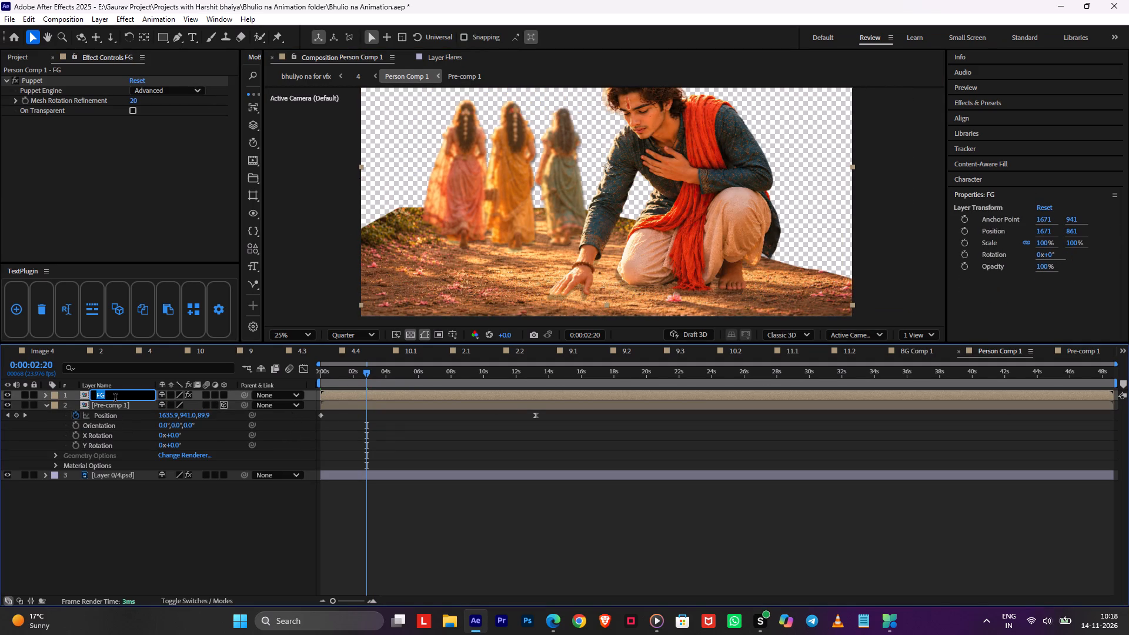
{"action": "type", "text": "Perso"}
{"action": "key", "text": "n"}
{"action": "key", "text": "Return"}
{"action": "key", "text": "Return"}
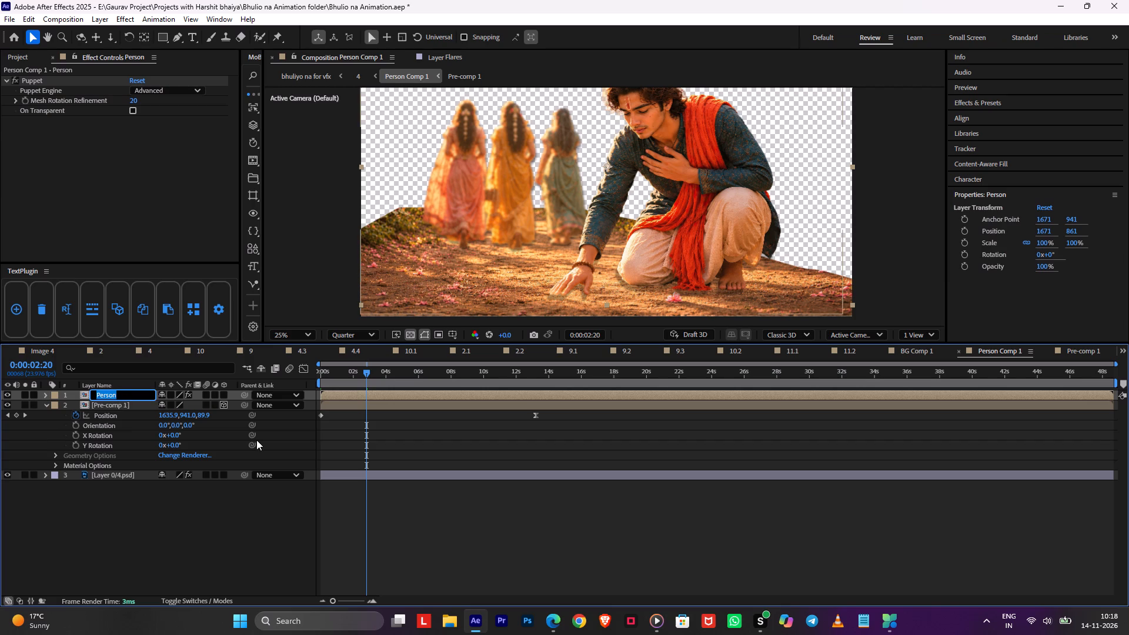
{"action": "left_click", "coordinate": [469, 414]}
Rename the Pre-comp 1 layer in Person Comp 1 as Women and save the project.
{"action": "left_click", "coordinate": [457, 397]}
{"action": "left_click", "coordinate": [448, 403]}
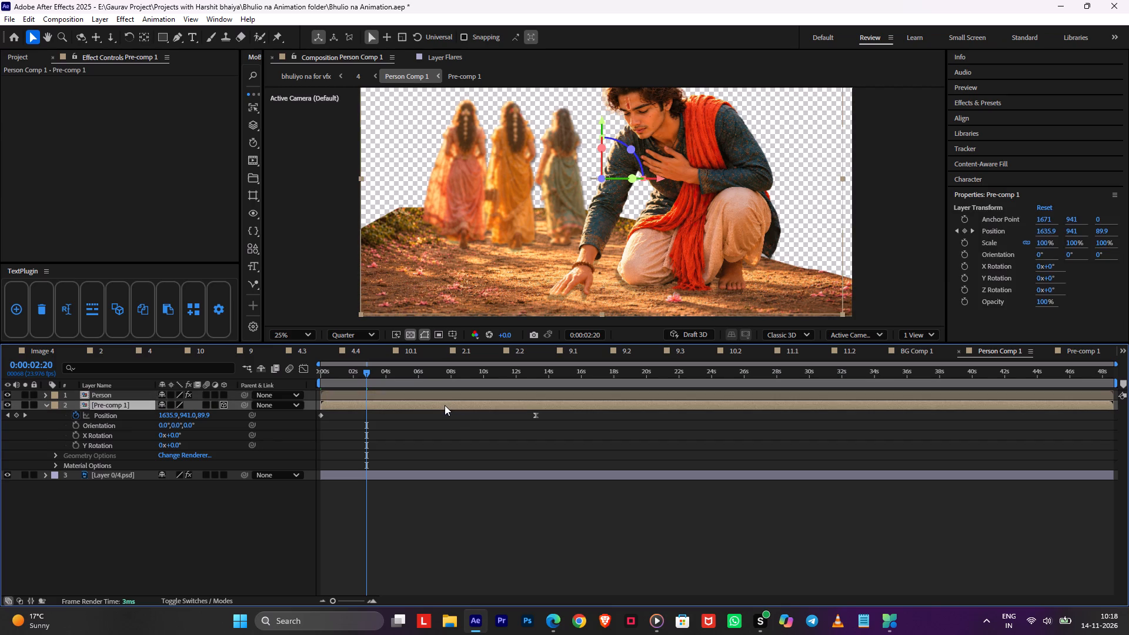
{"action": "key", "text": "x"}
{"action": "type", "text": "Women"}
{"action": "left_click", "coordinate": [558, 443]}
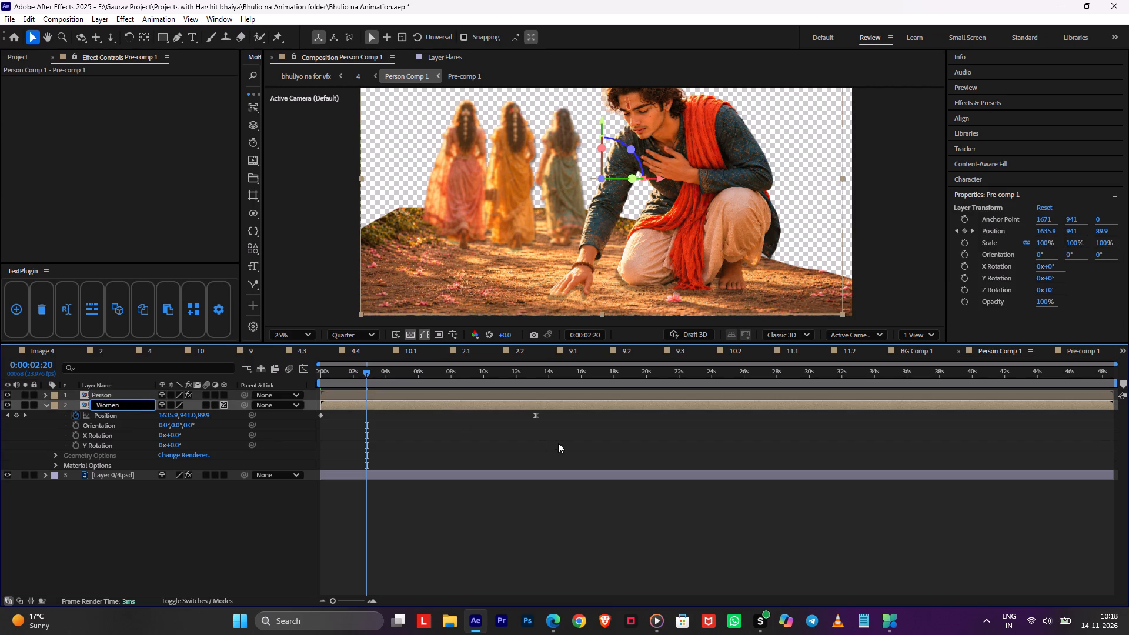
{"action": "key", "text": "ctrl+s"}
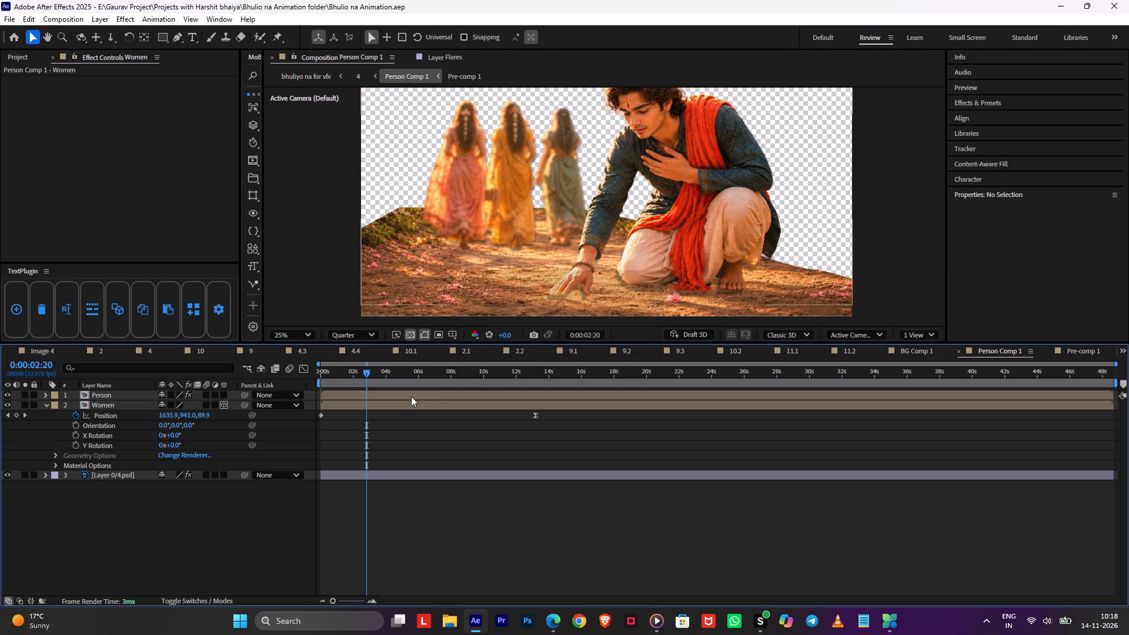
In the Person layer's FG composition, move the blurred shadow layer to position 1663, 1037, return to Person Comp 1, and save.
{"action": "double_click", "coordinate": [411, 396]}
{"action": "left_click", "coordinate": [411, 397]}
{"action": "middle_click_drag", "start_coordinate": [647, 280], "coordinate": [642, 186]}
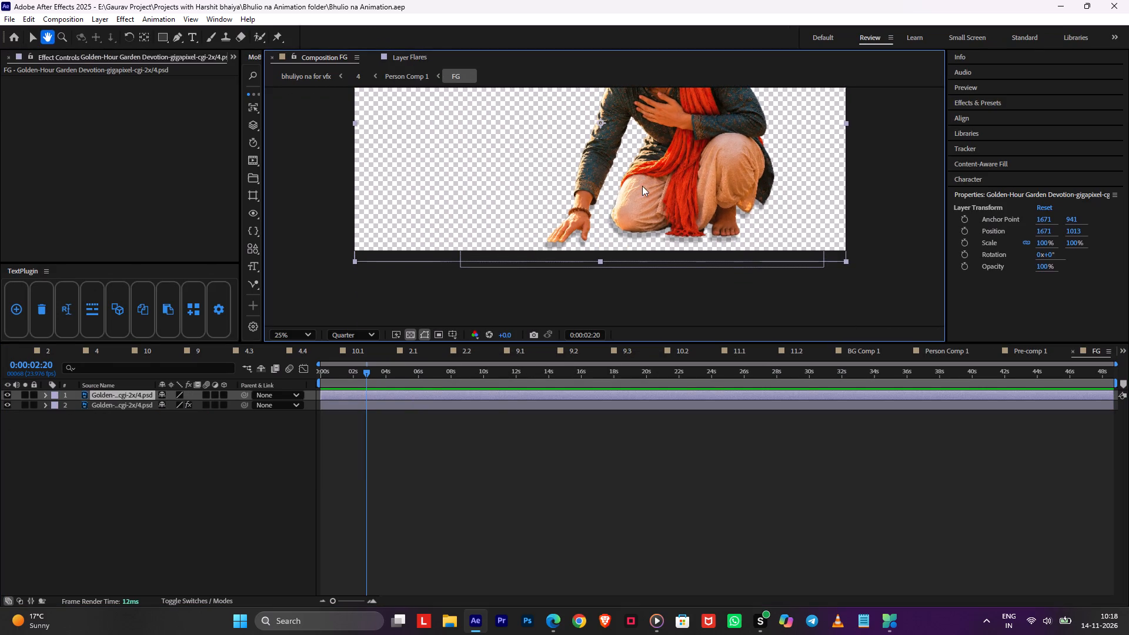
{"action": "left_click", "coordinate": [490, 402]}
{"action": "key", "text": "shift+Up"}
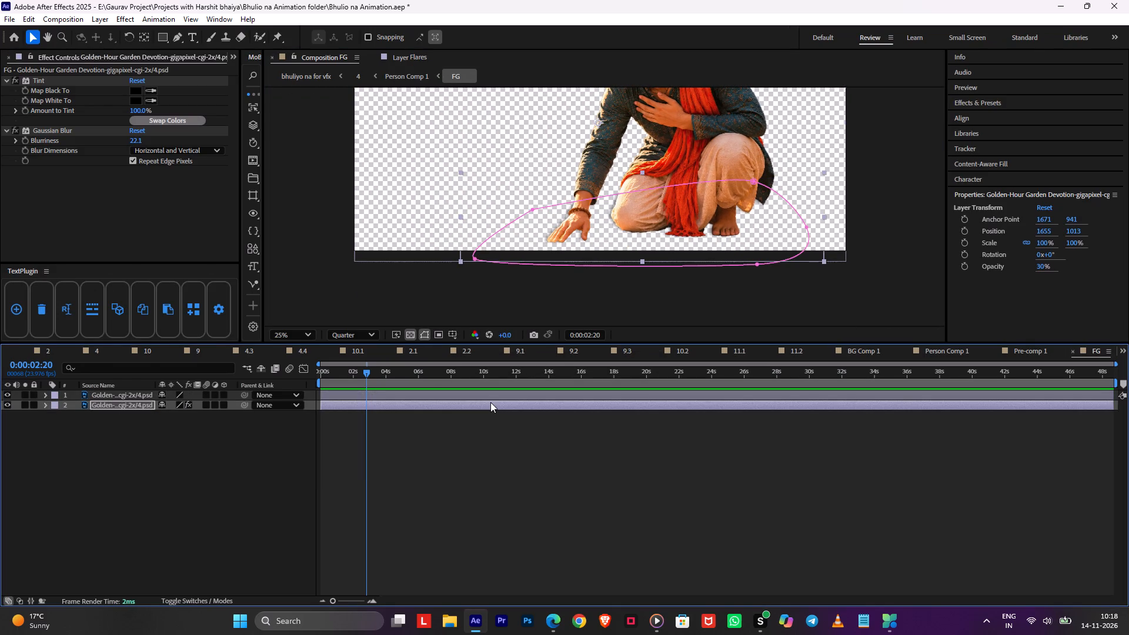
{"action": "key", "text": "Down"}
{"action": "key", "text": "Down"}
{"action": "key", "text": "Down"}
{"action": "key", "text": "Down"}
{"action": "key", "text": "Right"}
{"action": "key", "text": "Right"}
{"action": "key", "text": "Down"}
{"action": "key", "text": "Down"}
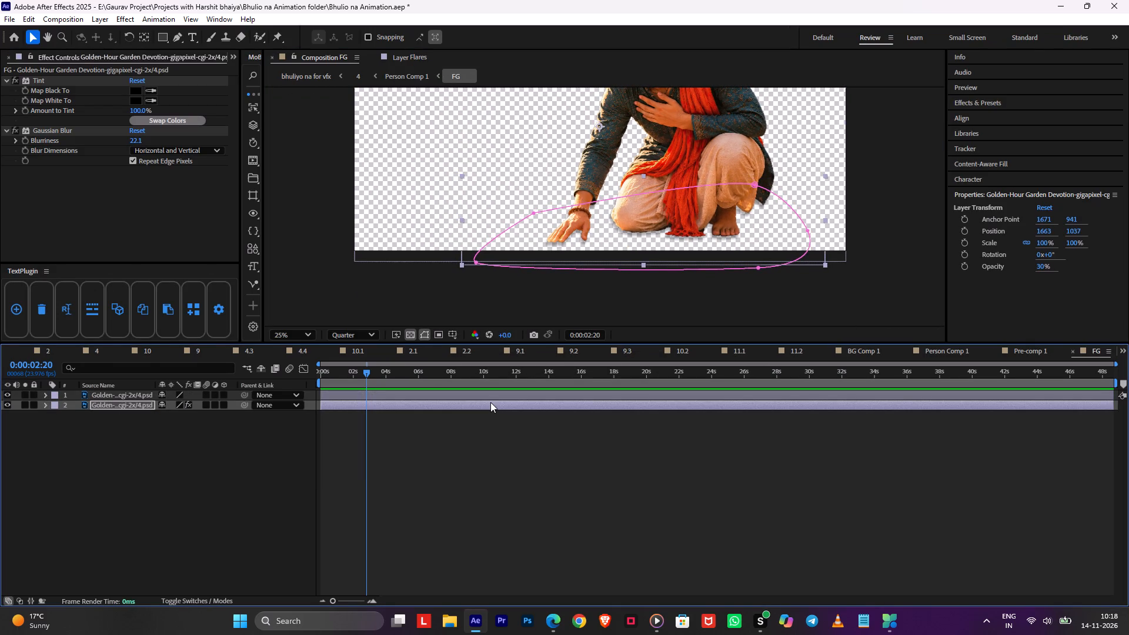
{"action": "left_click", "coordinate": [529, 466]}
{"action": "key", "text": "Tab"}
{"action": "left_click", "coordinate": [366, 468]}
{"action": "key", "text": "ctrl+s"}
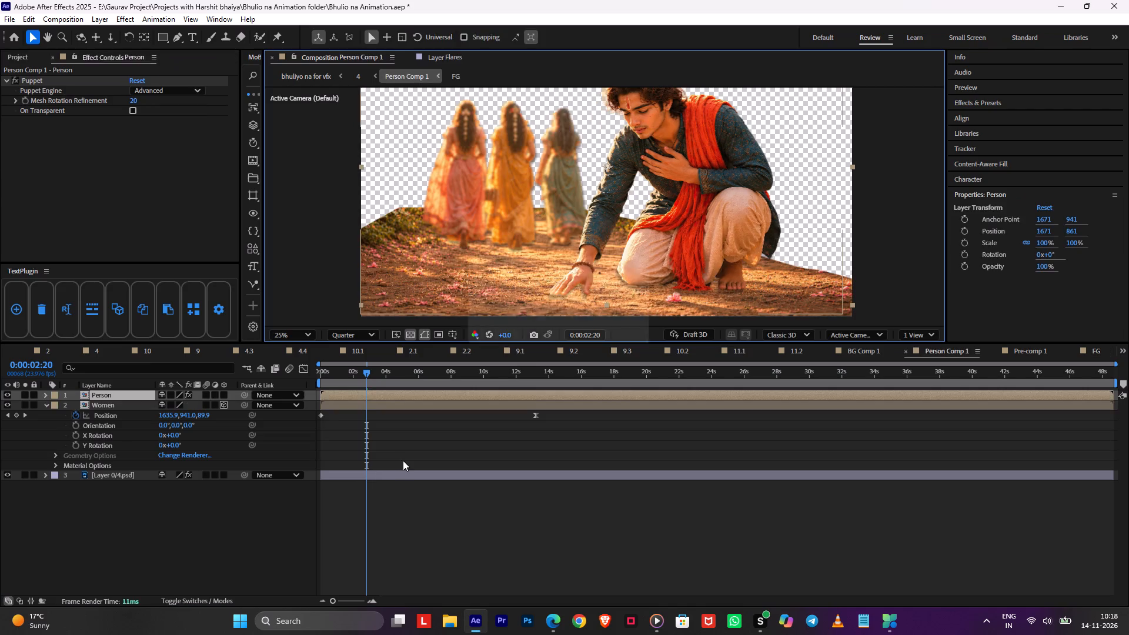
Return to composition 4 and check the hand's shadow at 0 seconds.
{"action": "key", "text": "ctrl+Tab"}
{"action": "left_click", "coordinate": [419, 485], "text": "ctrl"}
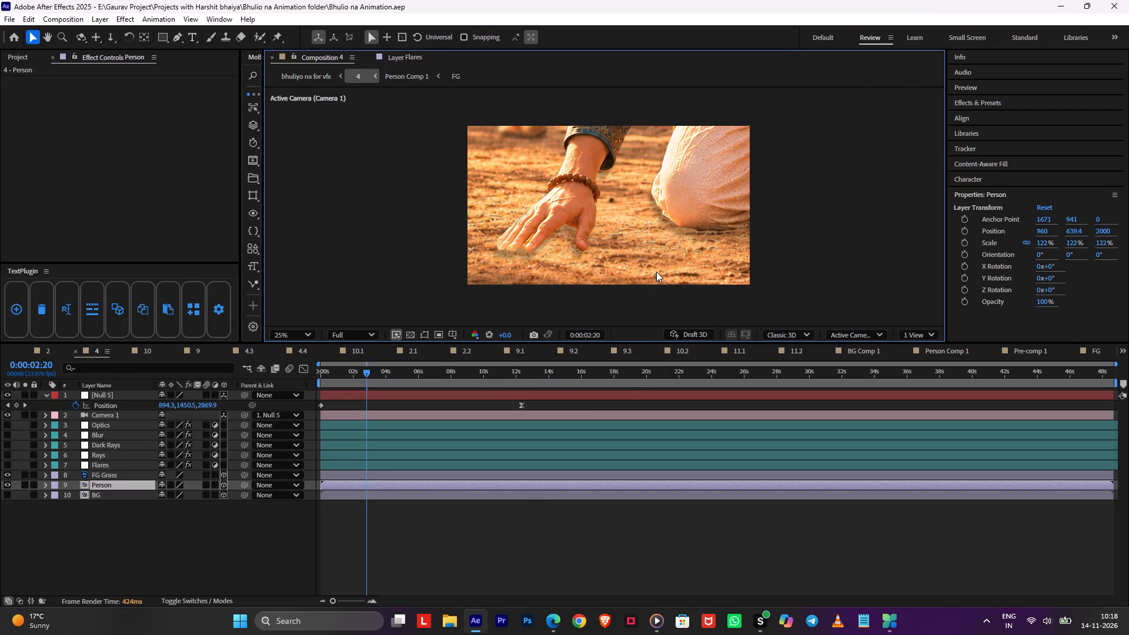
{"action": "left_click_drag", "start_coordinate": [351, 380], "coordinate": [283, 391], "text": "ctrl"}
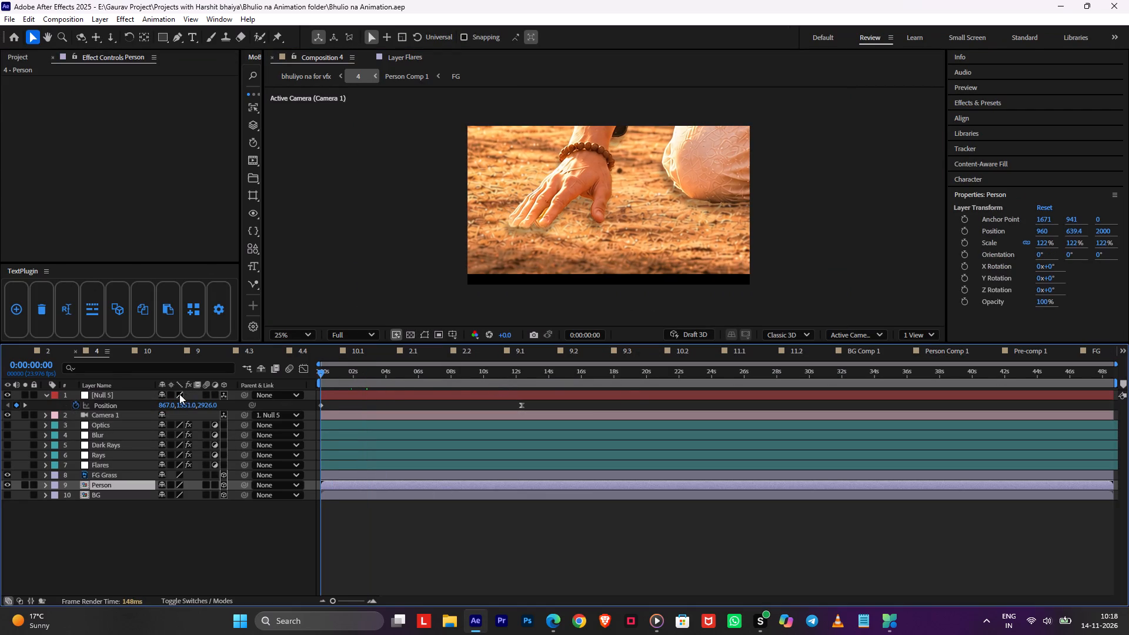
Open bhuliyo na for vfx, save the project, and play the composition 4 clip from 1:01:45:18.
{"action": "key", "text": "ctrl+Tab"}
{"action": "left_click", "coordinate": [115, 396], "text": "ctrl"}
{"action": "left_click", "coordinate": [600, 438], "text": "ctrl"}
{"action": "key", "text": "ctrl+s"}
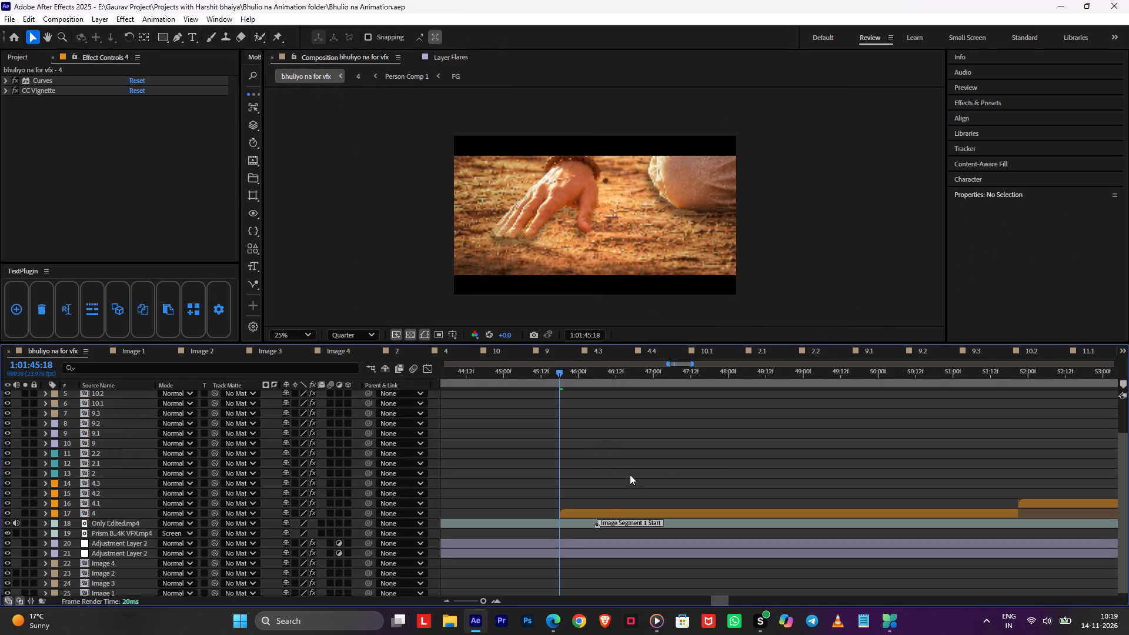
{"action": "key", "text": "space"}
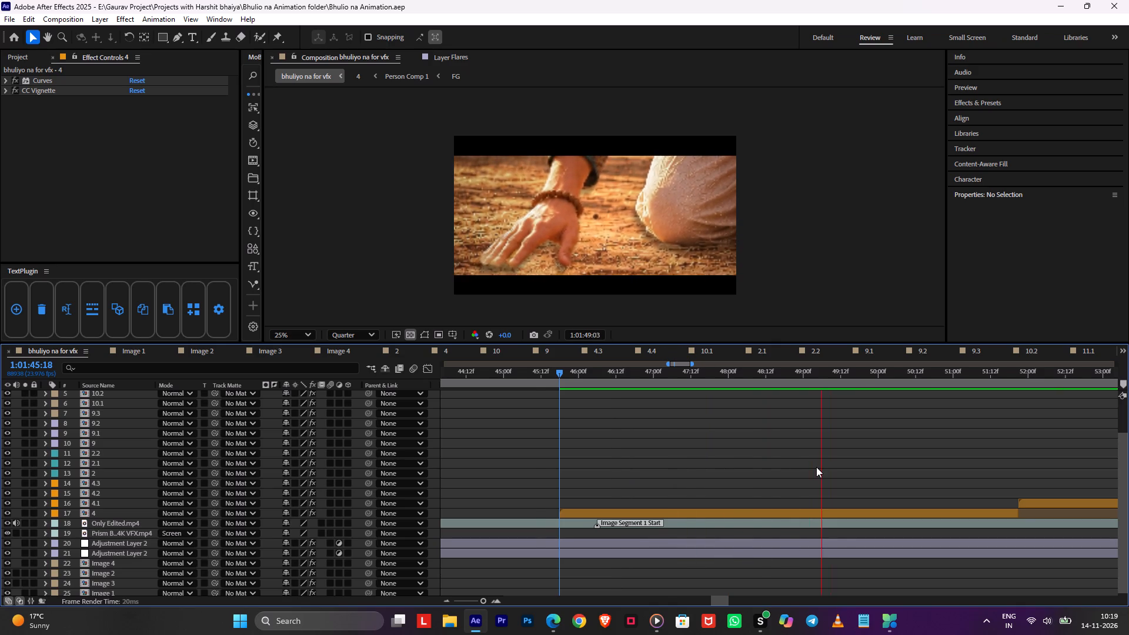
{"action": "middle_click_drag", "start_coordinate": [796, 467], "coordinate": [532, 452]}
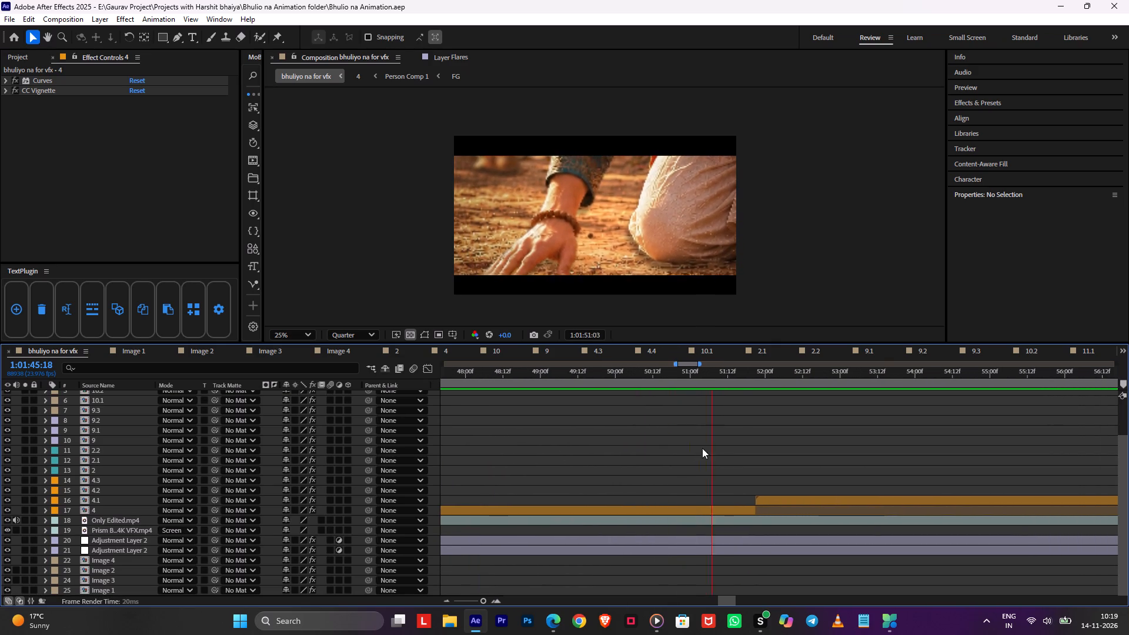
Extend the end of layer 4 past the 1:01:51:21 start of layer 4.1, to about 1:01:56.
{"action": "left_click_drag", "start_coordinate": [737, 373], "coordinate": [757, 382]}
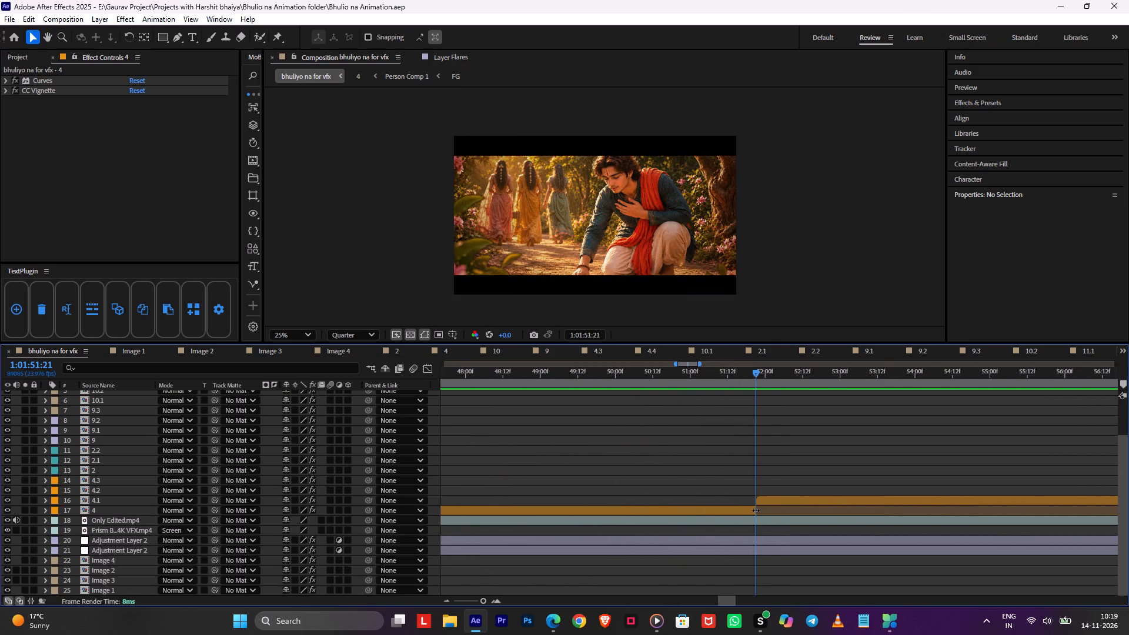
{"action": "left_click", "coordinate": [761, 509]}
{"action": "left_click_drag", "start_coordinate": [754, 509], "coordinate": [1077, 514]}
Reveal layer 4's source composition in the project and duplicate it.
{"action": "left_click", "coordinate": [776, 500]}
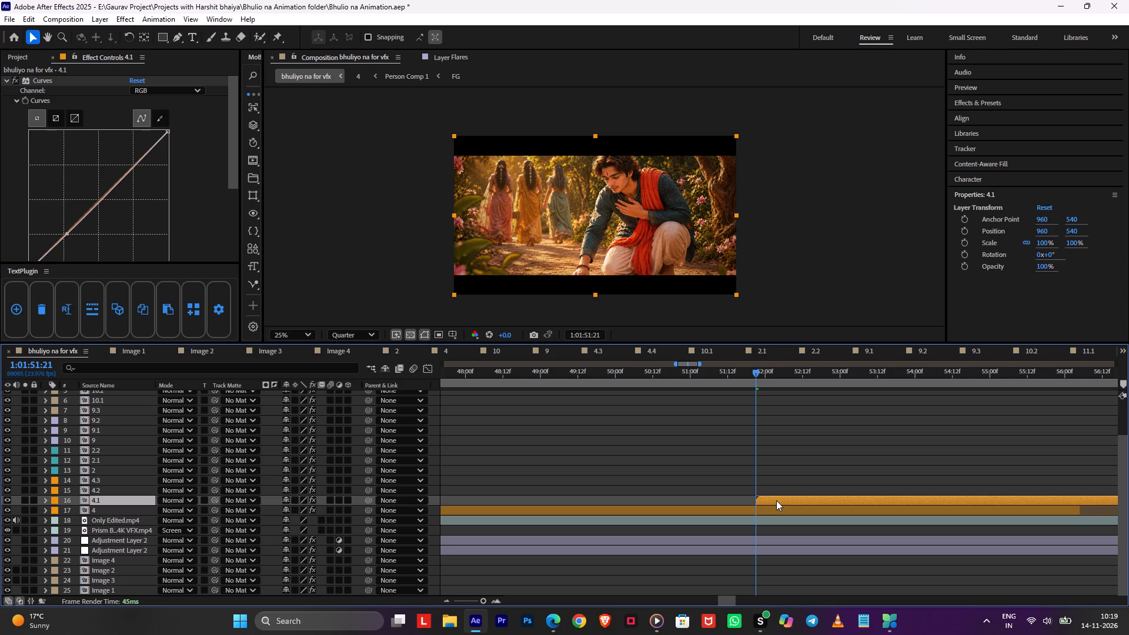
{"action": "left_click", "coordinate": [769, 513]}
{"action": "right_click", "coordinate": [769, 504]}
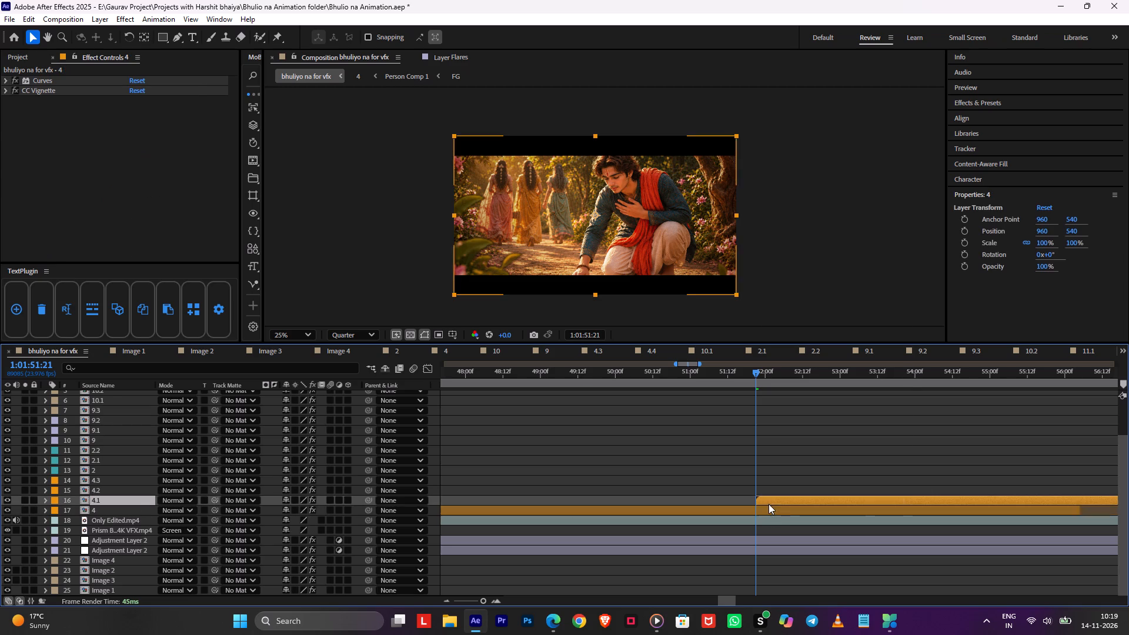
{"action": "left_click", "coordinate": [764, 508]}
{"action": "right_click", "coordinate": [764, 508]}
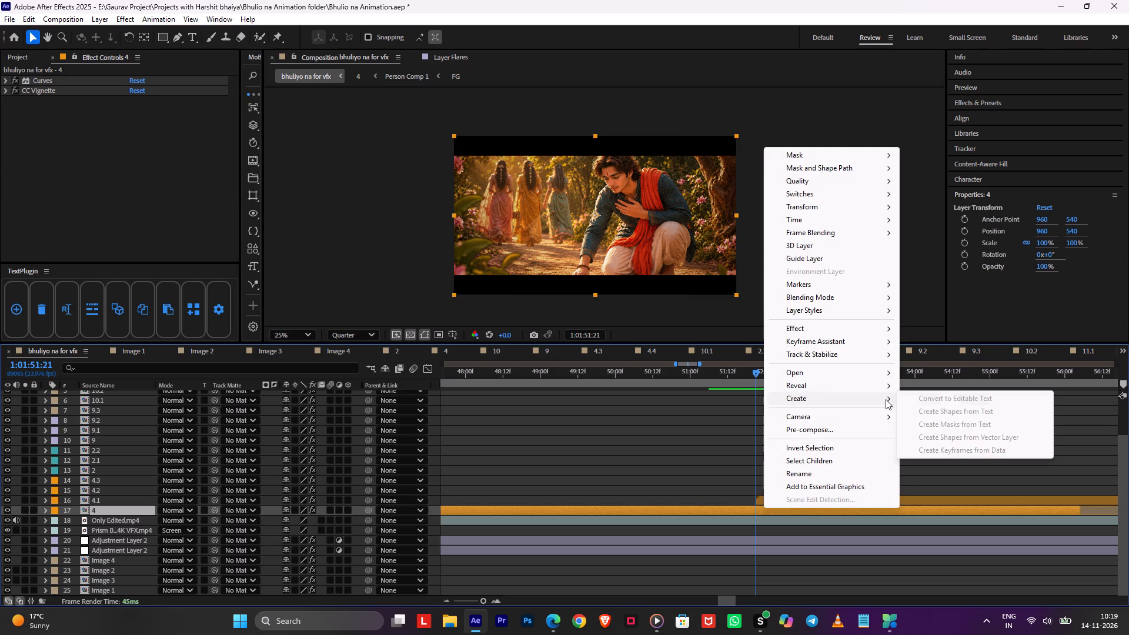
{"action": "left_click", "coordinate": [936, 399]}
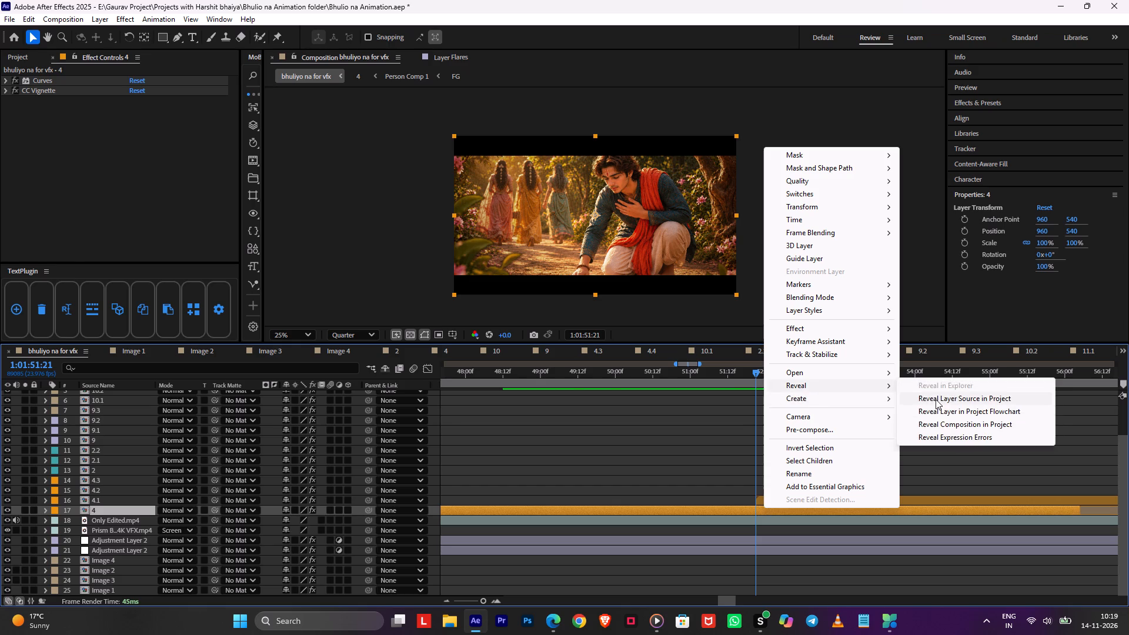
{"action": "left_click", "coordinate": [39, 163]}
{"action": "key", "text": "ctrl+d"}
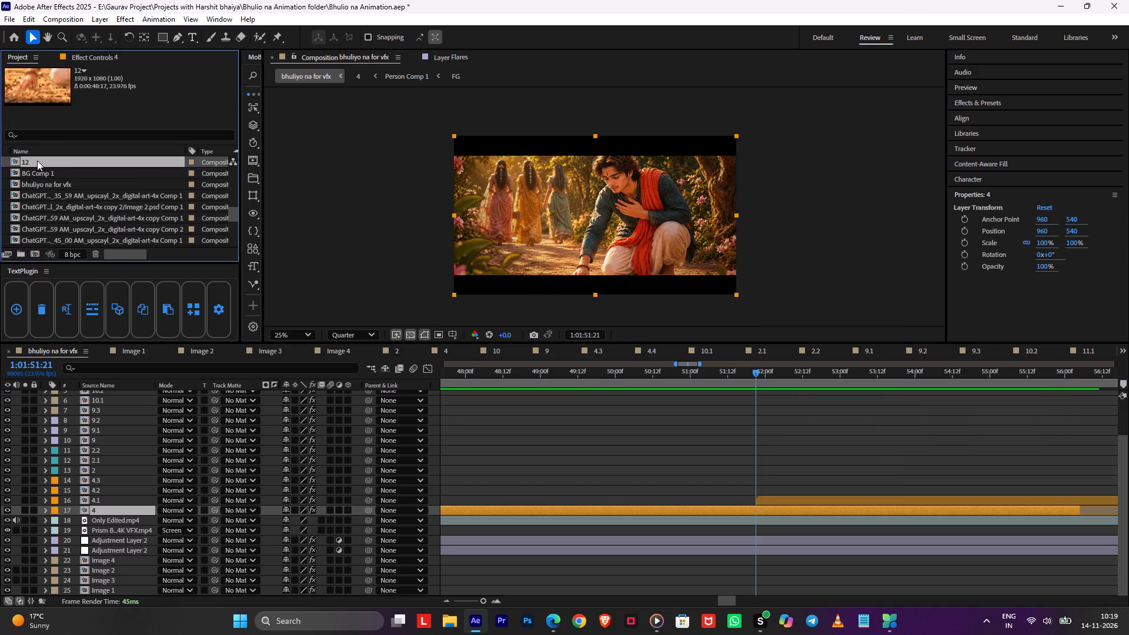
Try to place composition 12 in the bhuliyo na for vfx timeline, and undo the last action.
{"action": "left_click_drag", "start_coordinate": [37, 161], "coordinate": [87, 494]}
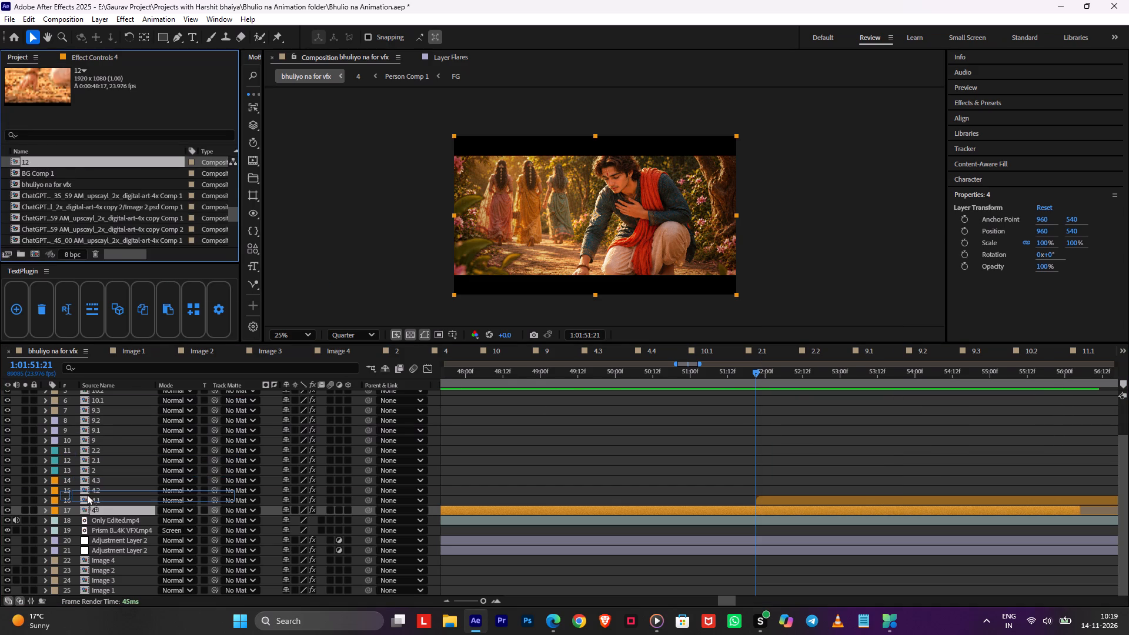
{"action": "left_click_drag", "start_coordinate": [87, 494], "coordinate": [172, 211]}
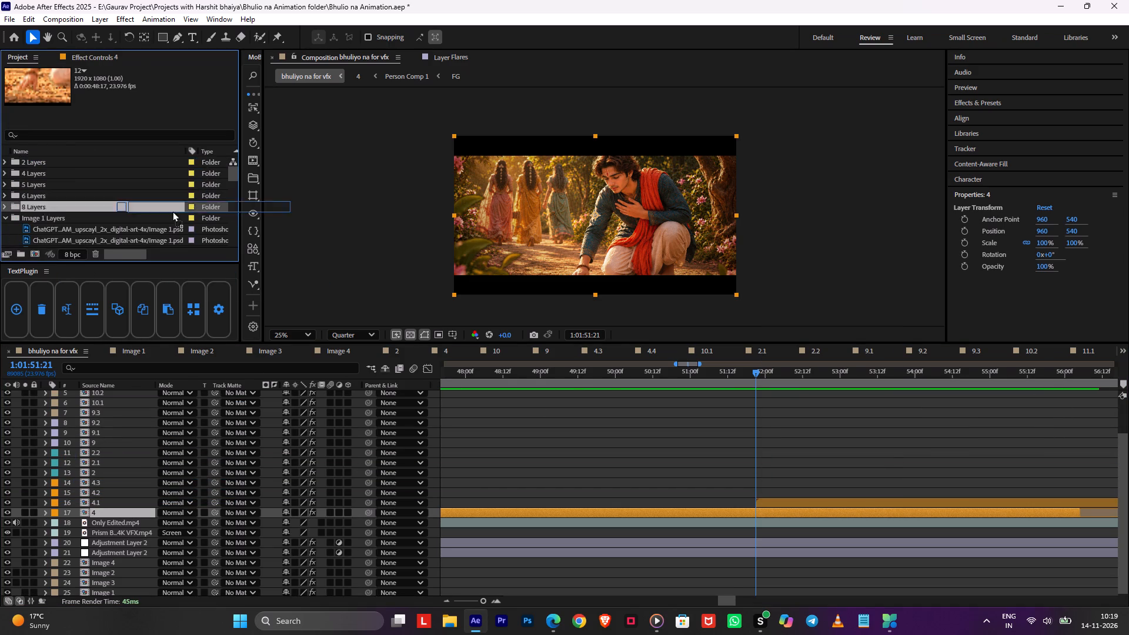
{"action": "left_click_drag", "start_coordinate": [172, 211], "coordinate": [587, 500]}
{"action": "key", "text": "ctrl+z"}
Replace the source of layer 4.1 in bhuliyo na for vfx with composition 12.
{"action": "scroll", "coordinate": [101, 196], "scroll_direction": "up", "scroll_amount": 4}
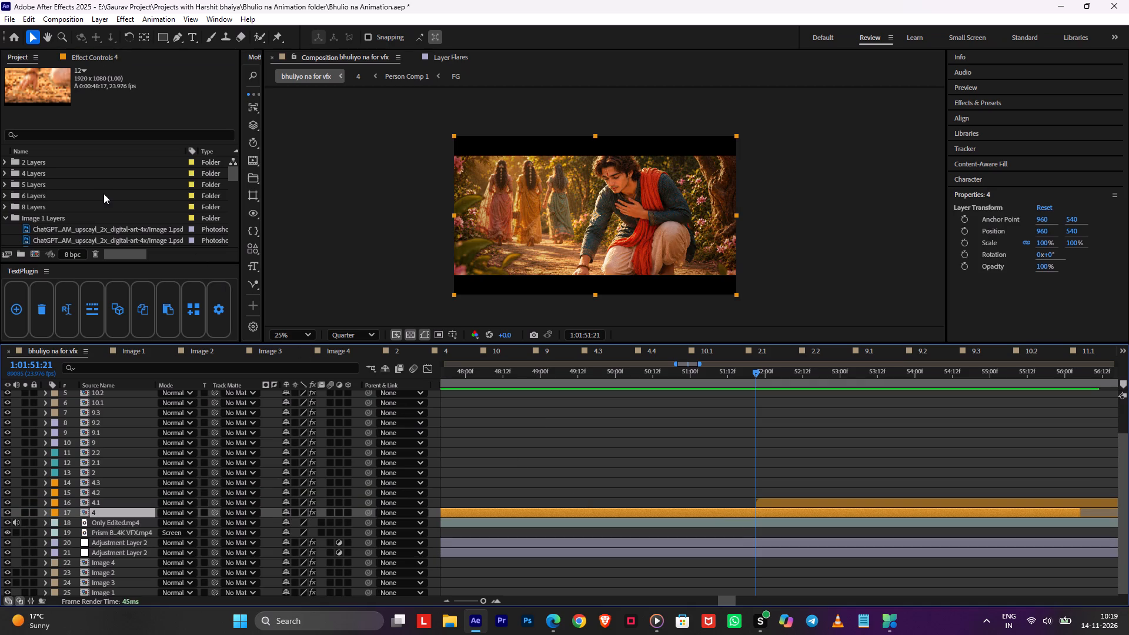
{"action": "scroll", "coordinate": [103, 193], "scroll_direction": "up", "scroll_amount": 6}
{"action": "scroll", "coordinate": [105, 197], "scroll_direction": "down", "scroll_amount": 19}
{"action": "scroll", "coordinate": [106, 200], "scroll_direction": "up", "scroll_amount": 7}
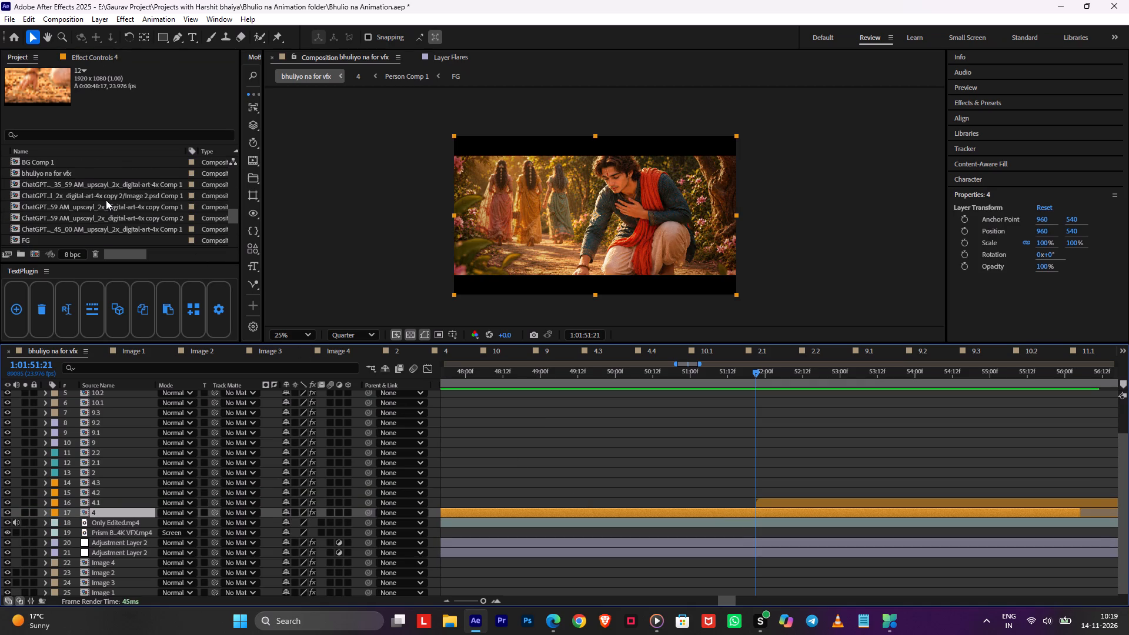
{"action": "left_click", "coordinate": [102, 497]}
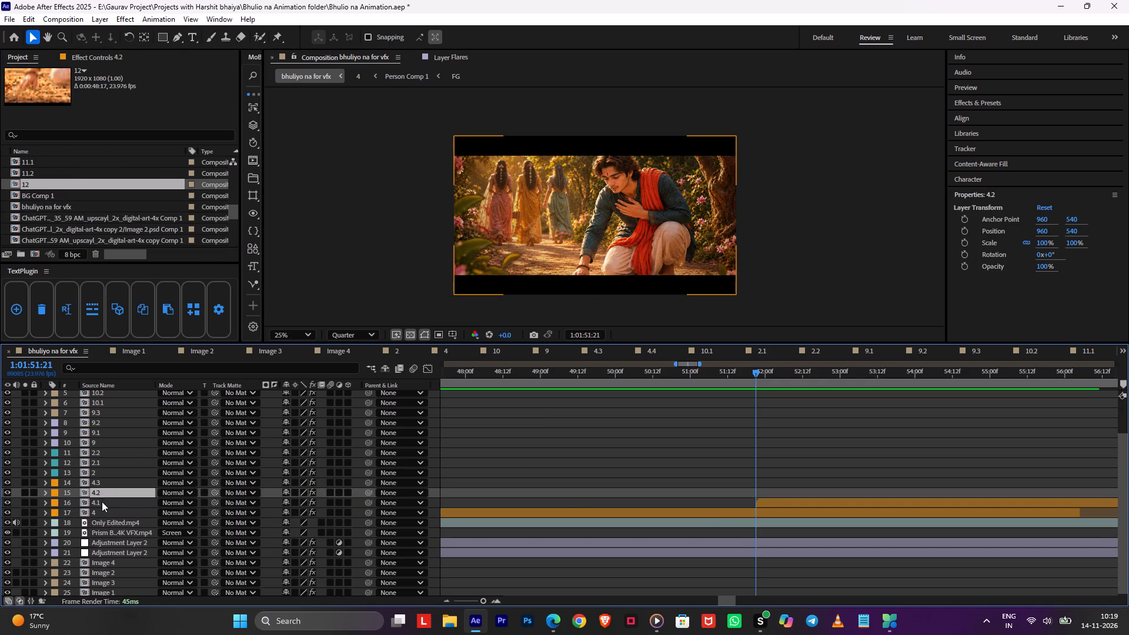
{"action": "left_click", "coordinate": [102, 503]}
{"action": "left_click_drag", "start_coordinate": [32, 186], "coordinate": [93, 483]}
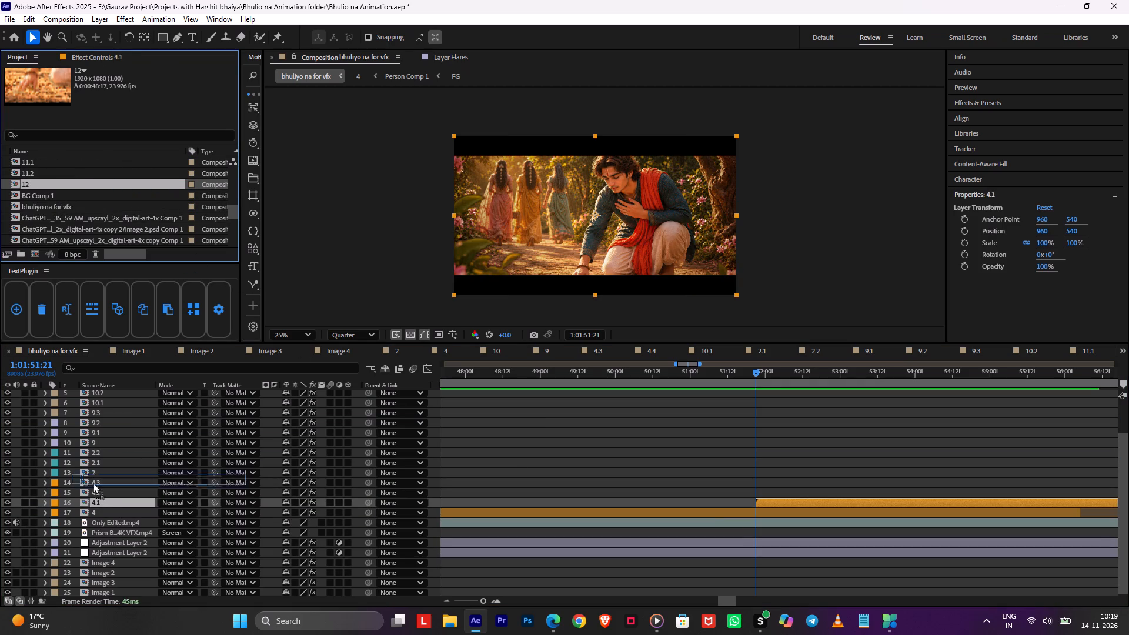
{"action": "left_click_drag", "start_coordinate": [93, 483], "coordinate": [98, 500]}
Rename composition 12 as 4.1 and save the project.
{"action": "right_click", "coordinate": [34, 184]}
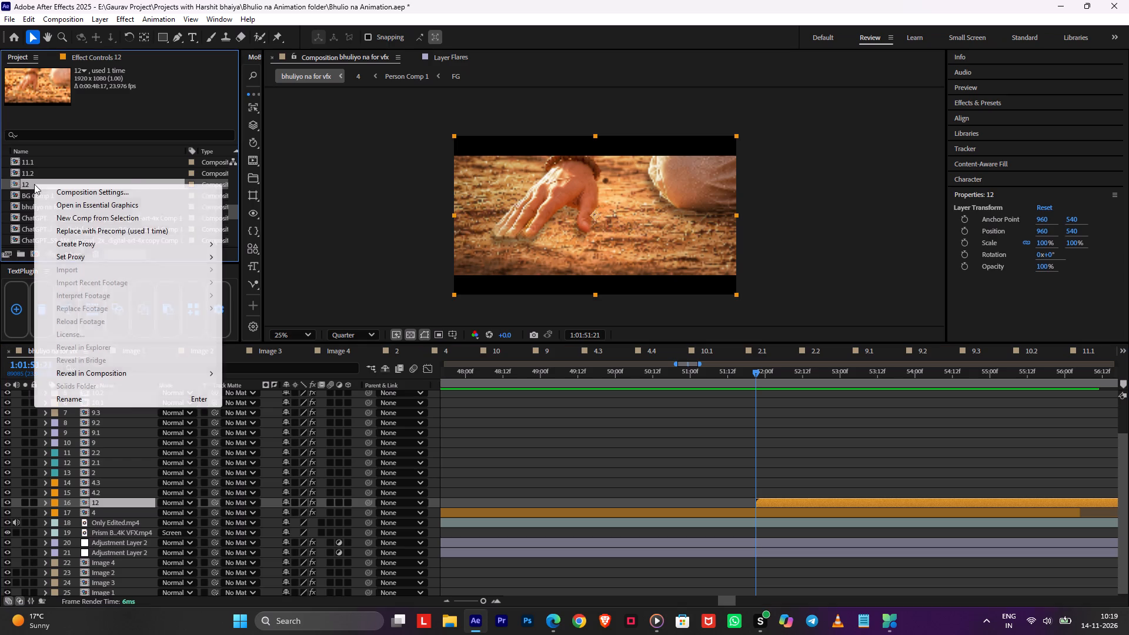
{"action": "left_click", "coordinate": [105, 396]}
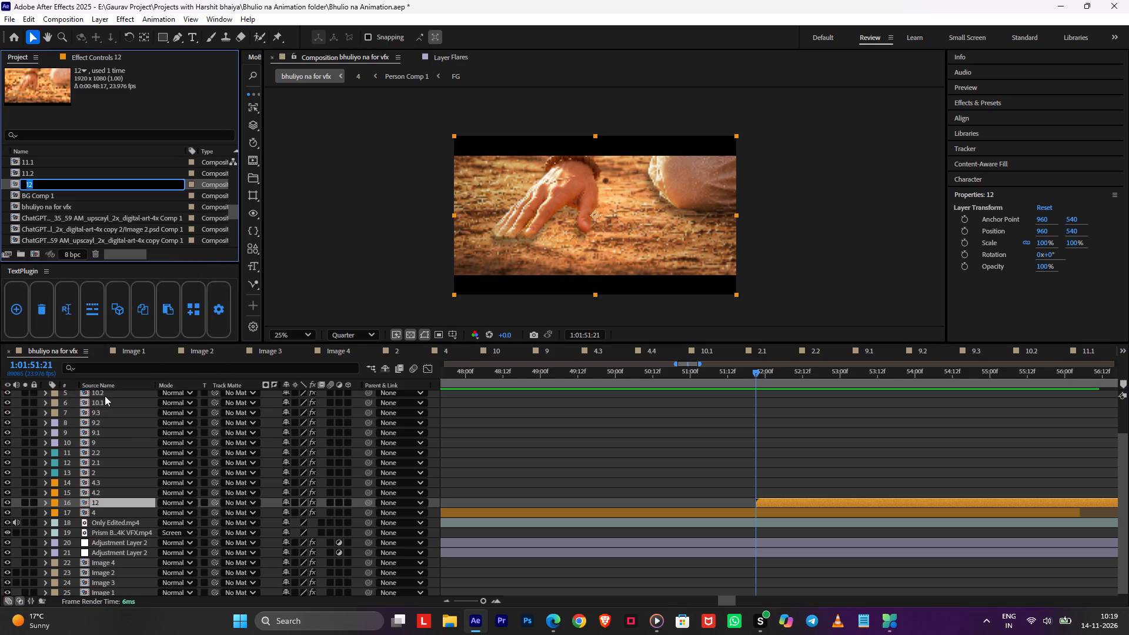
{"action": "type", "text": "4.1"}
{"action": "left_click", "coordinate": [757, 481]}
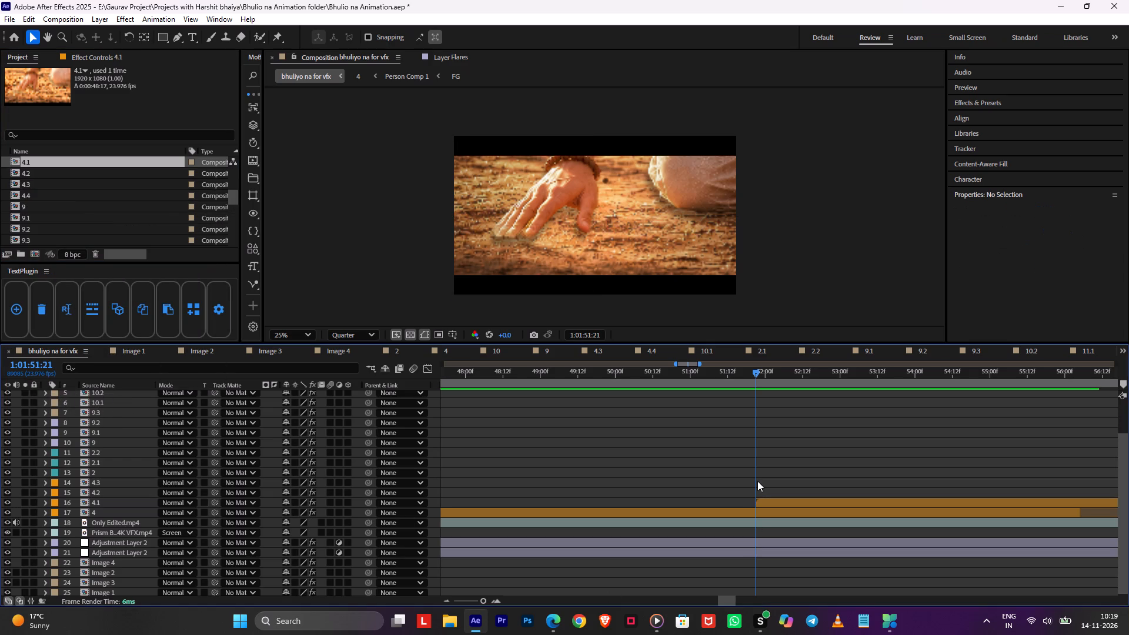
{"action": "key", "text": "ctrl+s"}
Open the new composition 4.1, show its BG layer, and set Null 5's position at 0 seconds to 1452, 594, 2926.
{"action": "double_click", "coordinate": [760, 502]}
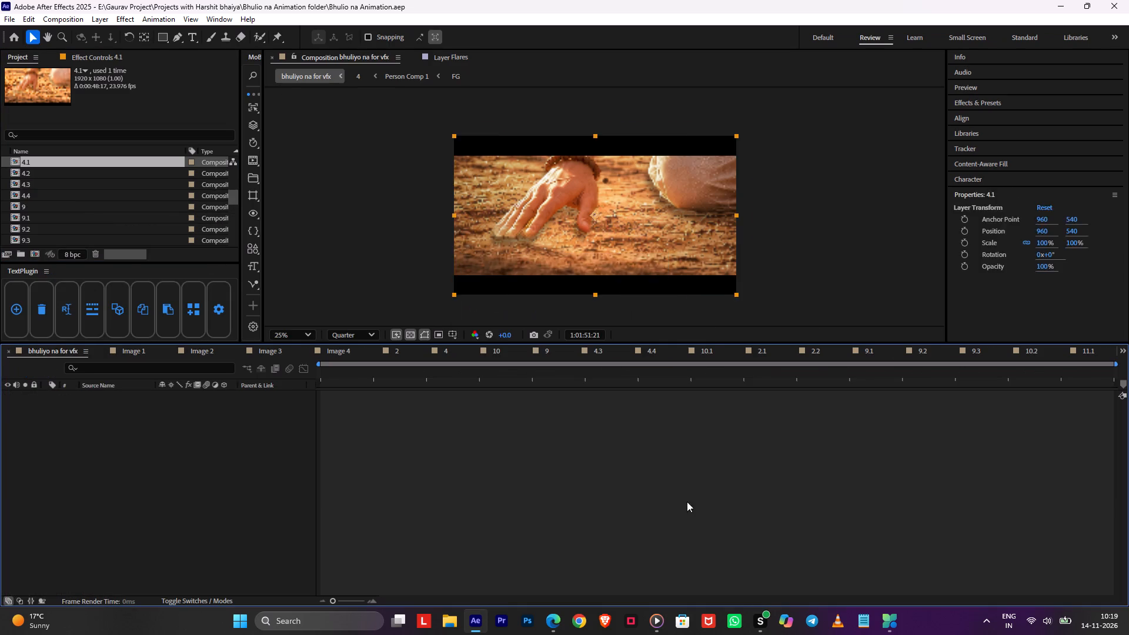
{"action": "left_click_drag", "start_coordinate": [185, 407], "coordinate": [9, 458]}
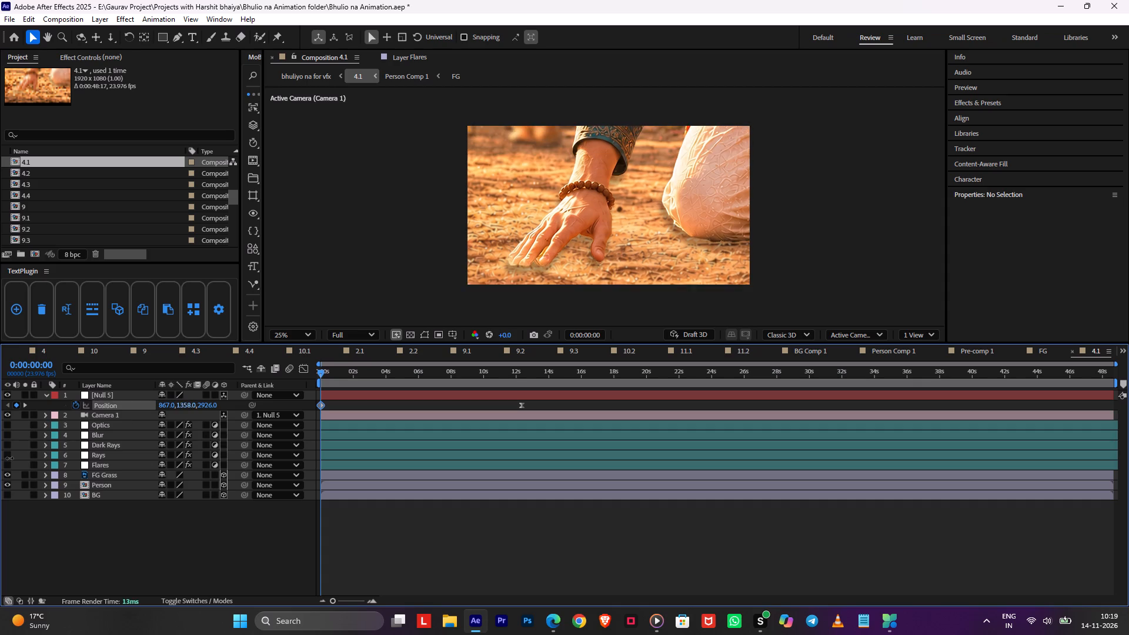
{"action": "left_click_drag", "start_coordinate": [9, 458], "coordinate": [6, 459]}
{"action": "left_click_drag", "start_coordinate": [186, 403], "coordinate": [0, 437]}
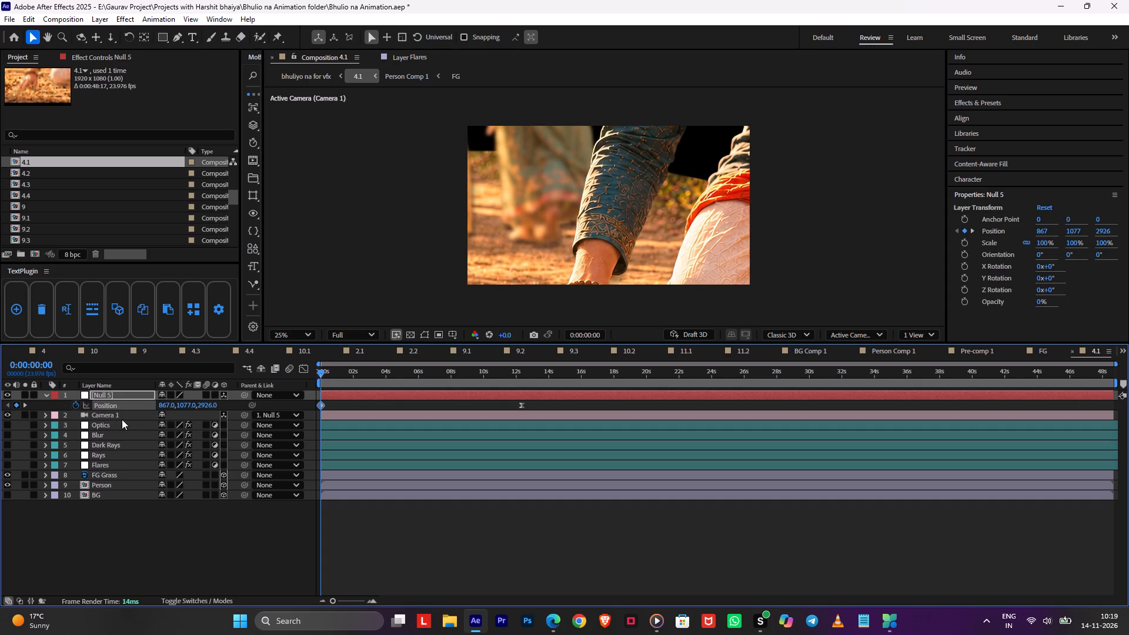
{"action": "left_click", "coordinate": [8, 495]}
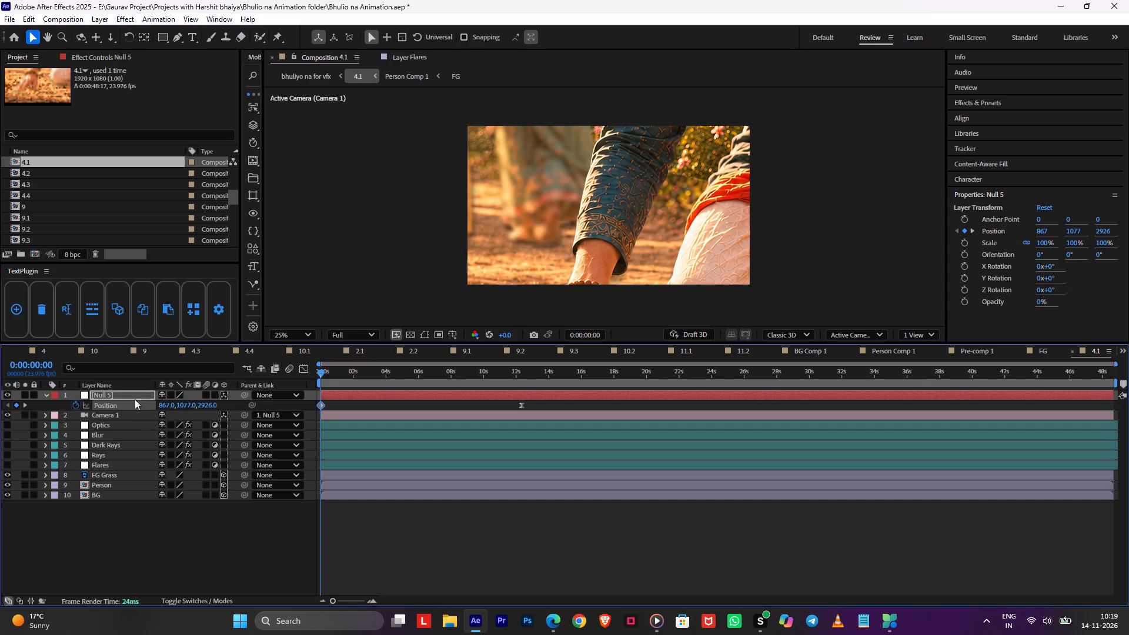
{"action": "left_click_drag", "start_coordinate": [188, 403], "coordinate": [0, 450]}
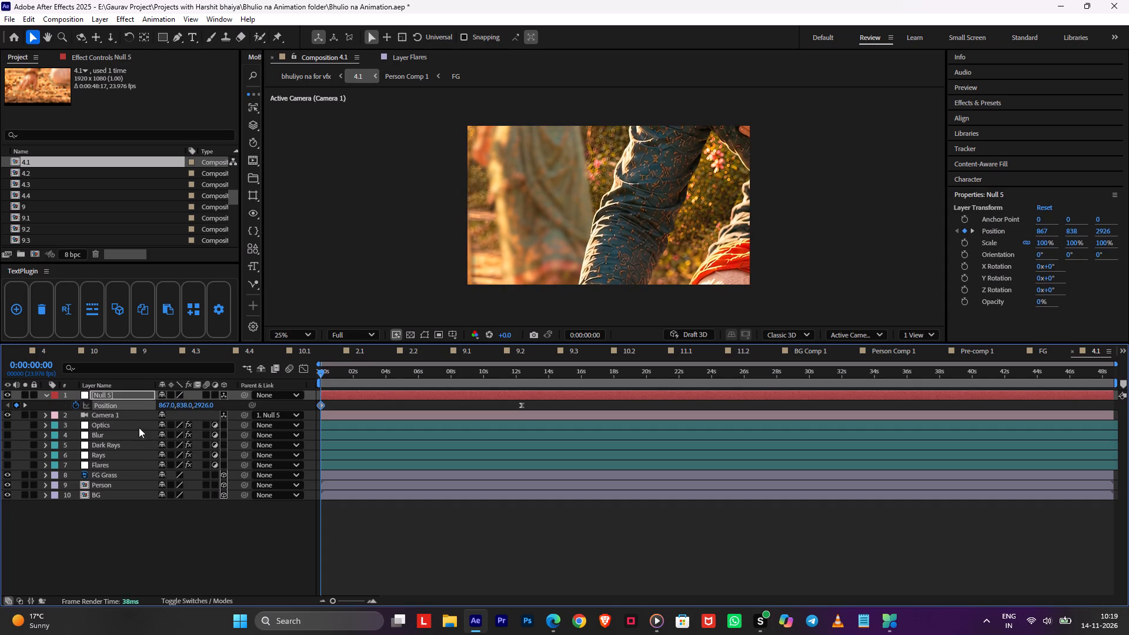
{"action": "left_click_drag", "start_coordinate": [187, 403], "coordinate": [0, 447]}
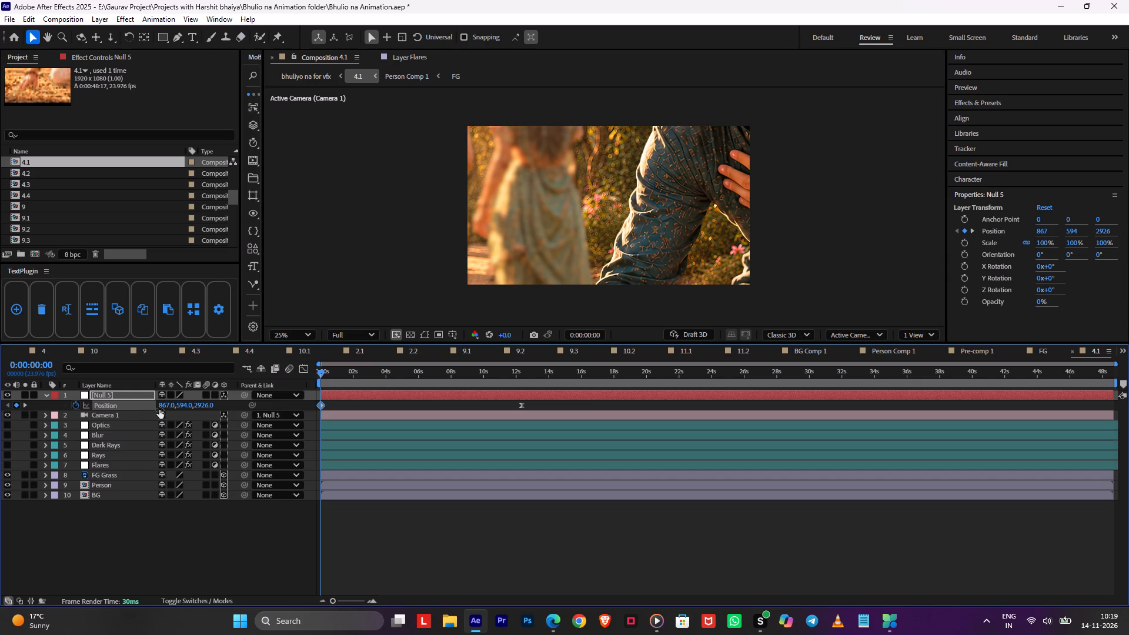
{"action": "left_click_drag", "start_coordinate": [161, 407], "coordinate": [503, 406]}
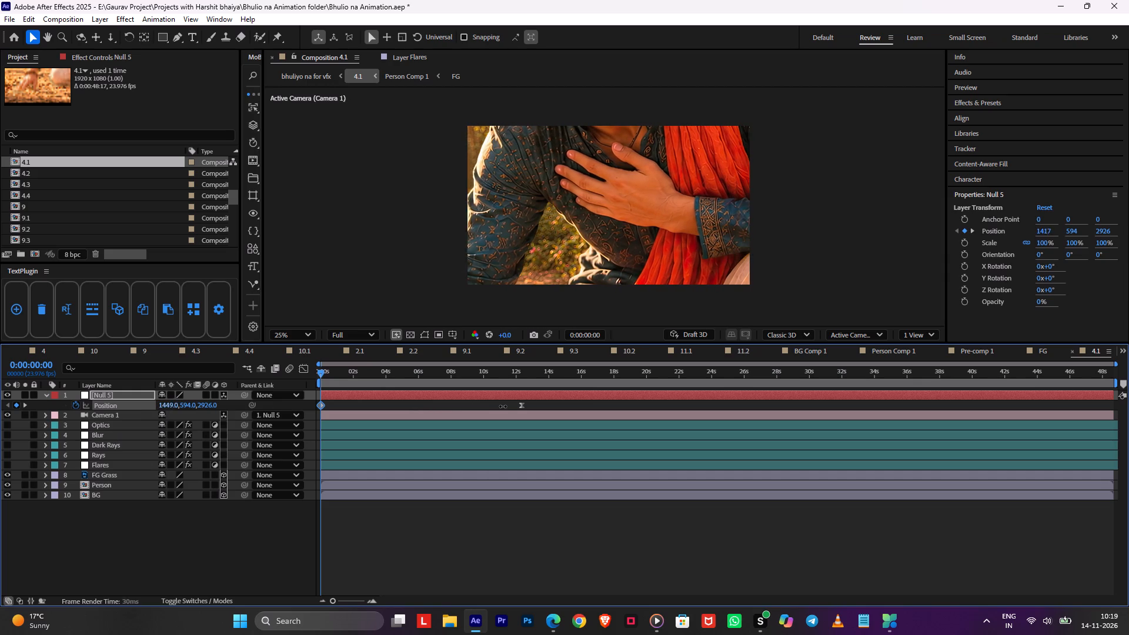
{"action": "left_click_drag", "start_coordinate": [503, 406], "coordinate": [504, 406]}
Delete Null 5's second position keyframe, between 12 and 13 seconds.
{"action": "left_click_drag", "start_coordinate": [515, 405], "coordinate": [526, 407]}
{"action": "key", "text": "Delete"}
At 0:00:10:02, keyframe Null 5's position at 1241, 76, 2926 and apply Easy Ease to that keyframe.
{"action": "left_click_drag", "start_coordinate": [326, 380], "coordinate": [429, 391]}
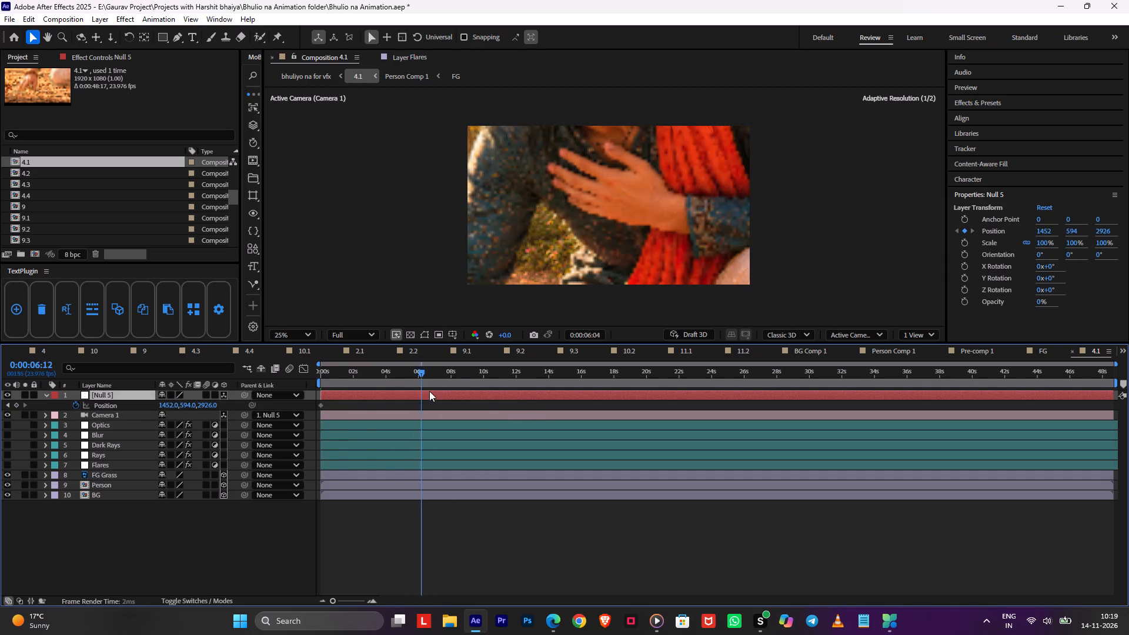
{"action": "left_click_drag", "start_coordinate": [429, 391], "coordinate": [485, 395]}
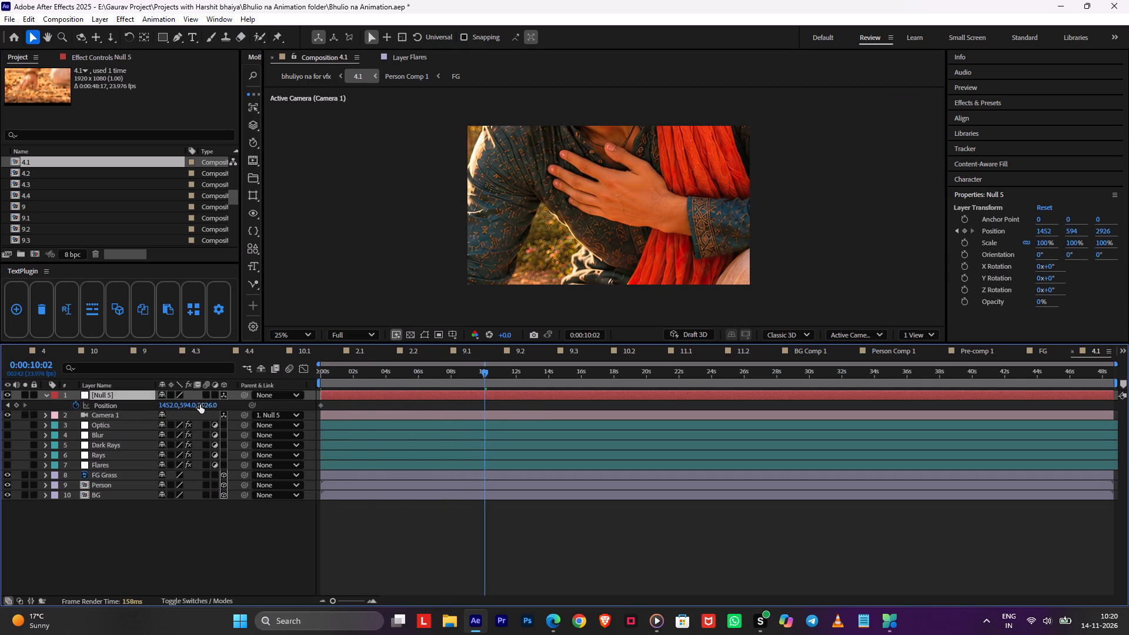
{"action": "left_click_drag", "start_coordinate": [192, 405], "coordinate": [12, 440]}
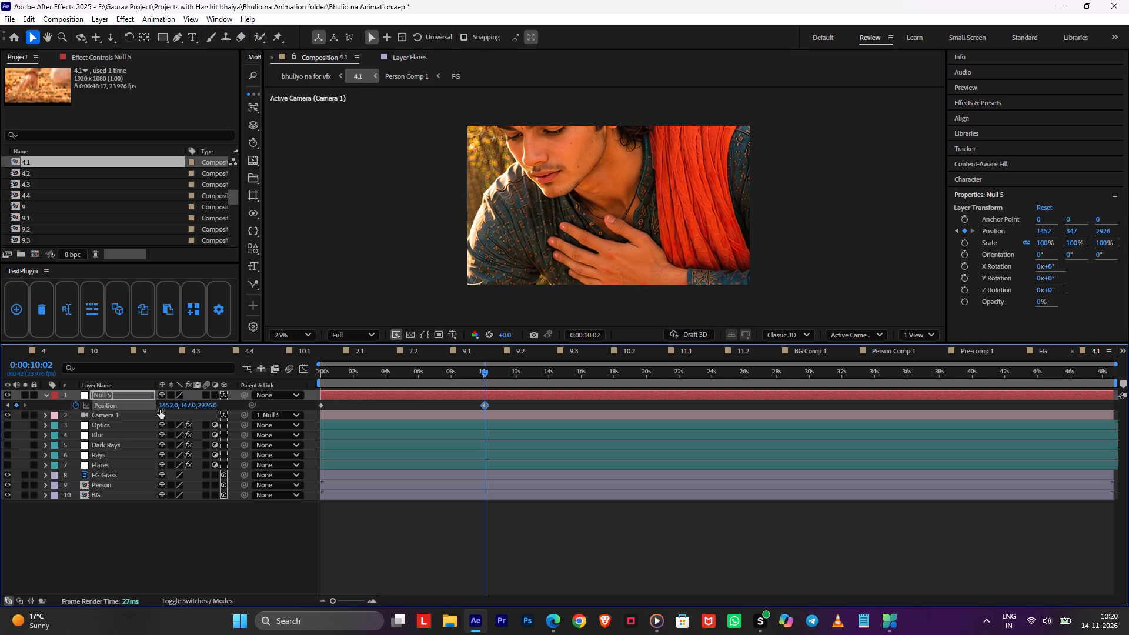
{"action": "left_click_drag", "start_coordinate": [162, 405], "coordinate": [46, 412]}
{"action": "left_click_drag", "start_coordinate": [189, 405], "coordinate": [177, 407]}
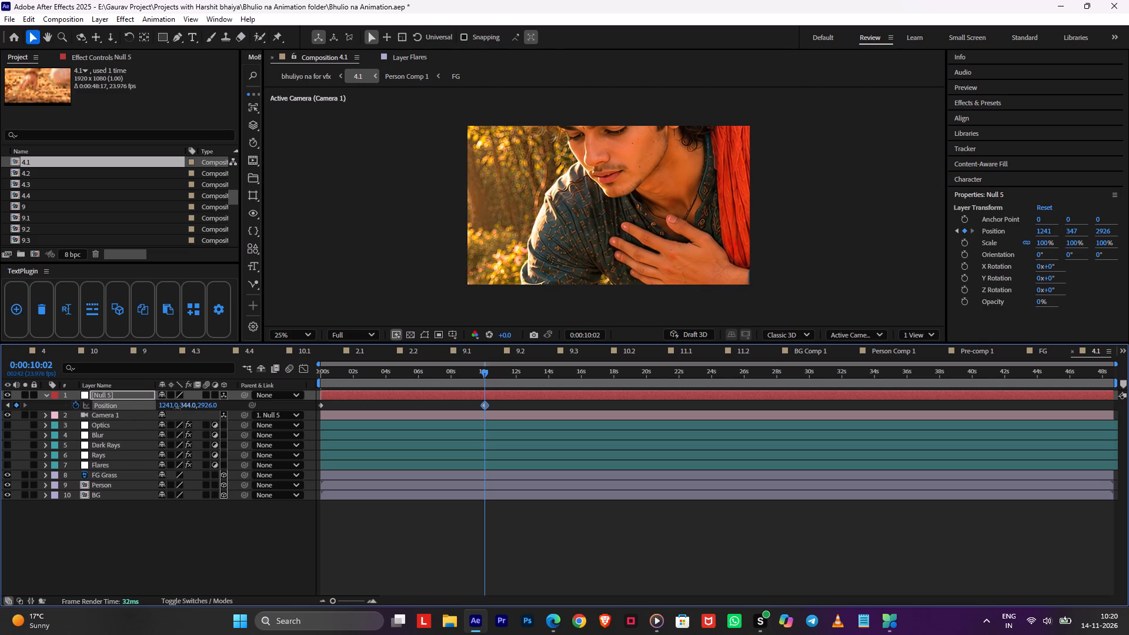
{"action": "left_click_drag", "start_coordinate": [177, 407], "coordinate": [0, 434]}
{"action": "key", "text": "F10"}
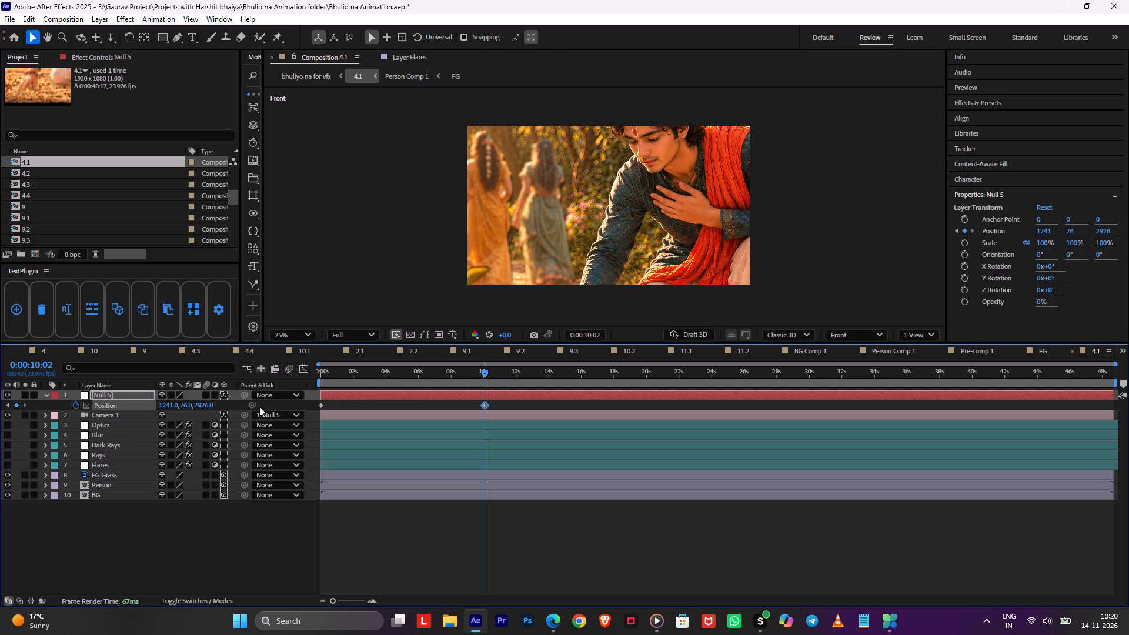
{"action": "key", "text": "F9"}
Return to 0 seconds, set the 3D view back to Active Camera (Camera 1), and save the project.
{"action": "left_click_drag", "start_coordinate": [443, 376], "coordinate": [192, 385]}
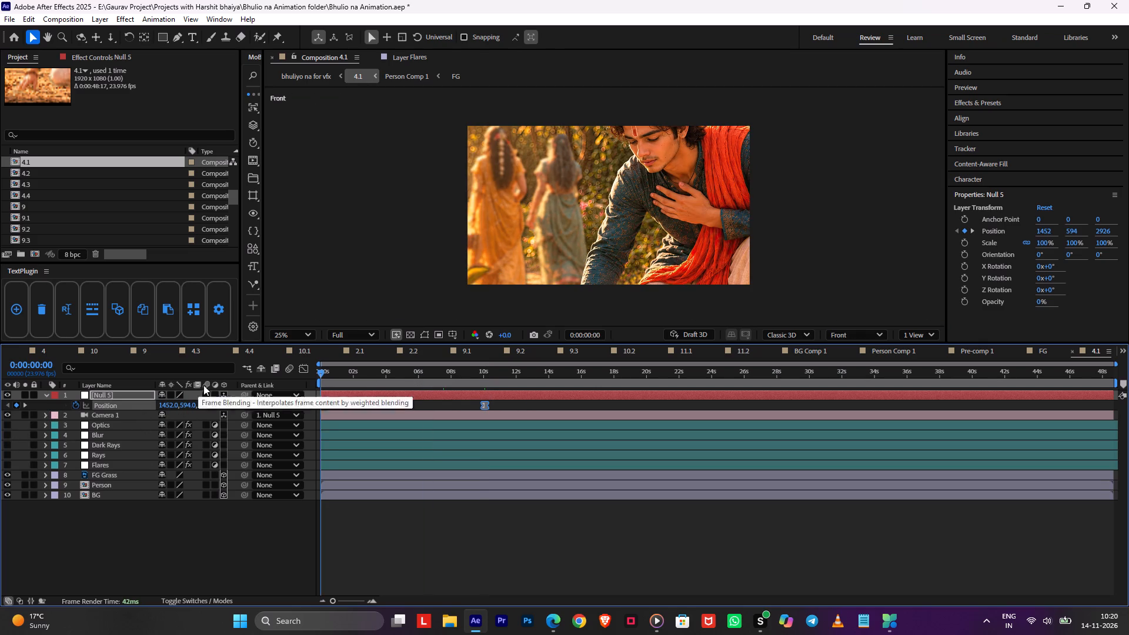
{"action": "left_click", "coordinate": [855, 337]}
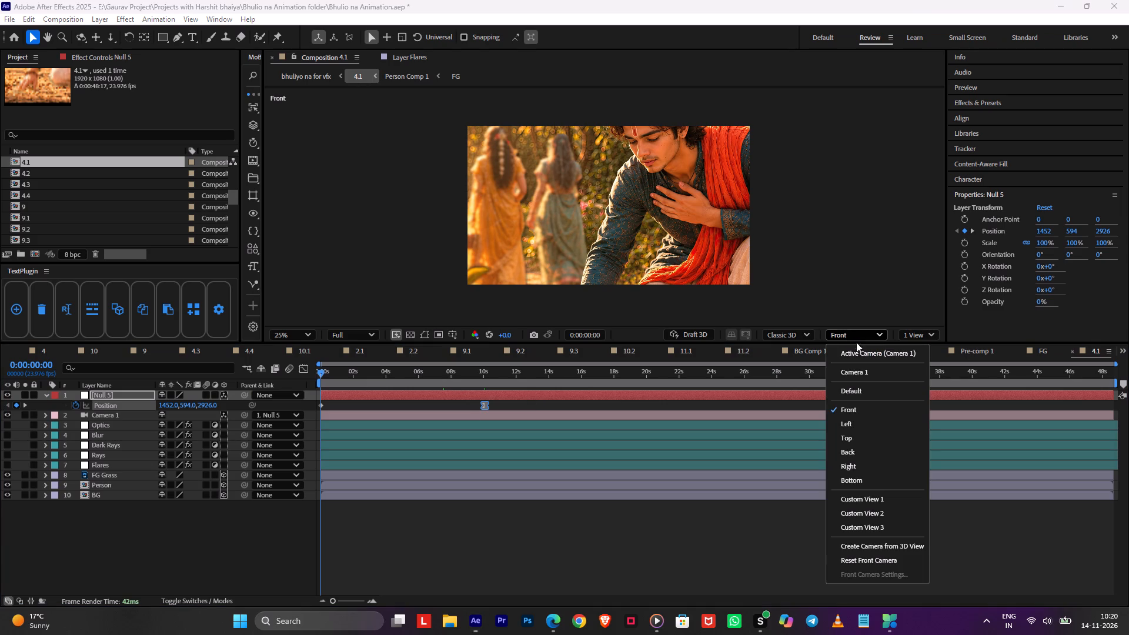
{"action": "left_click", "coordinate": [863, 356]}
{"action": "left_click", "coordinate": [601, 525]}
{"action": "key", "text": "ctrl+s"}
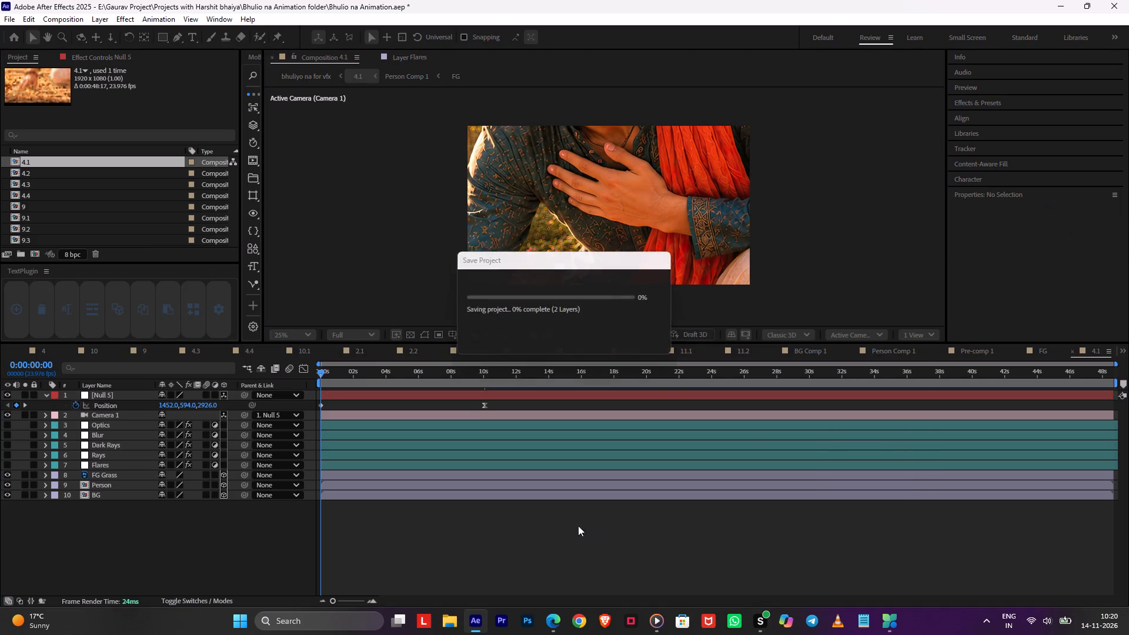
Return to bhuliyo na for vfx, play the 4.1 clip to review its camera move, and go back to 1:01:51:21.
{"action": "key", "text": "Tab"}
{"action": "left_click", "coordinate": [477, 516]}
{"action": "key", "text": "space"}
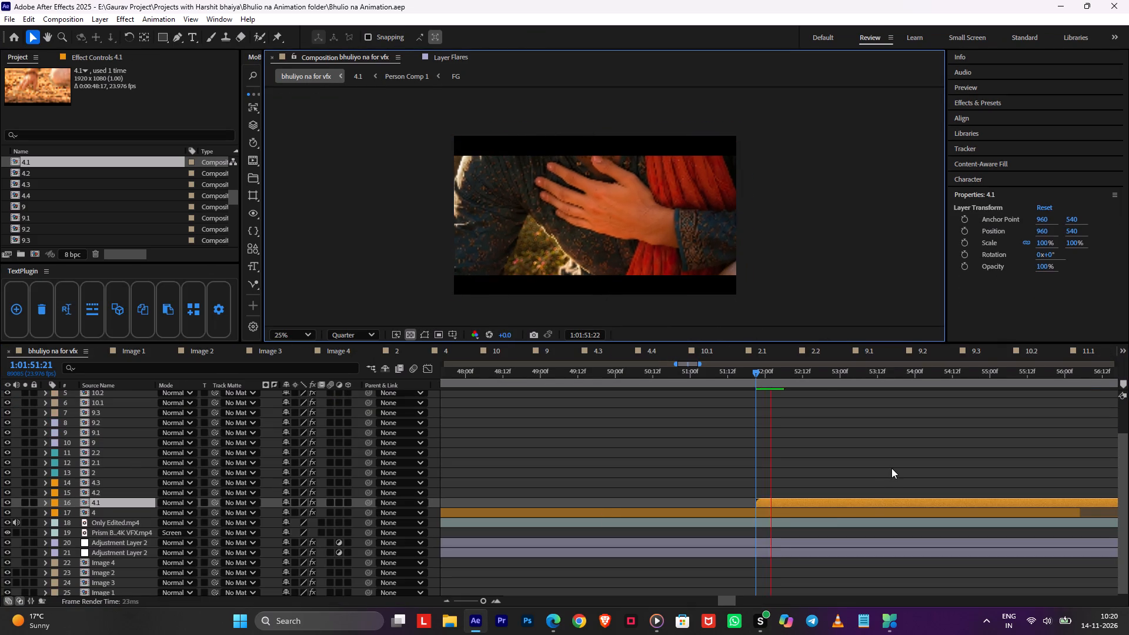
{"action": "middle_click_drag", "start_coordinate": [890, 468], "coordinate": [797, 479]}
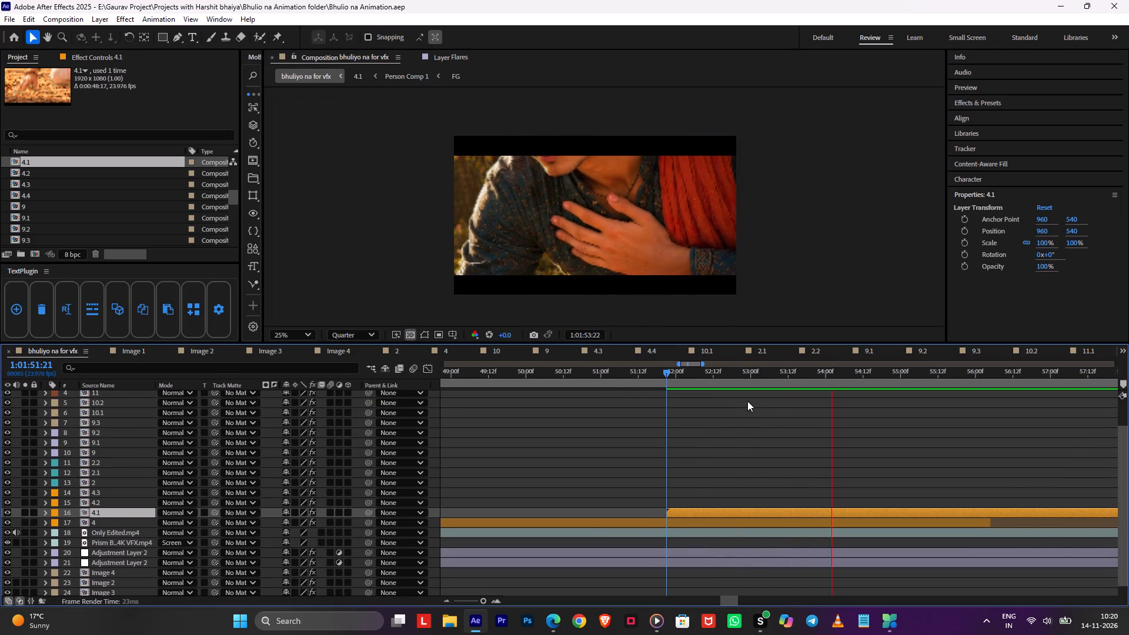
{"action": "scroll", "coordinate": [931, 431], "scroll_direction": "down", "scroll_amount": 1, "text": "alt"}
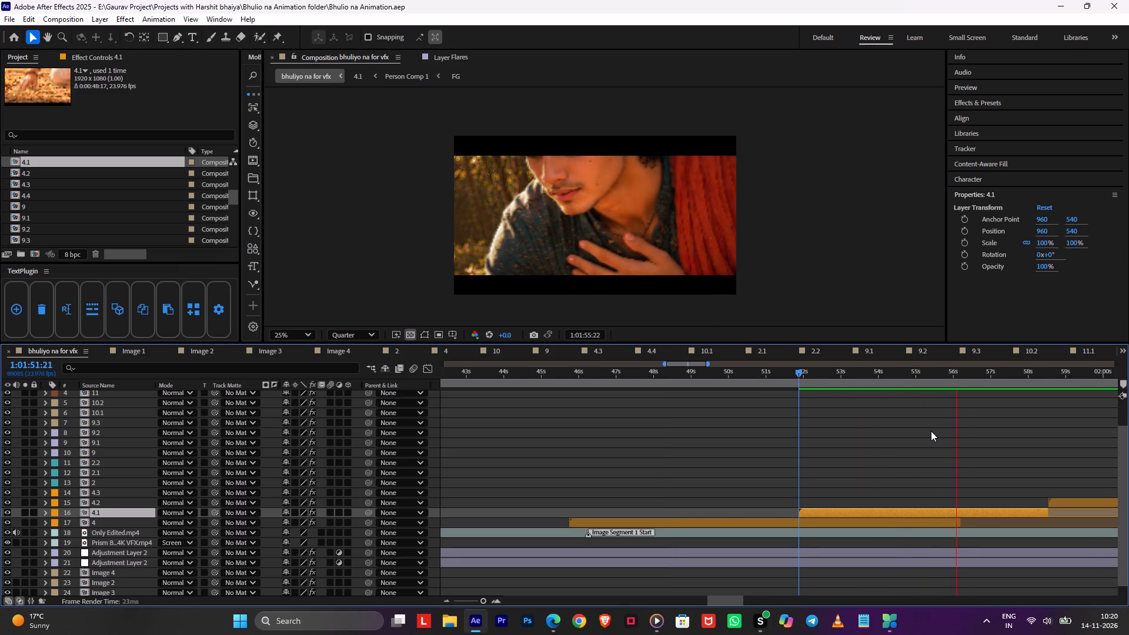
{"action": "middle_click_drag", "start_coordinate": [997, 442], "coordinate": [807, 457]}
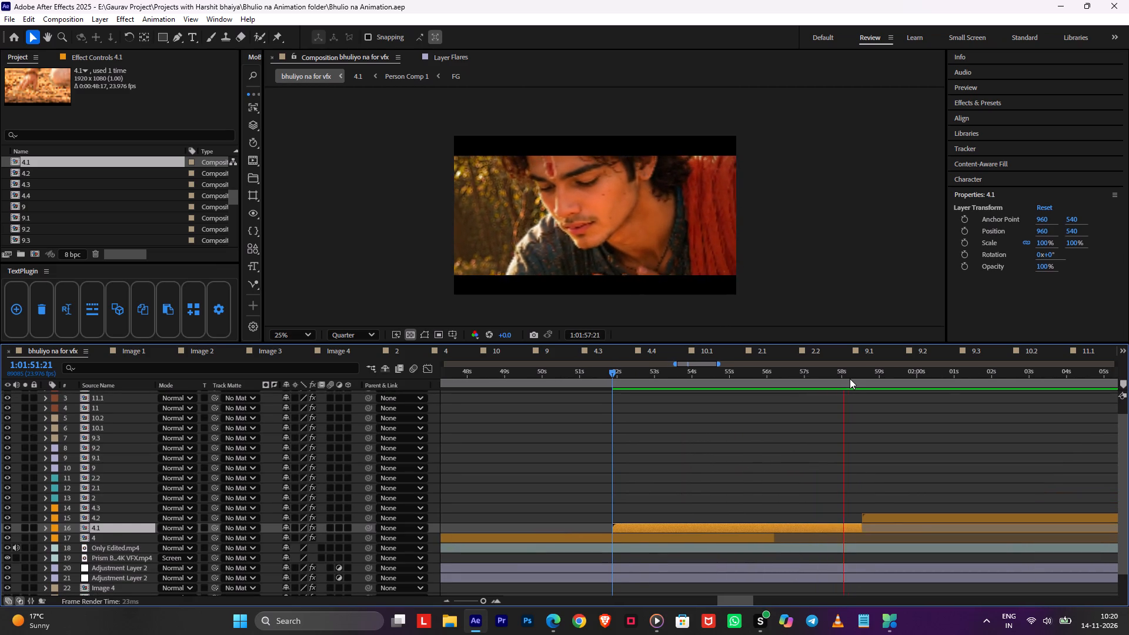
{"action": "left_click_drag", "start_coordinate": [850, 379], "coordinate": [606, 429]}
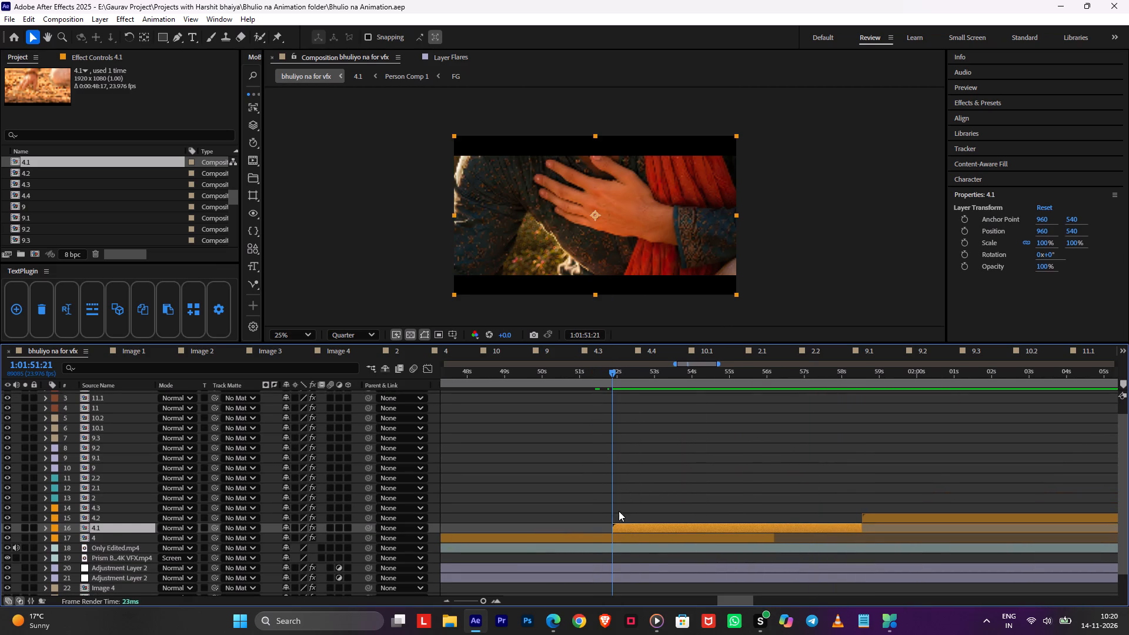
Fade in the 4.1 layer with opacity keyframes from 0% at 1:01:51:21 to 100% over about 2 seconds, and preview the fade.
{"action": "key", "text": "t"}
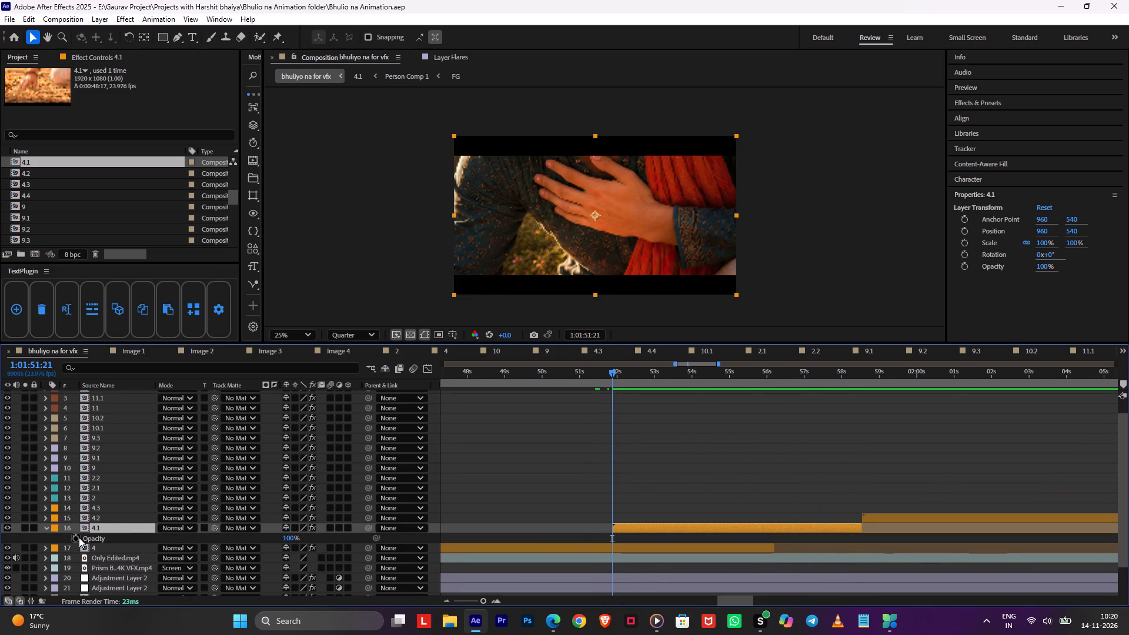
{"action": "left_click", "coordinate": [77, 539]}
{"action": "left_click_drag", "start_coordinate": [611, 539], "coordinate": [667, 542]}
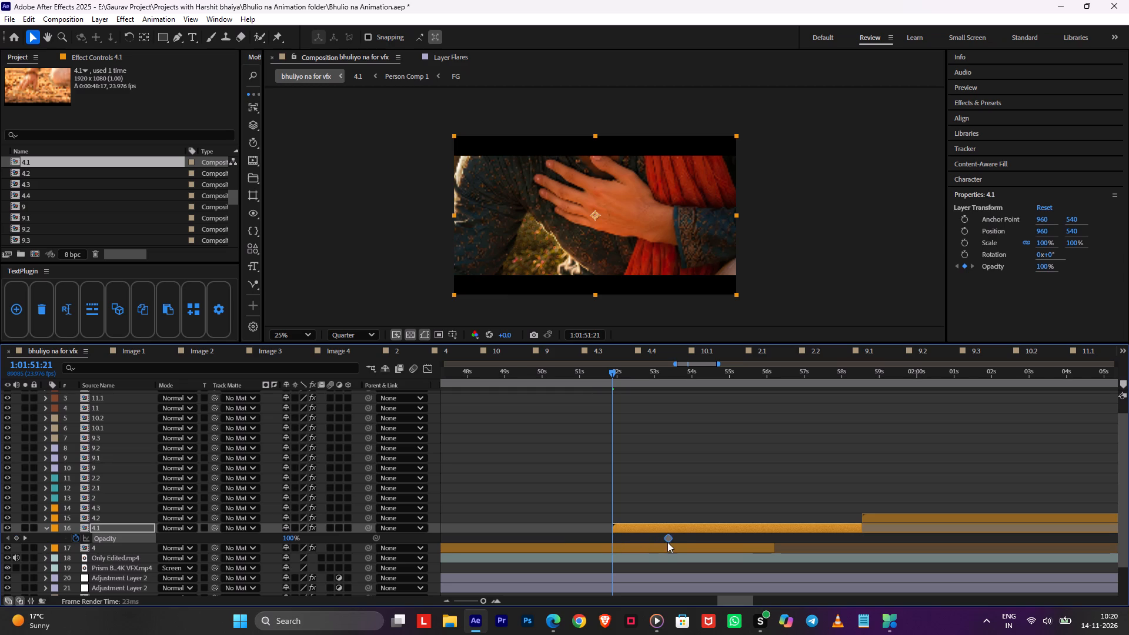
{"action": "left_click_drag", "start_coordinate": [667, 542], "coordinate": [683, 540]}
{"action": "left_click_drag", "start_coordinate": [287, 539], "coordinate": [268, 543]}
{"action": "left_click_drag", "start_coordinate": [268, 543], "coordinate": [0, 564]}
{"action": "left_click", "coordinate": [18, 557]}
{"action": "left_click", "coordinate": [650, 496]}
{"action": "key", "text": "space"}
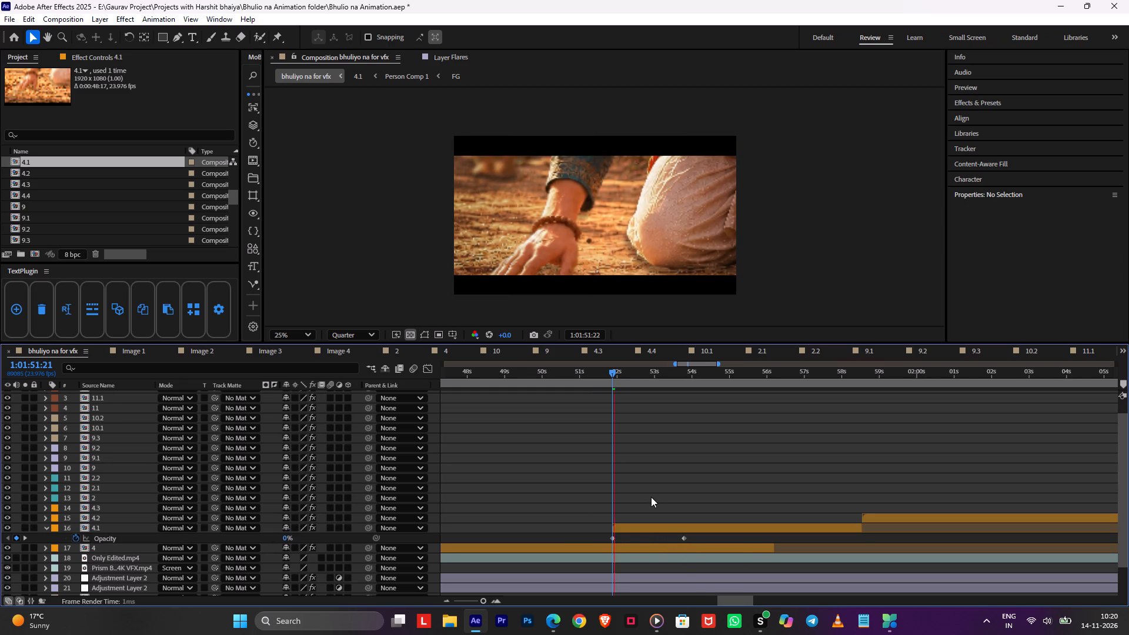
{"action": "key", "text": "ctrl+s"}
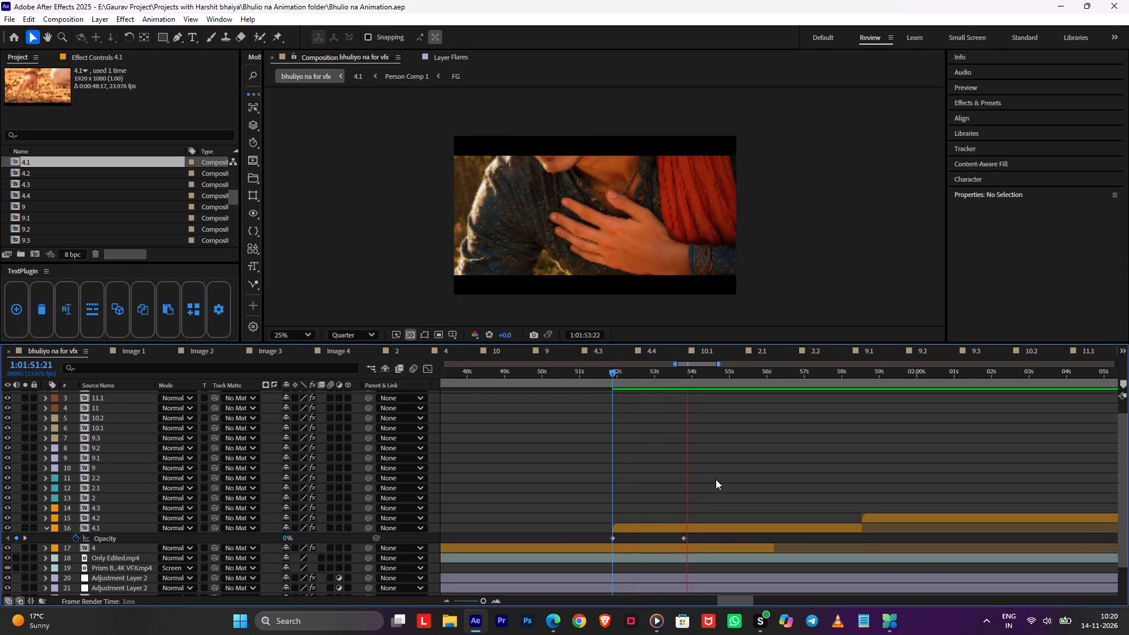
{"action": "key", "text": "space"}
Move the 4.1 layer's 100% opacity keyframe to about 1:01:54:14 to lengthen the fade-in.
{"action": "scroll", "coordinate": [719, 479], "scroll_direction": "down", "scroll_amount": 3, "text": "alt"}
{"action": "scroll", "coordinate": [726, 532], "scroll_direction": "up", "scroll_amount": 2, "text": "alt"}
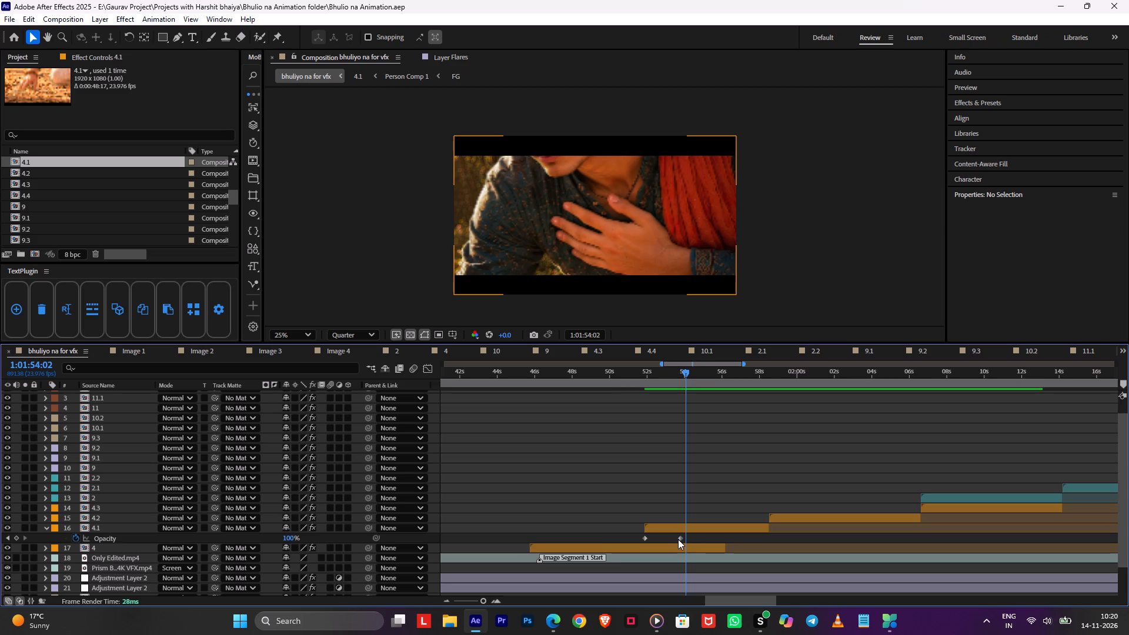
{"action": "left_click_drag", "start_coordinate": [678, 539], "coordinate": [692, 539]}
Open composition 4.1 and, at 0 seconds, nudge Null 5's X position to 1412, with a short preview.
{"action": "double_click", "coordinate": [749, 531]}
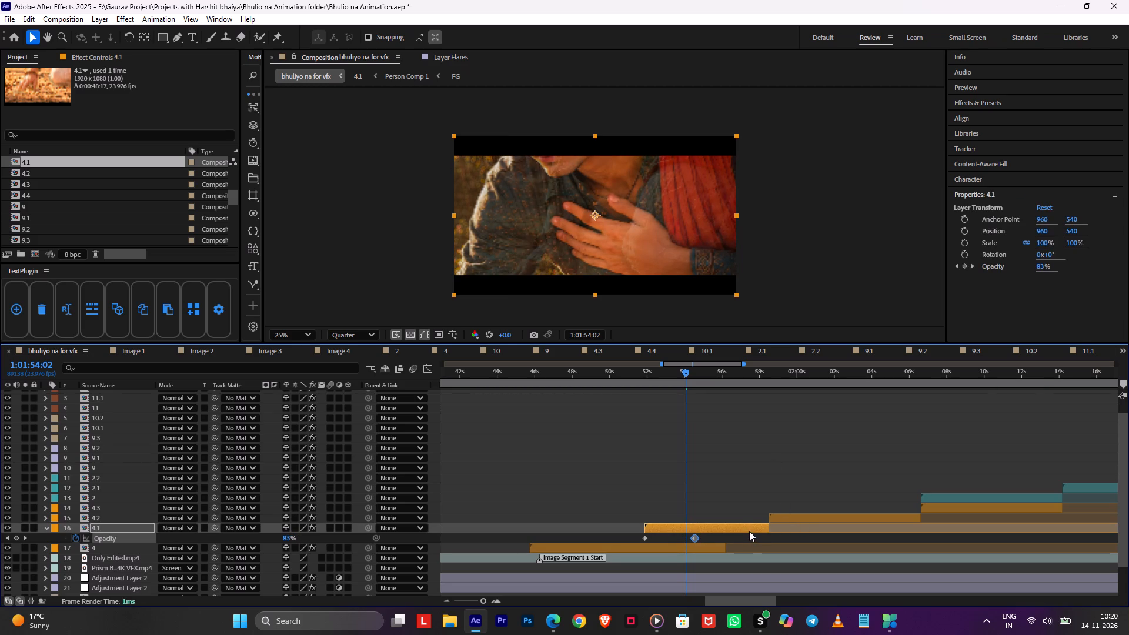
{"action": "left_click_drag", "start_coordinate": [484, 407], "coordinate": [660, 405]}
{"action": "left_click_drag", "start_coordinate": [645, 377], "coordinate": [269, 394]}
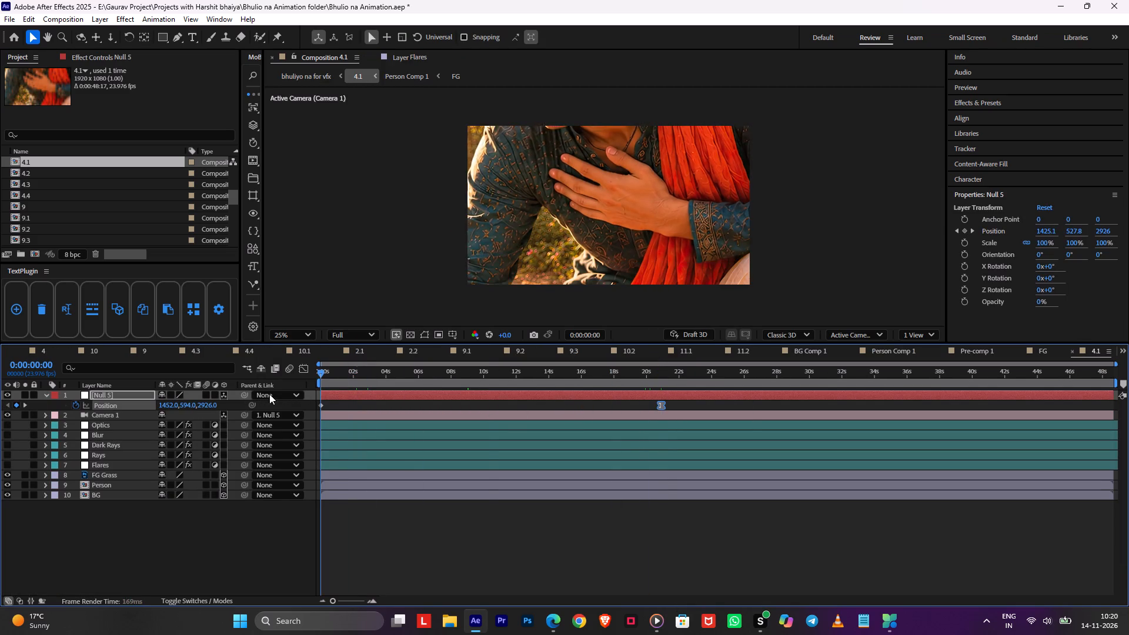
{"action": "left_click_drag", "start_coordinate": [269, 394], "coordinate": [219, 397]}
{"action": "left_click", "coordinate": [371, 393]}
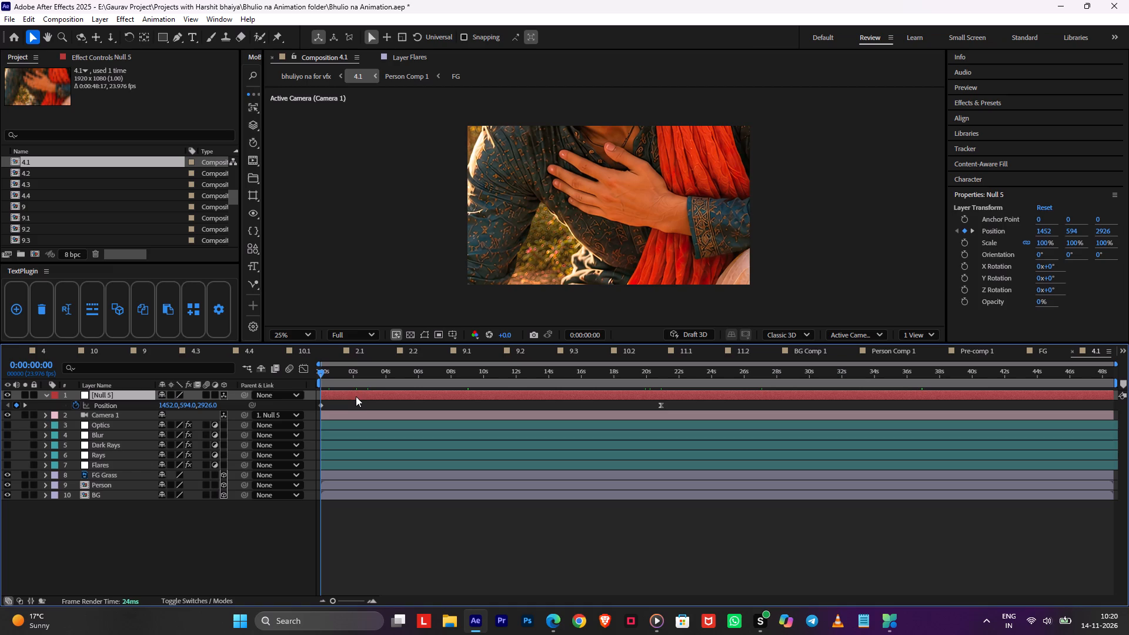
{"action": "key", "text": "shift+Left"}
{"action": "key", "text": "space"}
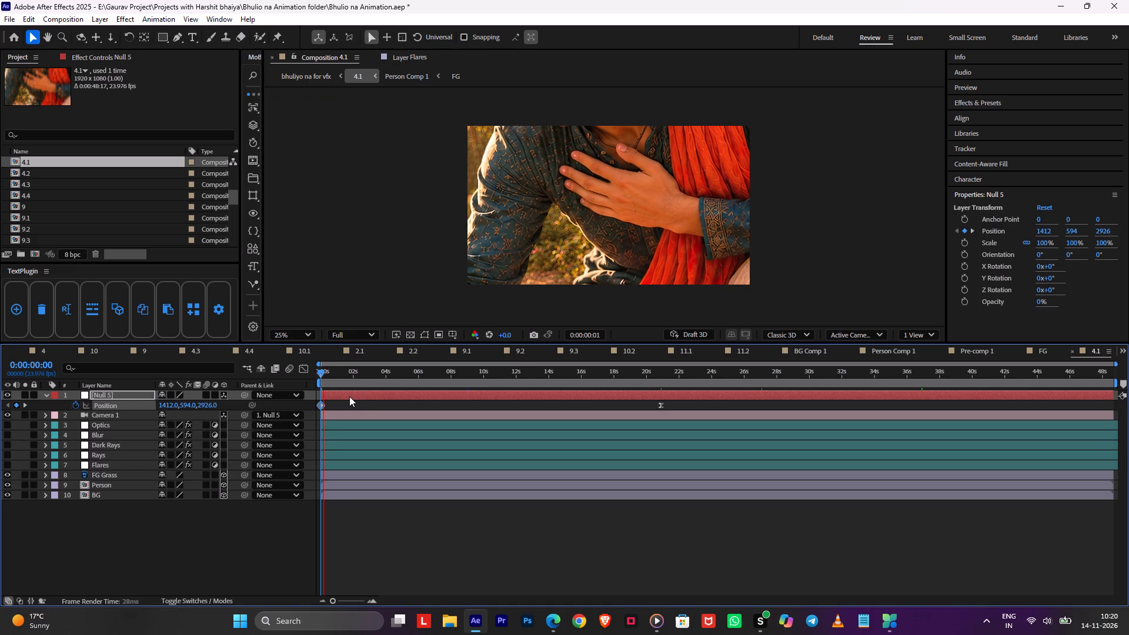
{"action": "left_click_drag", "start_coordinate": [336, 374], "coordinate": [283, 388]}
Scrub through composition 4.1 between 0 seconds and 0:00:20:22 to review the framing of the camera move.
{"action": "scroll", "coordinate": [302, 399], "scroll_direction": "up", "scroll_amount": 2, "text": "alt"}
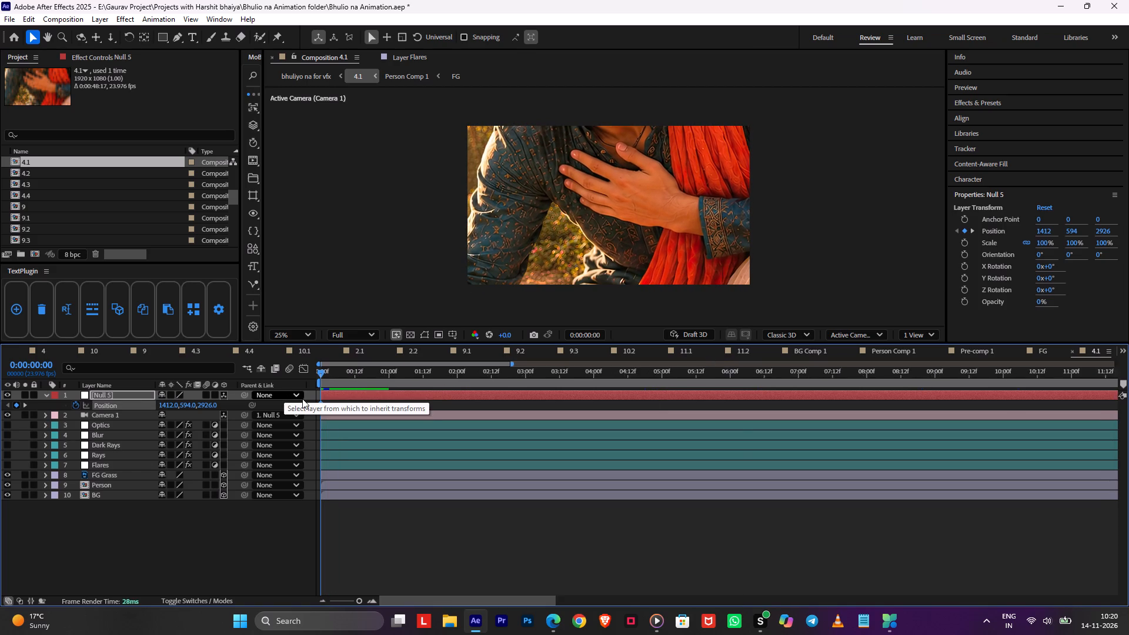
{"action": "scroll", "coordinate": [302, 399], "scroll_direction": "up", "scroll_amount": 3, "text": "alt"}
{"action": "scroll", "coordinate": [302, 399], "scroll_direction": "down", "scroll_amount": 3, "text": "alt"}
{"action": "left_click_drag", "start_coordinate": [346, 379], "coordinate": [620, 393]}
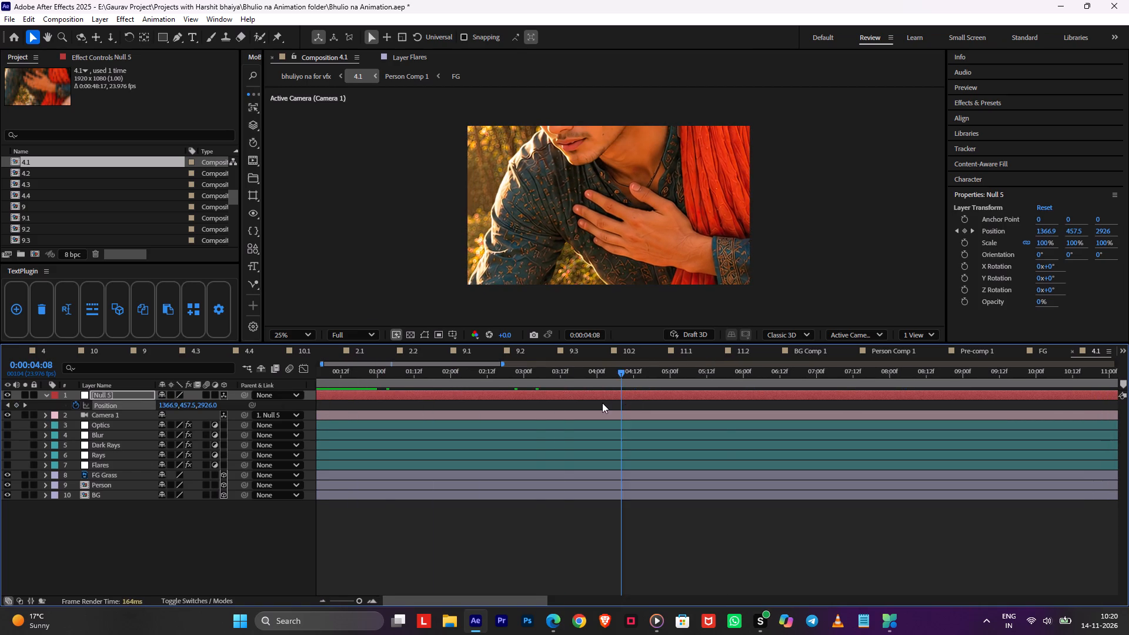
{"action": "scroll", "coordinate": [602, 403], "scroll_direction": "down", "scroll_amount": 2, "text": "alt"}
{"action": "left_click_drag", "start_coordinate": [332, 378], "coordinate": [300, 395]}
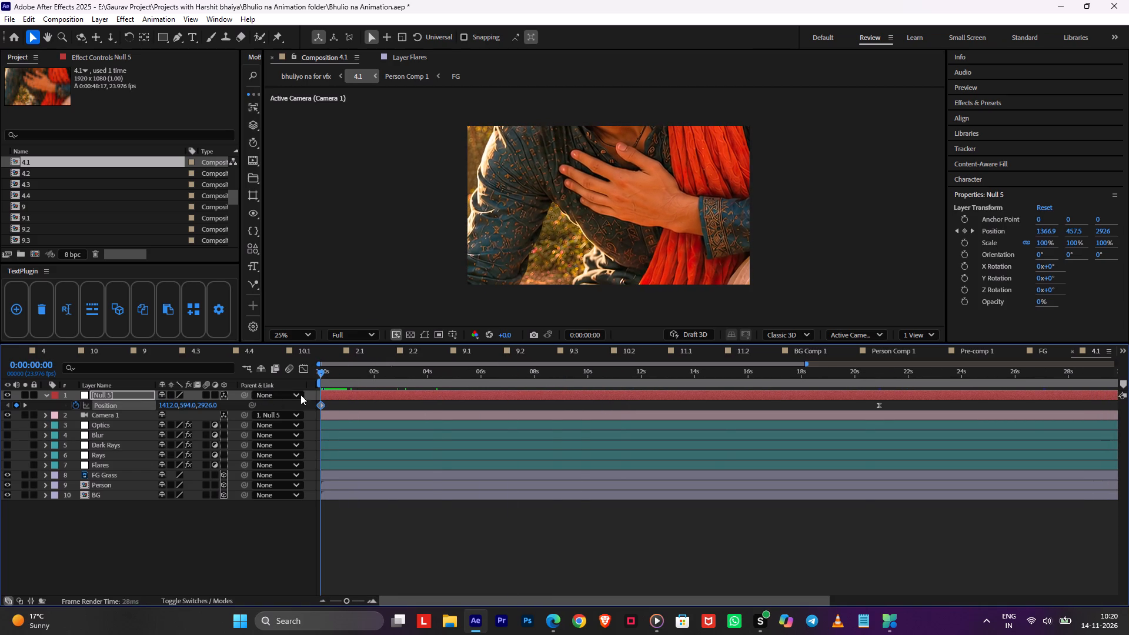
{"action": "left_click_drag", "start_coordinate": [300, 395], "coordinate": [879, 407]}
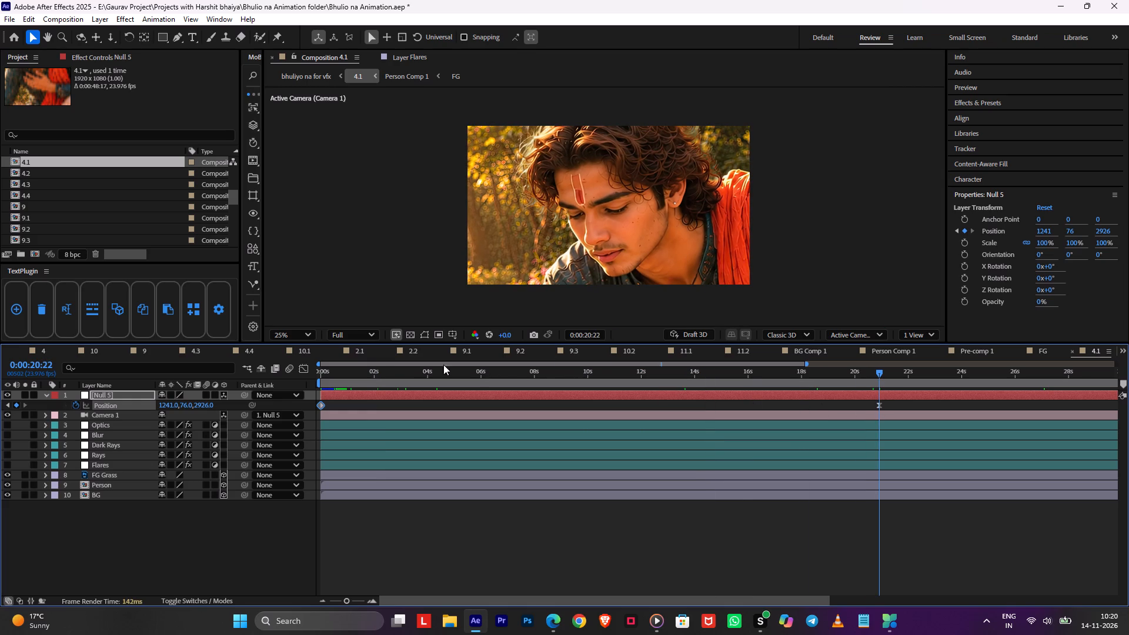
{"action": "left_click_drag", "start_coordinate": [389, 375], "coordinate": [240, 400]}
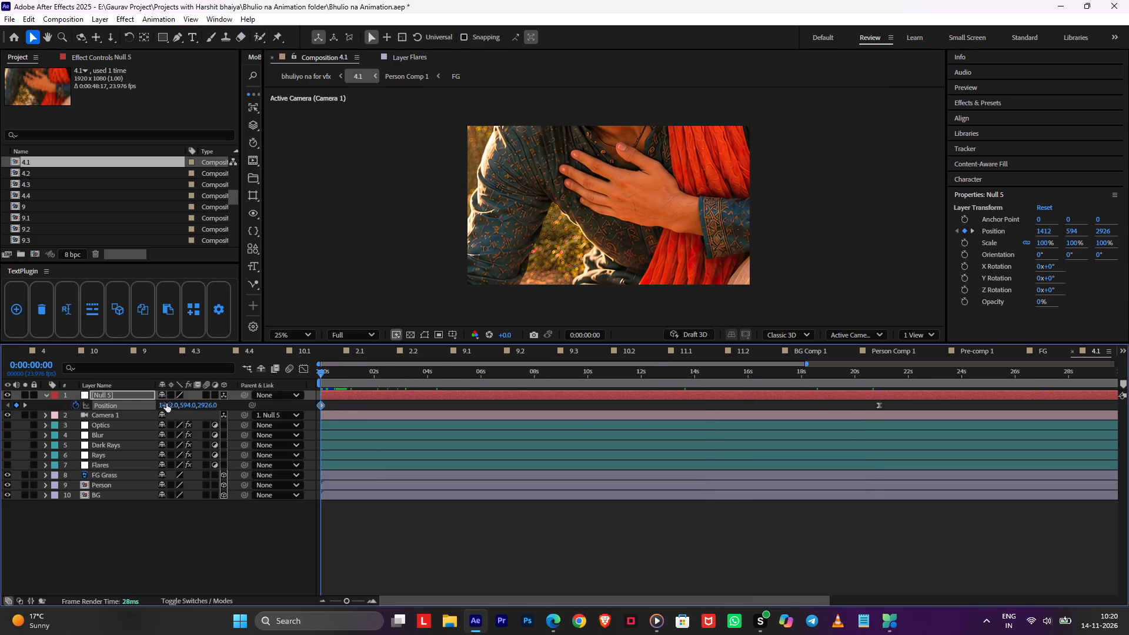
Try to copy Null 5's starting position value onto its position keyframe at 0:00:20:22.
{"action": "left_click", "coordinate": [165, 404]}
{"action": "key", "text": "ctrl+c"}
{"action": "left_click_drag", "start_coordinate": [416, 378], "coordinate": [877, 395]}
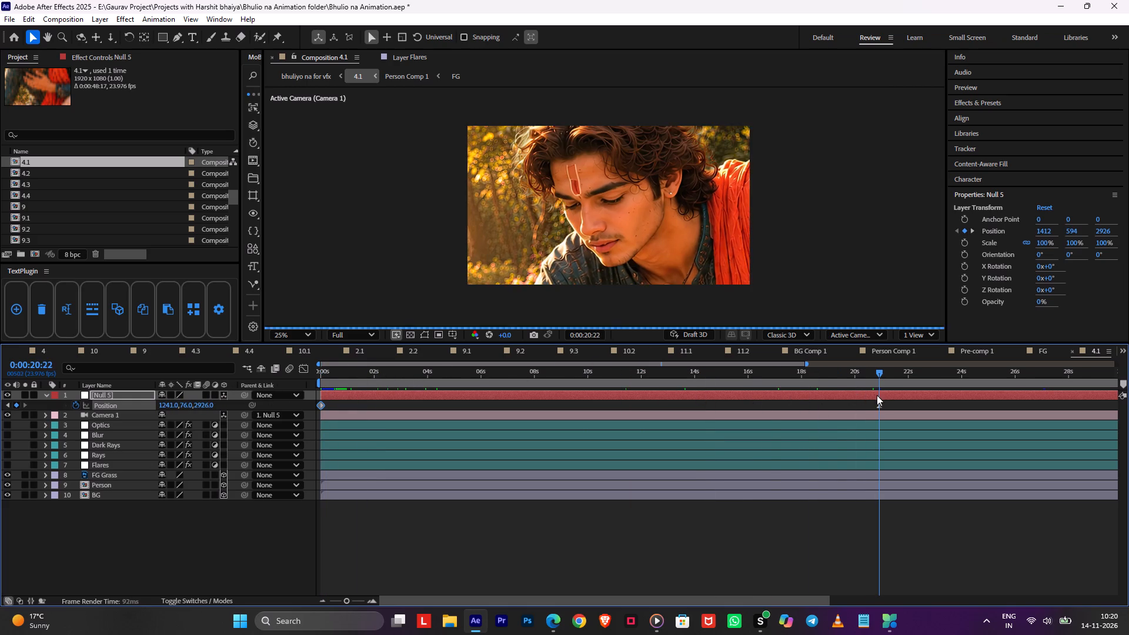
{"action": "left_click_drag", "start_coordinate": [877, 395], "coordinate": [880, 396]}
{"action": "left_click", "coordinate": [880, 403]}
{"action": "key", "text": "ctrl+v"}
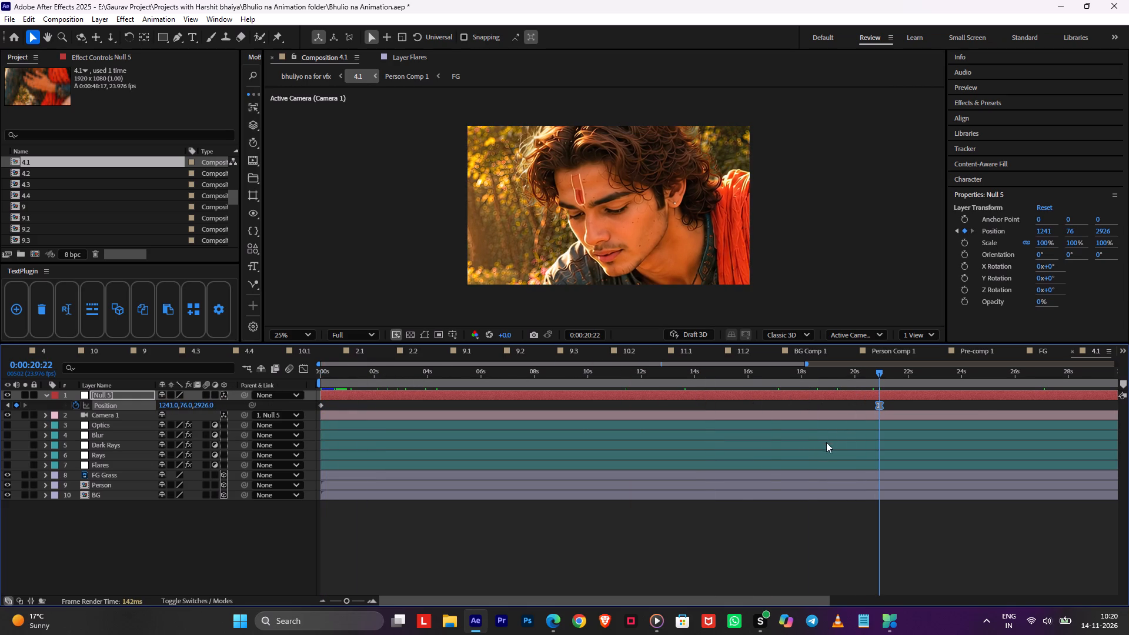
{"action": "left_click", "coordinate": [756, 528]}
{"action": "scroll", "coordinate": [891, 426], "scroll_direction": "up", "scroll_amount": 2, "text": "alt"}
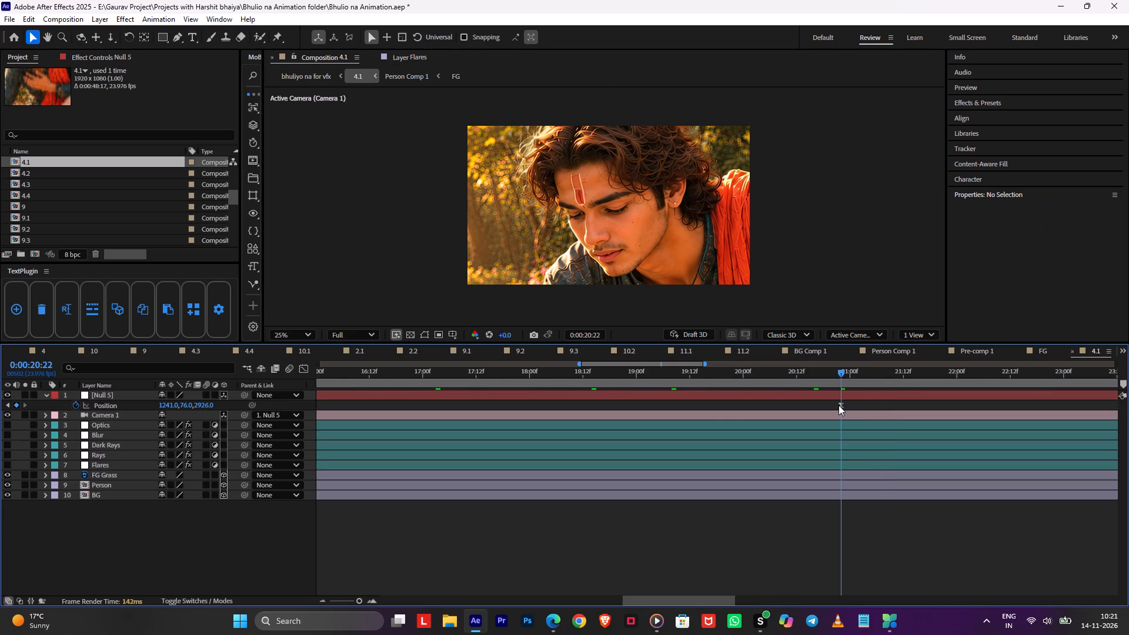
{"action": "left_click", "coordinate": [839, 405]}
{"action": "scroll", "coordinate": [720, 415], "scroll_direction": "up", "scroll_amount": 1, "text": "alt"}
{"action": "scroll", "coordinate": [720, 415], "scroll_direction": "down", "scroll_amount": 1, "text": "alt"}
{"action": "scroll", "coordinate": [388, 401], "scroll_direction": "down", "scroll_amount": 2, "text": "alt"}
Copy Null 5's position keyframe at 0 seconds and paste it over the one at 0:00:20:22.
{"action": "left_click_drag", "start_coordinate": [333, 402], "coordinate": [235, 415]}
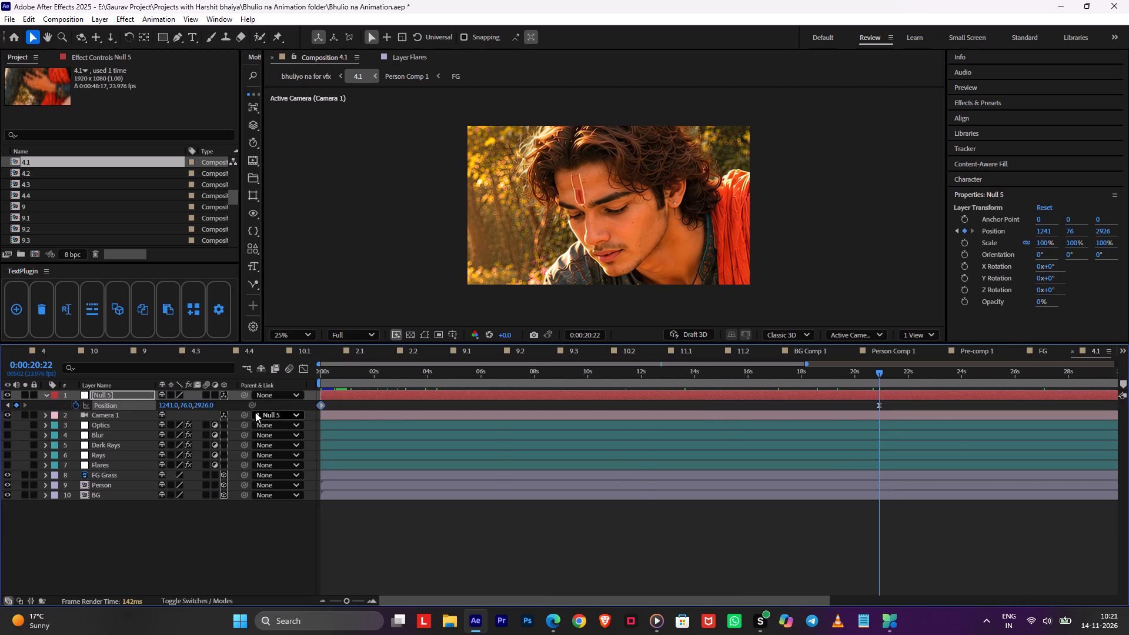
{"action": "key", "text": "ctrl+c"}
{"action": "left_click_drag", "start_coordinate": [889, 404], "coordinate": [849, 408]}
{"action": "key", "text": "ctrl+v"}
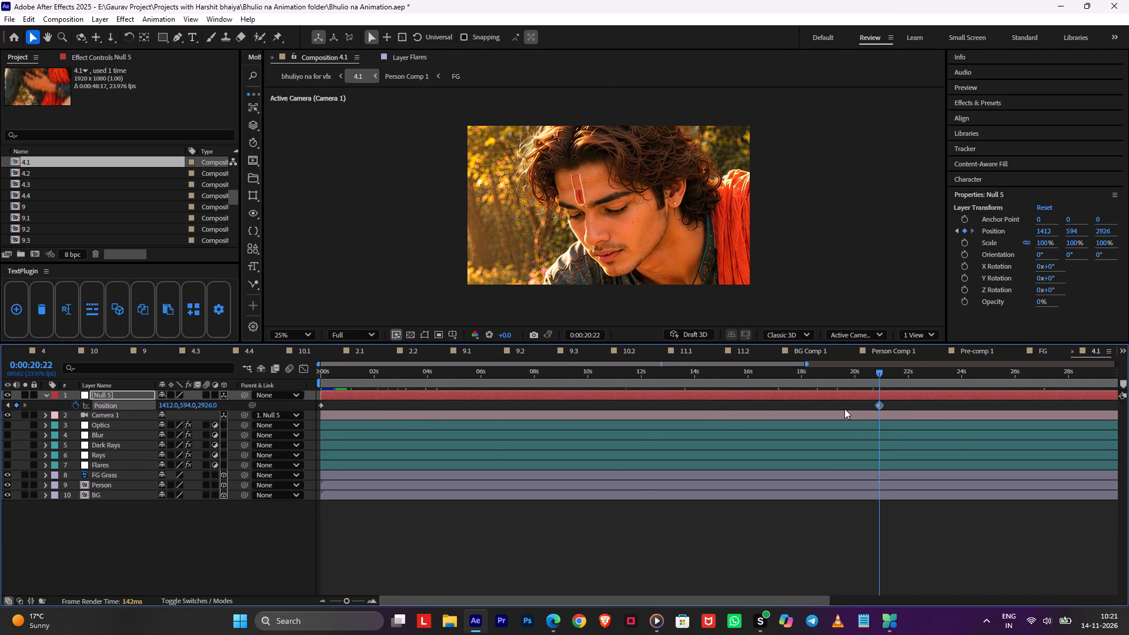
At 0:00:20:22, nudge Null 5 up to position 1412, 114, 2926 so the camera ends on the man's face.
{"action": "key", "text": "shift+Up"}
{"action": "key", "text": "shift+Up"}
{"action": "key", "text": "shift+Up"}
{"action": "key", "text": "shift+Up"}
{"action": "key", "text": "shift+Up"}
{"action": "key", "text": "shift+Up"}
{"action": "key", "text": "shift+Up"}
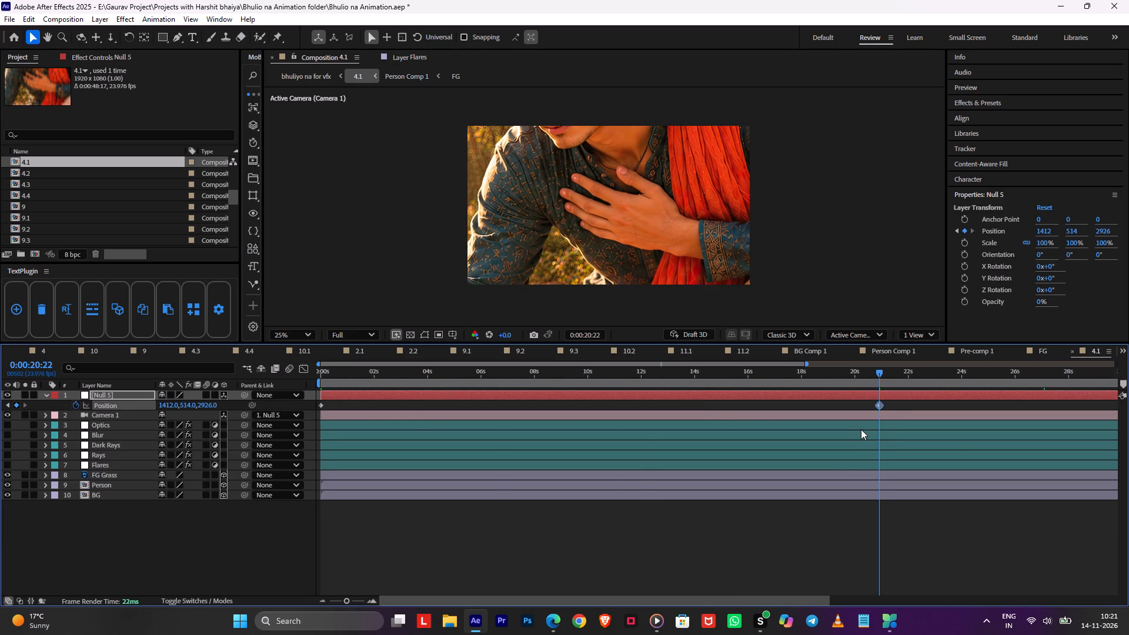
{"action": "key", "text": "shift+Up"}
{"action": "key", "text": "shift+Up"}
{"action": "key", "text": "shift+Up"}
{"action": "key", "text": "shift+Up"}
{"action": "key", "text": "shift+Up"}
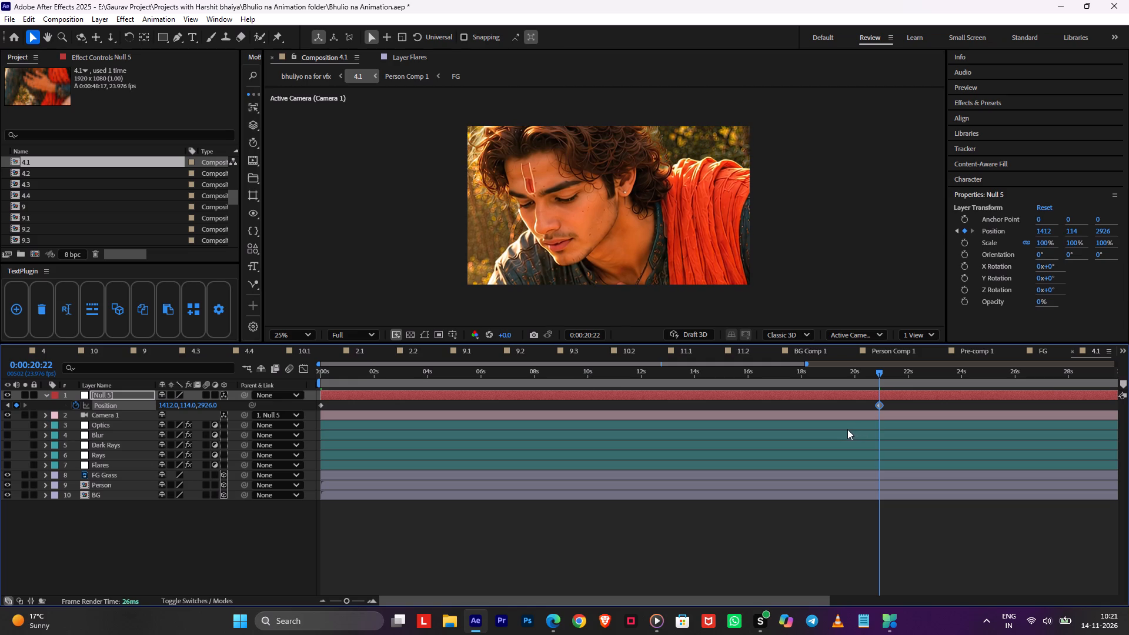
At 0 seconds, set Null 5's Y position to 660, and apply Easy Ease to its keyframe at 0:00:20:22.
{"action": "left_click_drag", "start_coordinate": [812, 372], "coordinate": [211, 395]}
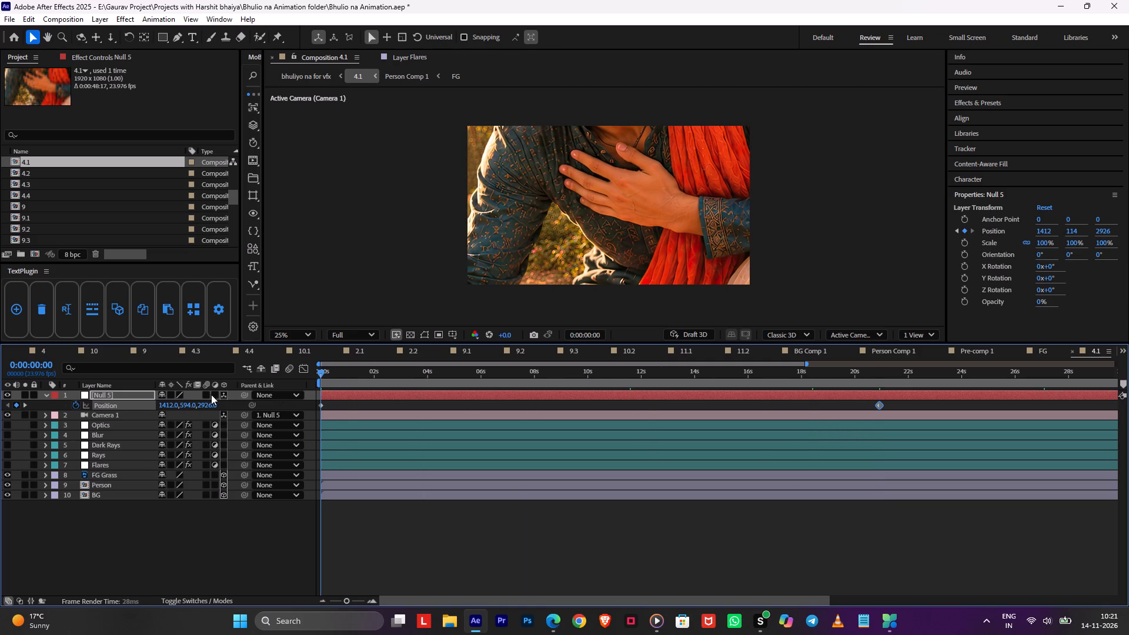
{"action": "left_click_drag", "start_coordinate": [211, 395], "coordinate": [211, 395]}
{"action": "left_click_drag", "start_coordinate": [192, 409], "coordinate": [231, 409]}
{"action": "left_click_drag", "start_coordinate": [865, 406], "coordinate": [890, 412]}
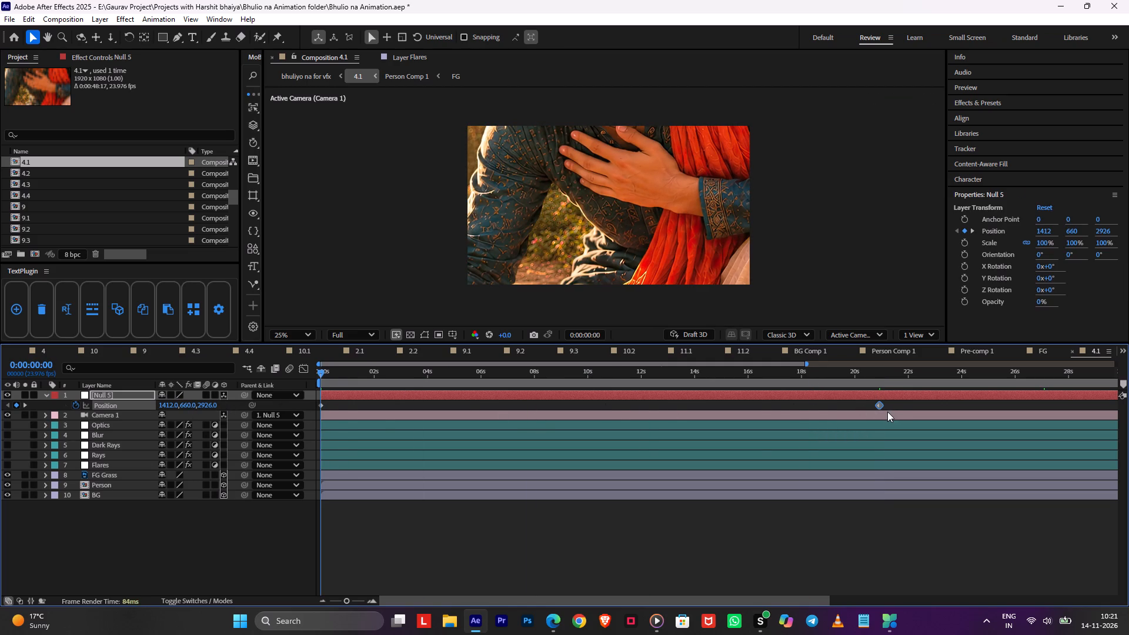
{"action": "key", "text": "F9"}
{"action": "left_click", "coordinate": [752, 529]}
Return to bhuliyo na for vfx, save the project, and play the 4.1 fade-in from 1:01:51:21 for review.
{"action": "key", "text": "Tab"}
{"action": "left_click", "coordinate": [549, 524]}
{"action": "key", "text": "ctrl+s"}
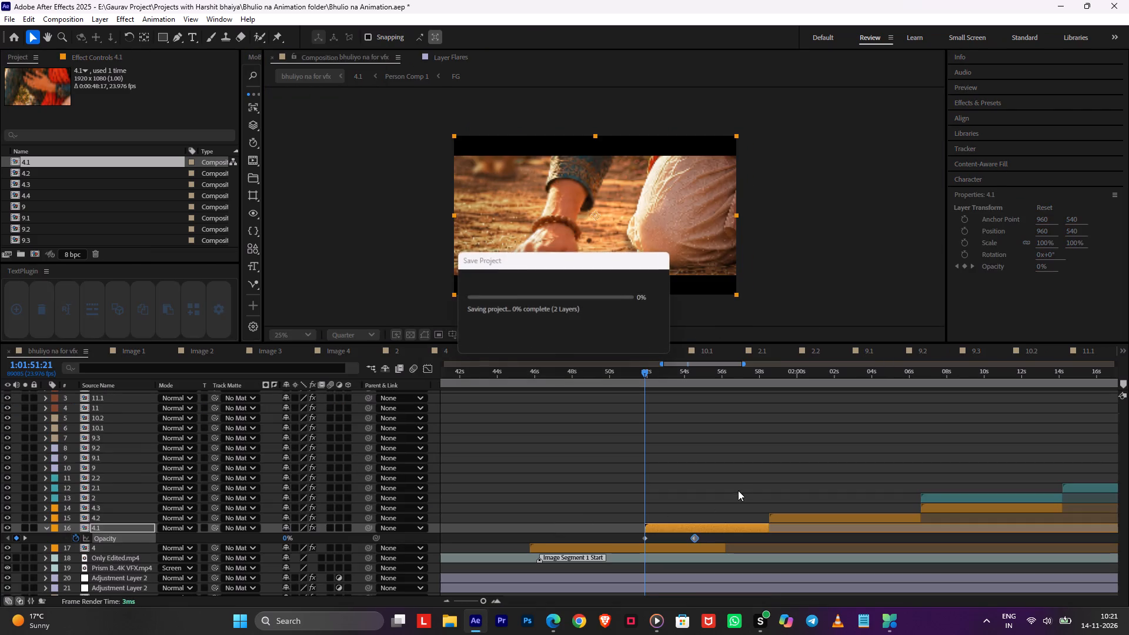
{"action": "left_click", "coordinate": [719, 480]}
{"action": "key", "text": "space"}
{"action": "scroll", "coordinate": [633, 476], "scroll_direction": "up", "scroll_amount": 2, "text": "alt"}
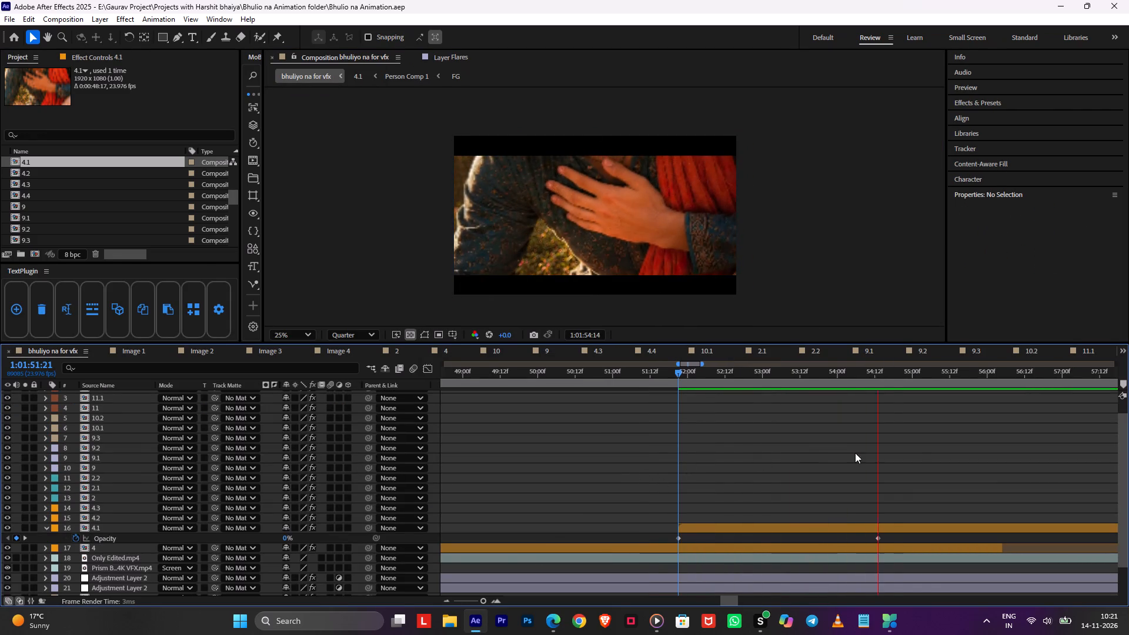
{"action": "key", "text": "space"}
{"action": "scroll", "coordinate": [893, 522], "scroll_direction": "down", "scroll_amount": 9, "text": "alt"}
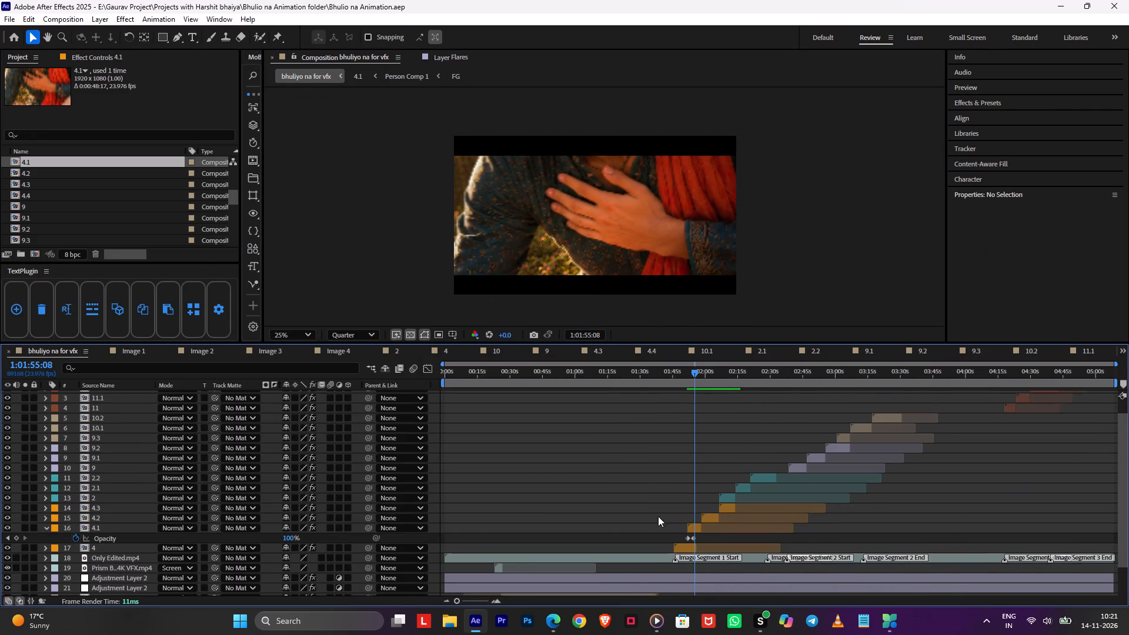
{"action": "scroll", "coordinate": [469, 532], "scroll_direction": "up", "scroll_amount": 1}
{"action": "scroll", "coordinate": [469, 532], "scroll_direction": "down", "scroll_amount": 4}
Reveal the opacity of the Image 1 and Image 3 layers and play Image 3's fade-in from 1:00:10:02 as a reference.
{"action": "left_click", "coordinate": [459, 590]}
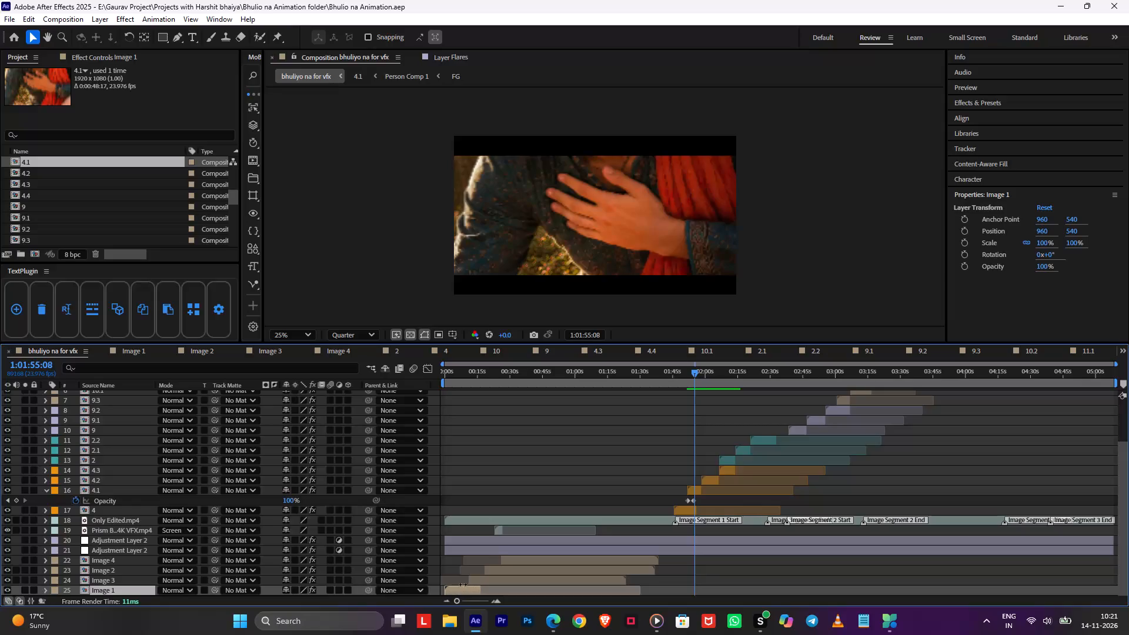
{"action": "key", "text": "t"}
{"action": "scroll", "coordinate": [492, 540], "scroll_direction": "down", "scroll_amount": 3}
{"action": "left_click", "coordinate": [472, 571]}
{"action": "key", "text": "t"}
{"action": "scroll", "coordinate": [483, 549], "scroll_direction": "down", "scroll_amount": 2}
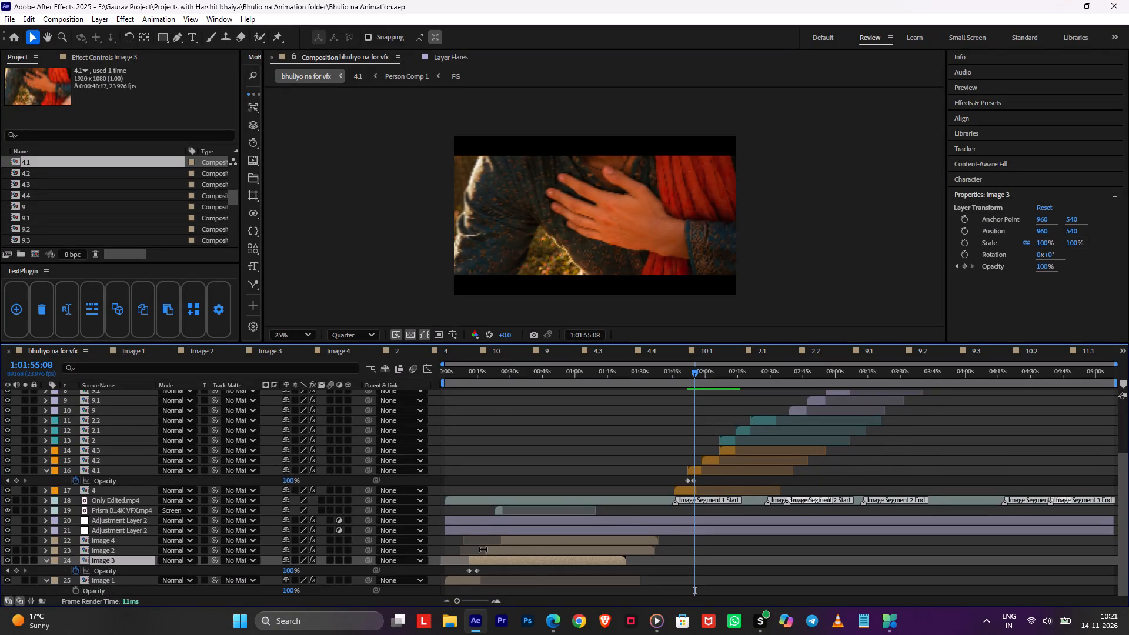
{"action": "scroll", "coordinate": [462, 569], "scroll_direction": "up", "scroll_amount": 2, "text": "alt"}
{"action": "left_click", "coordinate": [481, 386]}
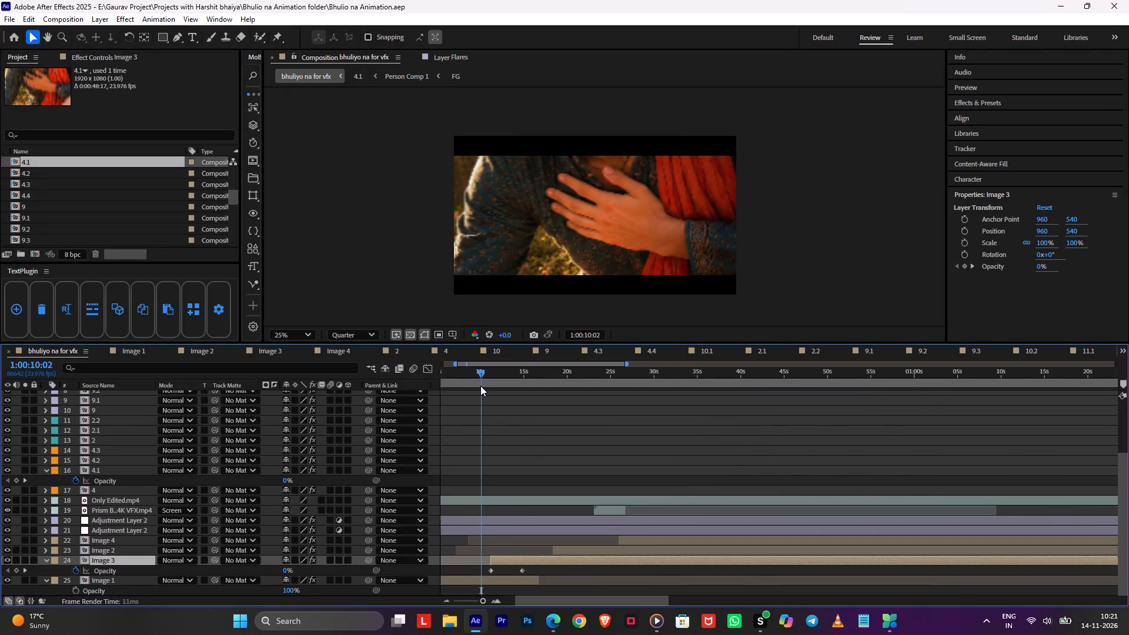
{"action": "key", "text": "space"}
{"action": "scroll", "coordinate": [468, 409], "scroll_direction": "up", "scroll_amount": 1, "text": "alt"}
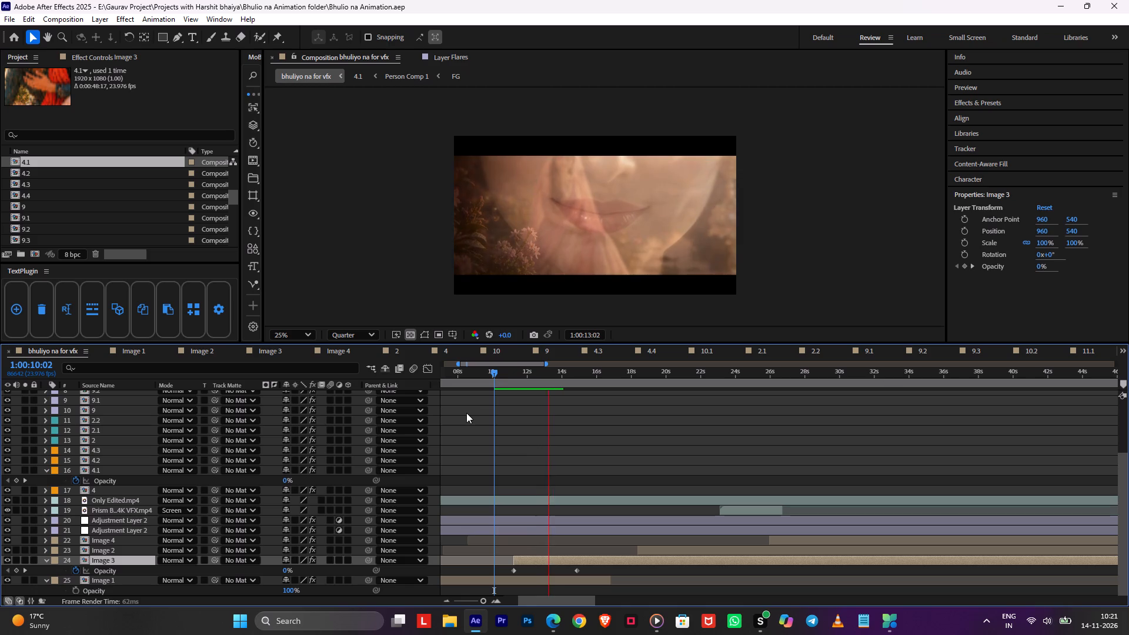
{"action": "left_click_drag", "start_coordinate": [504, 373], "coordinate": [514, 381]}
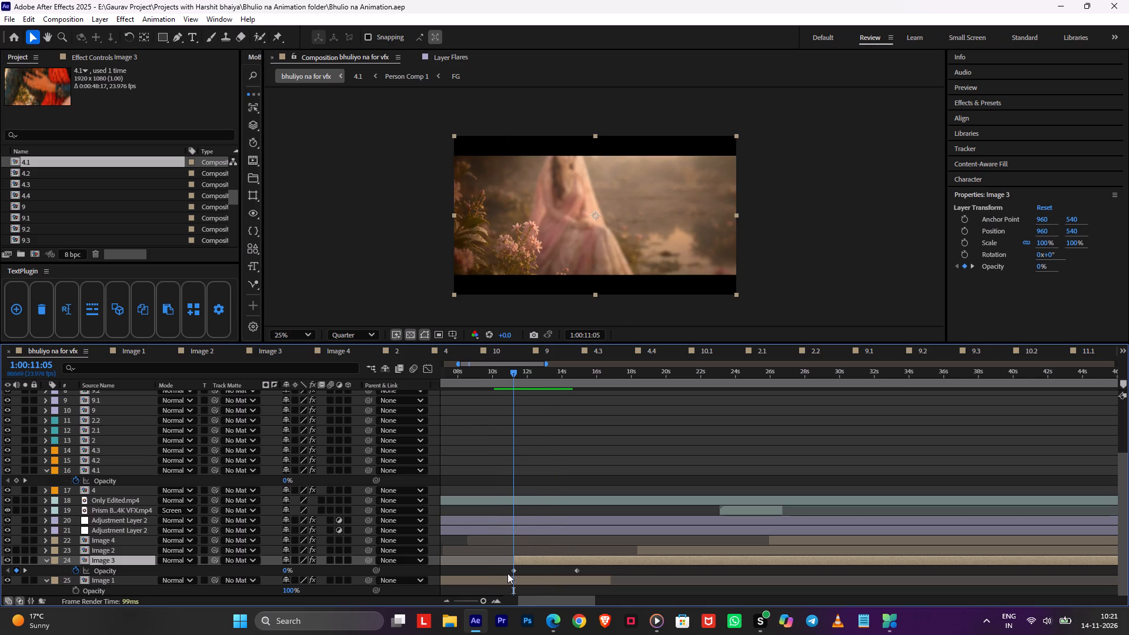
Copy Image 3's two opacity keyframes and paste them onto the 4.1 layer at its in point, 1:01:51:21.
{"action": "left_click_drag", "start_coordinate": [507, 573], "coordinate": [599, 575]}
{"action": "key", "text": "ctrl+c"}
{"action": "scroll", "coordinate": [722, 490], "scroll_direction": "down", "scroll_amount": 5, "text": "alt"}
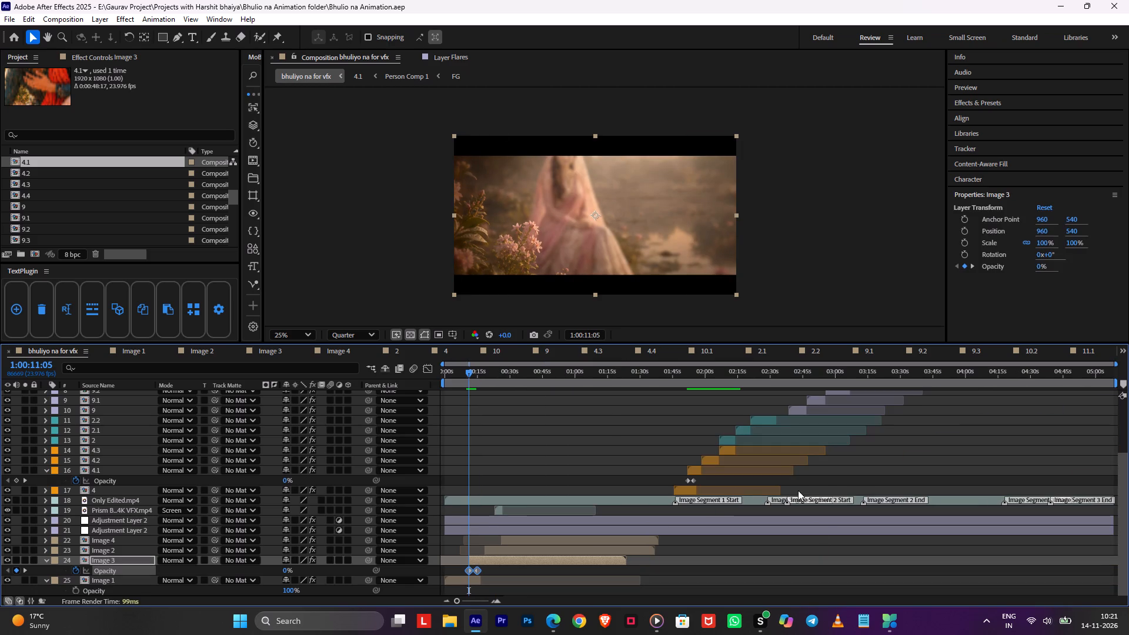
{"action": "left_click", "coordinate": [682, 473]}
{"action": "key", "text": "i"}
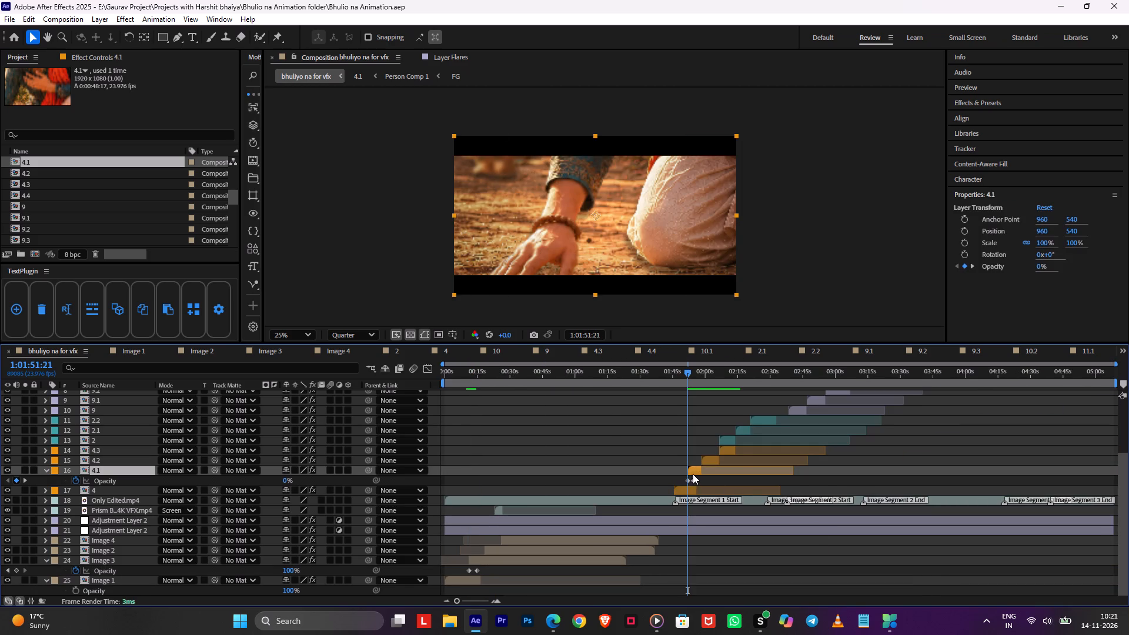
{"action": "scroll", "coordinate": [693, 474], "scroll_direction": "up", "scroll_amount": 3, "text": "alt"}
{"action": "key", "text": "ctrl+v"}
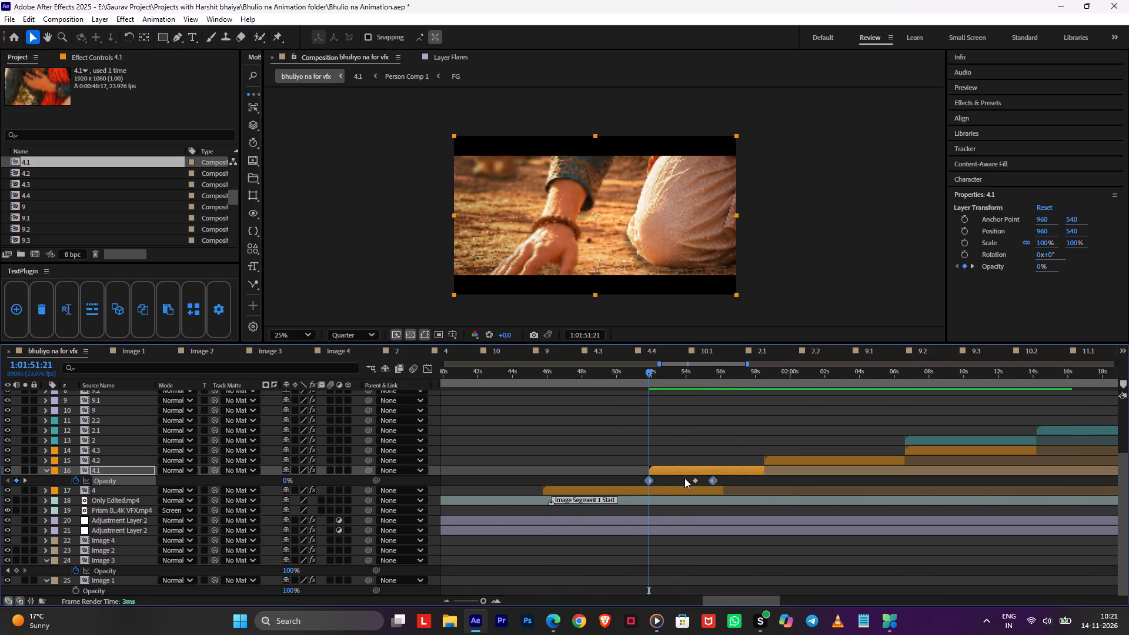
Delete the middle opacity keyframe on the 4.1 layer, then save the project while playing back the fade.
{"action": "left_click", "coordinate": [695, 479]}
{"action": "key", "text": "Delete"}
{"action": "key", "text": "space"}
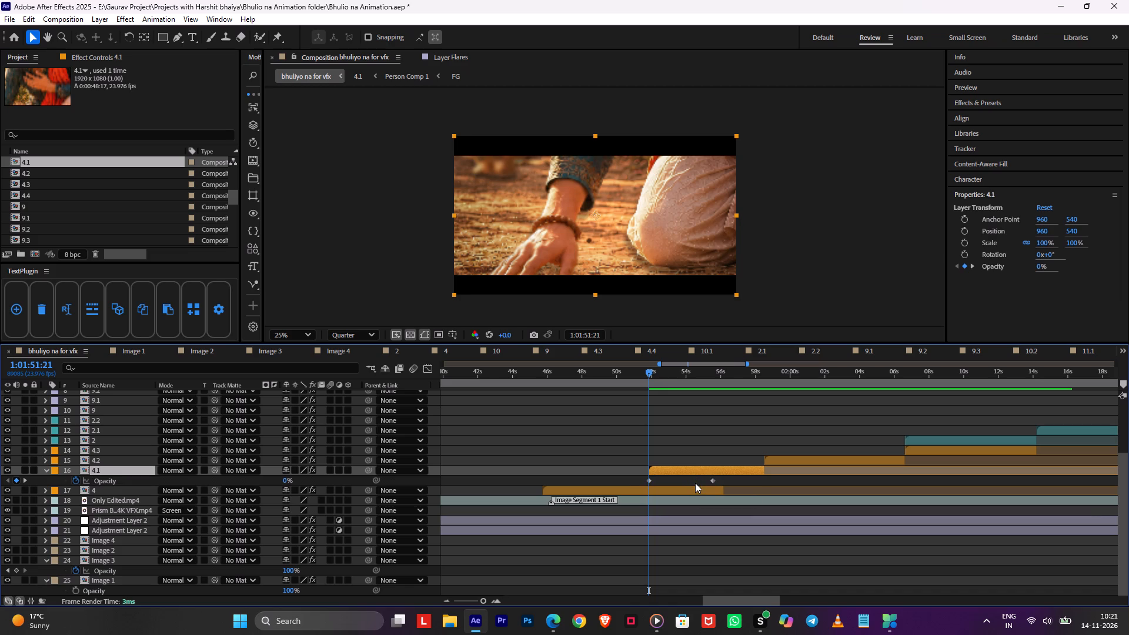
{"action": "left_click", "coordinate": [686, 439]}
{"action": "key", "text": "ctrl+s"}
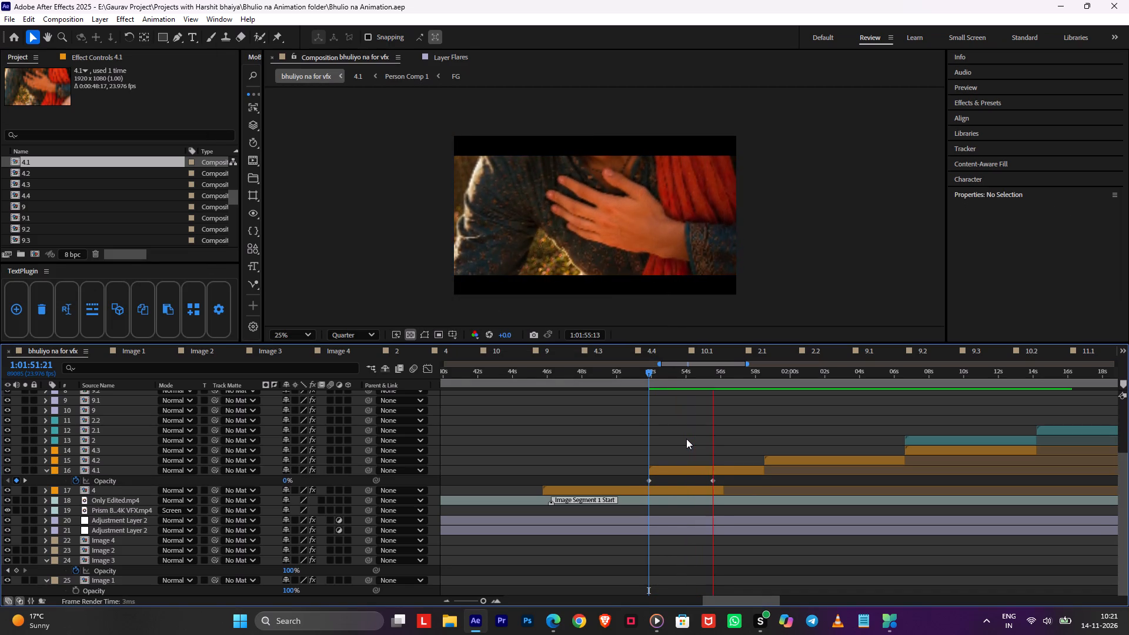
{"action": "key", "text": "space"}
Extend the end of layer 4 to about 1:01:56:20, past the end of 4.1's fade-in.
{"action": "scroll", "coordinate": [712, 488], "scroll_direction": "up", "scroll_amount": 2, "text": "alt"}
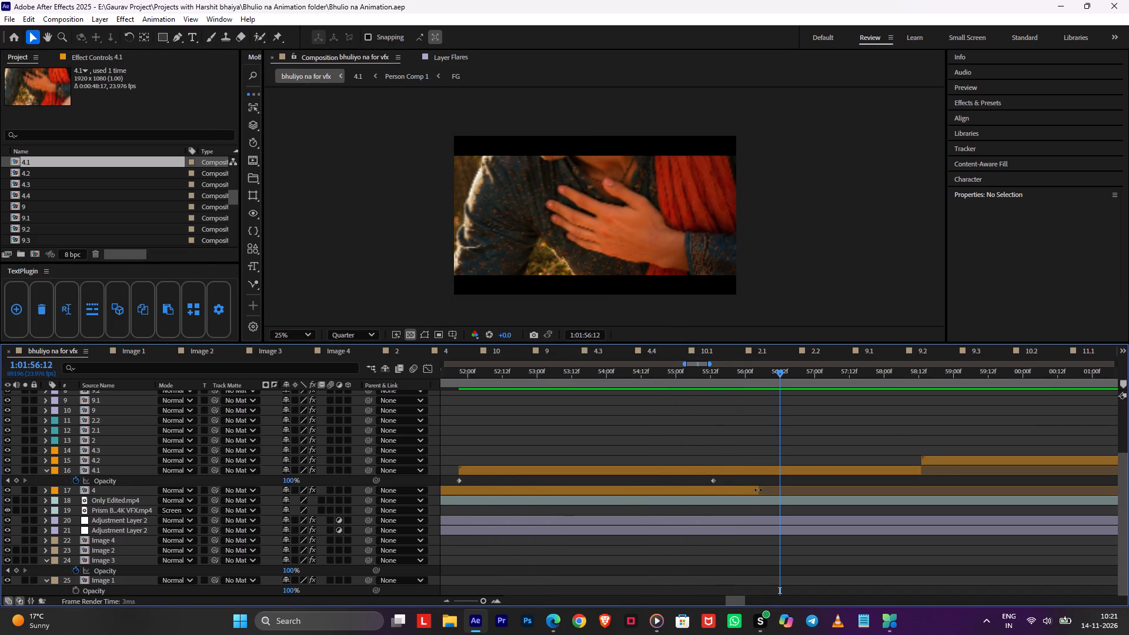
{"action": "left_click_drag", "start_coordinate": [759, 488], "coordinate": [803, 488]}
Add an adjustment layer above 4.1, trim its start to 1:01:51:21, and apply Gaussian Blur to it.
{"action": "left_click_drag", "start_coordinate": [713, 375], "coordinate": [476, 407]}
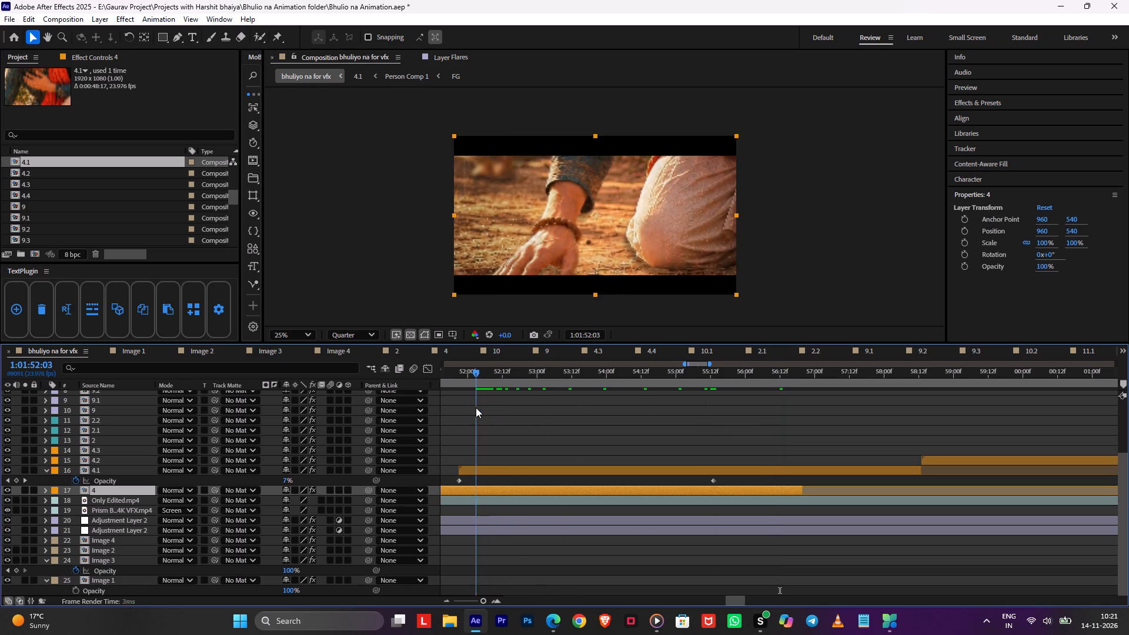
{"action": "left_click_drag", "start_coordinate": [476, 407], "coordinate": [465, 414]}
{"action": "left_click", "coordinate": [463, 474]}
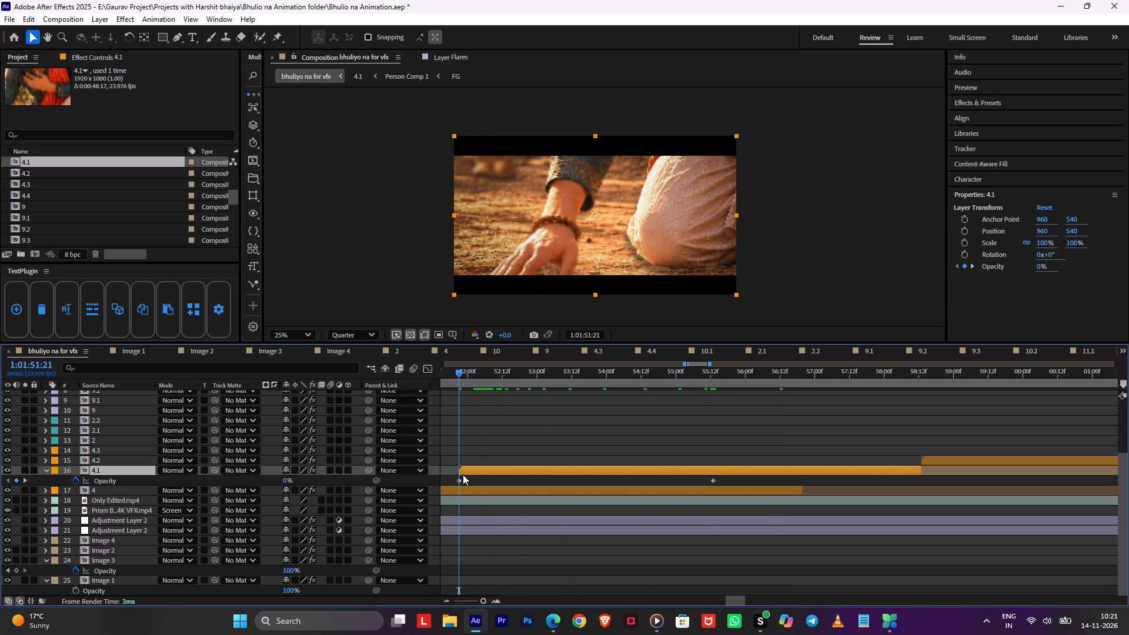
{"action": "key", "text": "ctrl+alt+y"}
{"action": "key", "text": "alt+bracketleft"}
{"action": "key", "text": "ctrl+space"}
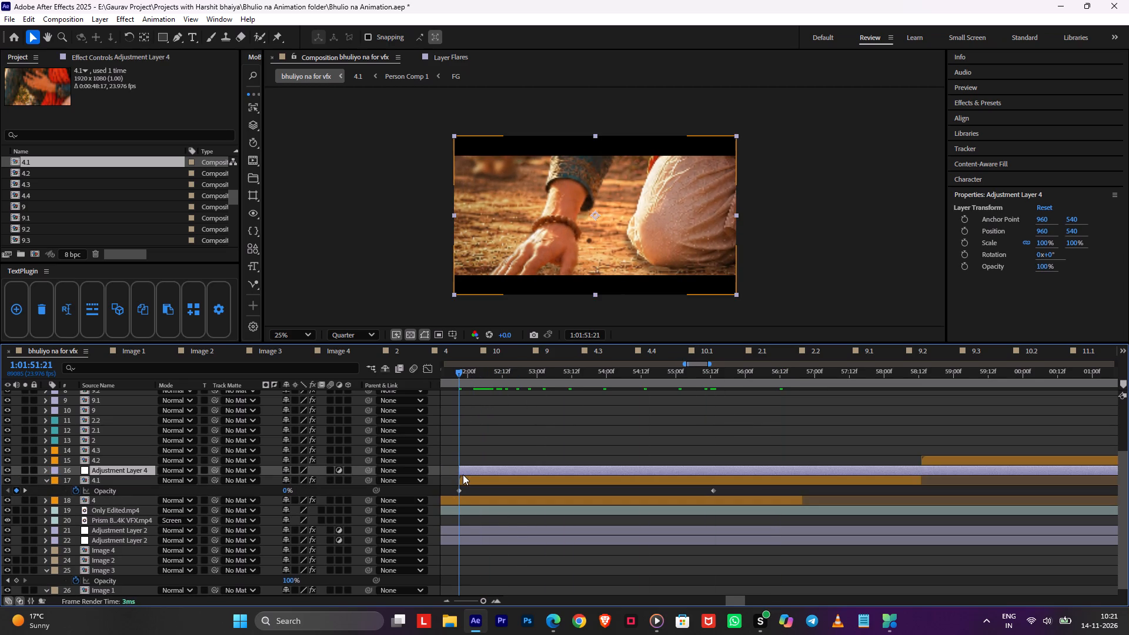
{"action": "type", "text": "gau"}
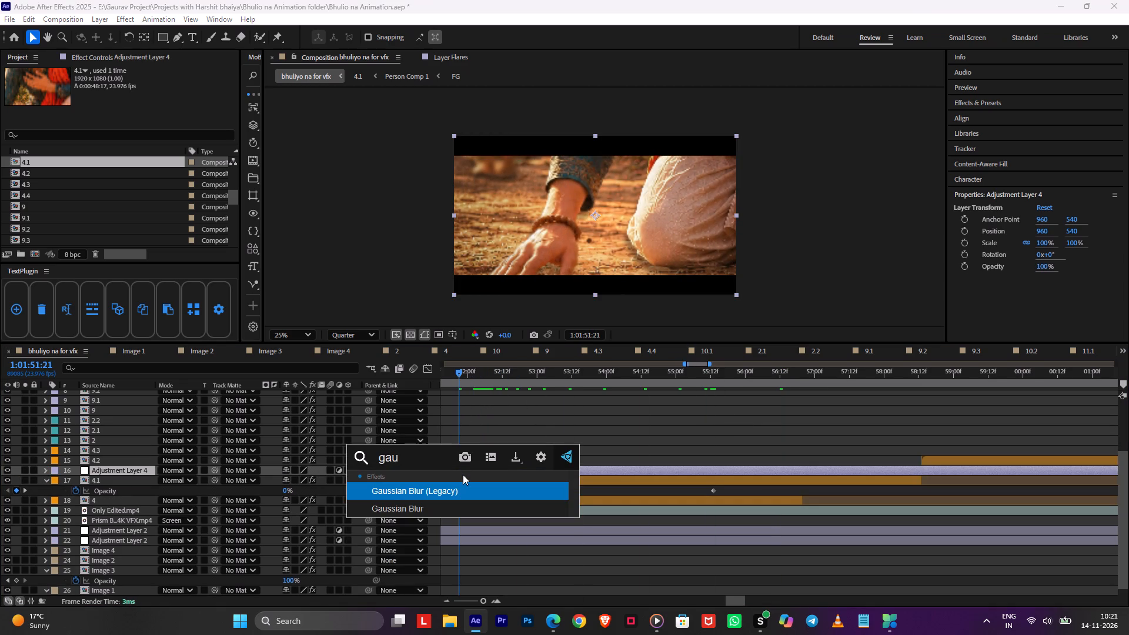
{"action": "key", "text": "Down"}
{"action": "key", "text": "Return"}
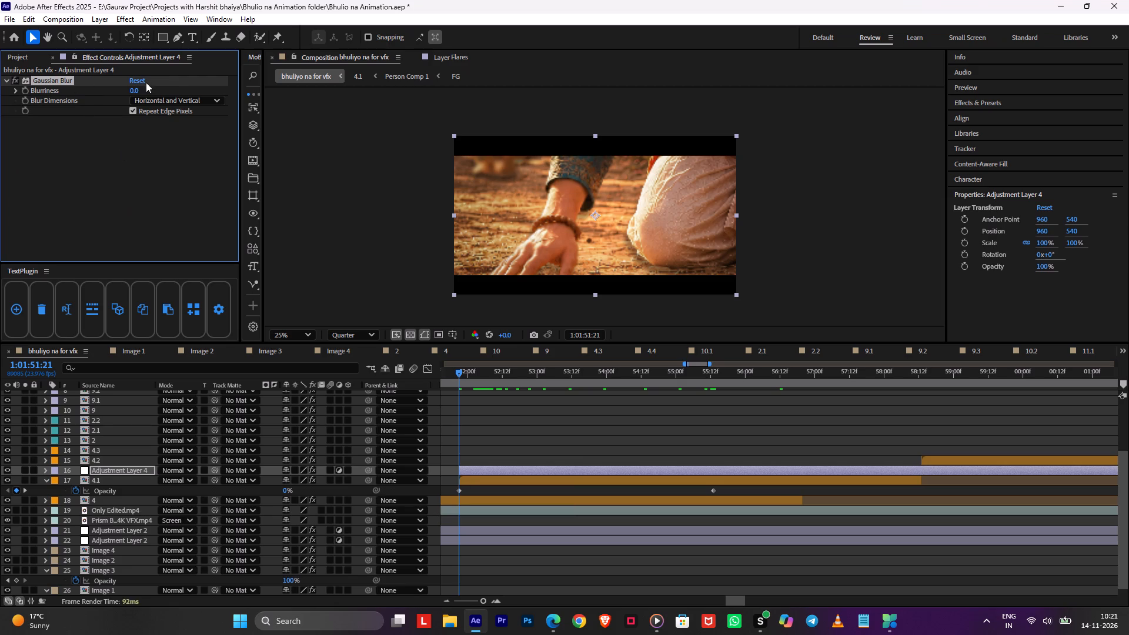
Keyframe the adjustment layer's Blurriness at 0 on 1:01:51:21 and 16.1 on 1:01:54:00.
{"action": "left_click_drag", "start_coordinate": [136, 90], "coordinate": [252, 111]}
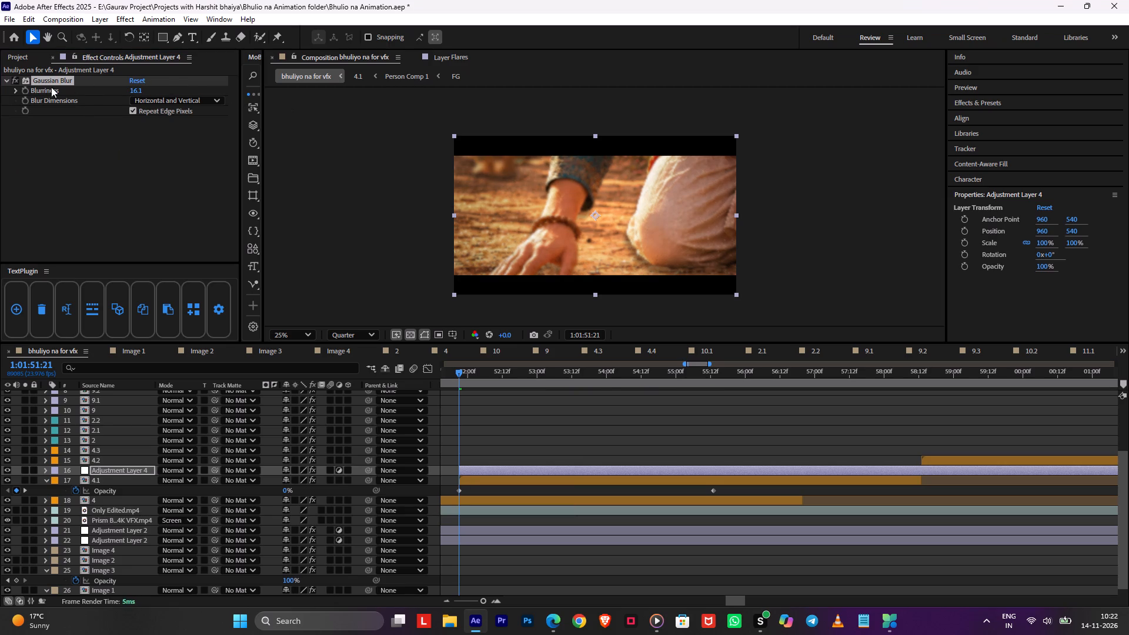
{"action": "left_click", "coordinate": [22, 91]}
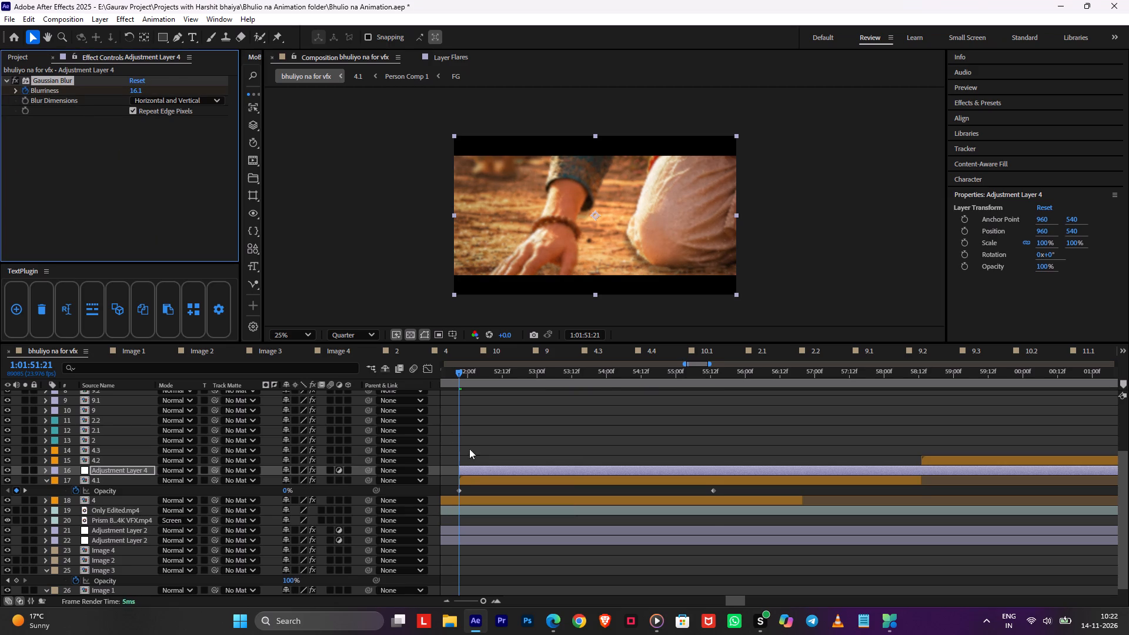
{"action": "key", "text": "u"}
{"action": "left_click_drag", "start_coordinate": [461, 489], "coordinate": [592, 493]}
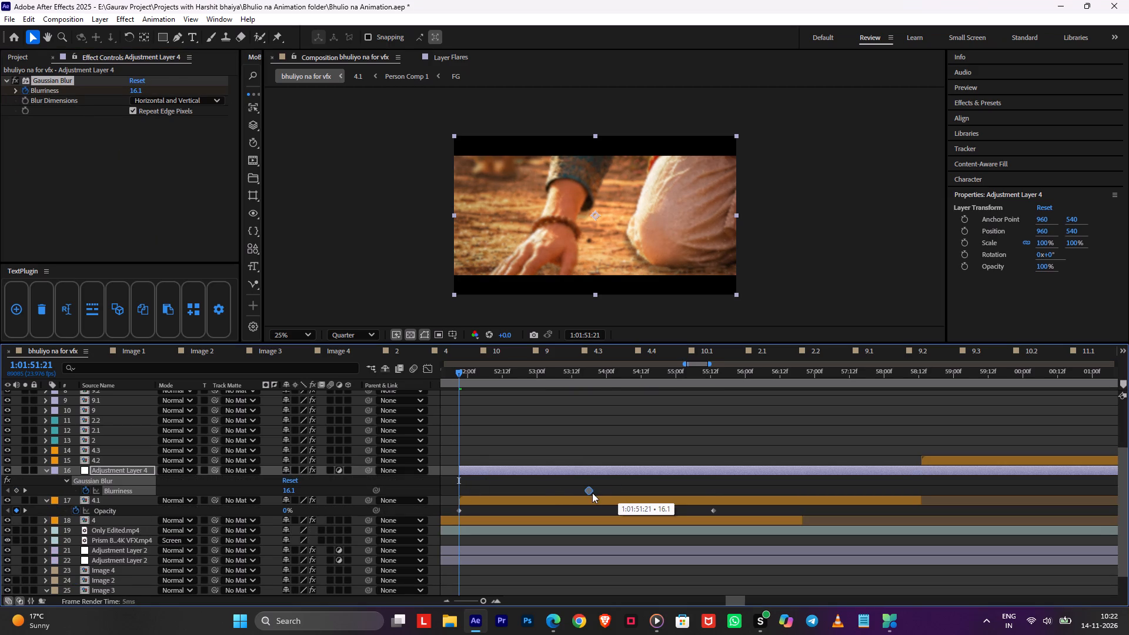
{"action": "left_click_drag", "start_coordinate": [592, 493], "coordinate": [609, 490]}
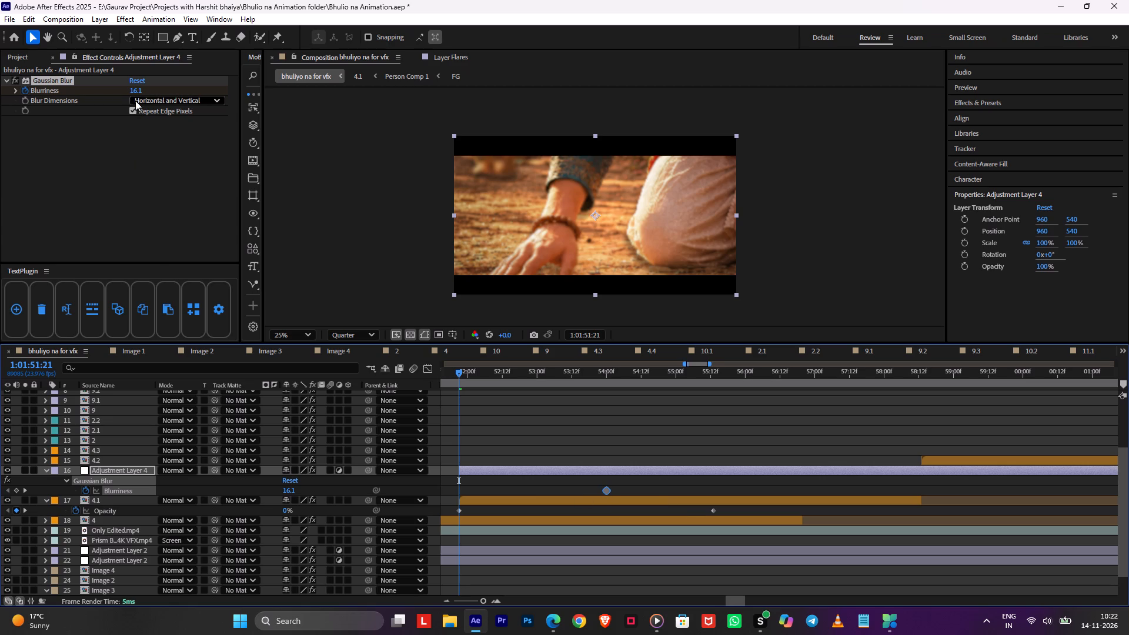
{"action": "left_click_drag", "start_coordinate": [134, 92], "coordinate": [0, 151]}
Copy the zero Blurriness keyframe to 1:01:55:13 and move the peak keyframe to about 1:01:53:19.
{"action": "left_click_drag", "start_coordinate": [597, 375], "coordinate": [610, 379]}
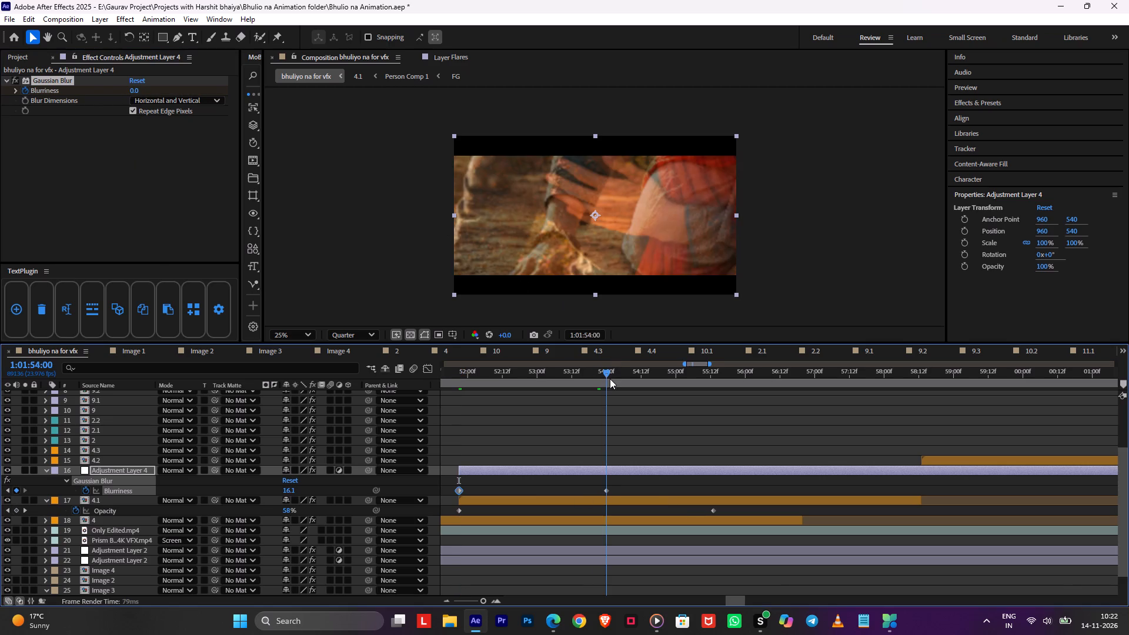
{"action": "left_click_drag", "start_coordinate": [610, 379], "coordinate": [612, 380]}
{"action": "left_click_drag", "start_coordinate": [717, 379], "coordinate": [723, 380]}
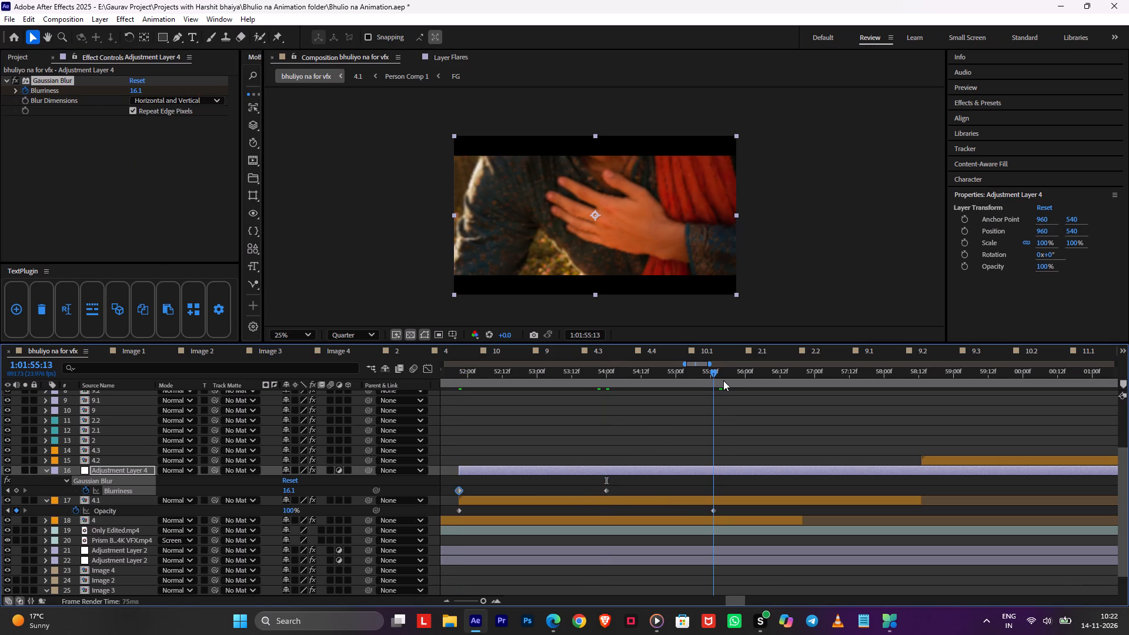
{"action": "left_click_drag", "start_coordinate": [723, 380], "coordinate": [723, 380]}
{"action": "key", "text": "ctrl+c"}
{"action": "key", "text": "ctrl+v"}
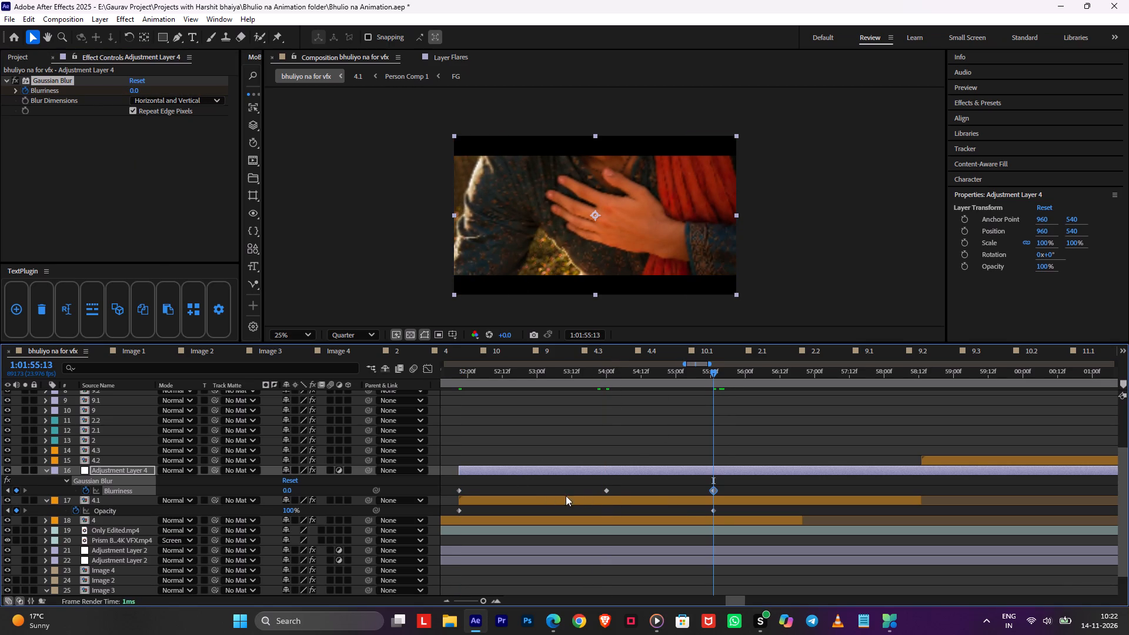
{"action": "left_click_drag", "start_coordinate": [607, 487], "coordinate": [592, 492]}
Save the project and play the blurred transition into 4.1 from 1:01:51:17 for review.
{"action": "left_click_drag", "start_coordinate": [562, 373], "coordinate": [446, 383]}
{"action": "key", "text": "space"}
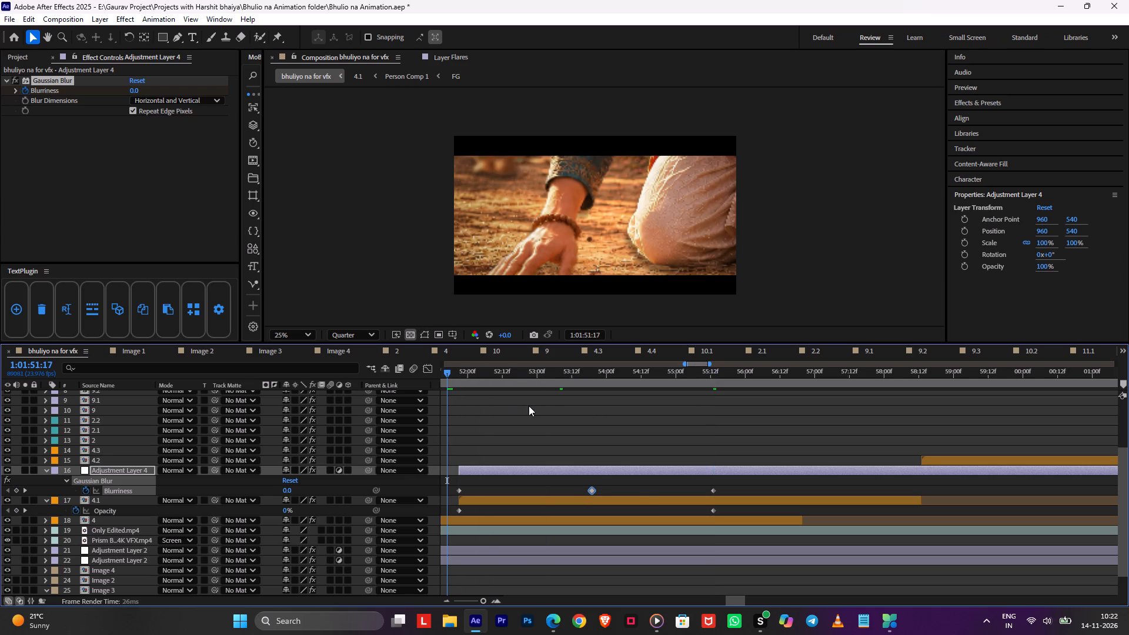
{"action": "left_click", "coordinate": [529, 406]}
{"action": "key", "text": "ctrl+s"}
{"action": "left_click", "coordinate": [447, 377]}
{"action": "key", "text": "space"}
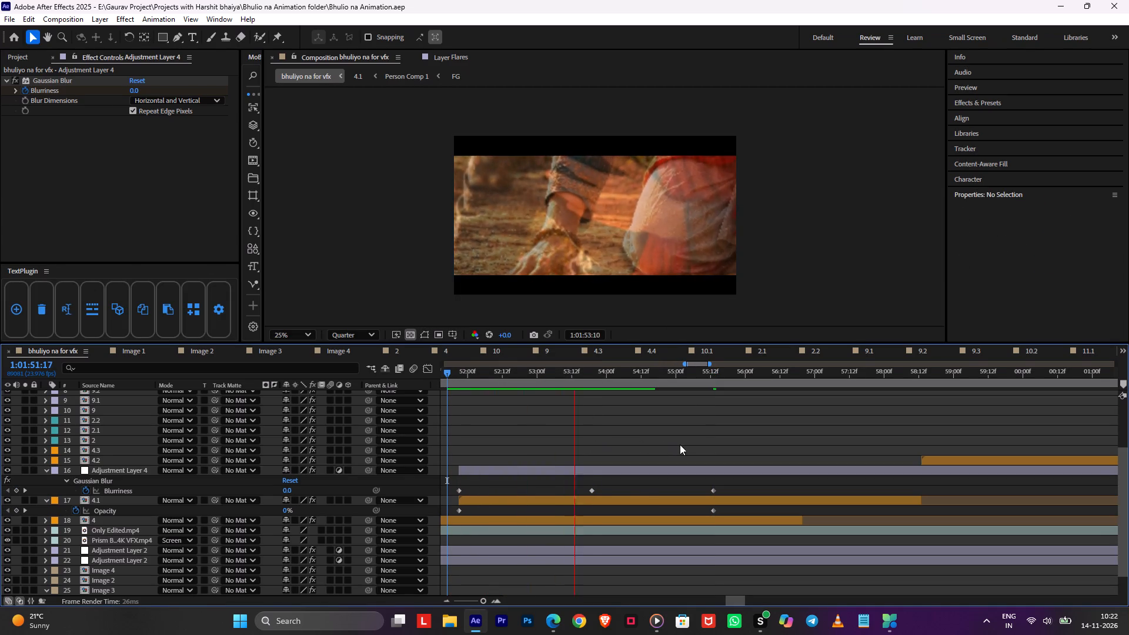
{"action": "middle_click_drag", "start_coordinate": [752, 440], "coordinate": [642, 459]}
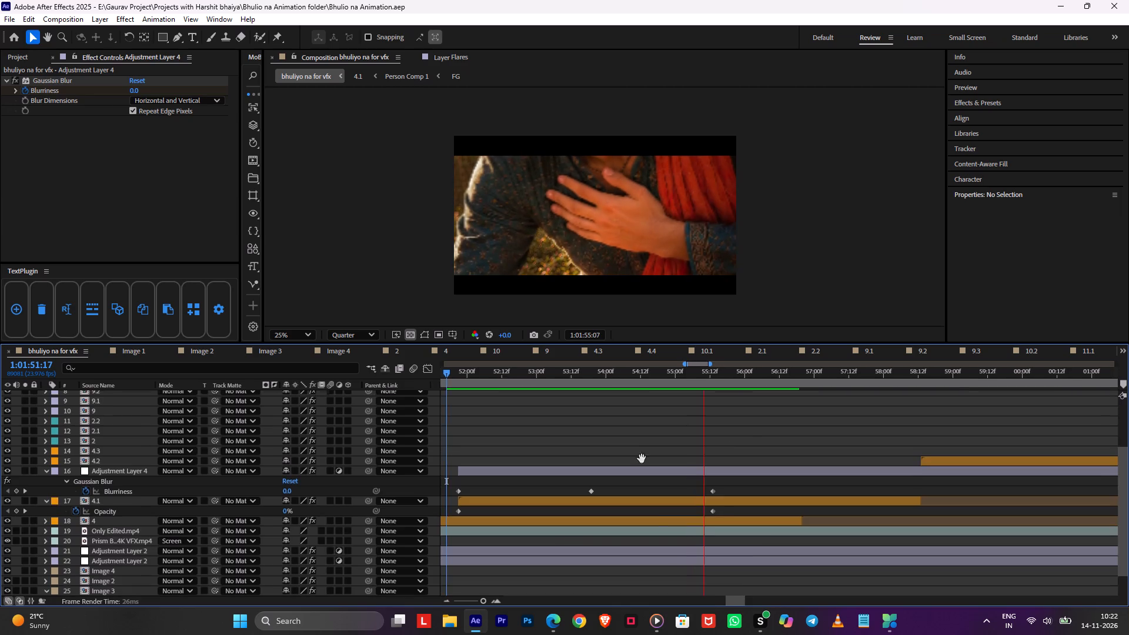
{"action": "middle_click_drag", "start_coordinate": [642, 459], "coordinate": [533, 446]}
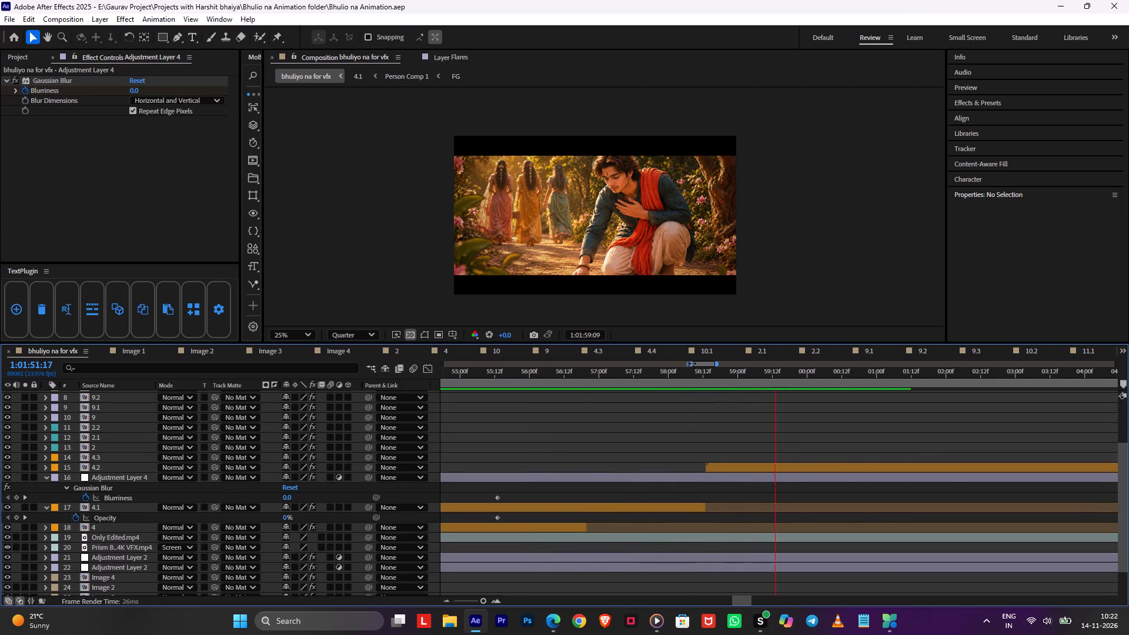
Trim the end of Adjustment Layer 4 to 1:01:58:13, where the 4.2 layer starts.
{"action": "left_click_drag", "start_coordinate": [692, 363], "coordinate": [700, 375]}
{"action": "left_click_drag", "start_coordinate": [563, 380], "coordinate": [477, 393]}
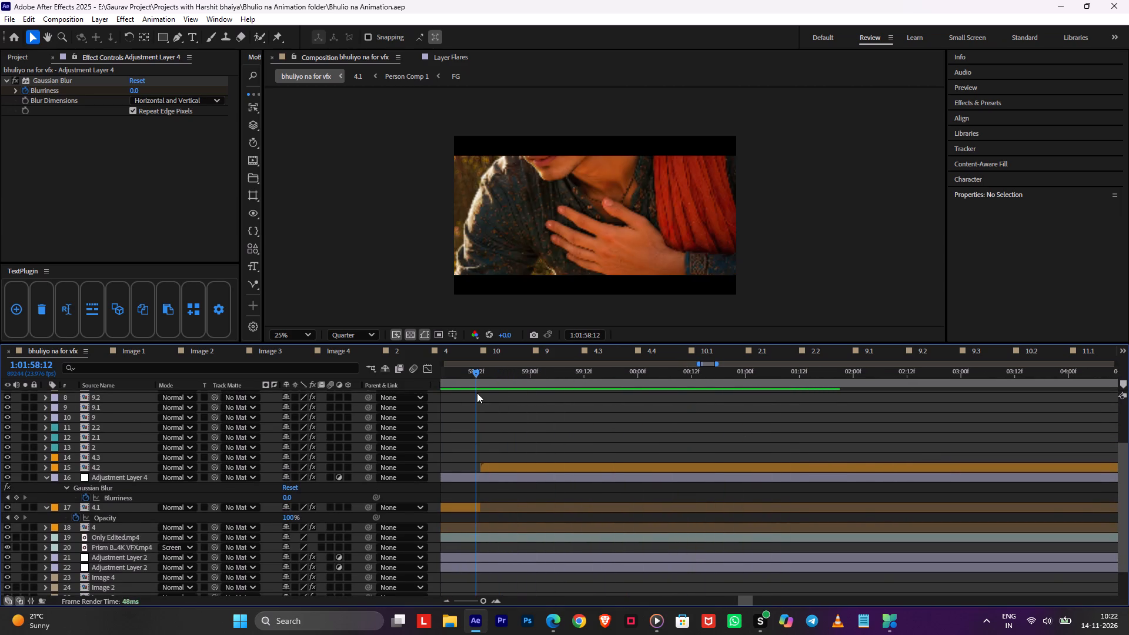
{"action": "left_click_drag", "start_coordinate": [477, 393], "coordinate": [480, 394]}
{"action": "left_click", "coordinate": [496, 466]}
{"action": "scroll", "coordinate": [532, 435], "scroll_direction": "down", "scroll_amount": 3, "text": "alt"}
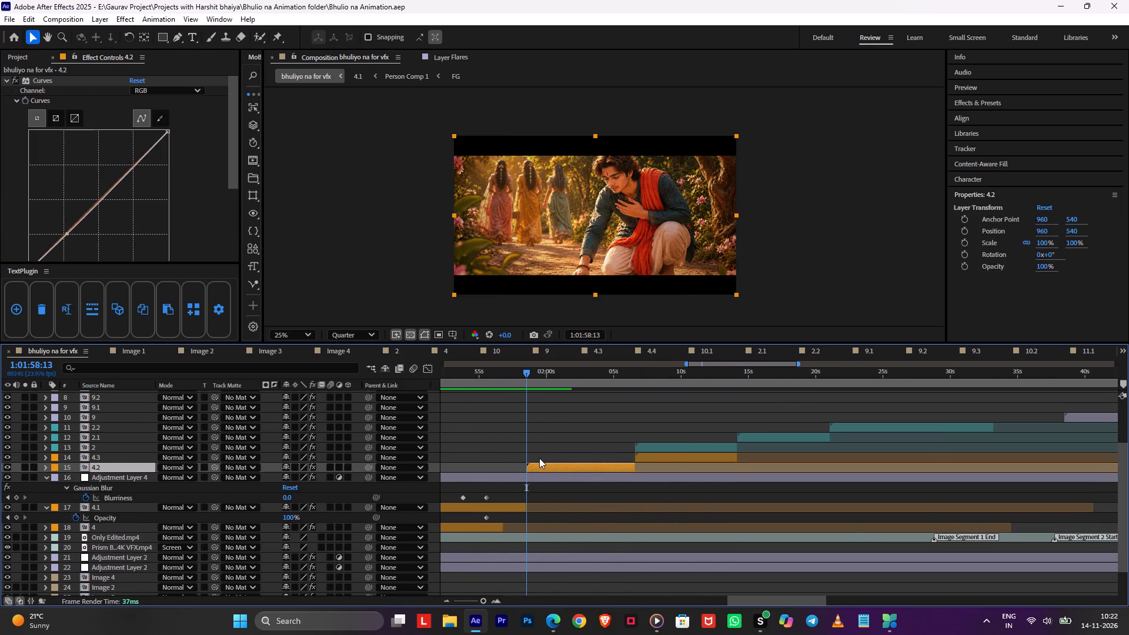
{"action": "left_click", "coordinate": [542, 477]}
{"action": "key", "text": "alt+bracketright"}
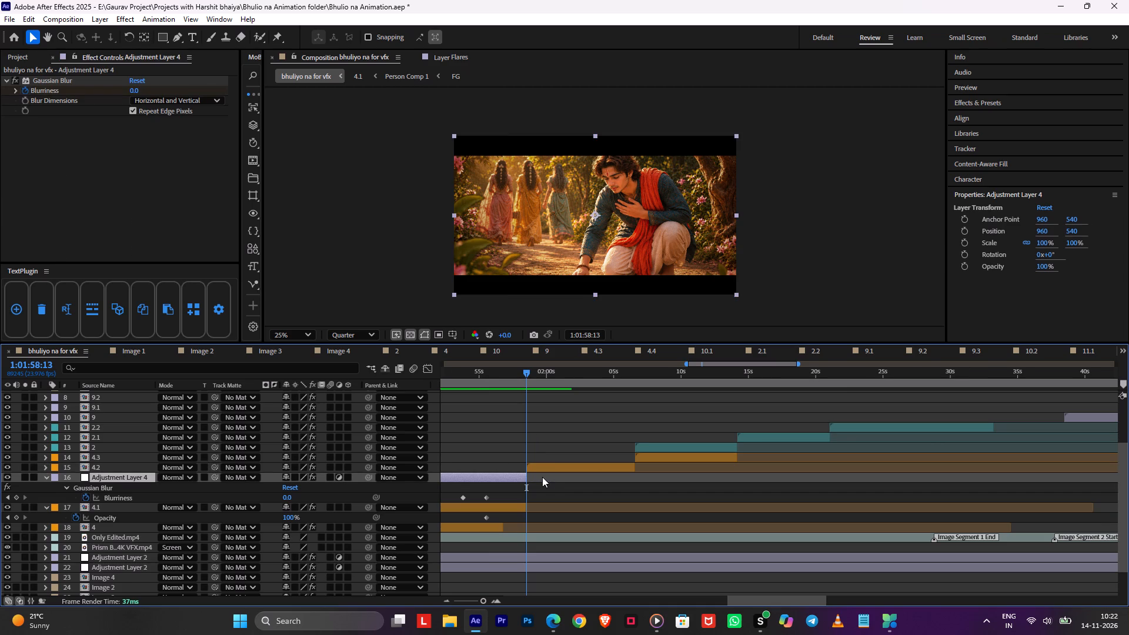
Apply Easy Ease to the middle Blurriness keyframe of Adjustment Layer 4 and save the project.
{"action": "key", "text": "space"}
{"action": "key", "text": "space"}
{"action": "key", "text": "space"}
{"action": "key", "text": "space"}
{"action": "key", "text": "space"}
{"action": "key", "text": "space"}
{"action": "left_click_drag", "start_coordinate": [510, 492], "coordinate": [645, 500]}
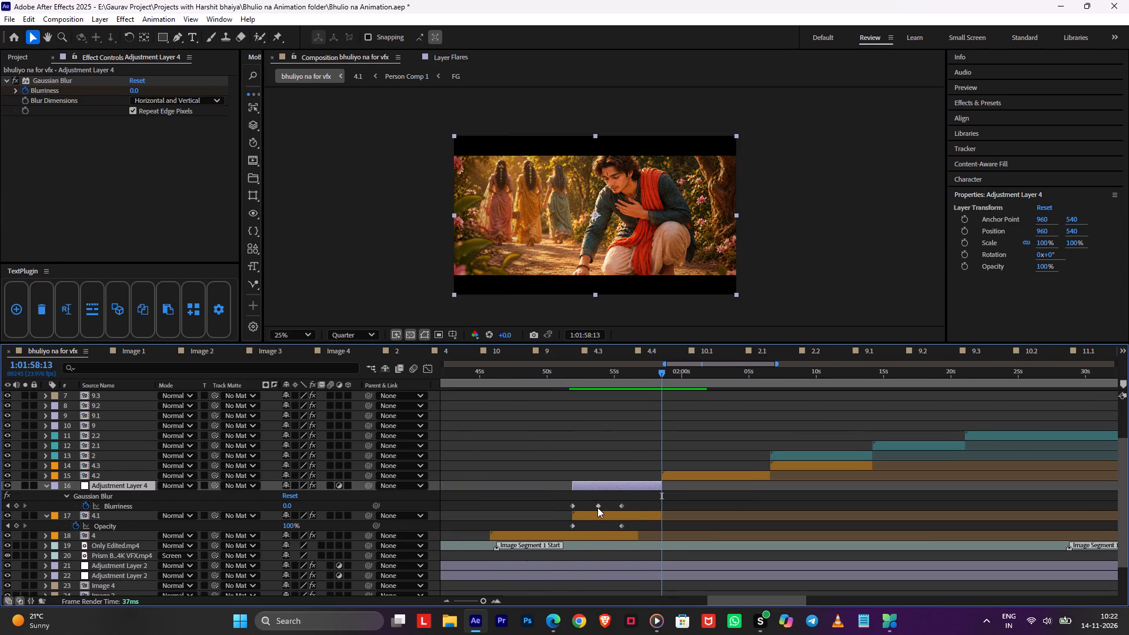
{"action": "left_click_drag", "start_coordinate": [634, 508], "coordinate": [590, 506]}
{"action": "left_click_drag", "start_coordinate": [594, 496], "coordinate": [602, 506]}
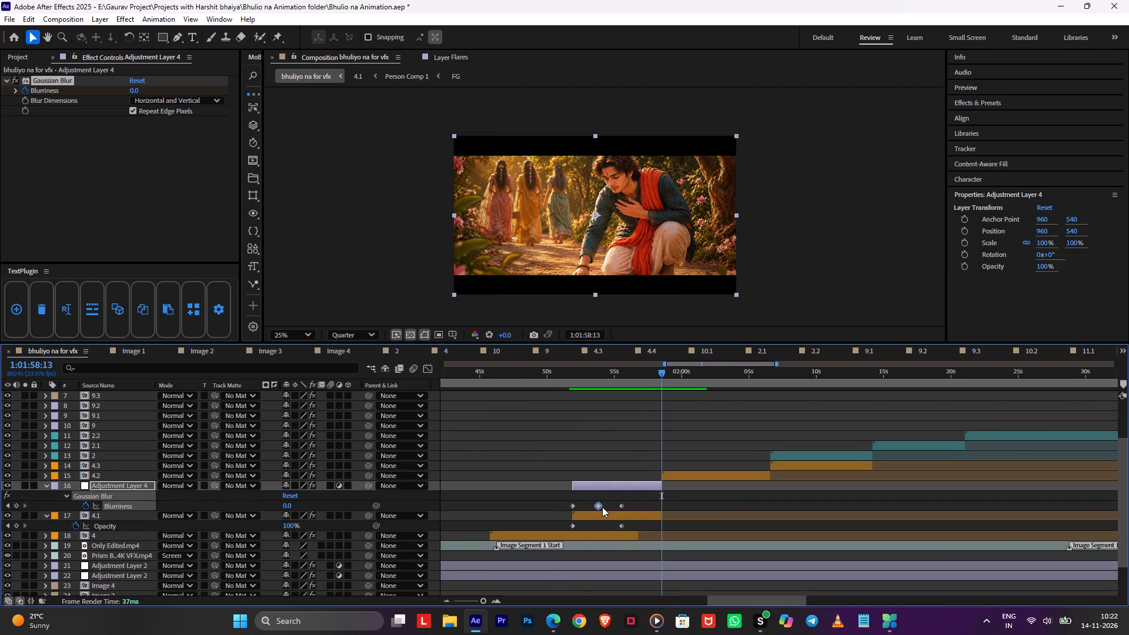
{"action": "key", "text": "F9"}
{"action": "left_click", "coordinate": [677, 497]}
{"action": "key", "text": "ctrl+s"}
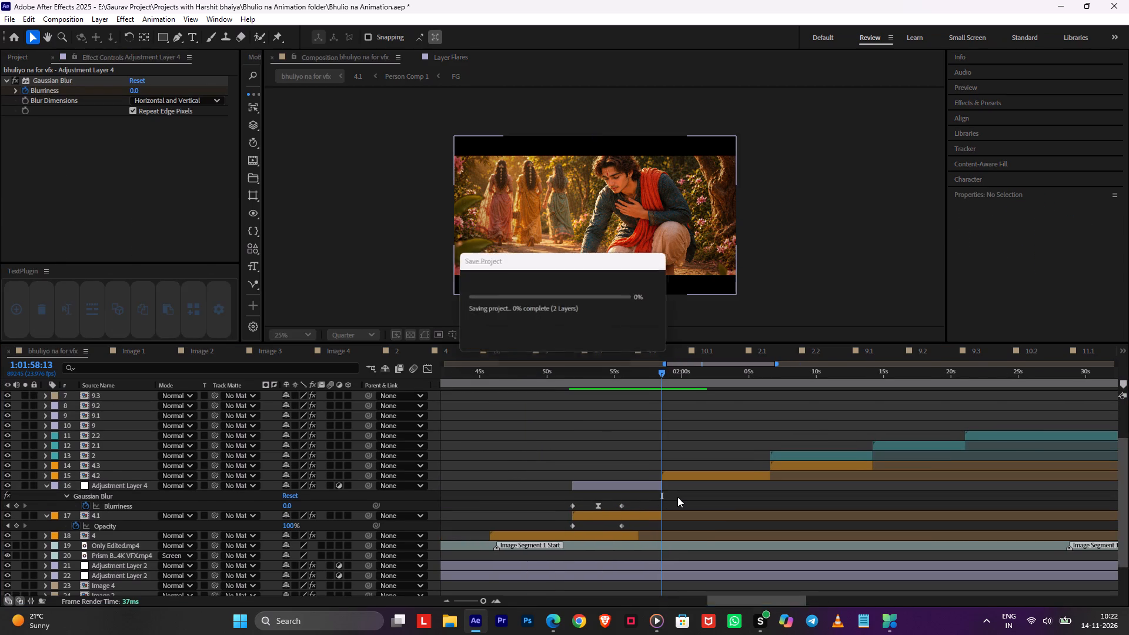
Collapse the revealed keyframe properties of the timeline layers.
{"action": "left_click", "coordinate": [653, 514]}
{"action": "left_click", "coordinate": [663, 499]}
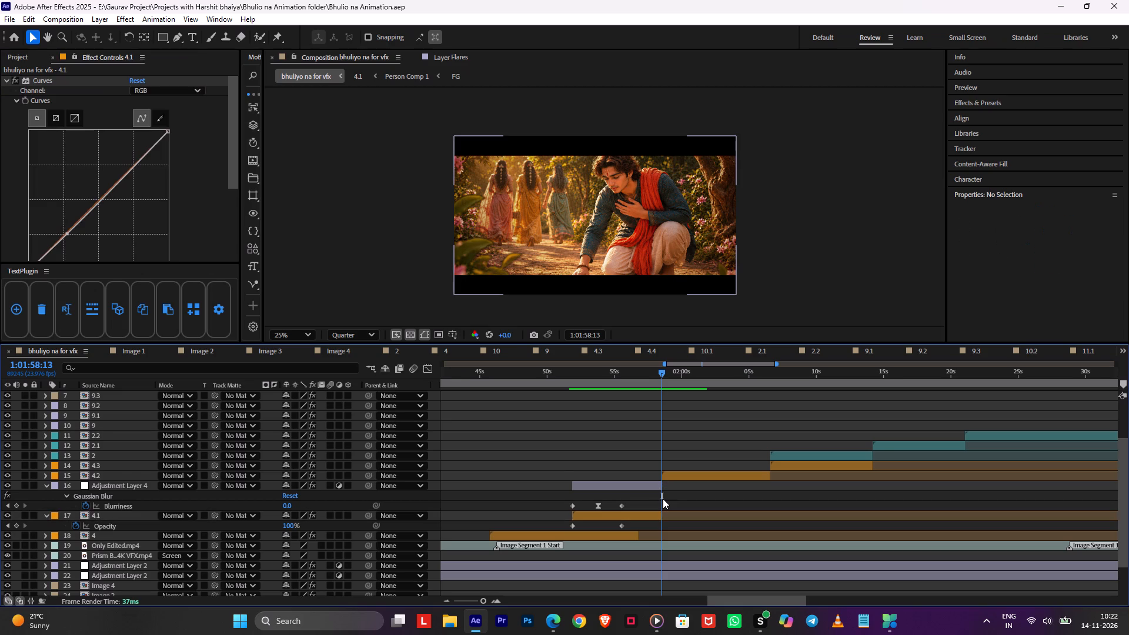
{"action": "key", "text": "u"}
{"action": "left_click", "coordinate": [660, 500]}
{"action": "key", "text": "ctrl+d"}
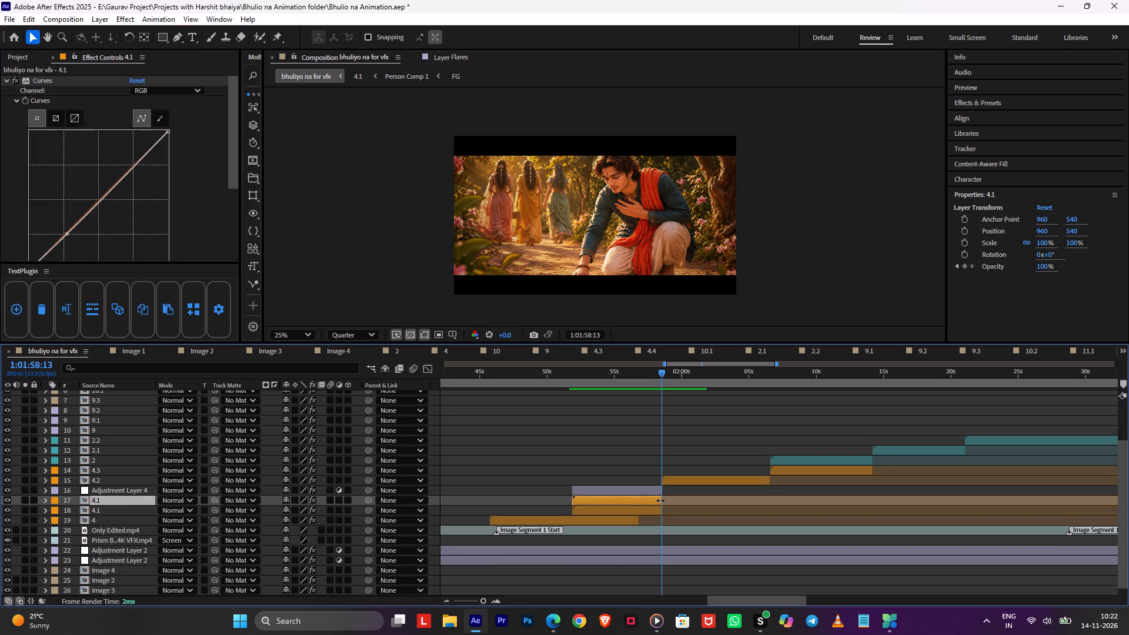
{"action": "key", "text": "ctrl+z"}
Reveal the 4.1 layer's source composition in the project.
{"action": "right_click", "coordinate": [660, 500]}
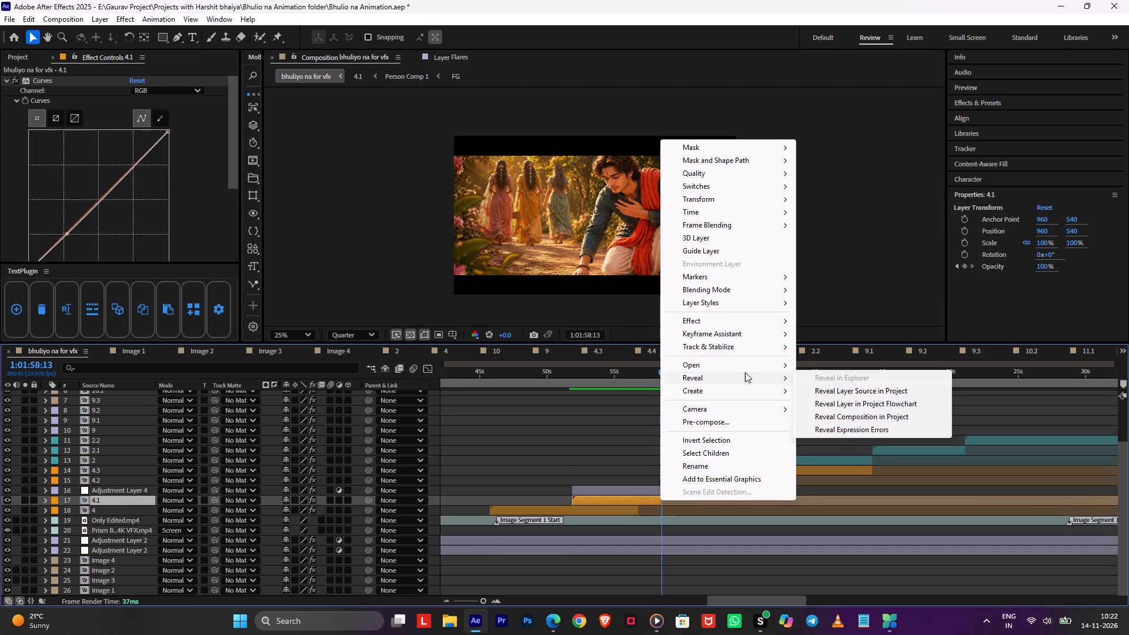
{"action": "left_click", "coordinate": [839, 387]}
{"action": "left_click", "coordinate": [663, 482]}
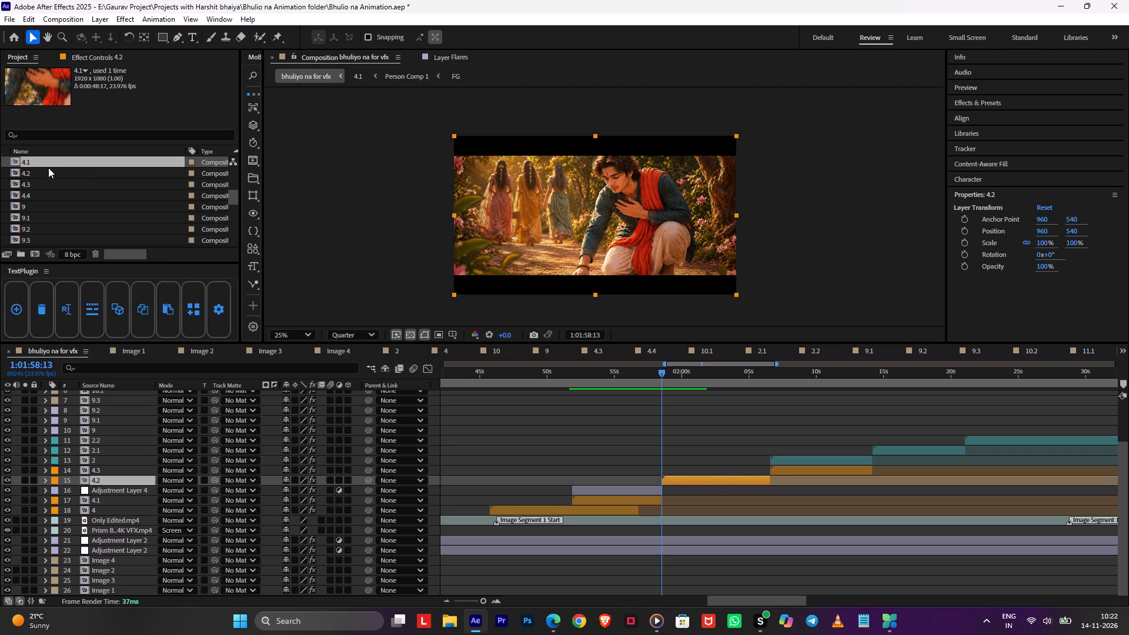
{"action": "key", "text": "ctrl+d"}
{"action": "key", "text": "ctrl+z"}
Duplicate composition 4.1 in the project and replace the 4.2 layer's source with the copy.
{"action": "left_click", "coordinate": [26, 164]}
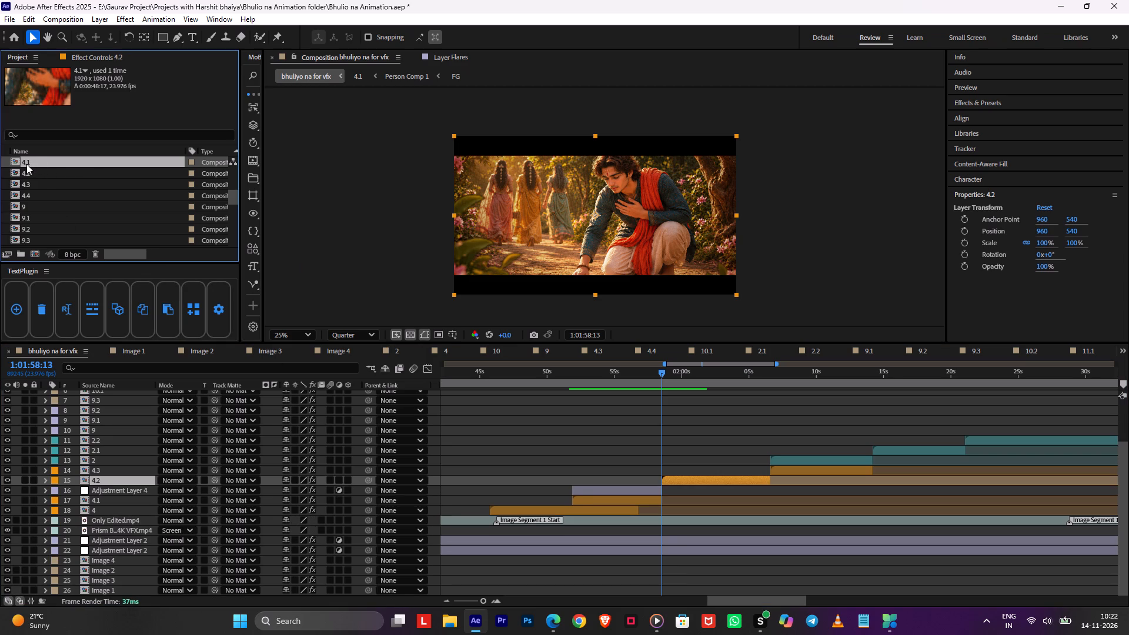
{"action": "key", "text": "ctrl+d"}
{"action": "left_click_drag", "start_coordinate": [38, 164], "coordinate": [105, 479]}
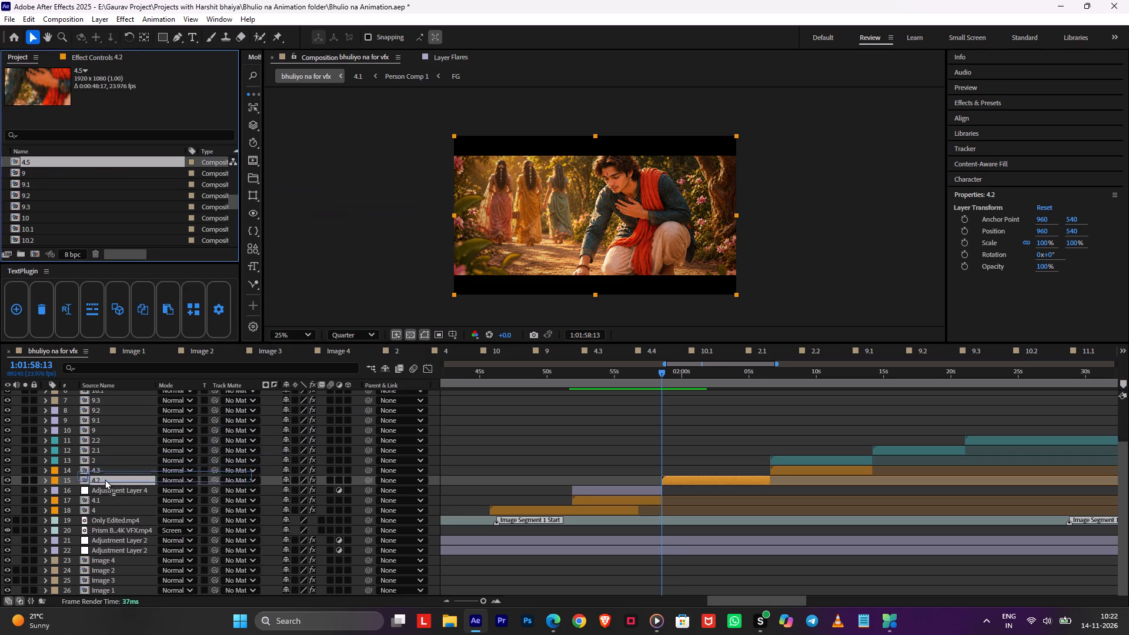
{"action": "left_click_drag", "start_coordinate": [105, 479], "coordinate": [102, 483]}
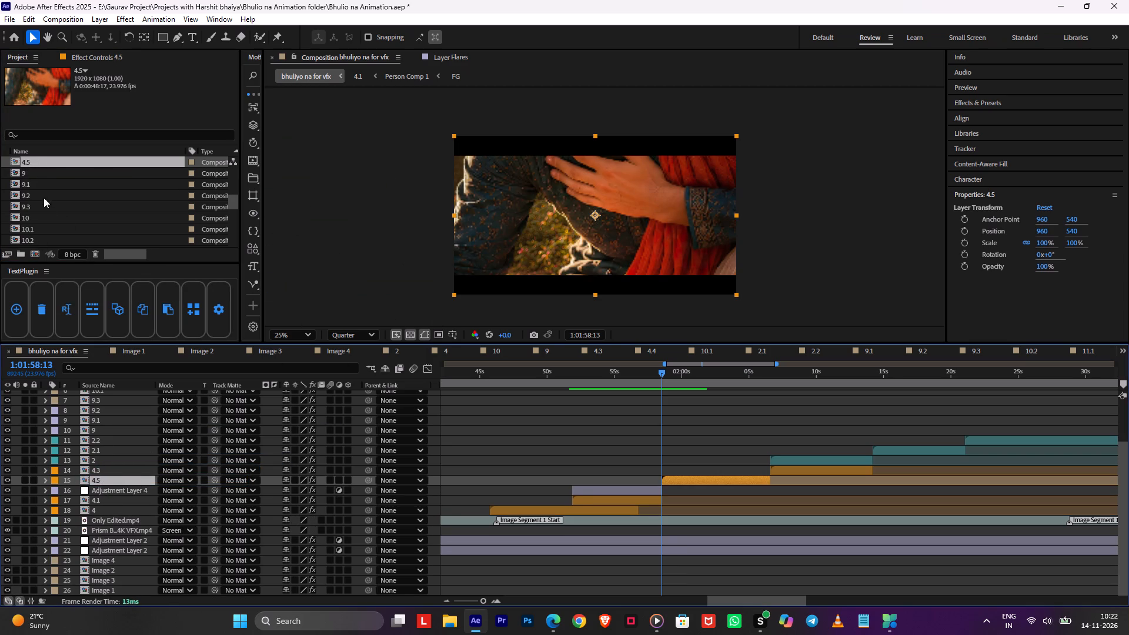
Rename the duplicated composition as 4.2.
{"action": "right_click", "coordinate": [39, 162]}
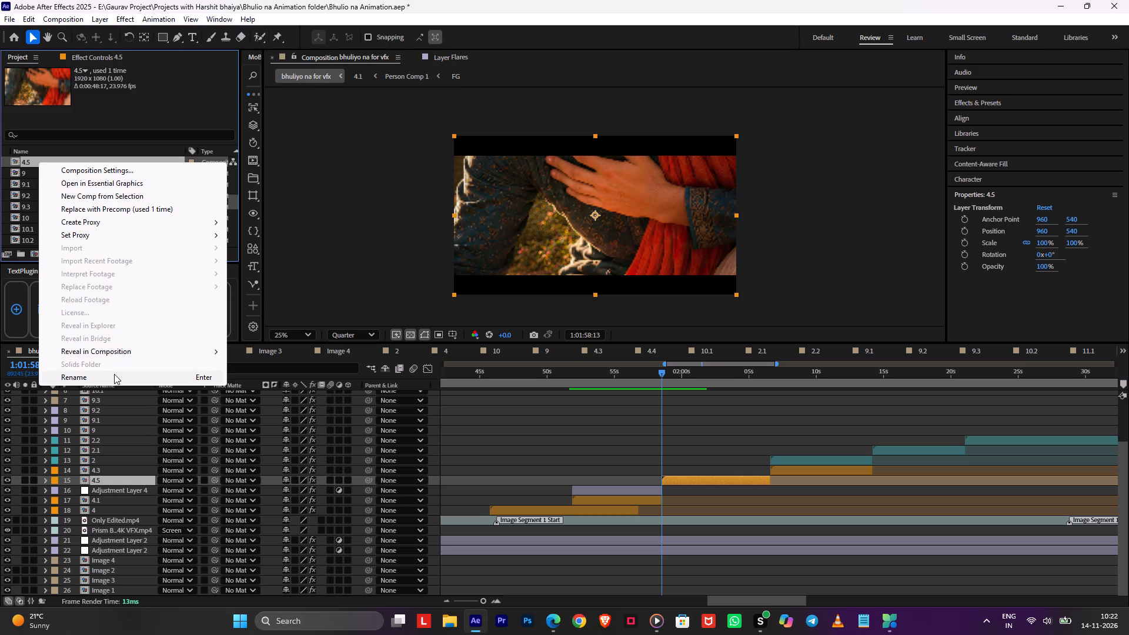
{"action": "left_click", "coordinate": [114, 374]}
{"action": "type", "text": "4."}
{"action": "key", "text": "2"}
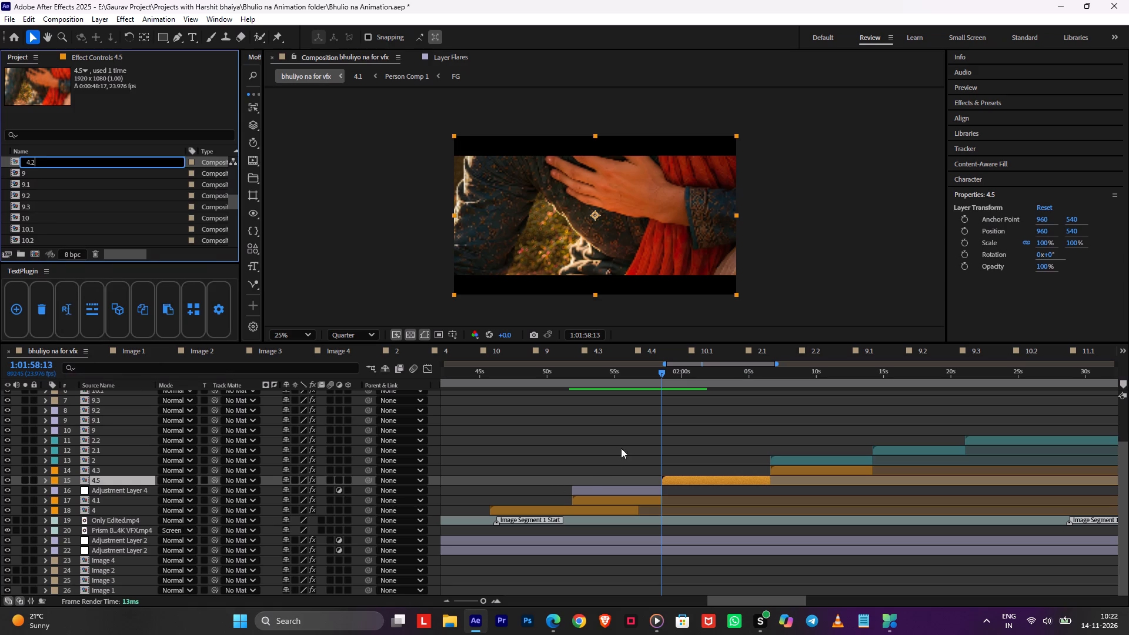
{"action": "left_click", "coordinate": [628, 447]}
Delete the extra 4.2 and 4.1 compositions from the project, removing the upper one of each same-named pair.
{"action": "scroll", "coordinate": [41, 181], "scroll_direction": "up", "scroll_amount": 1}
{"action": "left_click", "coordinate": [36, 186]}
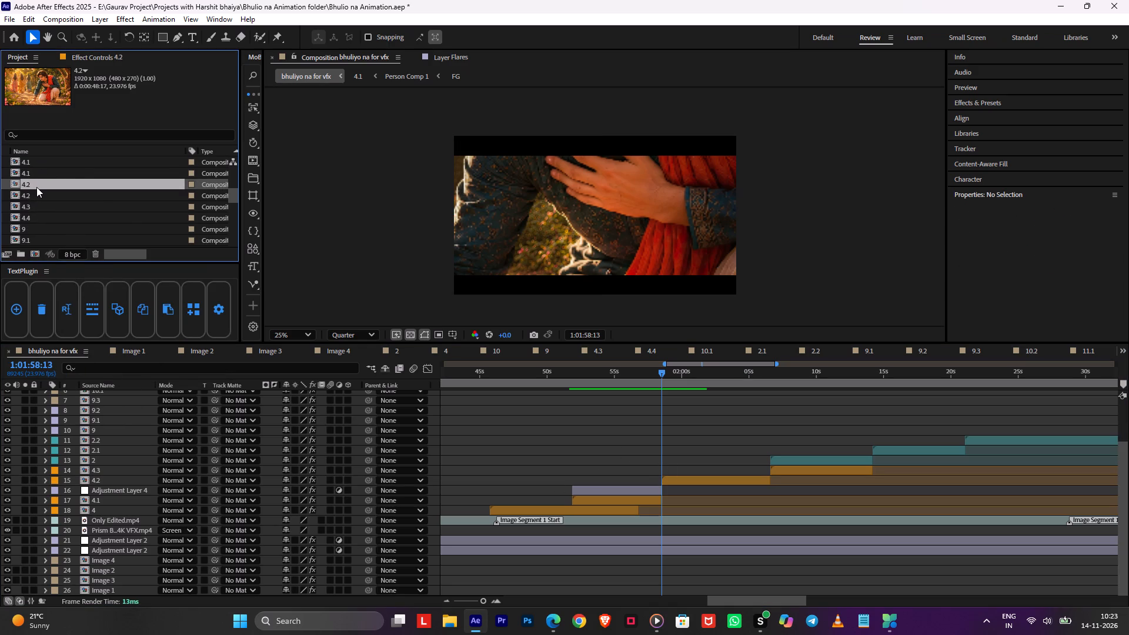
{"action": "key", "text": "Delete"}
{"action": "key", "text": "Return"}
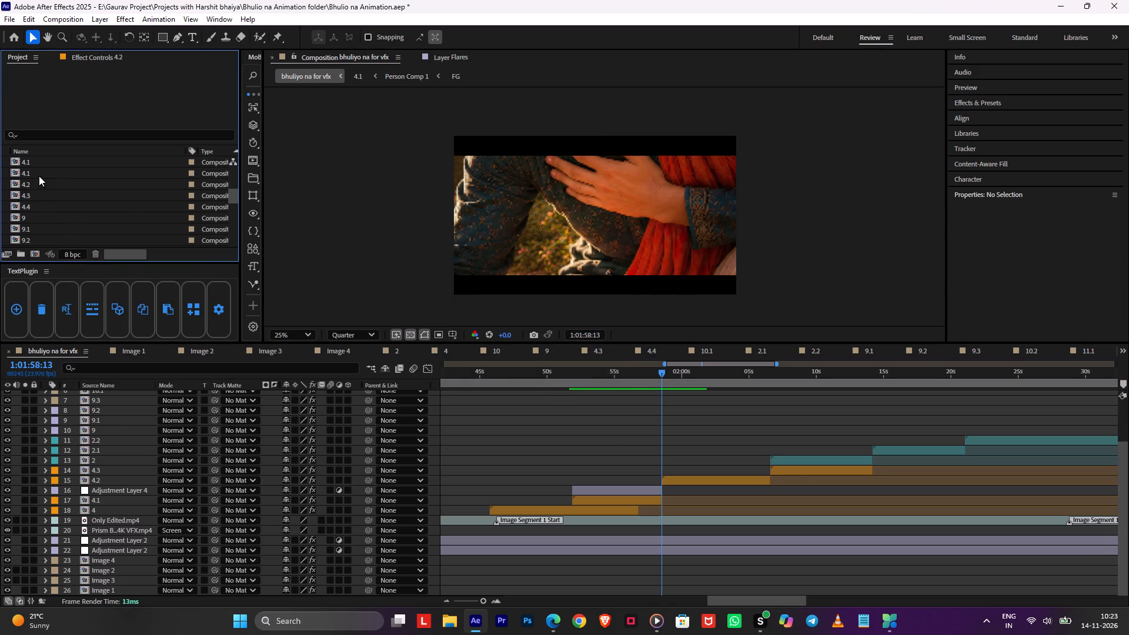
{"action": "left_click", "coordinate": [37, 172]}
{"action": "left_click", "coordinate": [38, 159]}
{"action": "key", "text": "Delete"}
{"action": "key", "text": "Return"}
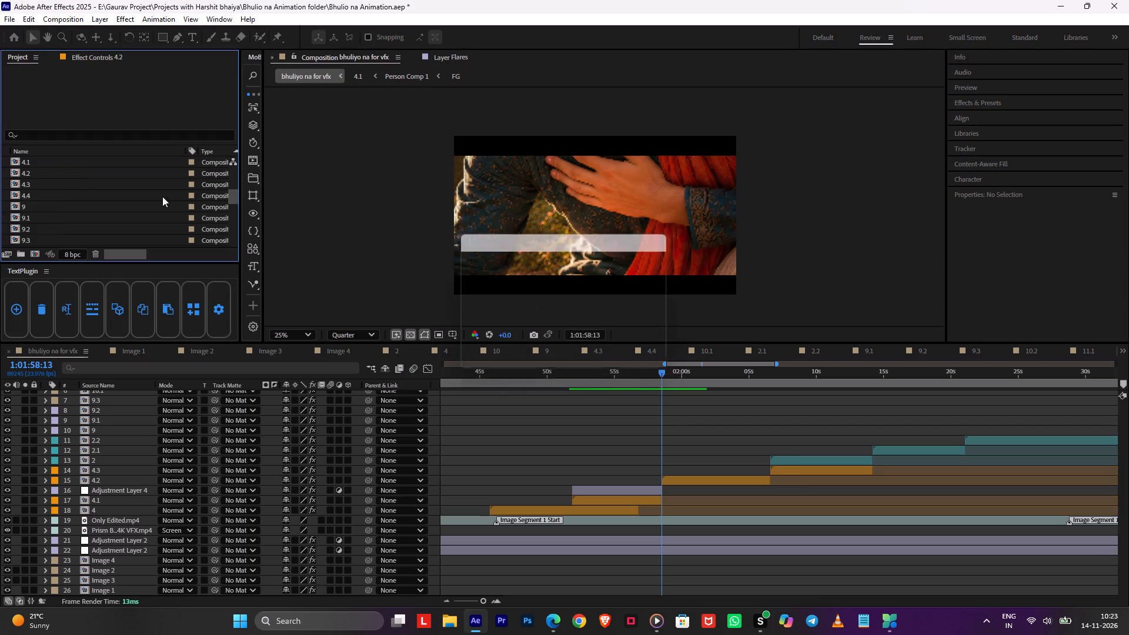
Save the project.
{"action": "key", "text": "ctrl+s"}
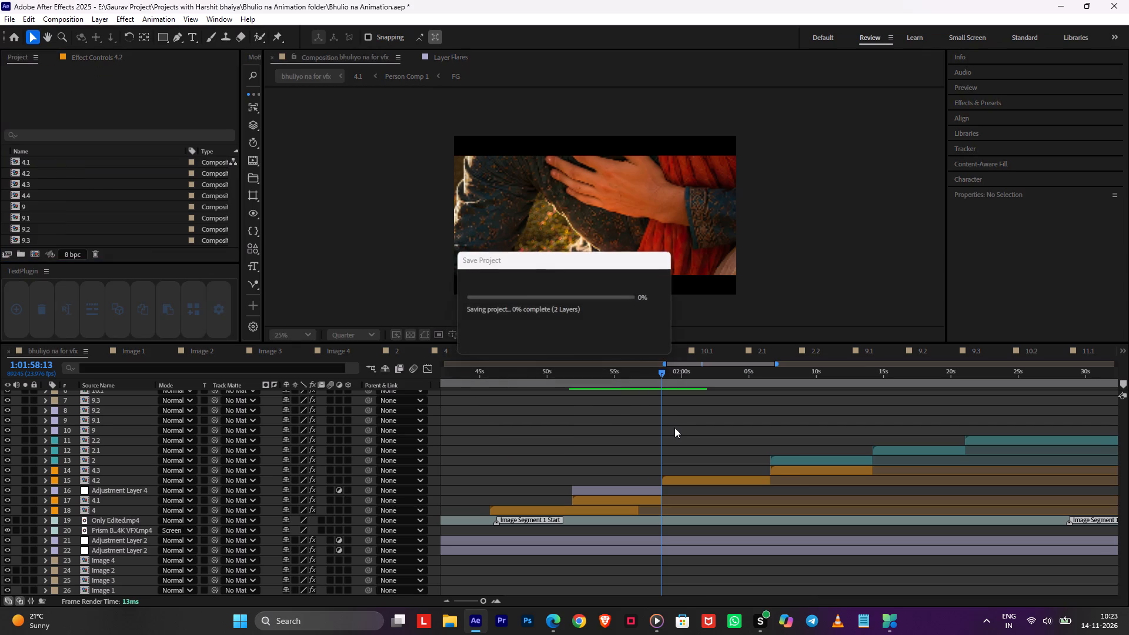
Scrub the main edit across the 4.1 and 4.2 layers to check the cut between them.
{"action": "left_click", "coordinate": [679, 424]}
{"action": "left_click", "coordinate": [687, 380]}
{"action": "left_click_drag", "start_coordinate": [687, 380], "coordinate": [737, 384]}
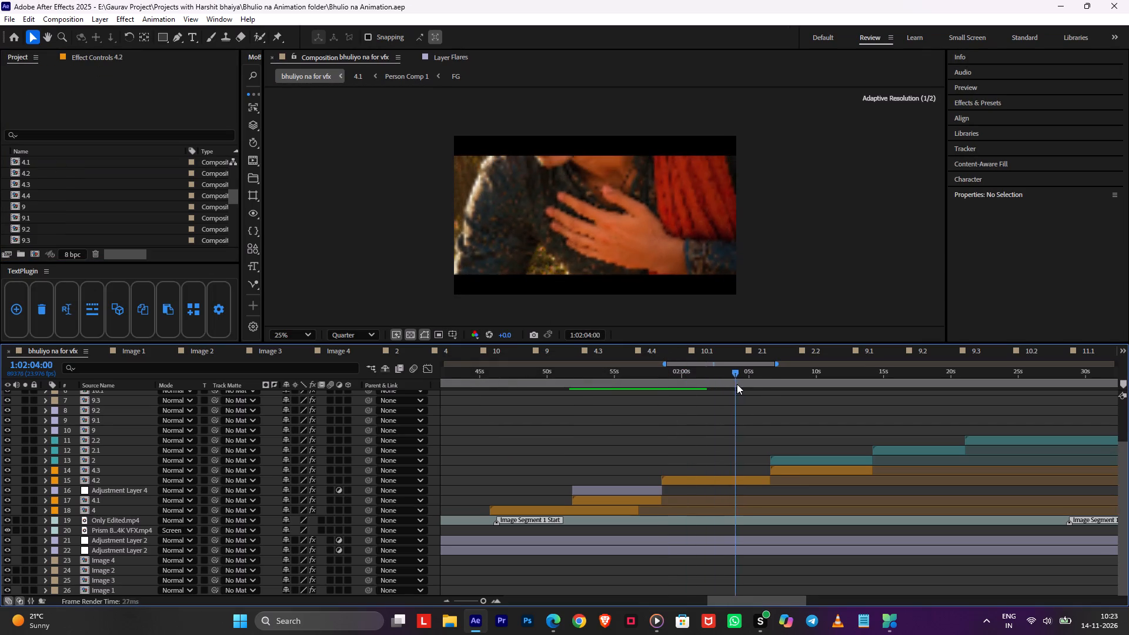
{"action": "left_click_drag", "start_coordinate": [737, 384], "coordinate": [617, 417]}
{"action": "left_click", "coordinate": [674, 446]}
Save the project again and empty all cache.
{"action": "key", "text": "ctrl+s"}
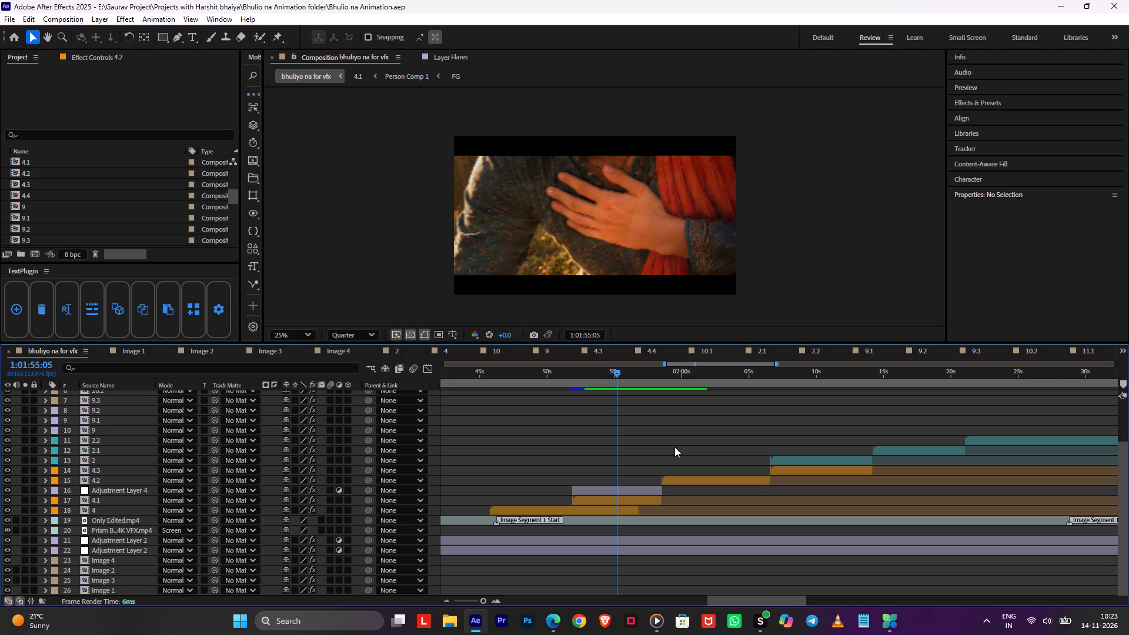
{"action": "type", "text": "1"}
{"action": "key", "text": "space"}
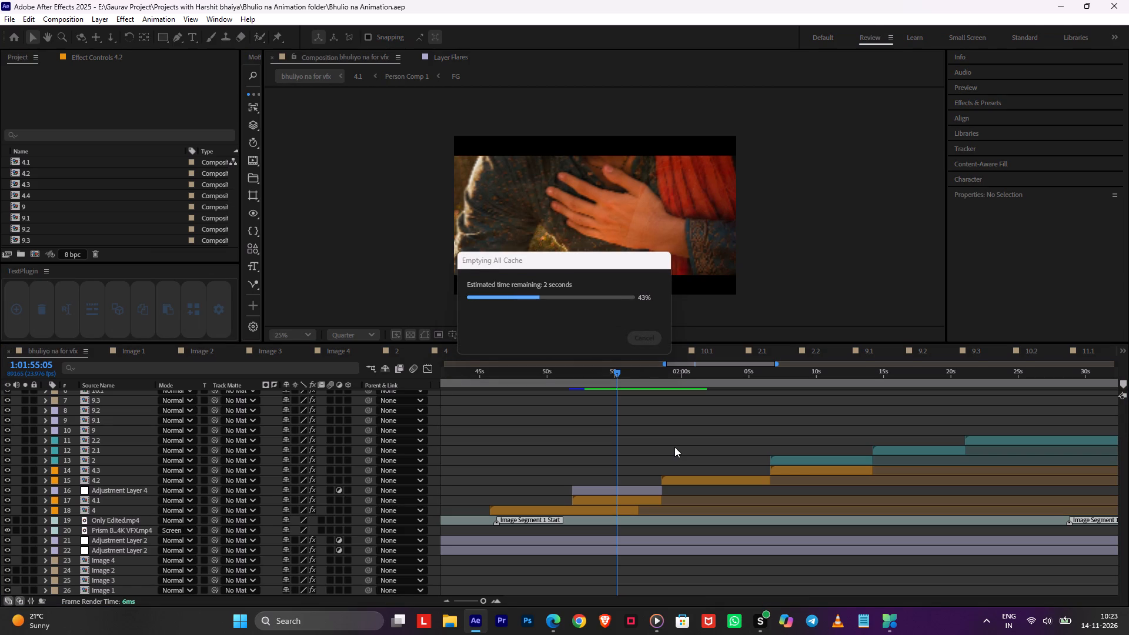
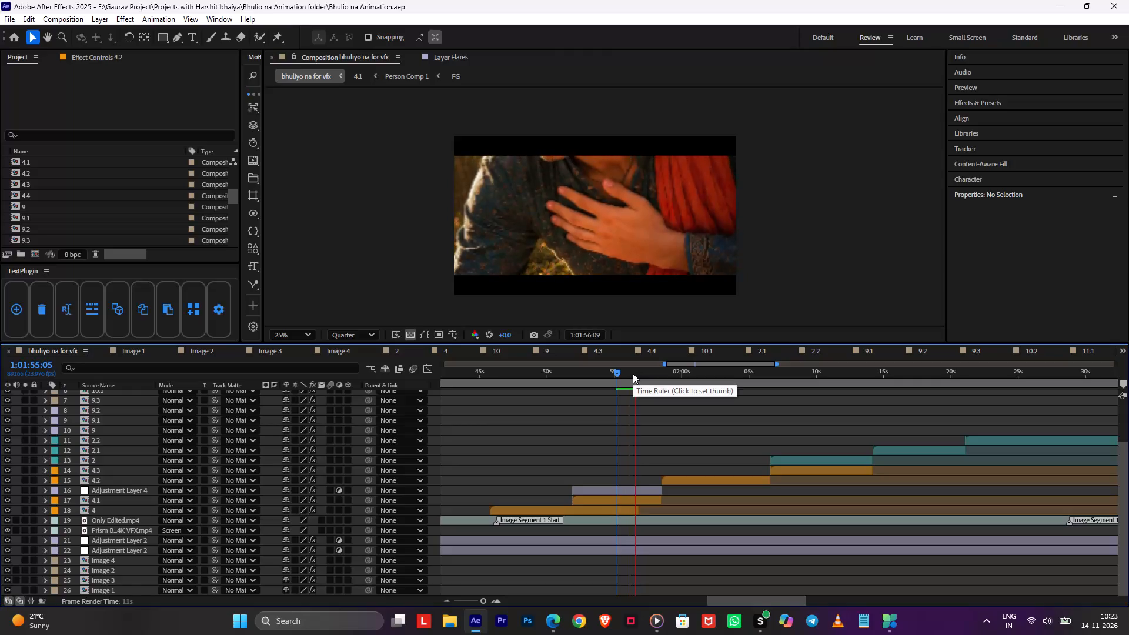
Play and scrub the main edit from the start of Adjustment Layer 4 to the cut between 4.1 and 4.2.
{"action": "middle_click_drag", "start_coordinate": [683, 447], "coordinate": [673, 449]}
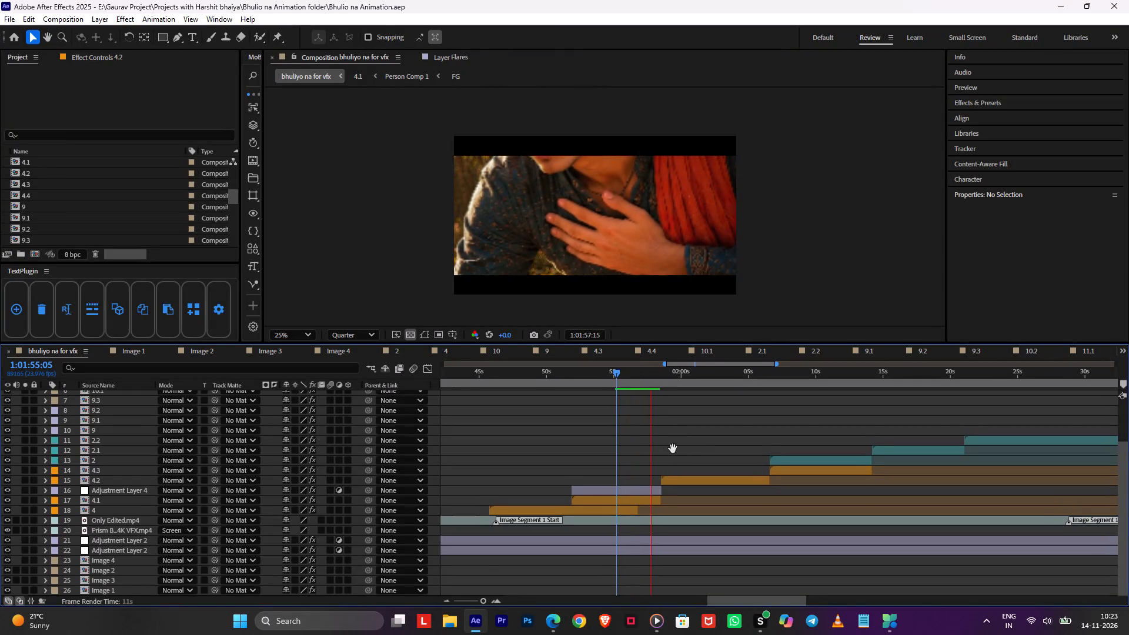
{"action": "middle_click_drag", "start_coordinate": [673, 449], "coordinate": [652, 449]}
{"action": "left_click", "coordinate": [626, 382]}
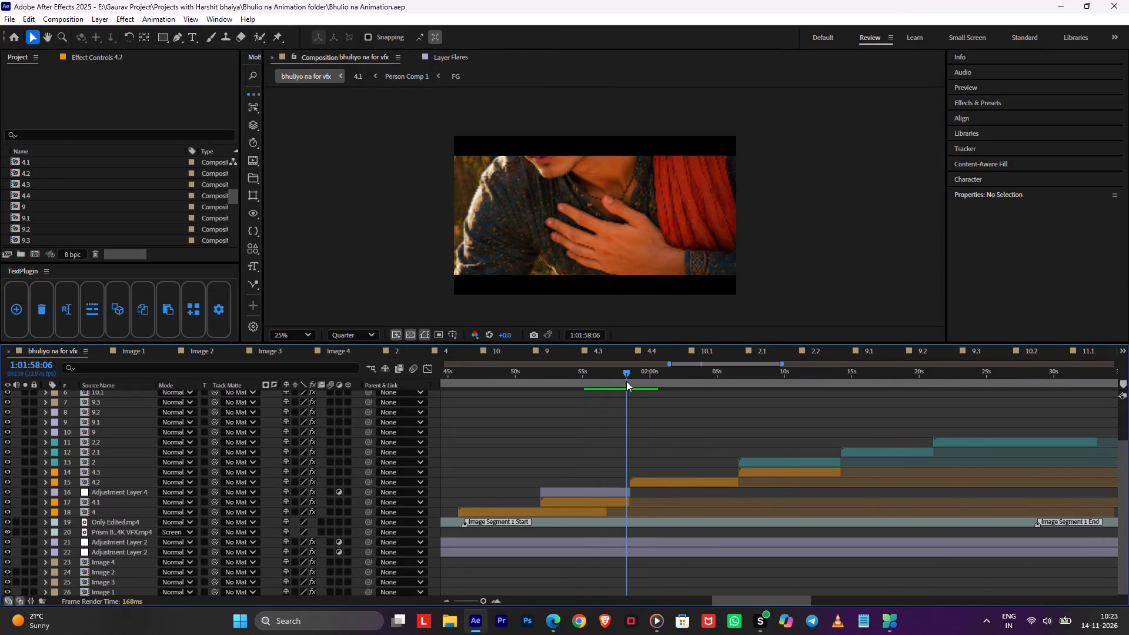
{"action": "left_click_drag", "start_coordinate": [626, 381], "coordinate": [533, 395], "text": "shift"}
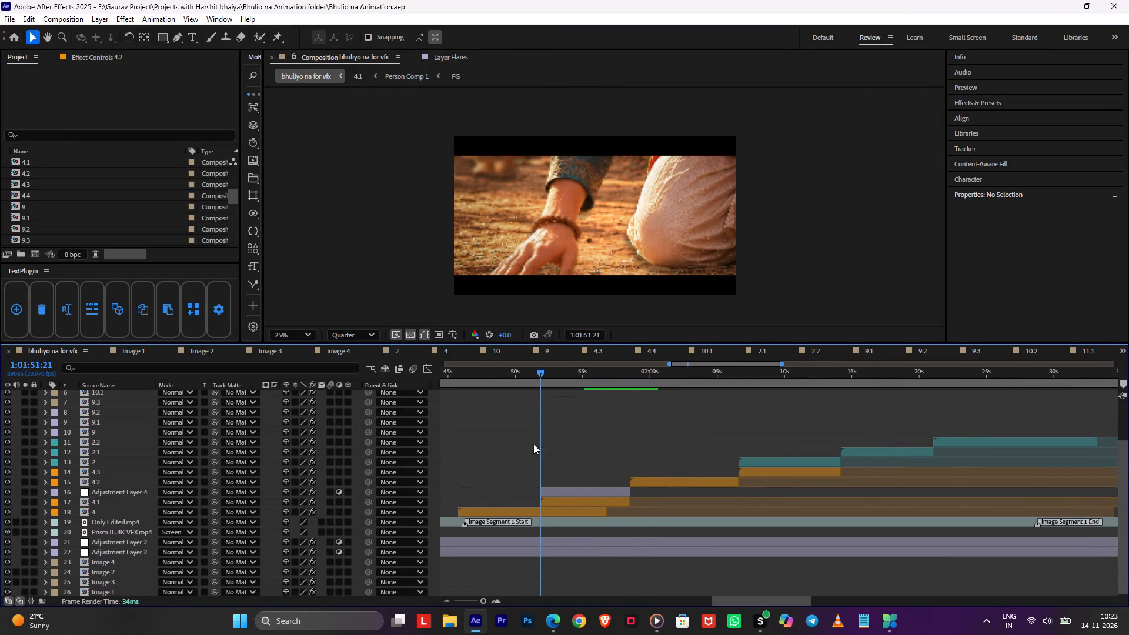
{"action": "key", "text": "space"}
{"action": "scroll", "coordinate": [520, 440], "scroll_direction": "up", "scroll_amount": 2, "text": "alt"}
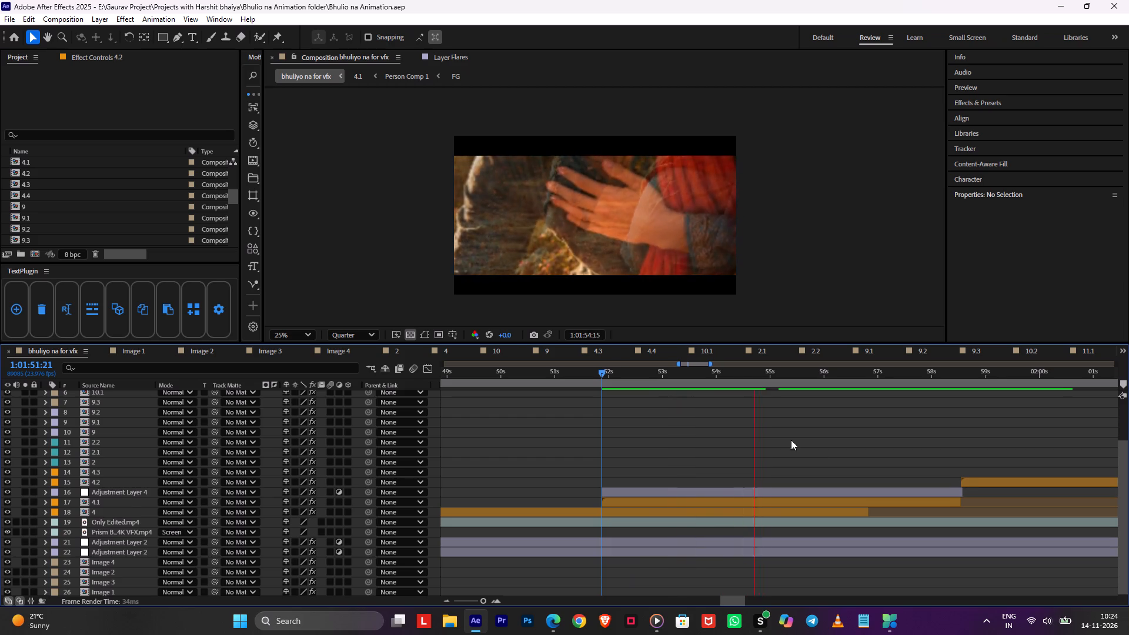
{"action": "middle_click_drag", "start_coordinate": [819, 447], "coordinate": [566, 454]}
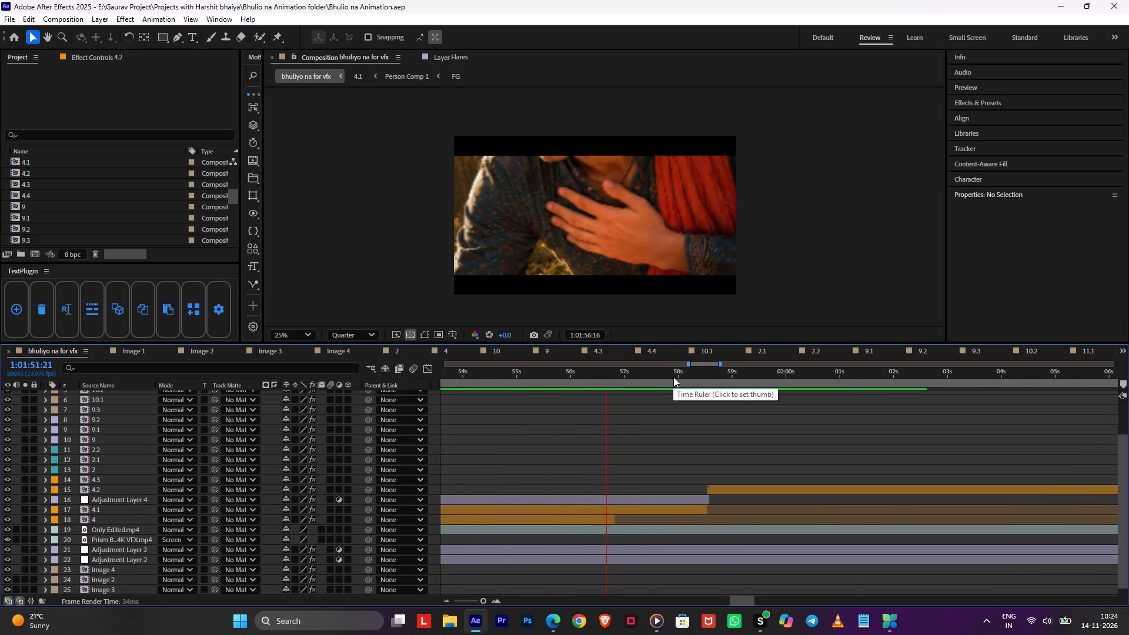
{"action": "left_click_drag", "start_coordinate": [674, 377], "coordinate": [678, 377]}
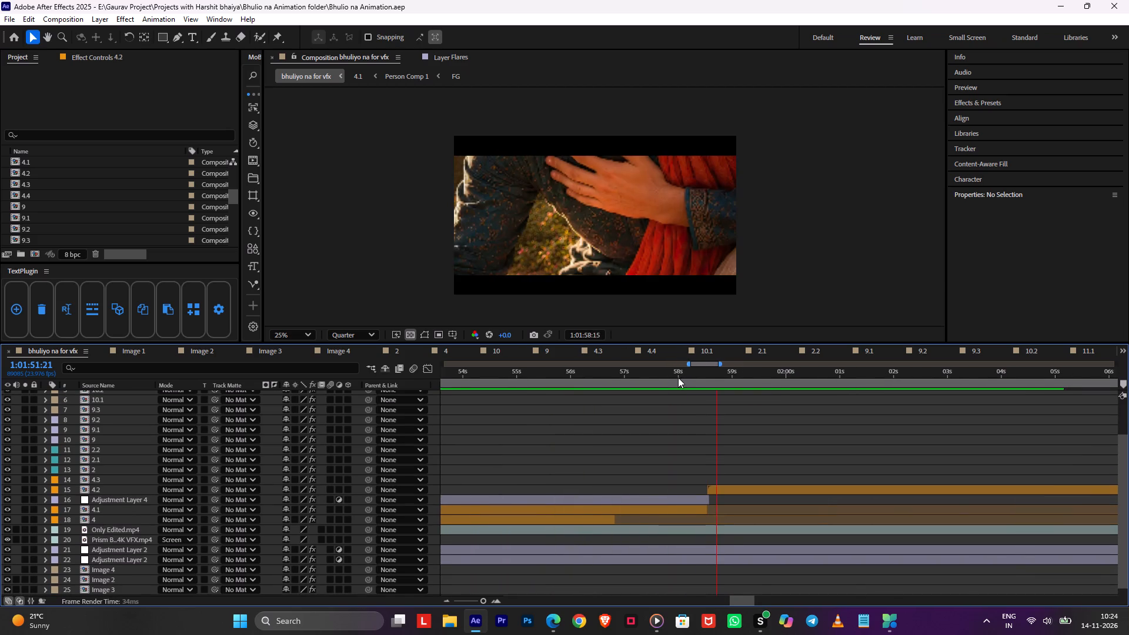
{"action": "left_click_drag", "start_coordinate": [678, 377], "coordinate": [705, 396]}
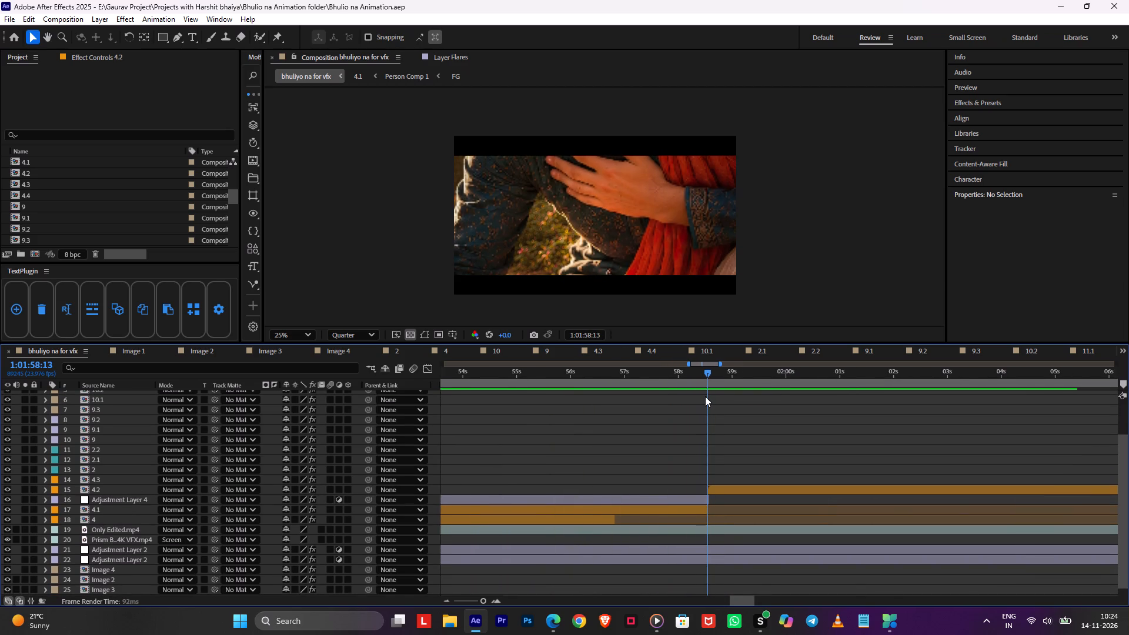
{"action": "left_click_drag", "start_coordinate": [705, 396], "coordinate": [710, 399]}
Open composition 4.2 and slide the Null 5 layer earlier until its final Position keyframe sits at the start, framing the face.
{"action": "double_click", "coordinate": [712, 486]}
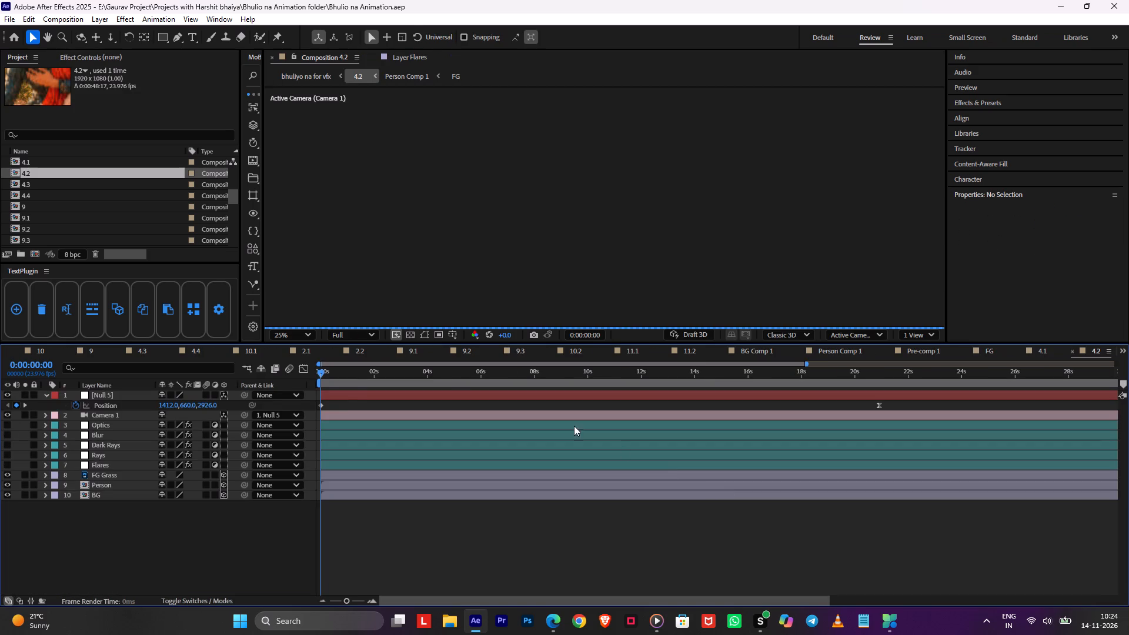
{"action": "left_click_drag", "start_coordinate": [355, 394], "coordinate": [135, 414]}
{"action": "left_click_drag", "start_coordinate": [468, 398], "coordinate": [358, 401]}
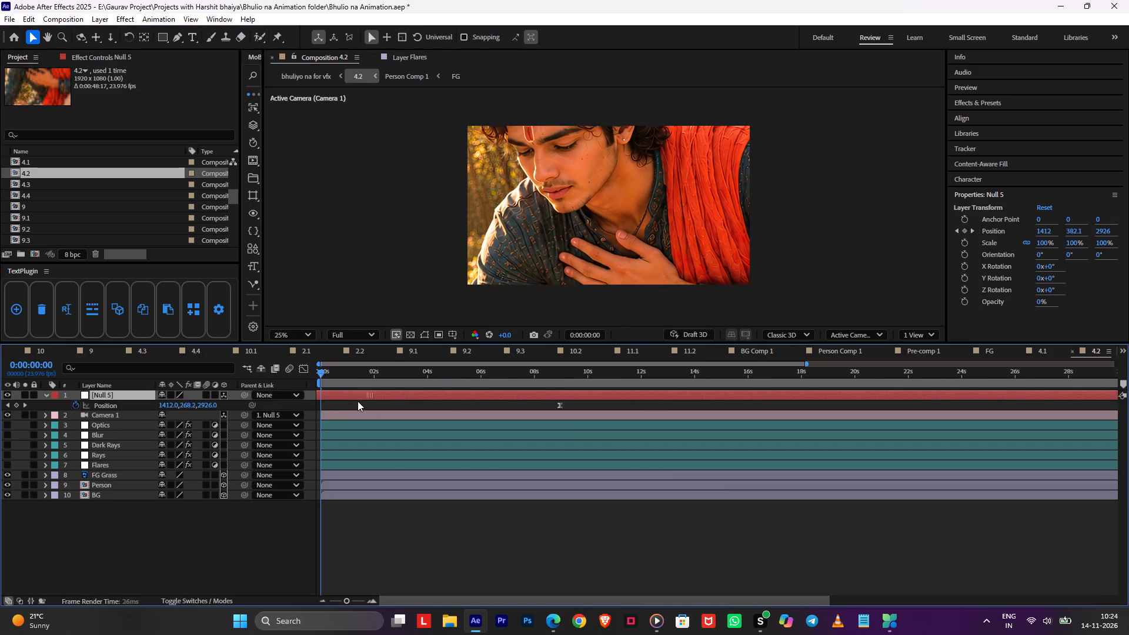
{"action": "left_click_drag", "start_coordinate": [358, 401], "coordinate": [461, 404]}
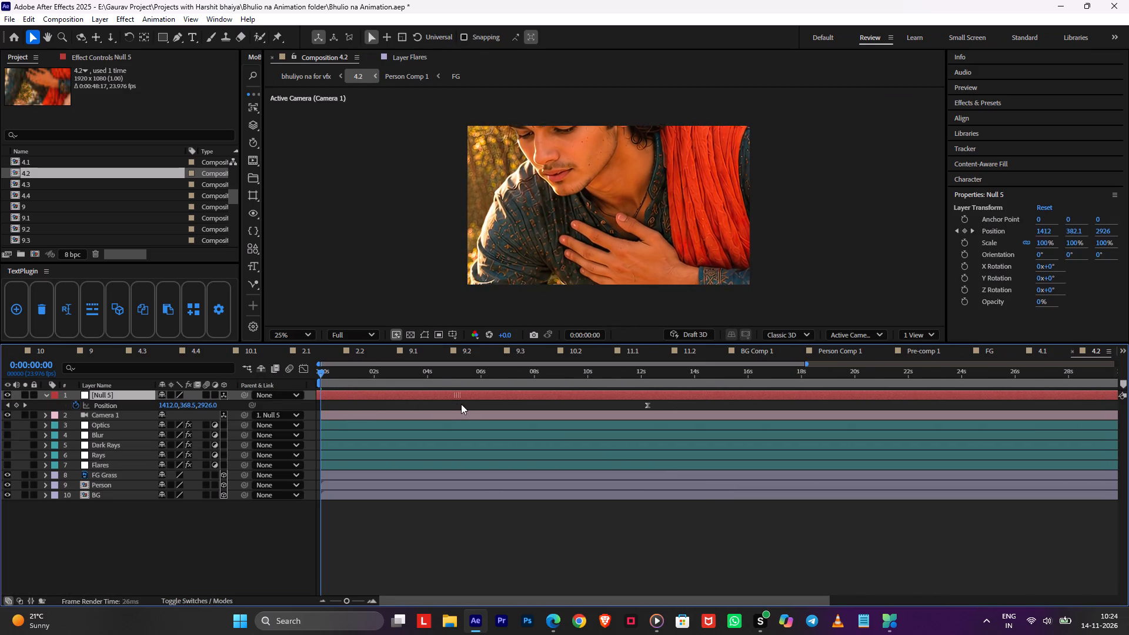
{"action": "left_click_drag", "start_coordinate": [461, 404], "coordinate": [210, 425]}
{"action": "left_click_drag", "start_coordinate": [443, 397], "coordinate": [373, 399]}
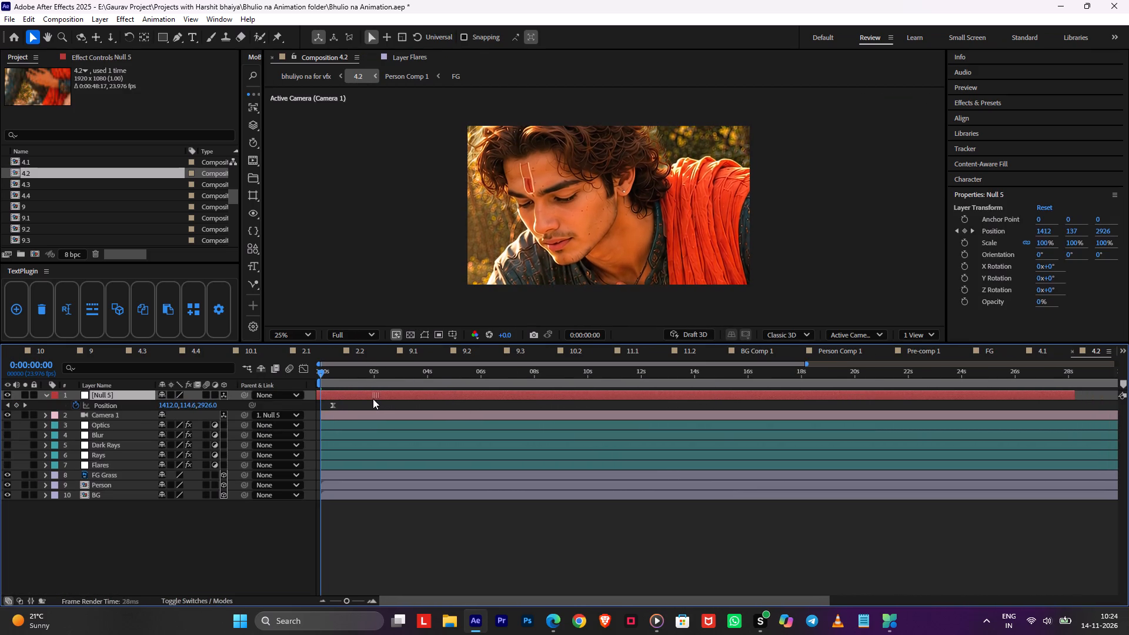
{"action": "left_click_drag", "start_coordinate": [373, 399], "coordinate": [363, 399]}
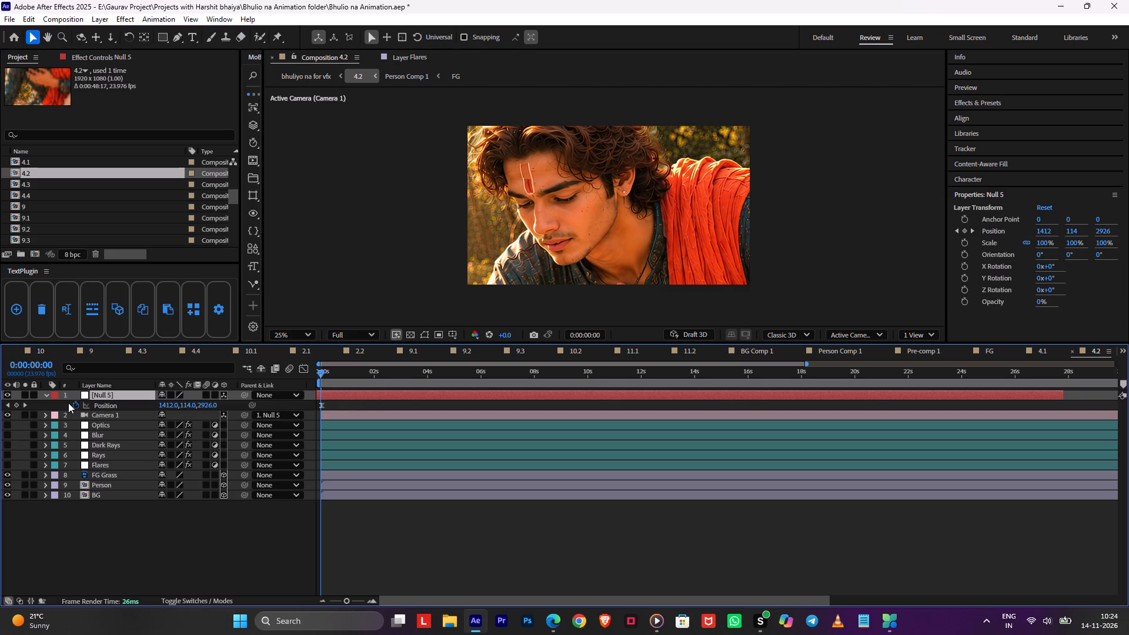
Replace Null 5's Position keyframes with a single one at 0:00 and set its X position to 1253.
{"action": "left_click", "coordinate": [74, 405]}
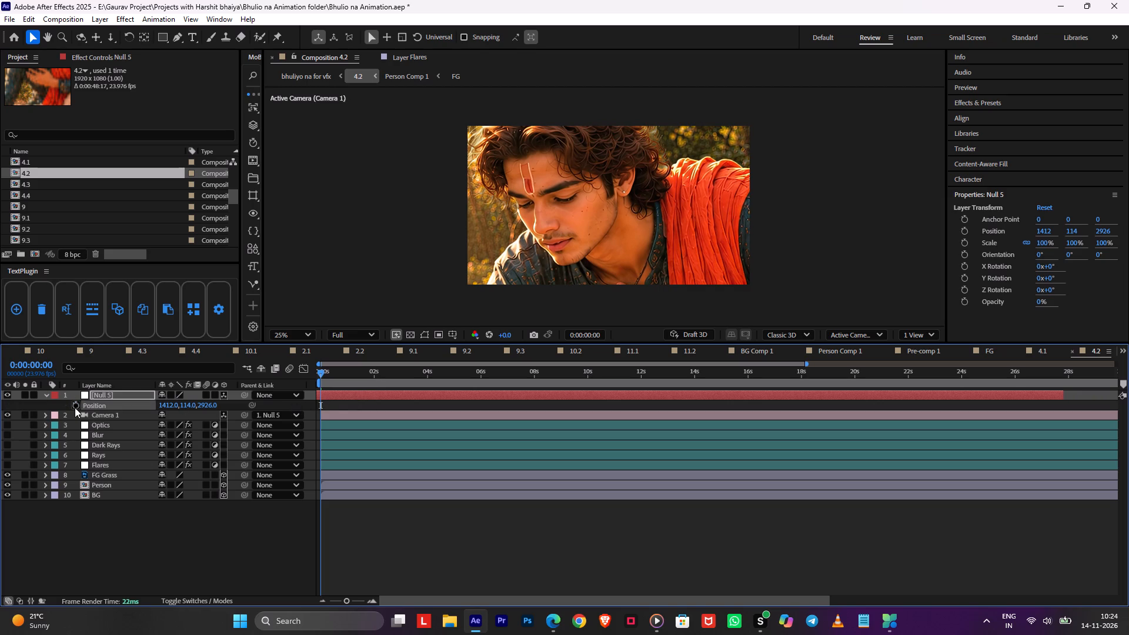
{"action": "left_click", "coordinate": [75, 407]}
{"action": "left_click_drag", "start_coordinate": [169, 405], "coordinate": [81, 410]}
Apply the Liquify effect to the Person layer in composition 4.2.
{"action": "left_click", "coordinate": [345, 475]}
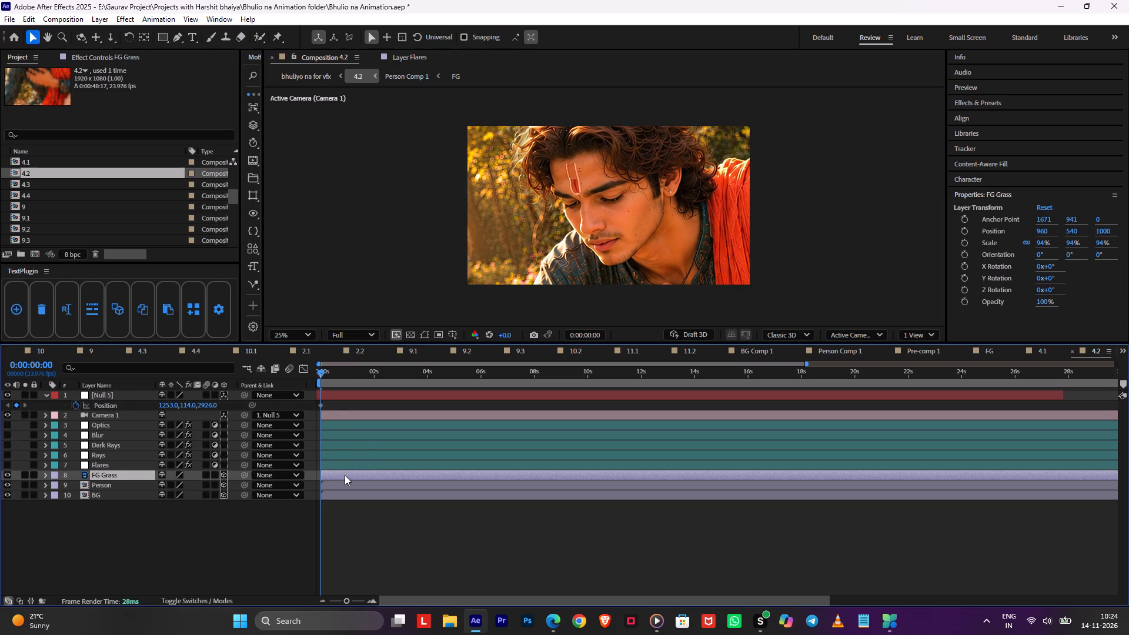
{"action": "left_click", "coordinate": [336, 488]}
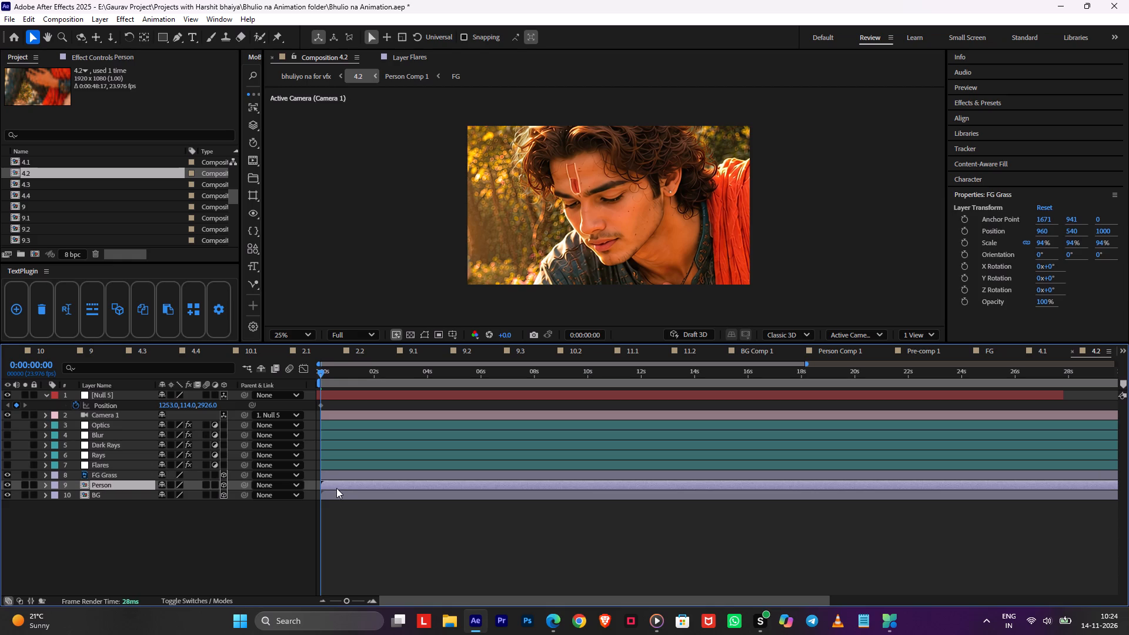
{"action": "key", "text": "ctrl+space"}
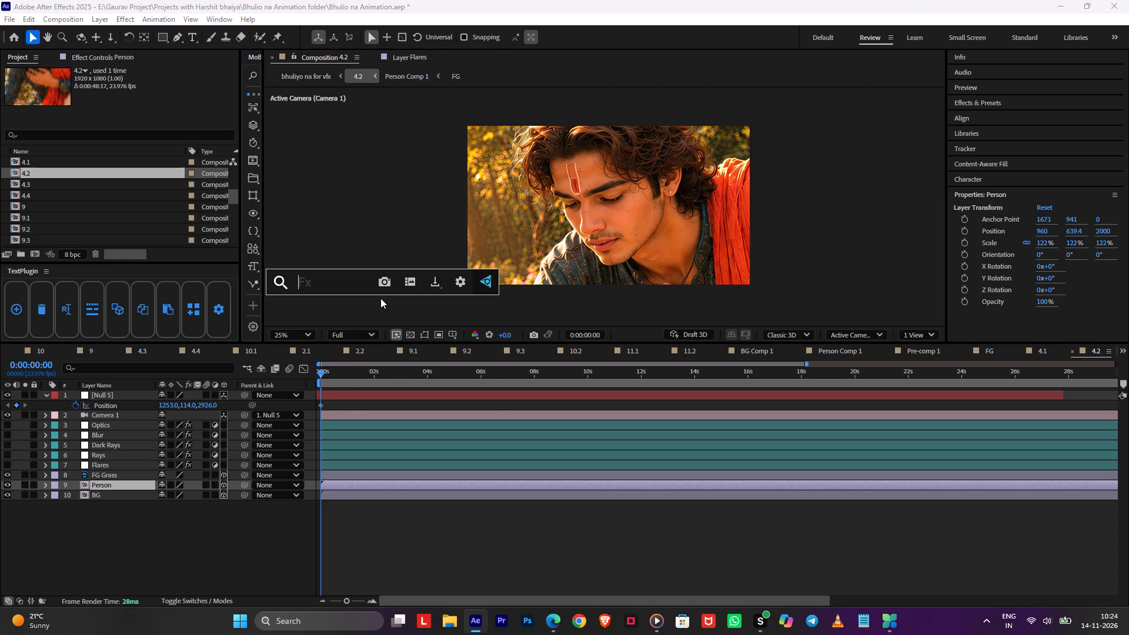
{"action": "type", "text": "li"}
{"action": "key", "text": "q"}
{"action": "key", "text": "u"}
{"action": "left_click", "coordinate": [329, 313]}
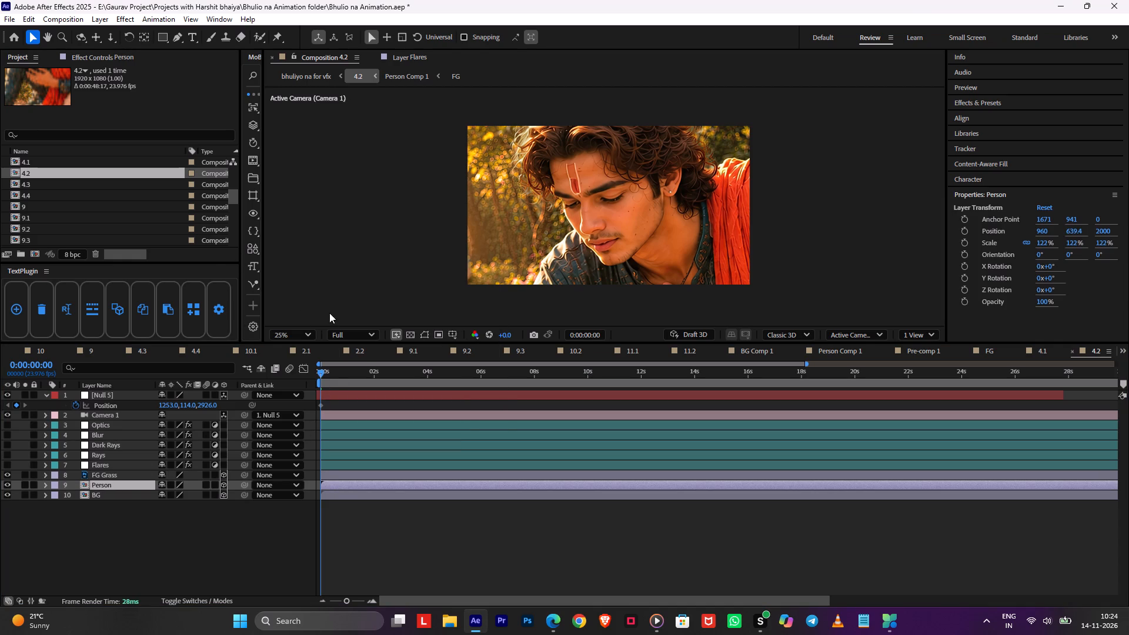
Warp the corner of the man's mouth slightly upward into a faint smile with Liquify's Warp tool.
{"action": "left_click", "coordinate": [39, 99]}
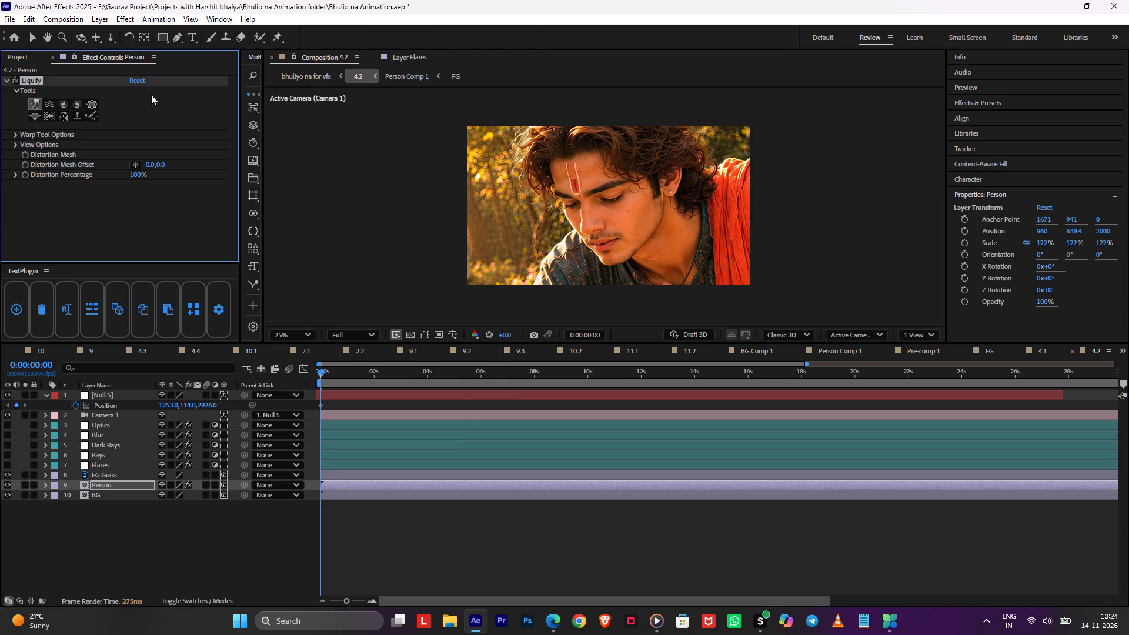
{"action": "scroll", "coordinate": [630, 232], "scroll_direction": "up", "scroll_amount": 1}
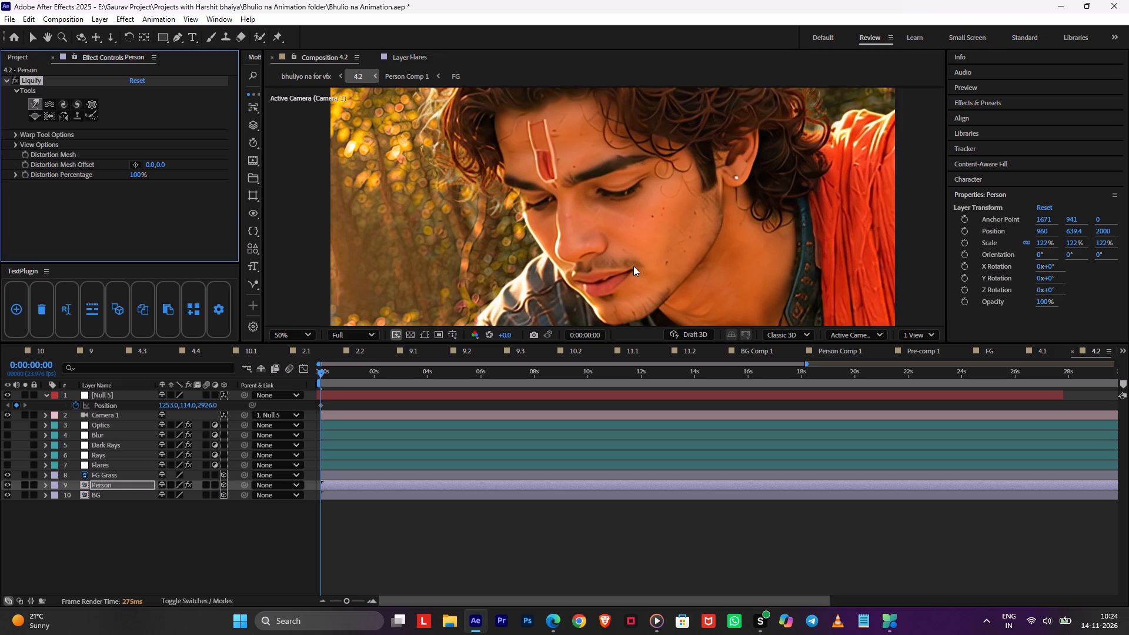
{"action": "middle_click_drag", "start_coordinate": [633, 264], "coordinate": [602, 229]}
{"action": "scroll", "coordinate": [467, 251], "scroll_direction": "down", "scroll_amount": 1}
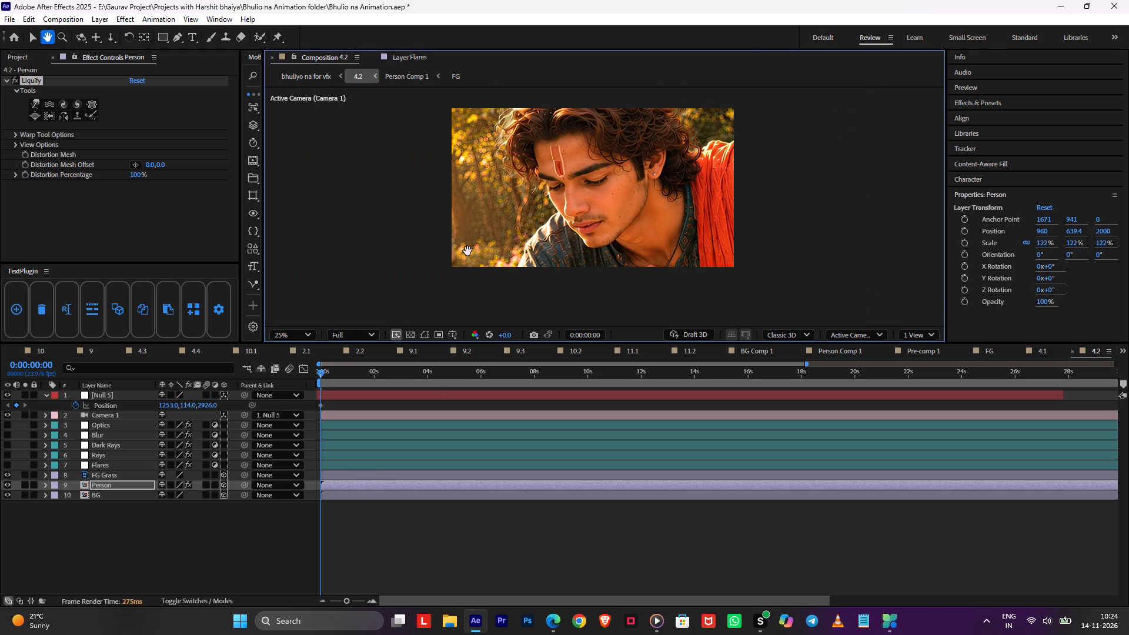
{"action": "key", "text": "v"}
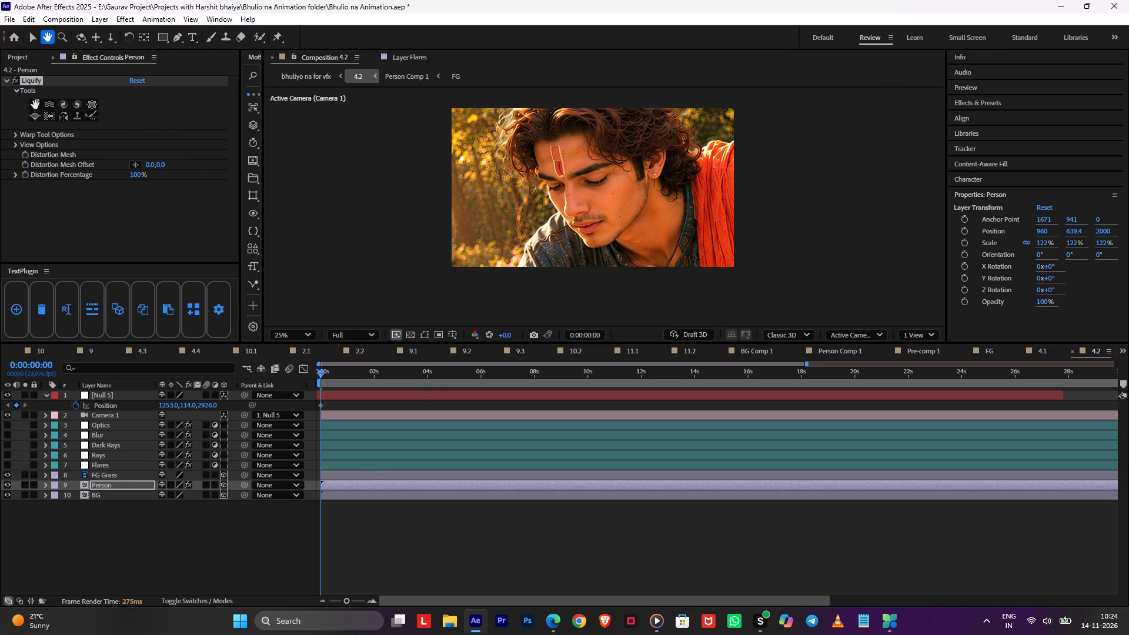
{"action": "left_click", "coordinate": [35, 105]}
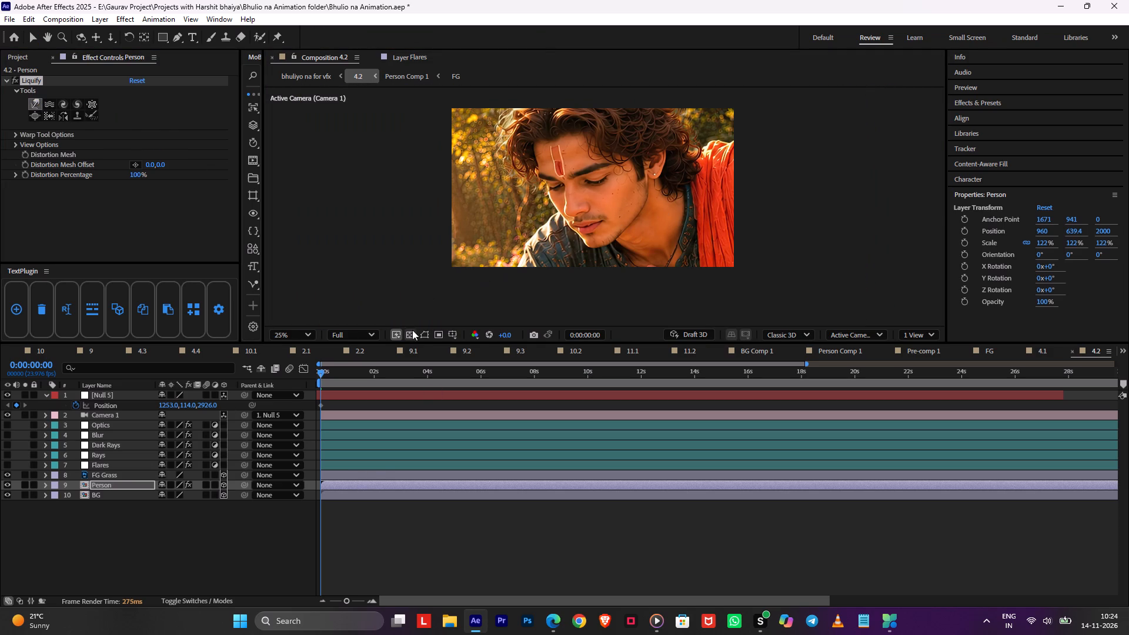
{"action": "left_click", "coordinate": [418, 332]}
{"action": "left_click", "coordinate": [429, 332]}
{"action": "scroll", "coordinate": [609, 233], "scroll_direction": "up", "scroll_amount": 1}
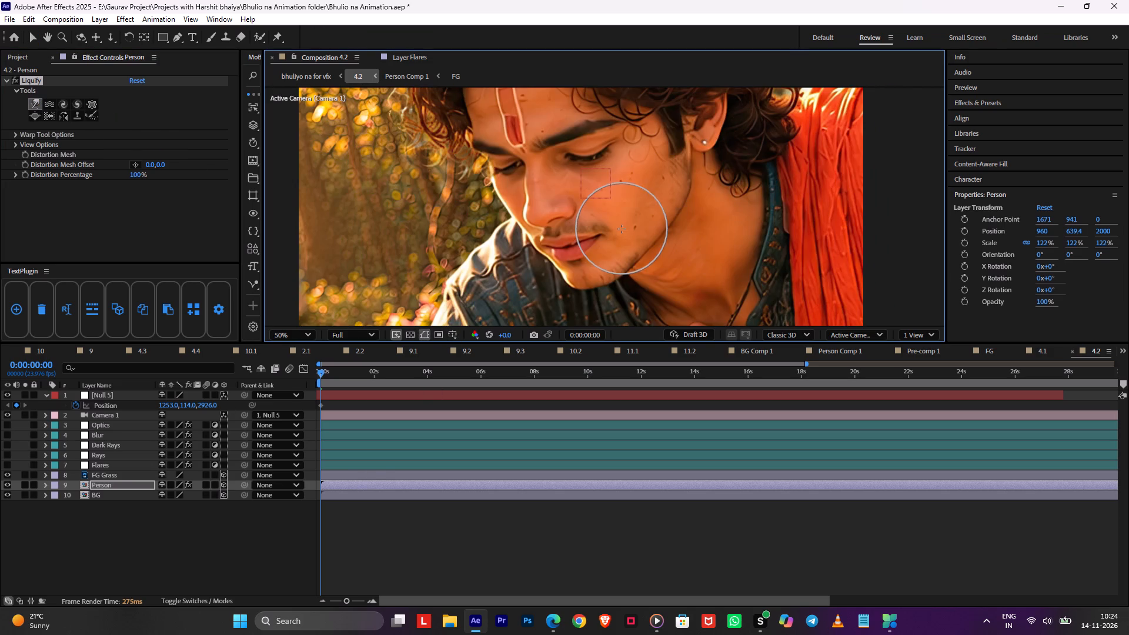
{"action": "left_click_drag", "start_coordinate": [604, 236], "coordinate": [613, 218]}
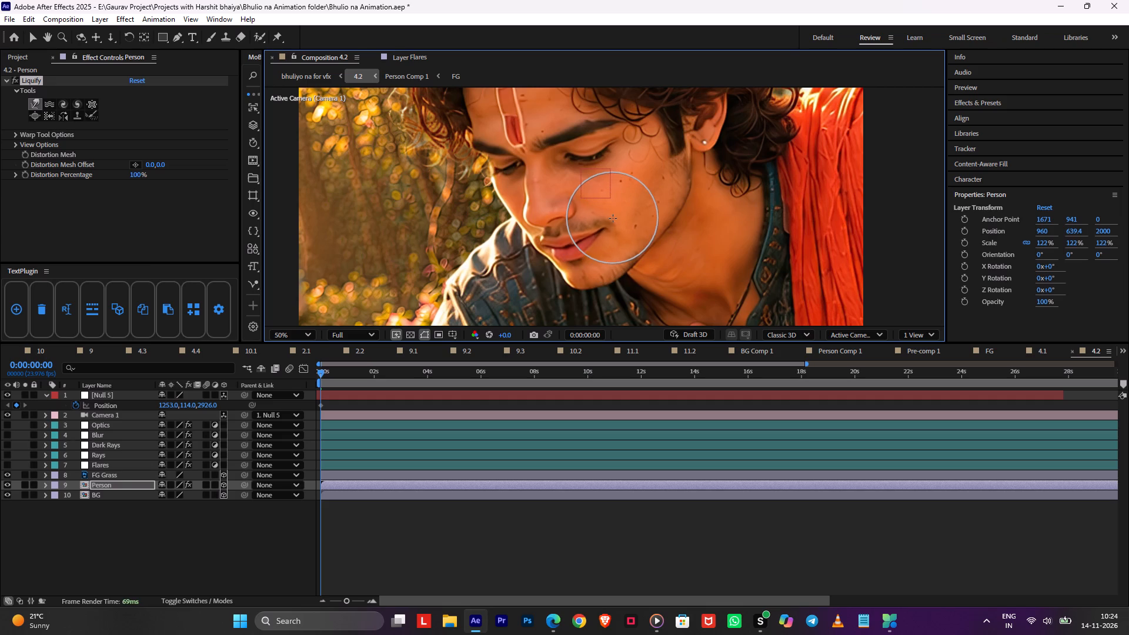
{"action": "left_click_drag", "start_coordinate": [613, 218], "coordinate": [613, 218]}
{"action": "key", "text": "ctrl+z"}
{"action": "left_click_drag", "start_coordinate": [596, 236], "coordinate": [605, 225]}
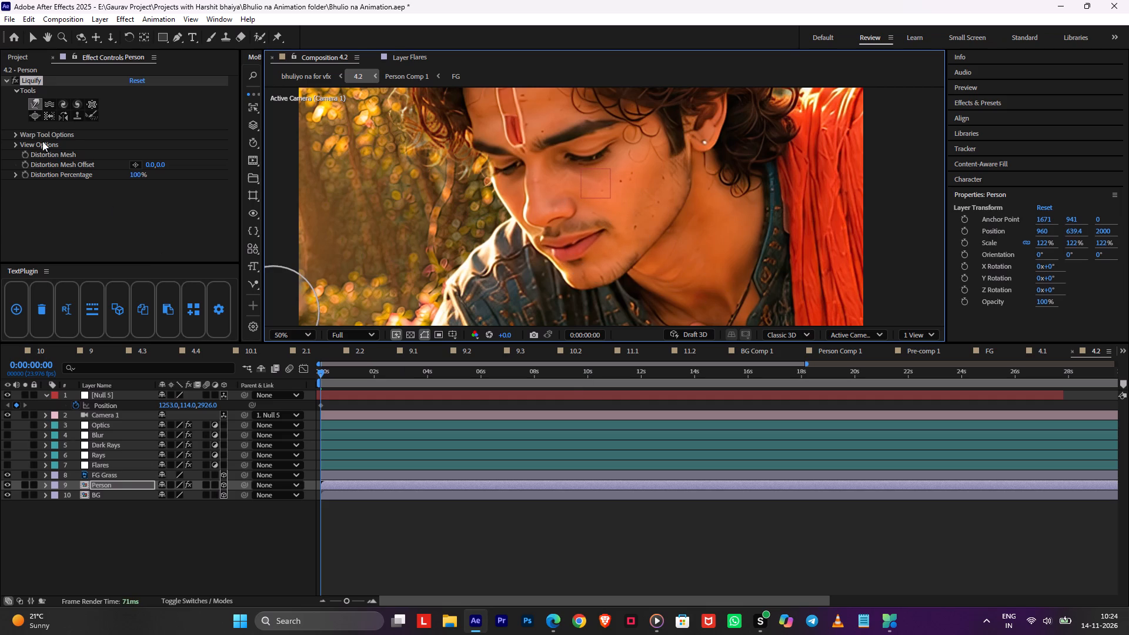
Keyframe Liquify's Distortion Percentage on the Person layer from 0% at 0:00 to 100% at 6 seconds.
{"action": "left_click", "coordinate": [29, 175]}
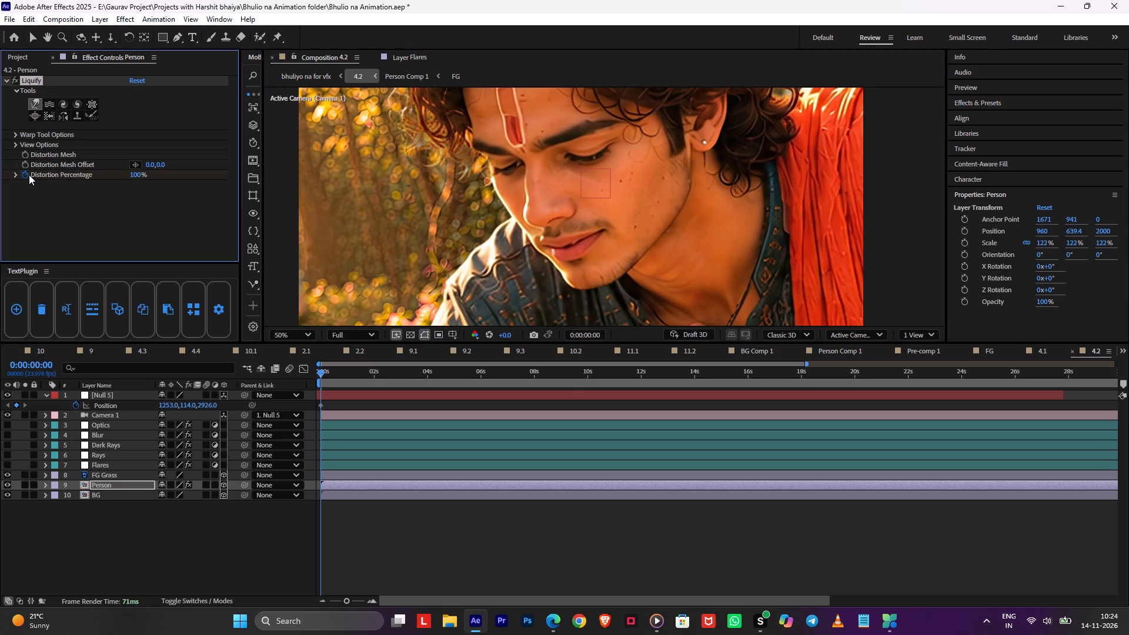
{"action": "key", "text": "u"}
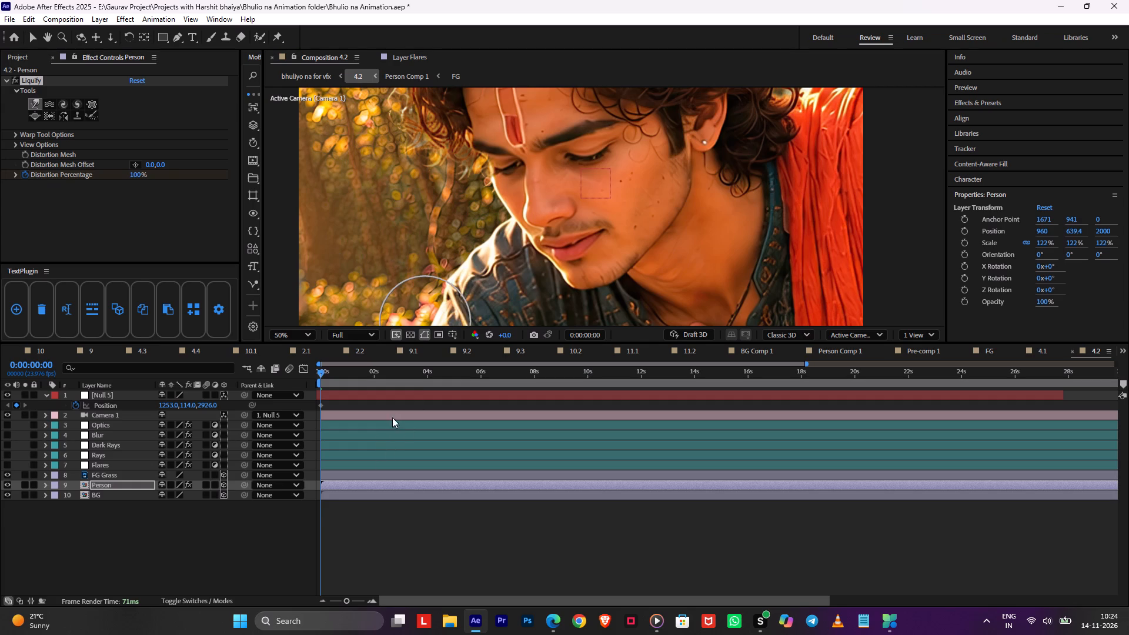
{"action": "left_click_drag", "start_coordinate": [324, 505], "coordinate": [412, 500]}
{"action": "left_click_drag", "start_coordinate": [321, 505], "coordinate": [487, 488]}
{"action": "left_click_drag", "start_coordinate": [138, 173], "coordinate": [0, 189]}
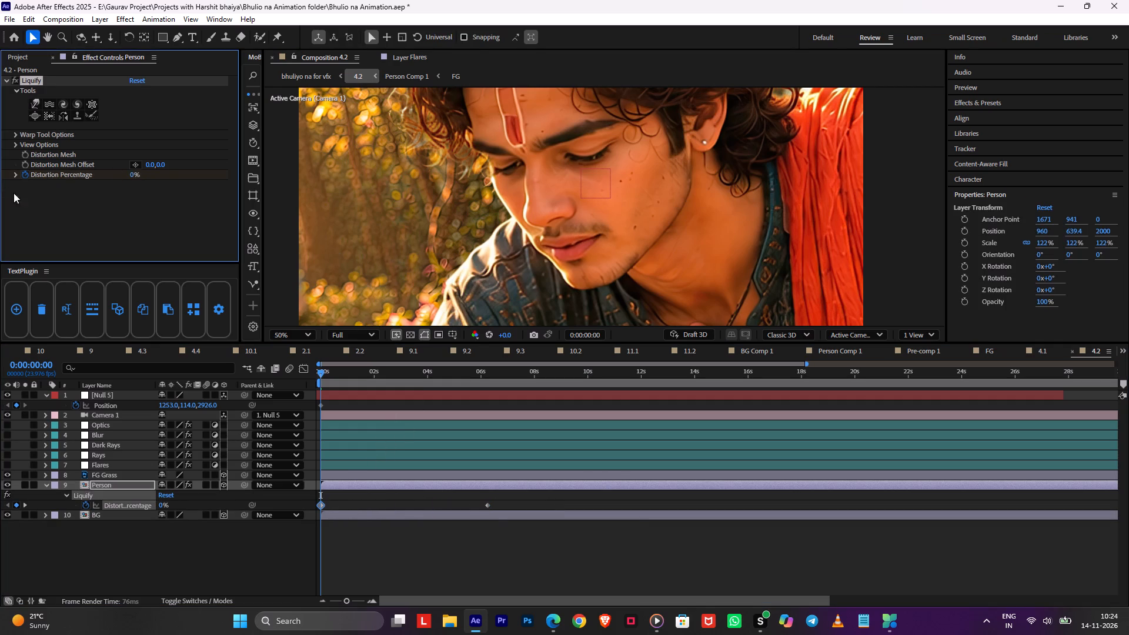
{"action": "left_click_drag", "start_coordinate": [465, 375], "coordinate": [476, 379]}
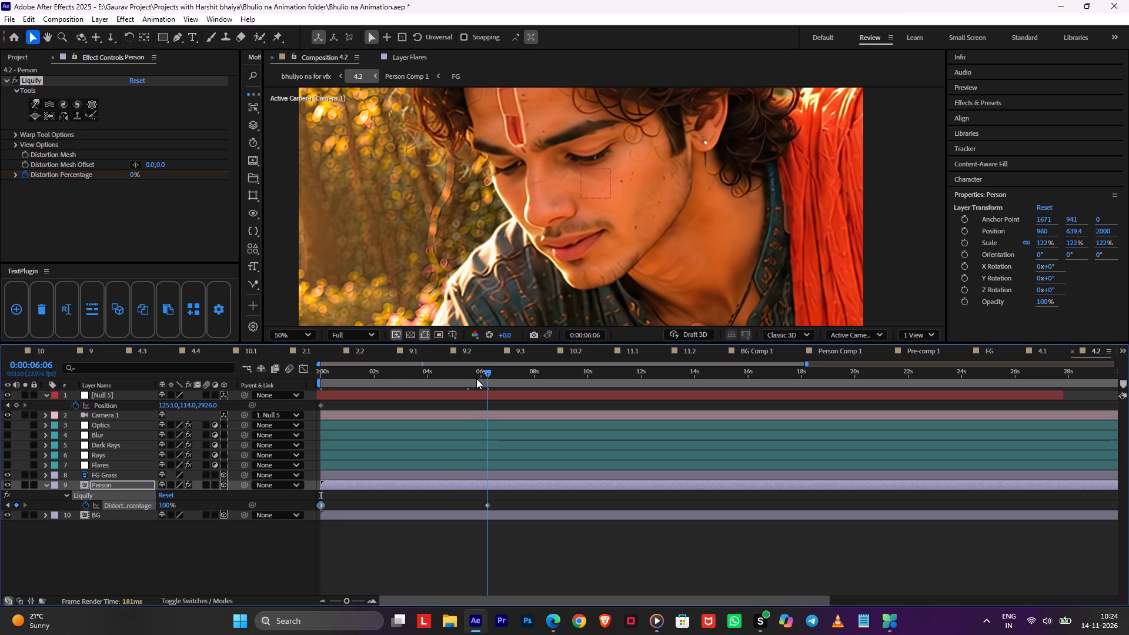
{"action": "left_click_drag", "start_coordinate": [476, 379], "coordinate": [480, 377]}
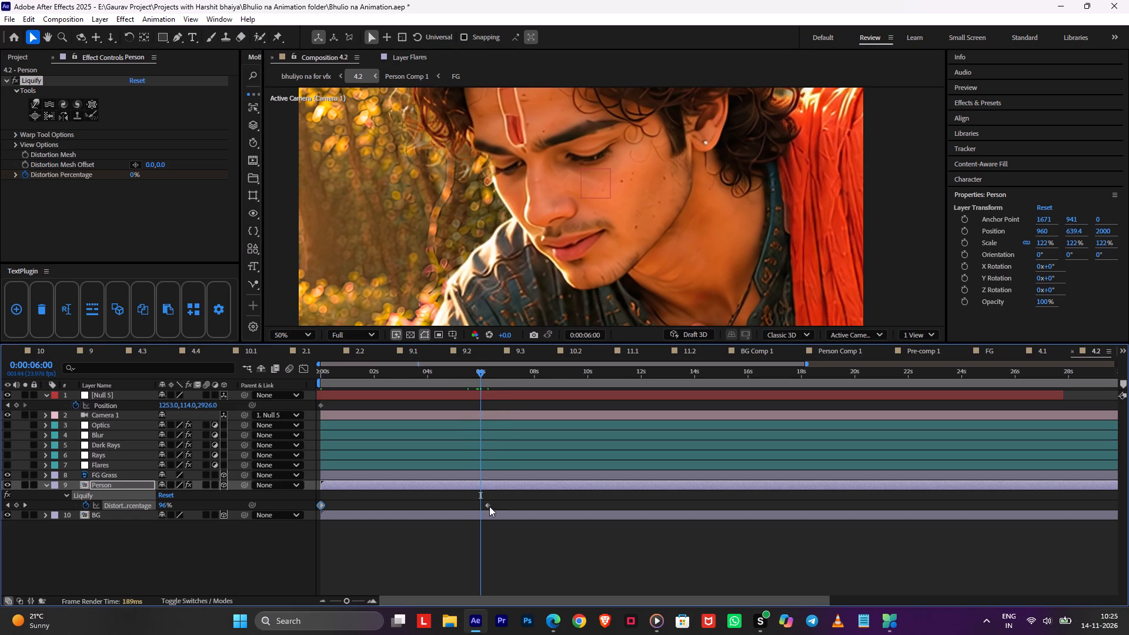
{"action": "left_click_drag", "start_coordinate": [489, 505], "coordinate": [478, 508]}
Scrub through the first seconds of composition 4.2 to check the smile animation, returning to the start.
{"action": "left_click_drag", "start_coordinate": [435, 371], "coordinate": [246, 379]}
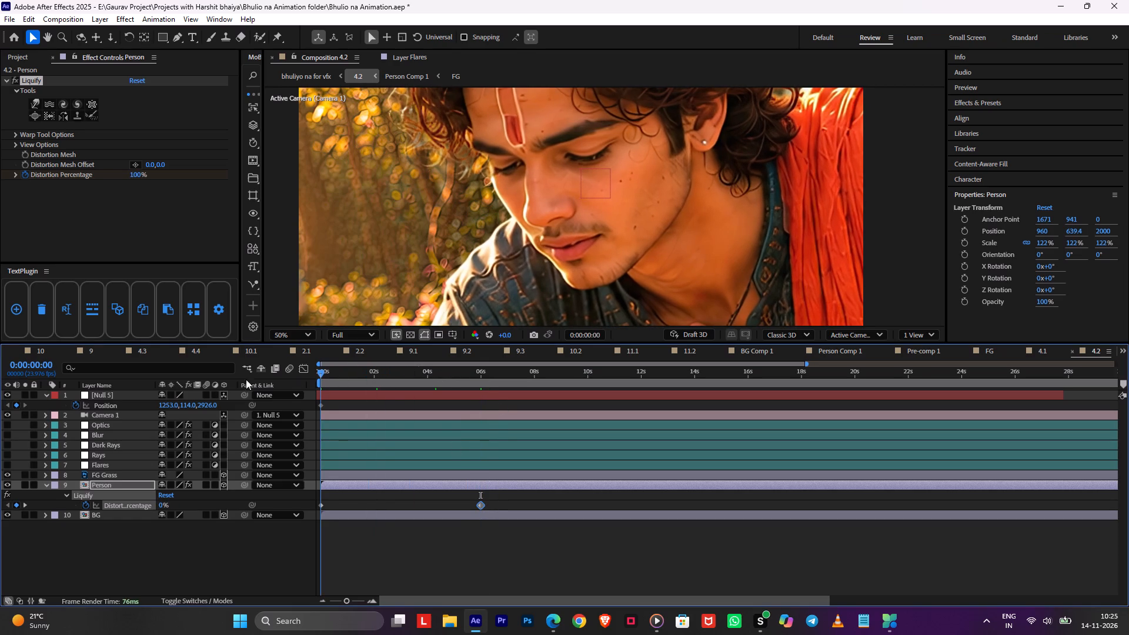
{"action": "left_click_drag", "start_coordinate": [246, 379], "coordinate": [439, 429]}
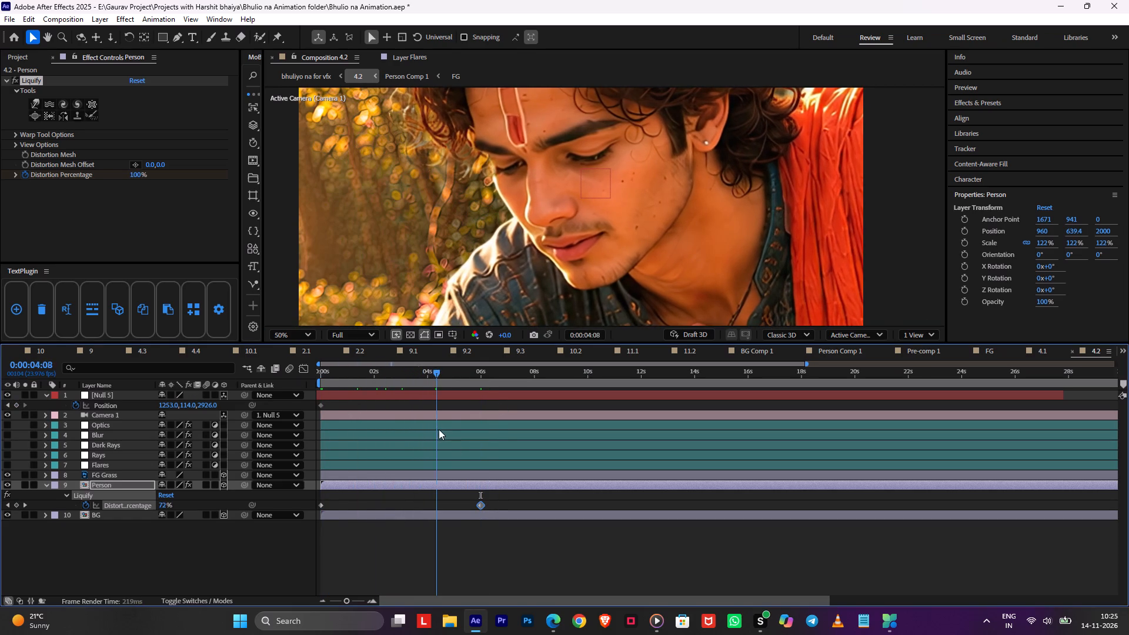
{"action": "left_click_drag", "start_coordinate": [439, 429], "coordinate": [243, 467]}
Duplicate the Person layer's source composition in the project and replace the Person layer in composition 4.2 with the duplicate.
{"action": "key", "text": "Tab"}
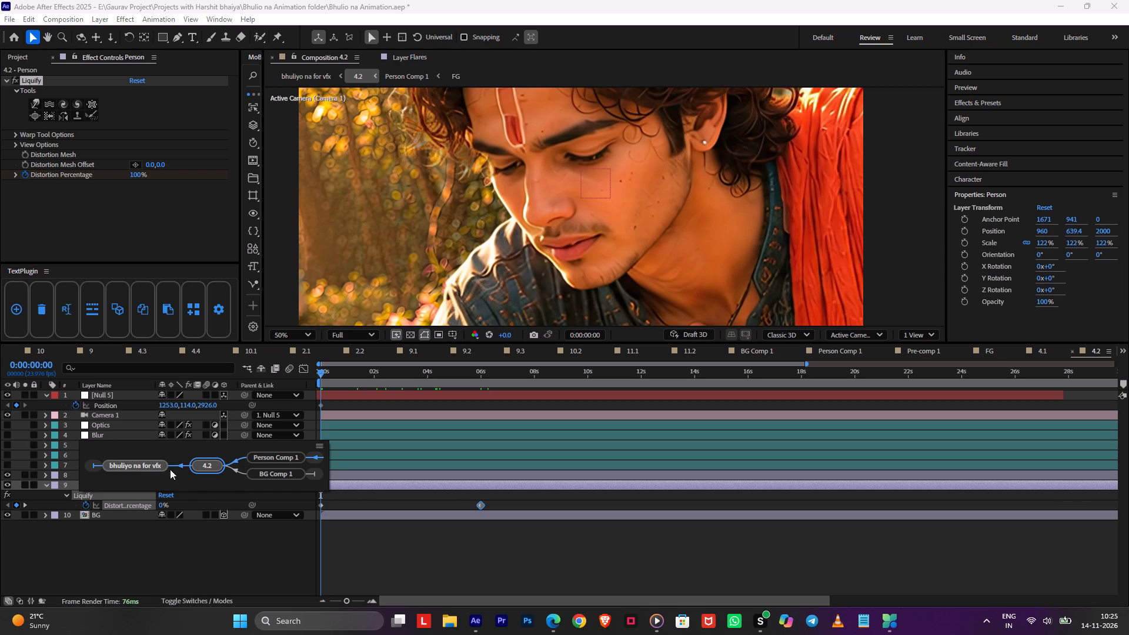
{"action": "left_click", "coordinate": [361, 500]}
{"action": "left_click", "coordinate": [356, 479]}
{"action": "left_click", "coordinate": [353, 486]}
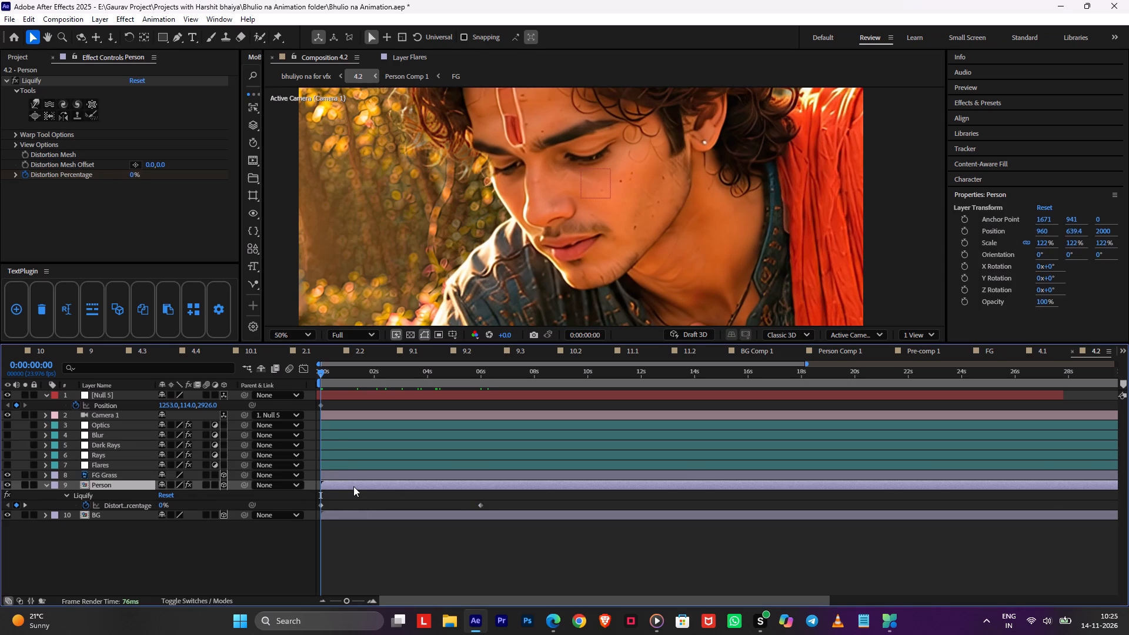
{"action": "key", "text": "p"}
{"action": "right_click", "coordinate": [353, 486]}
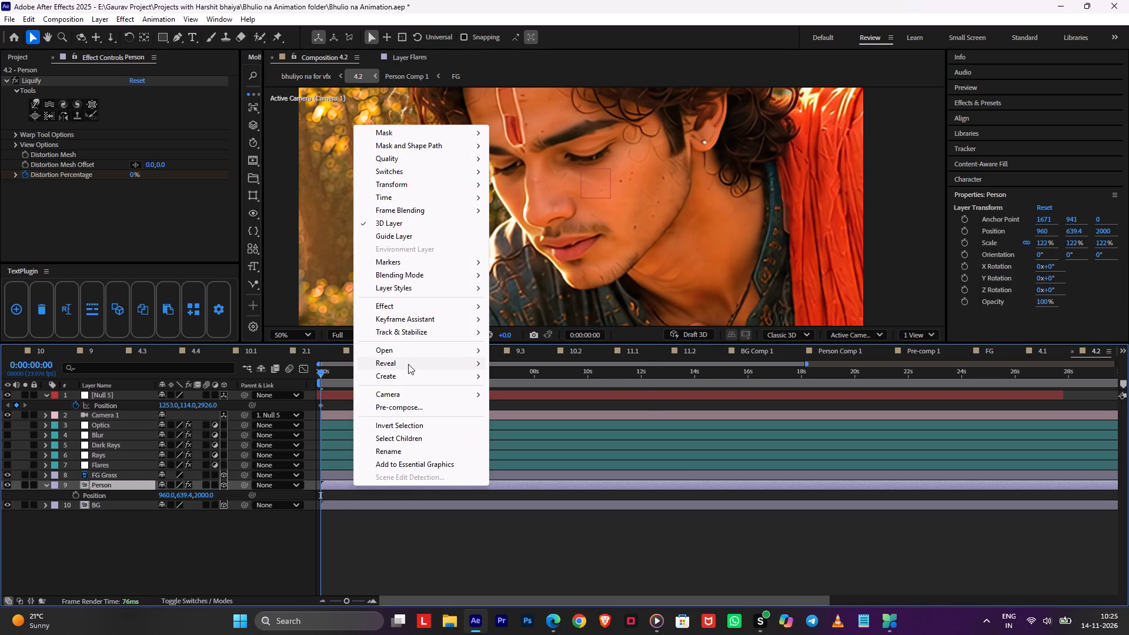
{"action": "left_click", "coordinate": [513, 375]}
{"action": "key", "text": "ctrl+d"}
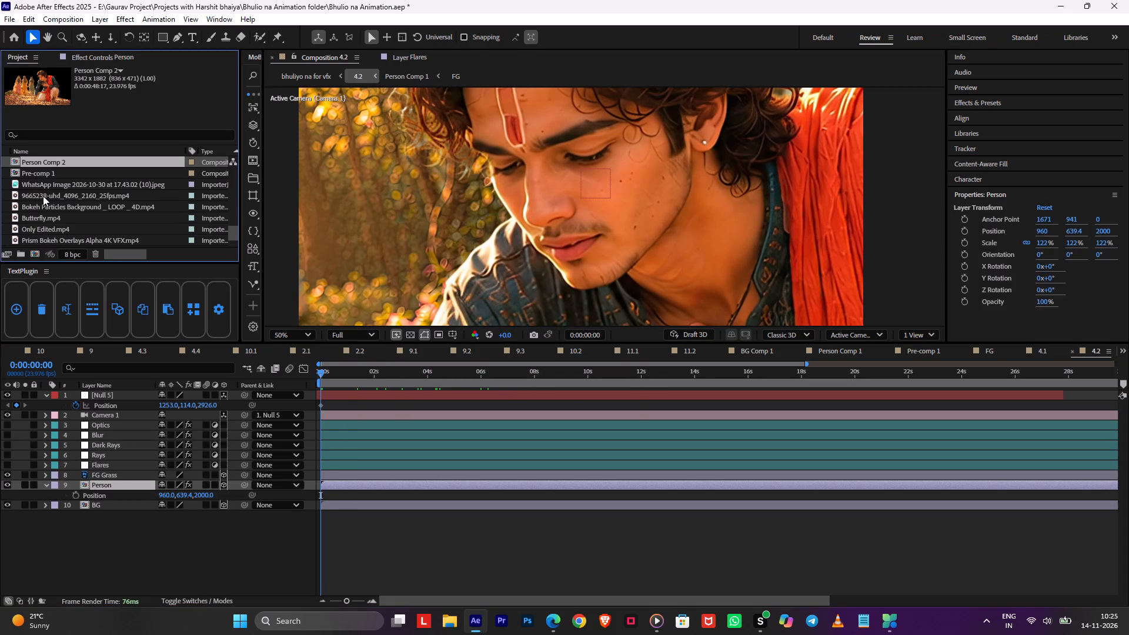
{"action": "left_click_drag", "start_coordinate": [39, 160], "coordinate": [101, 485]}
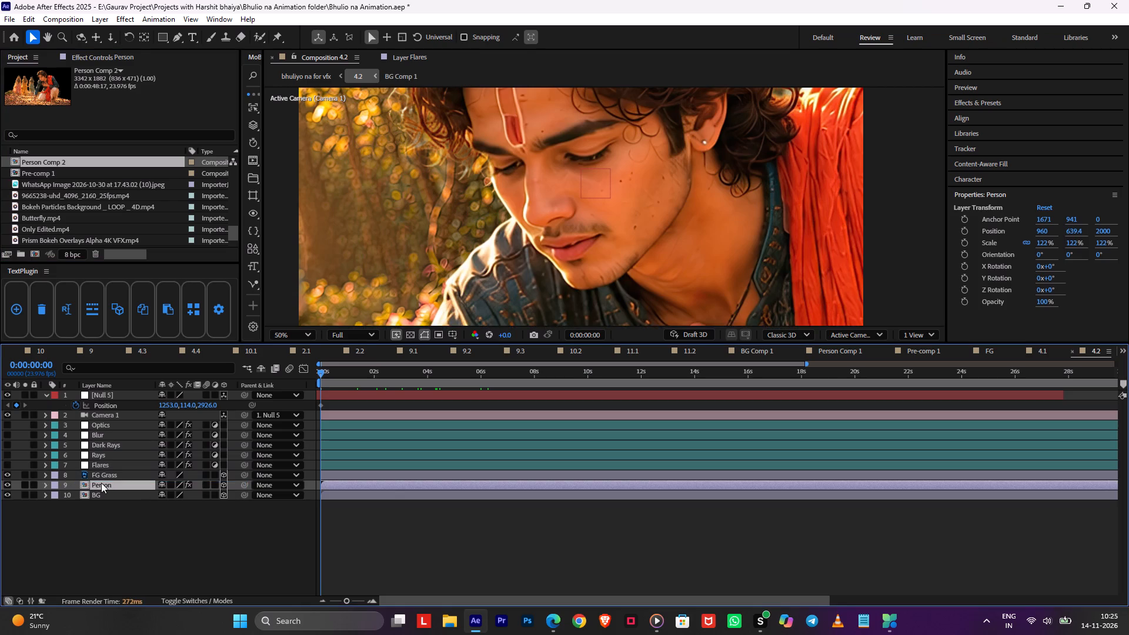
Inside the duplicated person composition, duplicate the FG composition and replace the Person layer's source with that copy.
{"action": "double_click", "coordinate": [101, 483]}
{"action": "key", "text": "p"}
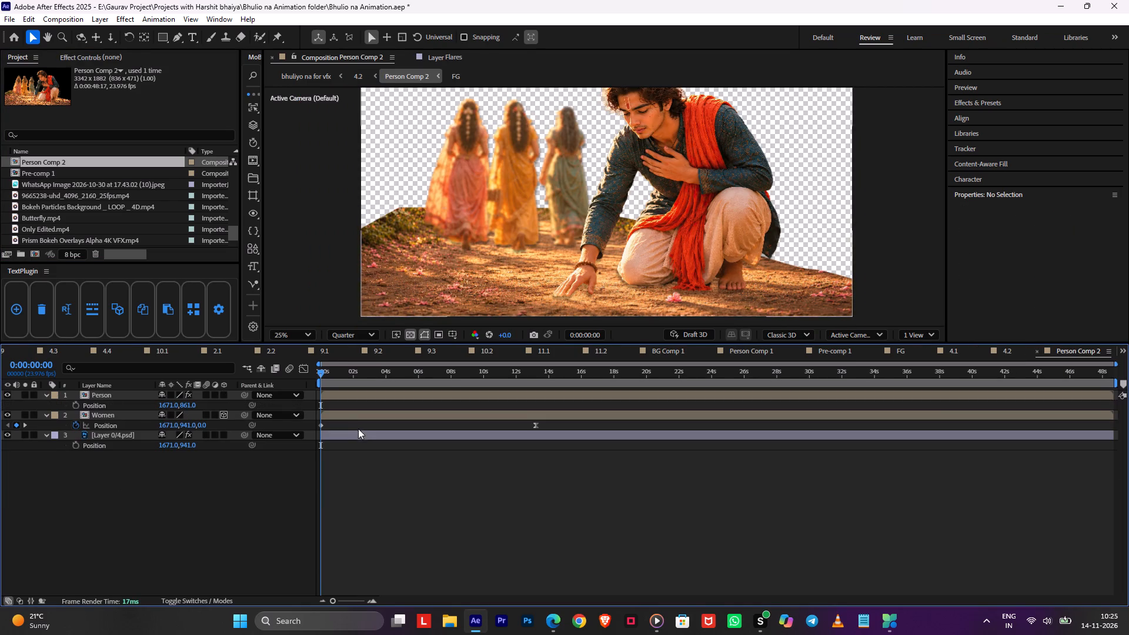
{"action": "left_click", "coordinate": [111, 395]}
{"action": "key", "text": "Tab"}
{"action": "left_click", "coordinate": [105, 492]}
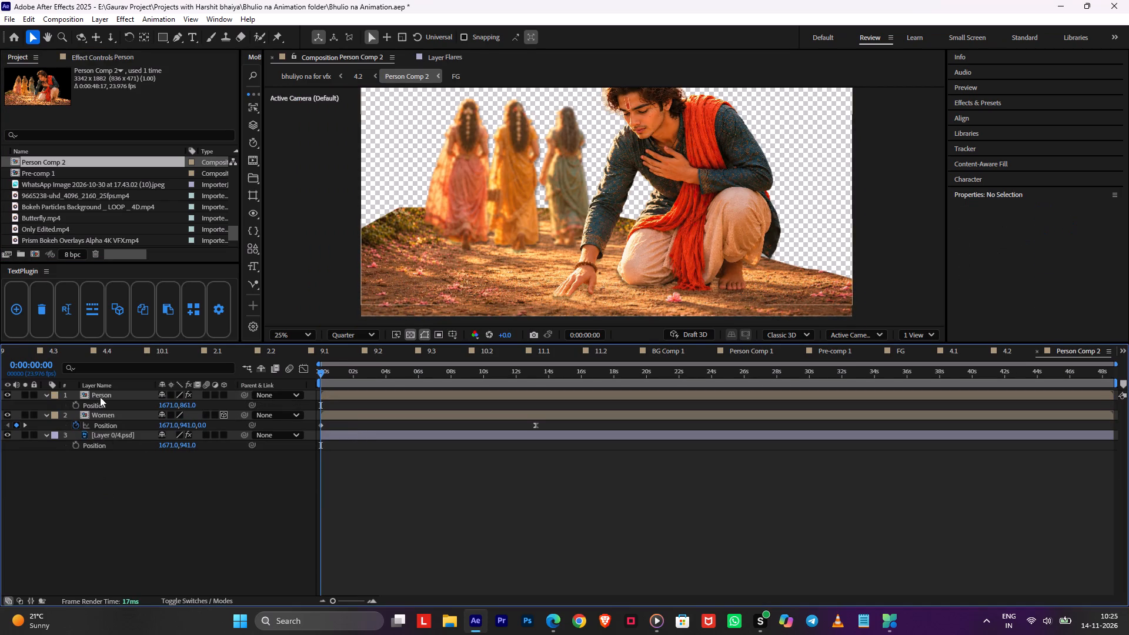
{"action": "left_click", "coordinate": [103, 391]}
{"action": "right_click", "coordinate": [103, 392]}
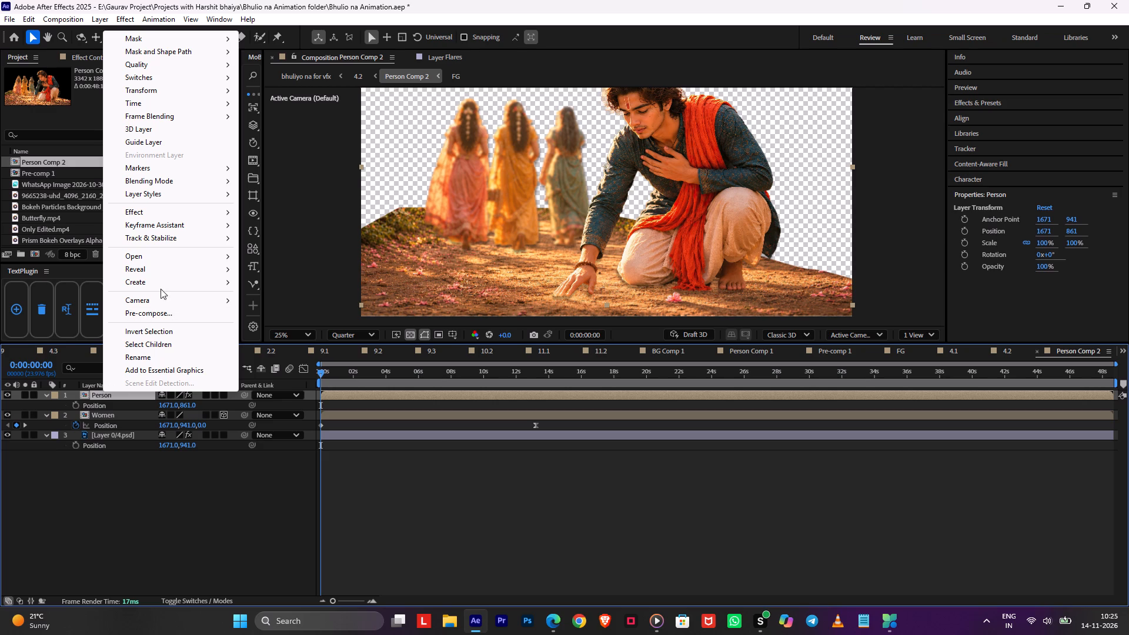
{"action": "left_click", "coordinate": [314, 279]}
{"action": "key", "text": "ctrl+d"}
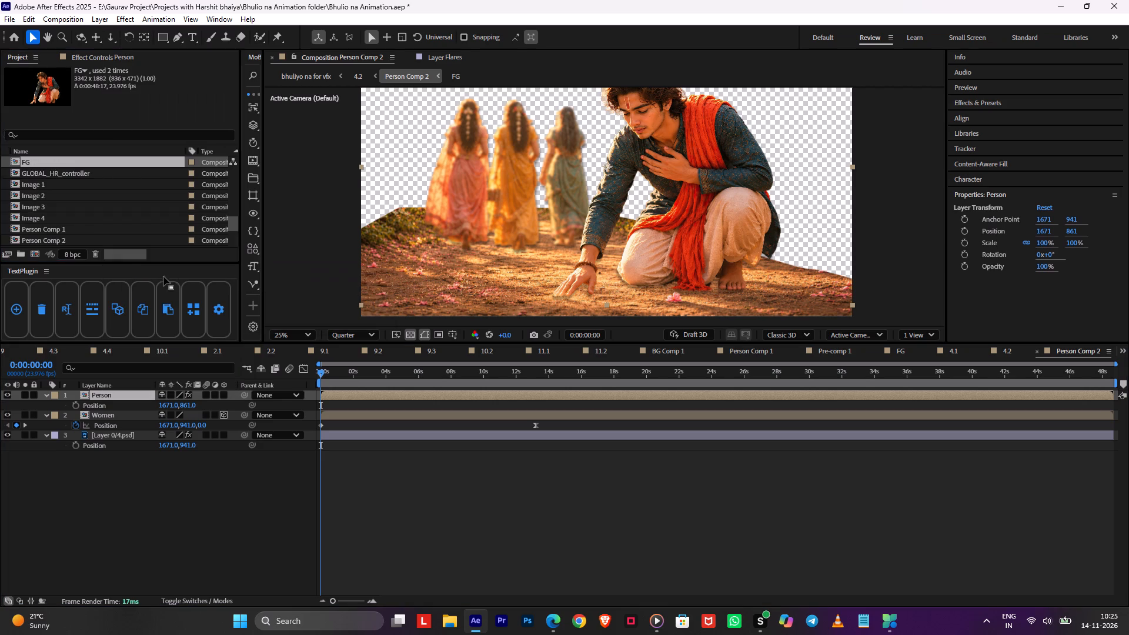
{"action": "left_click_drag", "start_coordinate": [49, 161], "coordinate": [131, 396]}
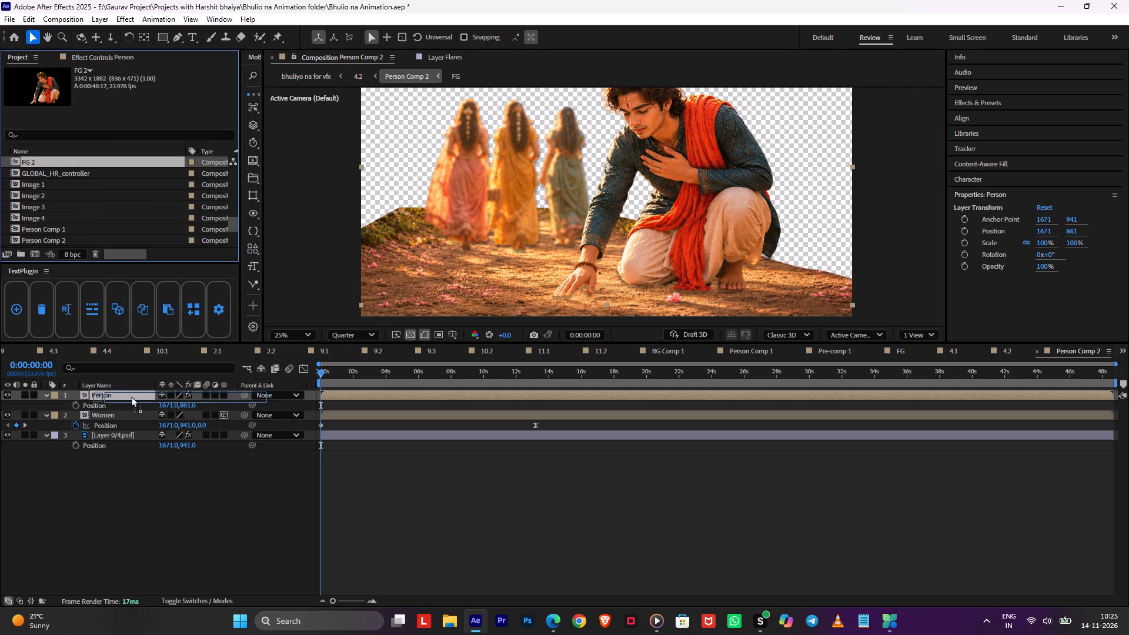
{"action": "left_click_drag", "start_coordinate": [131, 396], "coordinate": [127, 397]}
Examine the modified layer properties inside the duplicated FG composition, and return to the duplicated person composition.
{"action": "double_click", "coordinate": [123, 395]}
{"action": "key", "text": "Tab"}
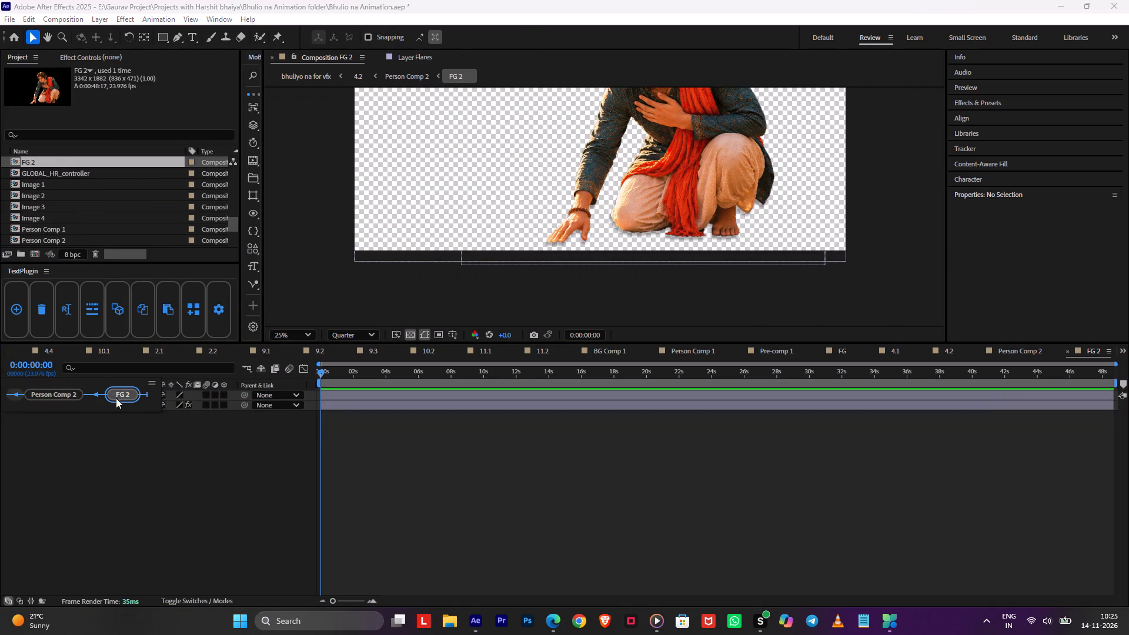
{"action": "left_click", "coordinate": [96, 430]}
{"action": "key", "text": "p"}
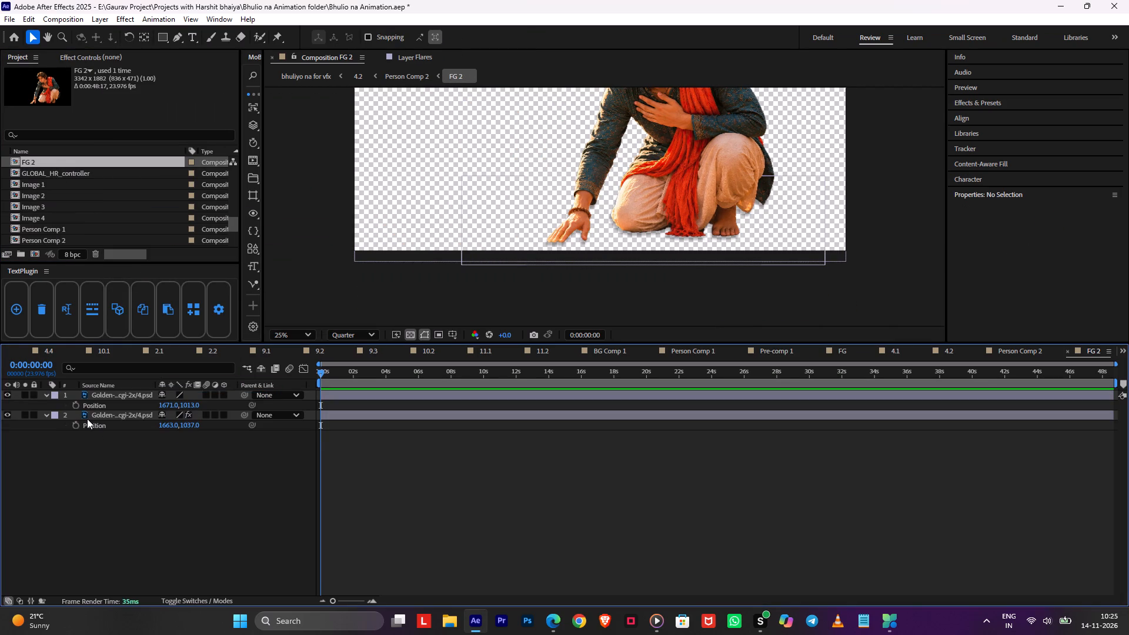
{"action": "type", "text": "uu"}
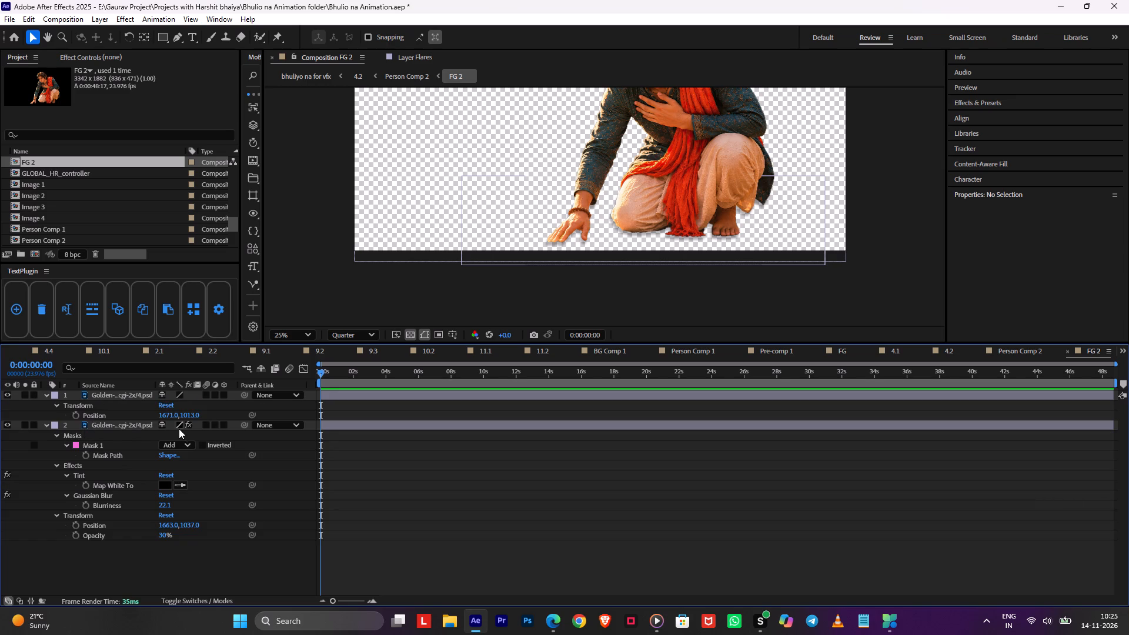
{"action": "left_click", "coordinate": [416, 457]}
{"action": "key", "text": "Tab"}
{"action": "left_click", "coordinate": [341, 456]}
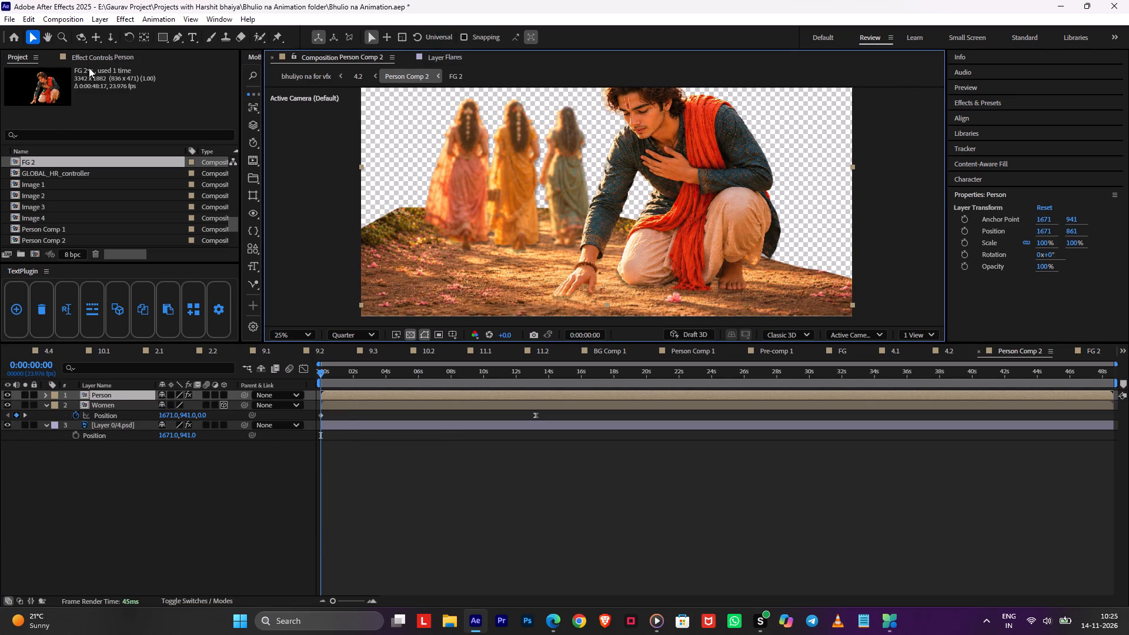
Disable the Puppet effect on the Person layer of the duplicated person composition, then return to composition 4.2 and save.
{"action": "left_click", "coordinate": [102, 59]}
{"action": "left_click", "coordinate": [18, 82]}
{"action": "key", "text": "Tab"}
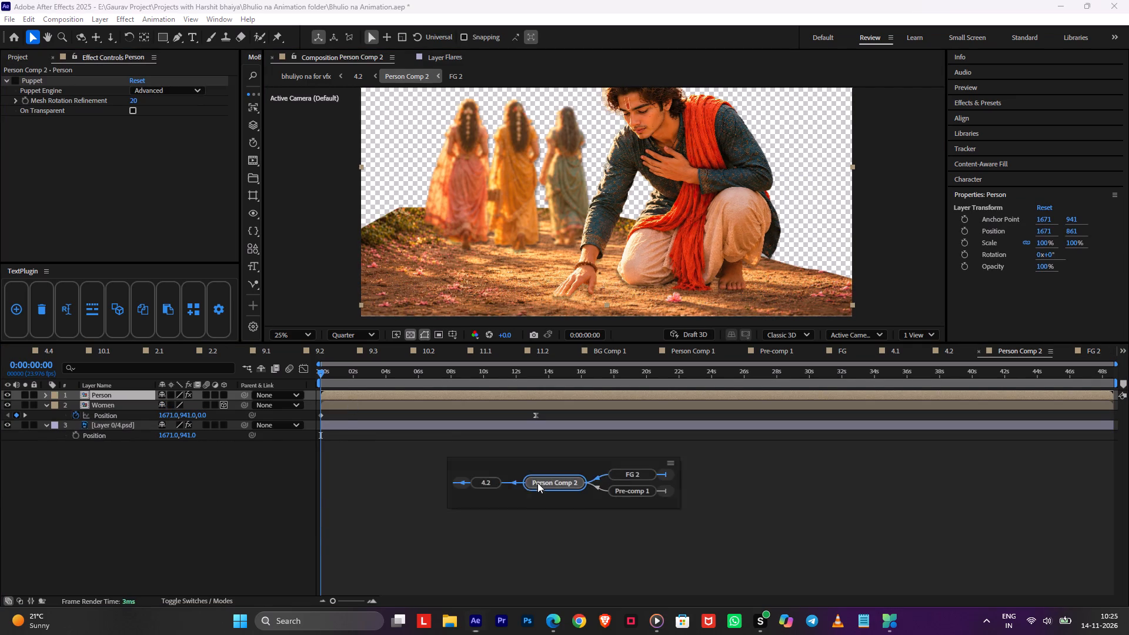
{"action": "left_click", "coordinate": [490, 484]}
{"action": "left_click", "coordinate": [517, 497]}
{"action": "key", "text": "ctrl+s"}
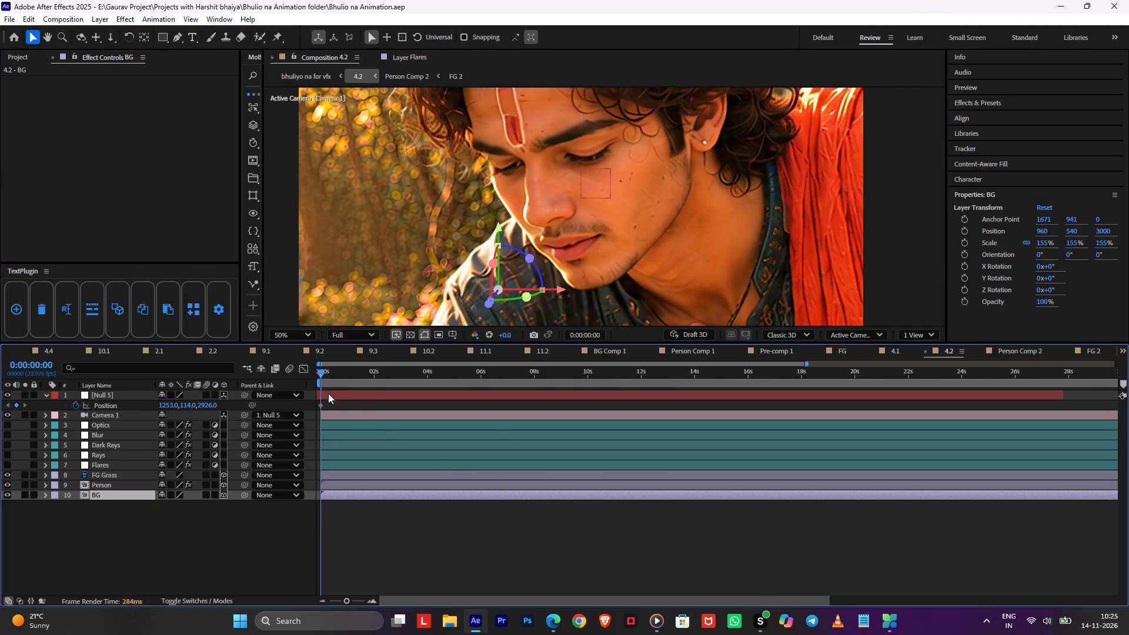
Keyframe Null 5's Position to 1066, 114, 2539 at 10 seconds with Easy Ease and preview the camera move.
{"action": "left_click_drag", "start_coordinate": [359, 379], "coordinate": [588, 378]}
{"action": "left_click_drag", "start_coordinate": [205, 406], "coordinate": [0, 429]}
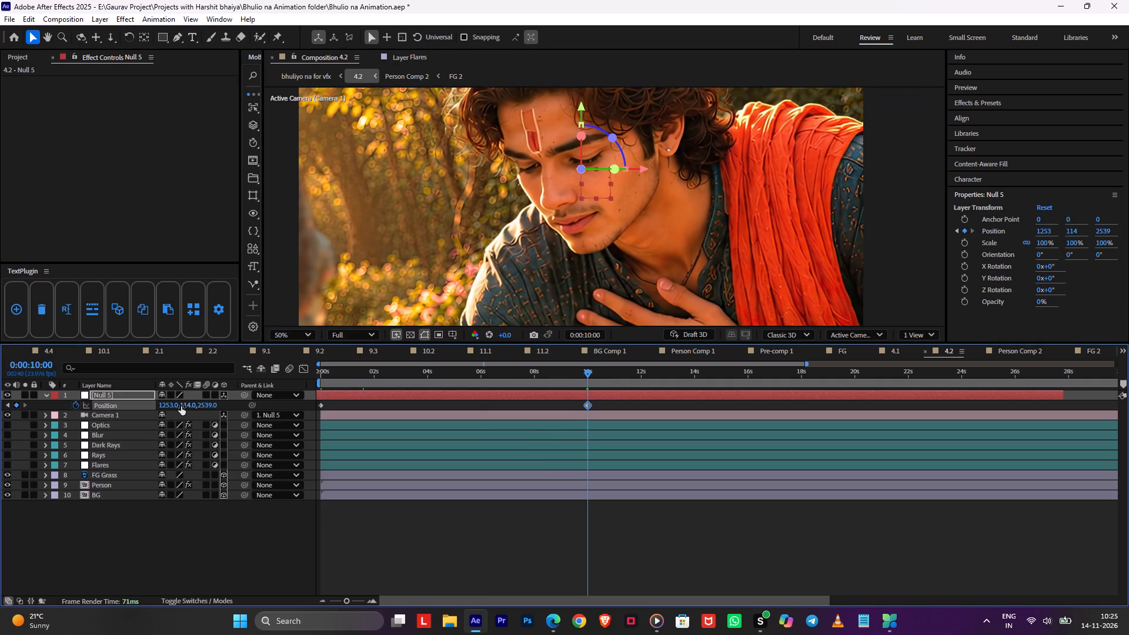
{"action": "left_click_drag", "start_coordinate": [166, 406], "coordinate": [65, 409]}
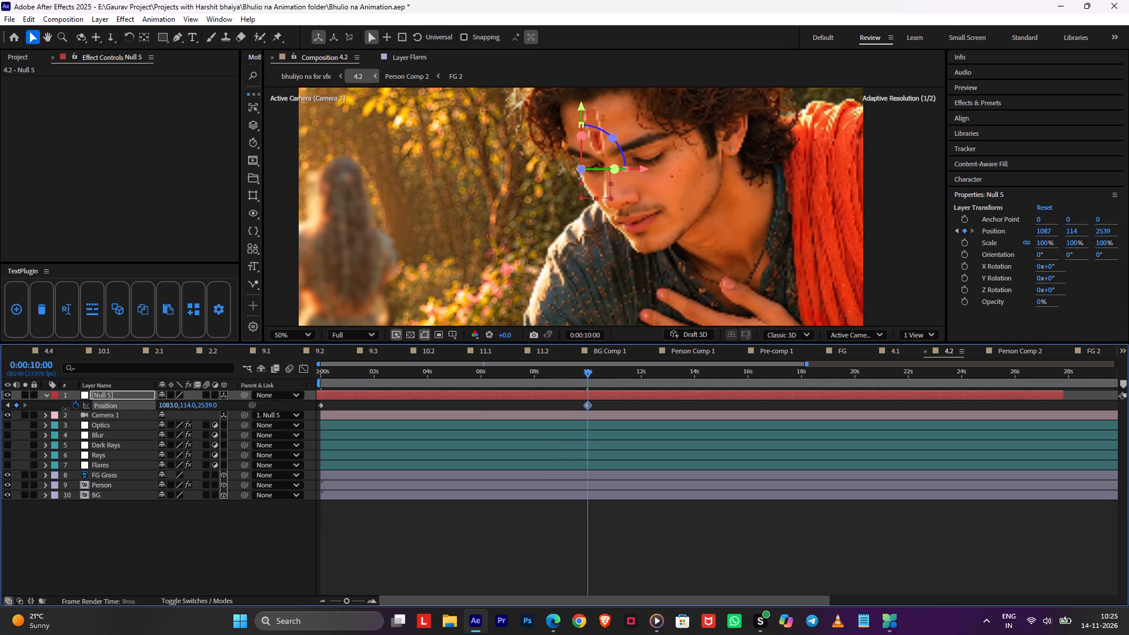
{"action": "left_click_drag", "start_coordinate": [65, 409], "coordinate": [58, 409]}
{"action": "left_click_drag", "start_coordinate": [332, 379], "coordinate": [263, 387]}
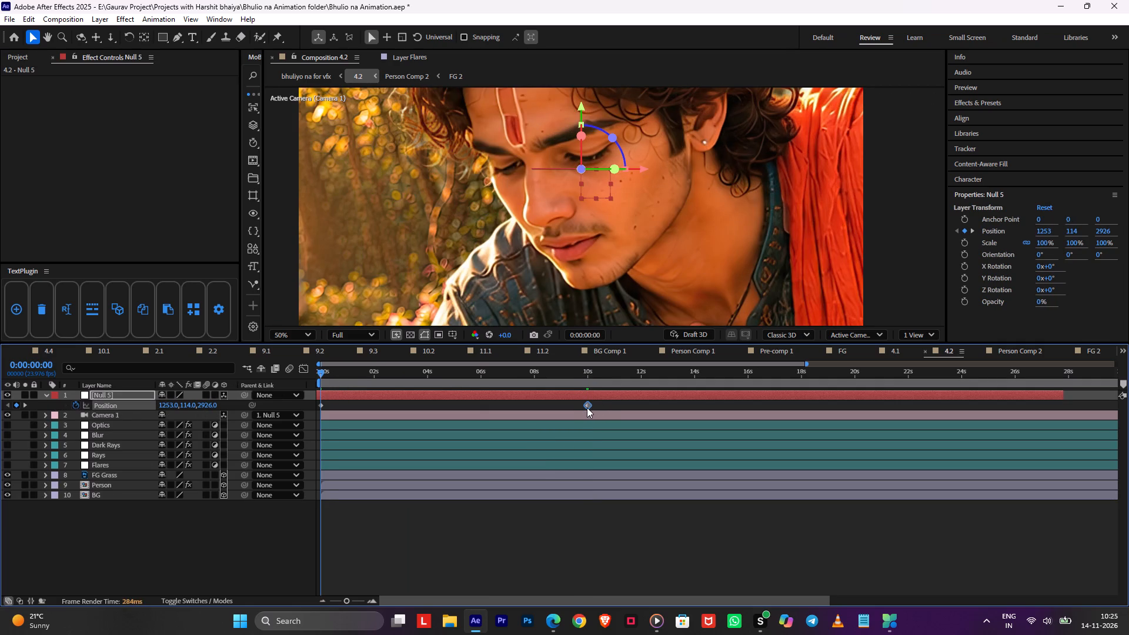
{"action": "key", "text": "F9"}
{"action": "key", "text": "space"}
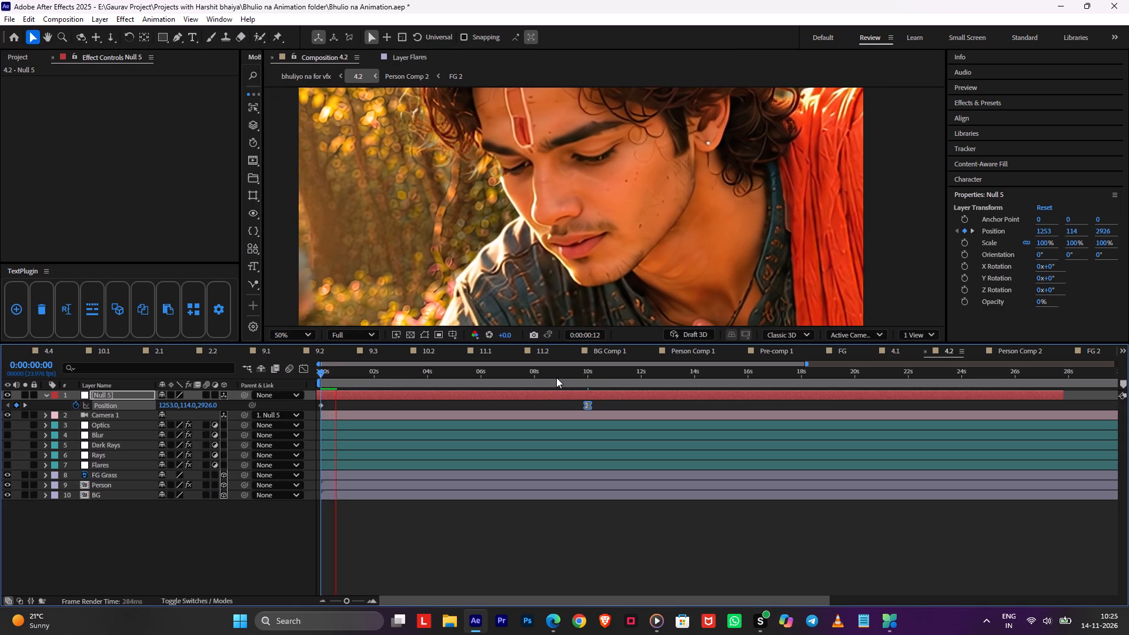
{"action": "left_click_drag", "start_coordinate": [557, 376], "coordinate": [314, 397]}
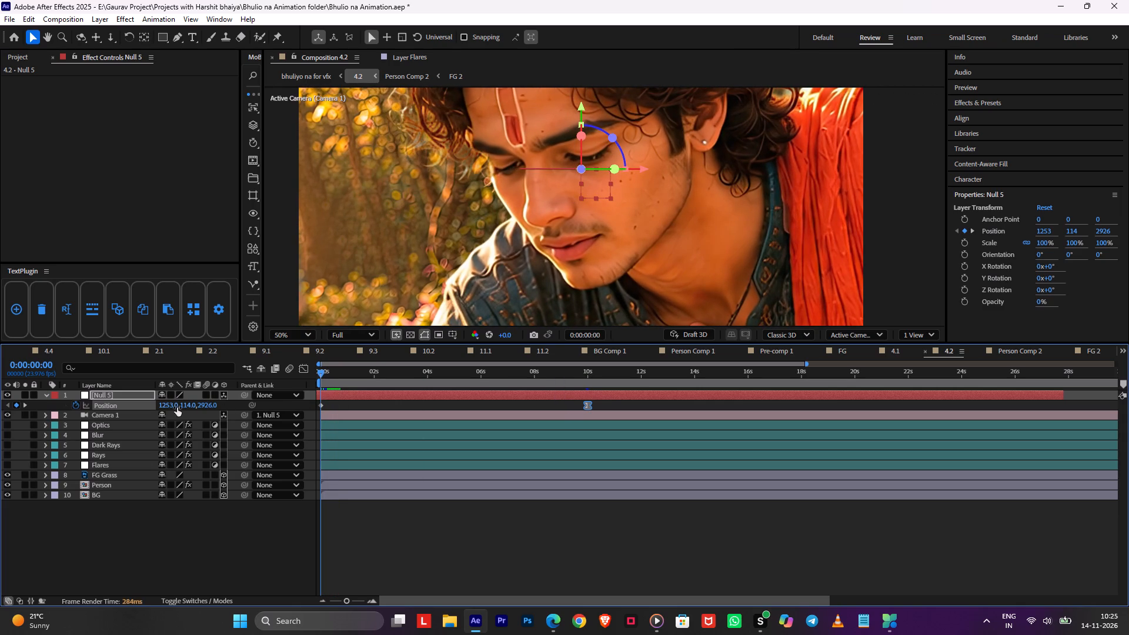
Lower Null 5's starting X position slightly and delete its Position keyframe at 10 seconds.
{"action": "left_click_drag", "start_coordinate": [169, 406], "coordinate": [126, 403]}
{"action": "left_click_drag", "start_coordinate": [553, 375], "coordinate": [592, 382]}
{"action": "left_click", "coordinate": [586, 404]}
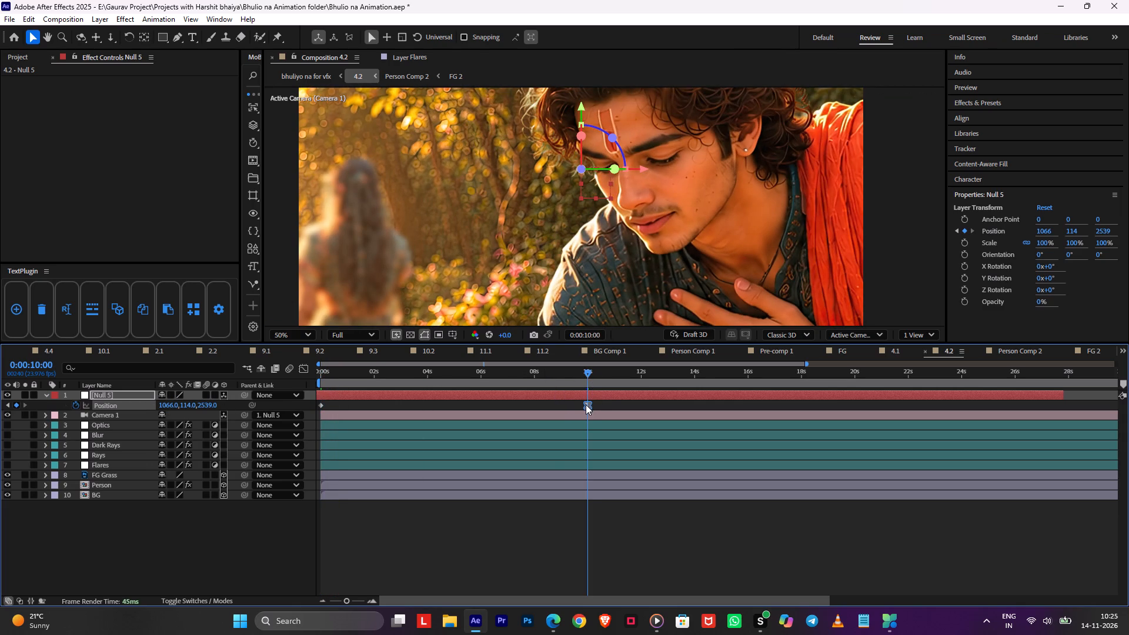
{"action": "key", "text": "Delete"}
Keyframe Null 5's Position to 835, 114, 2926 at 10 seconds and apply Easy Ease to the keyframe.
{"action": "left_click_drag", "start_coordinate": [173, 406], "coordinate": [16, 404]}
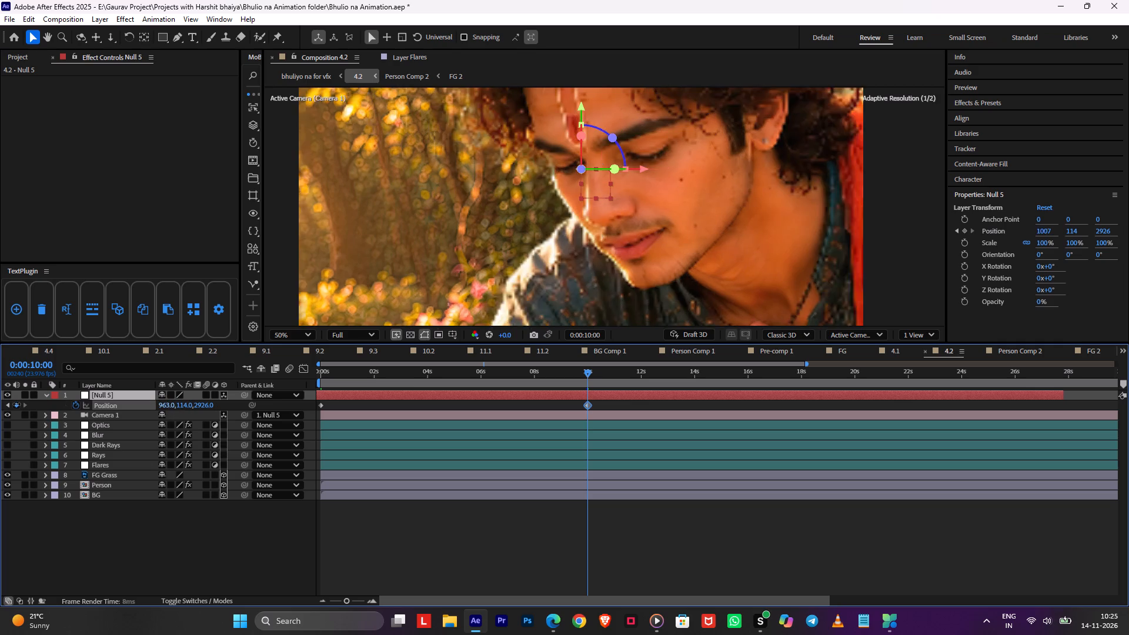
{"action": "left_click_drag", "start_coordinate": [16, 404], "coordinate": [0, 402]}
{"action": "left_click_drag", "start_coordinate": [165, 409], "coordinate": [128, 408]}
{"action": "key", "text": "F9"}
At 0:00, set Null 5's Position Z to 2694 and increase X to shift the camera's starting frame towards the red scarf.
{"action": "left_click_drag", "start_coordinate": [478, 381], "coordinate": [476, 380]}
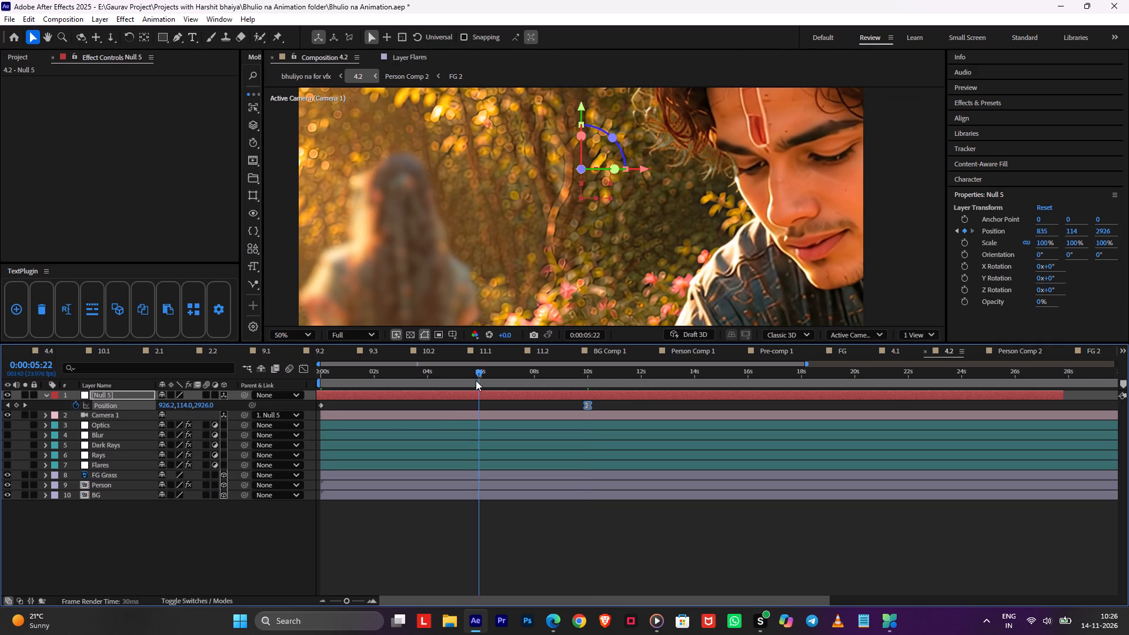
{"action": "left_click_drag", "start_coordinate": [476, 380], "coordinate": [213, 382]}
{"action": "left_click_drag", "start_coordinate": [209, 406], "coordinate": [78, 411]}
{"action": "left_click_drag", "start_coordinate": [165, 404], "coordinate": [292, 415]}
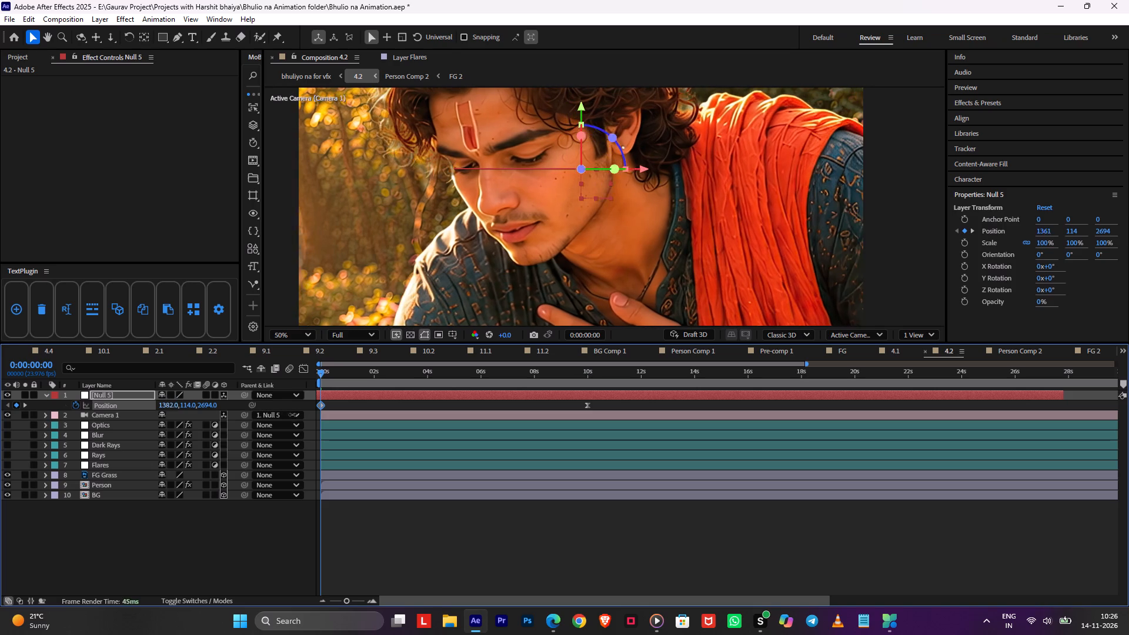
{"action": "left_click_drag", "start_coordinate": [292, 415], "coordinate": [306, 415]}
In the main edit composition, copy layer 4.1's Opacity keyframes and paste them onto layer 4.2 at 1:01:58:13.
{"action": "key", "text": "Tab"}
{"action": "left_click", "coordinate": [212, 411]}
{"action": "scroll", "coordinate": [730, 457], "scroll_direction": "down", "scroll_amount": 3, "text": "alt"}
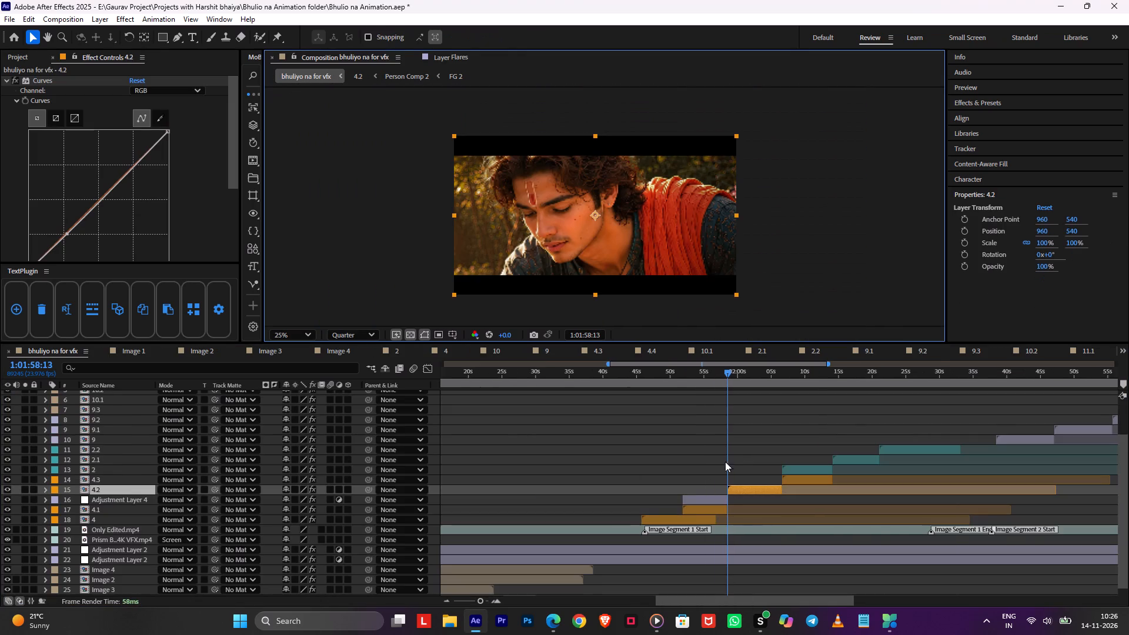
{"action": "left_click", "coordinate": [691, 507]}
{"action": "key", "text": "t"}
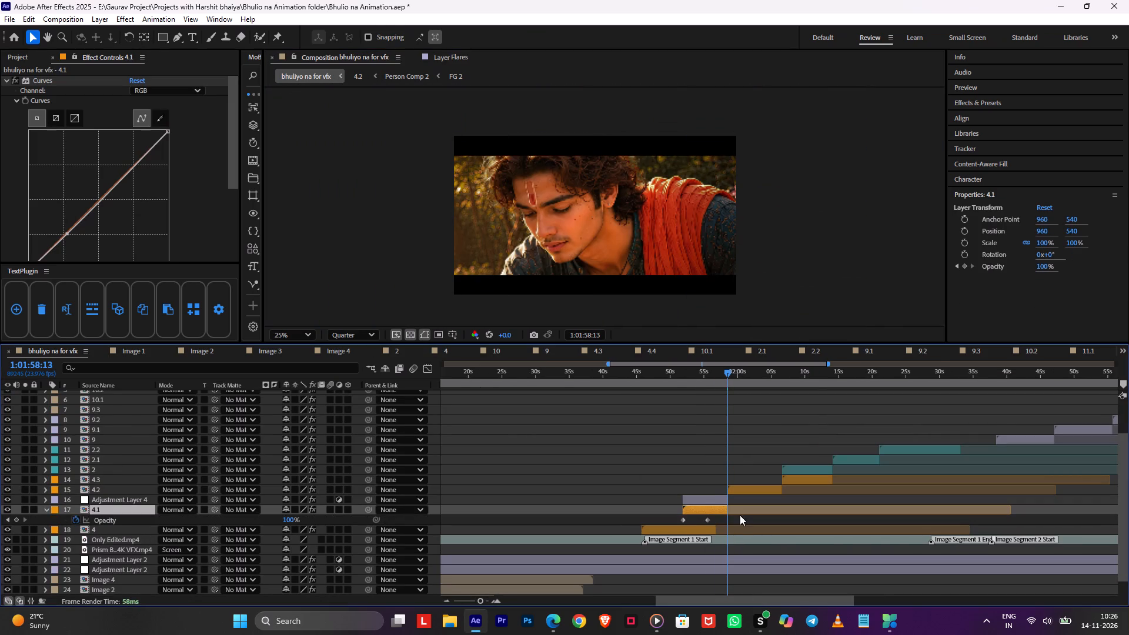
{"action": "left_click_drag", "start_coordinate": [740, 519], "coordinate": [625, 526]}
{"action": "key", "text": "ctrl+c"}
{"action": "left_click", "coordinate": [729, 493]}
{"action": "key", "text": "ctrl+v"}
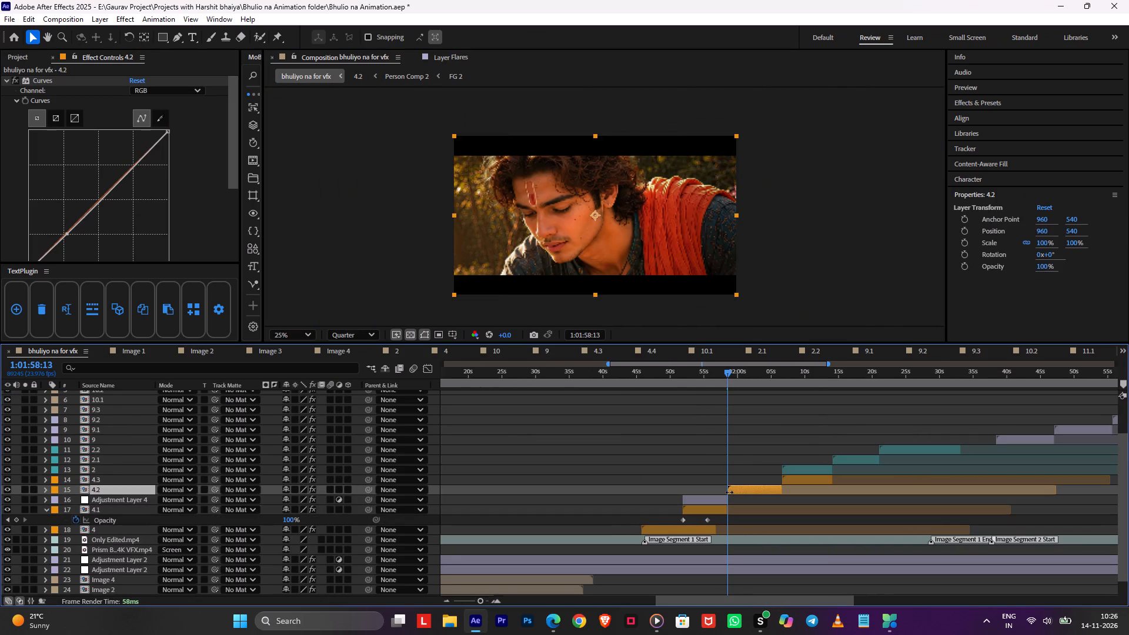
Extend the end of layer 4.1 past the start of layer 4.2, preview the crossfade and save the project.
{"action": "left_click_drag", "start_coordinate": [730, 511], "coordinate": [768, 511]}
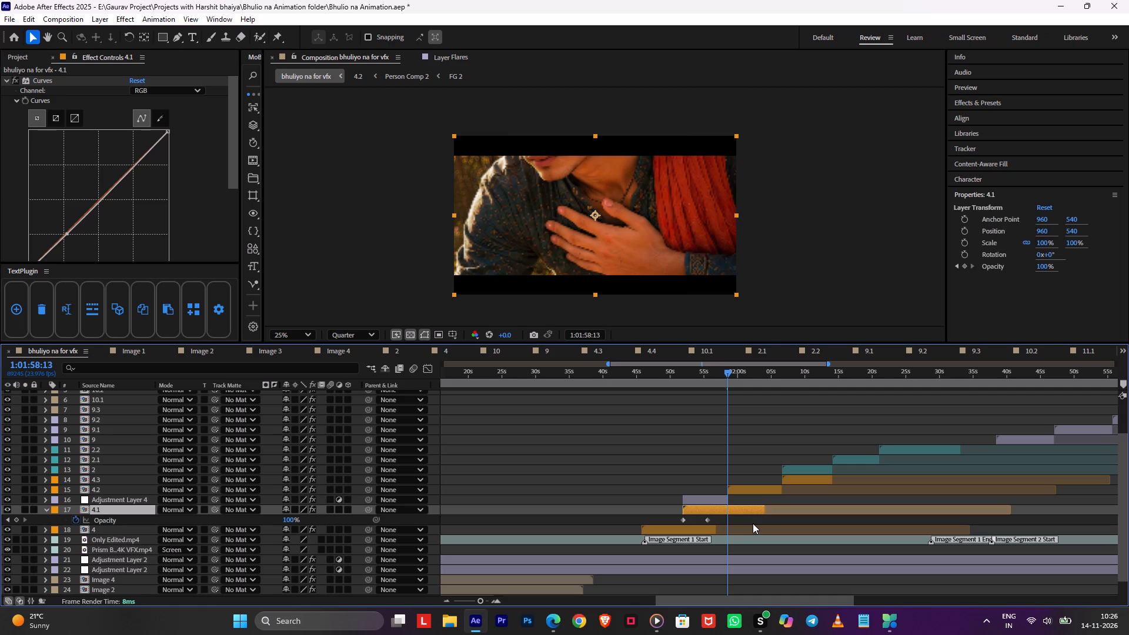
{"action": "left_click", "coordinate": [751, 522]}
{"action": "key", "text": "space"}
{"action": "key", "text": "ctrl+s"}
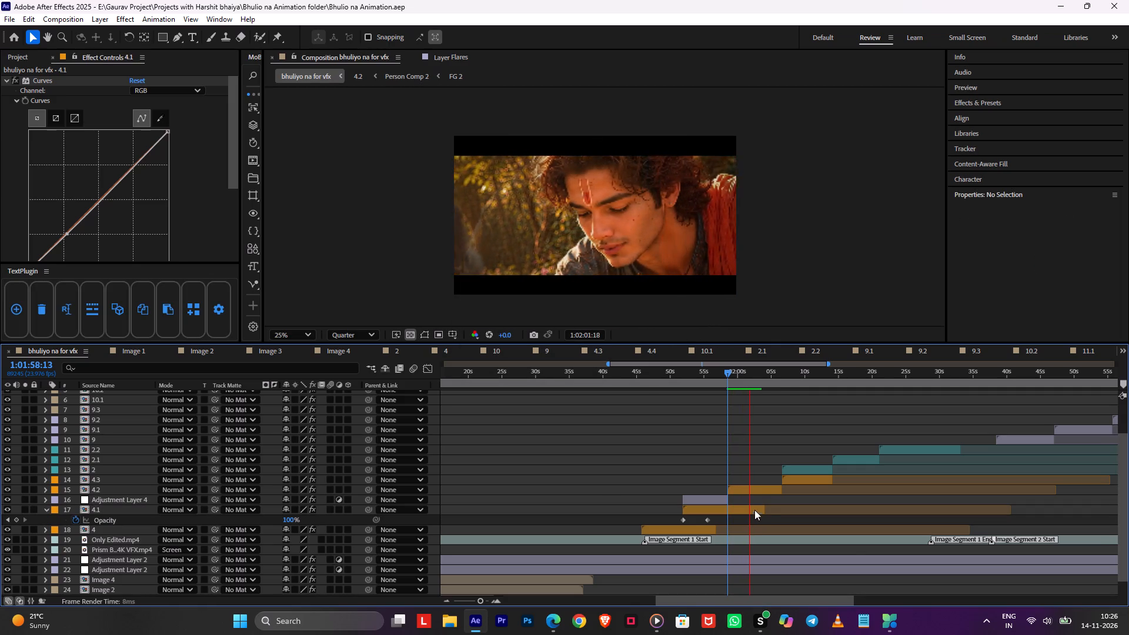
In composition 4.2, move Null 5's second Position keyframe to about 16 seconds, then return to the main edit and save.
{"action": "left_click_drag", "start_coordinate": [762, 380], "coordinate": [780, 389]}
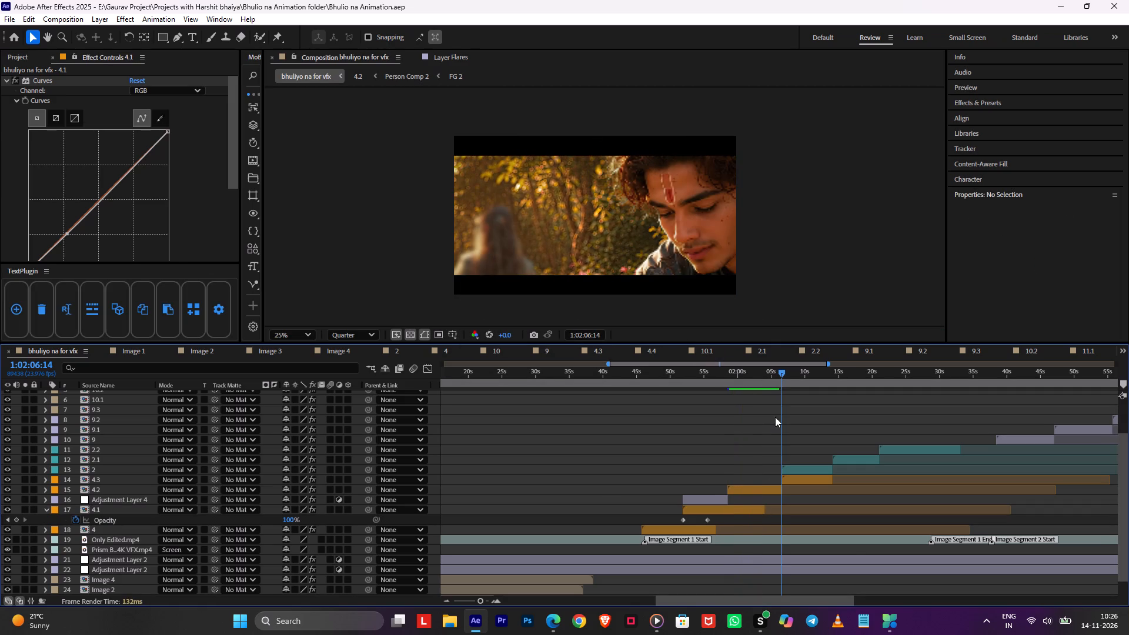
{"action": "double_click", "coordinate": [774, 484]}
{"action": "double_click", "coordinate": [750, 487]}
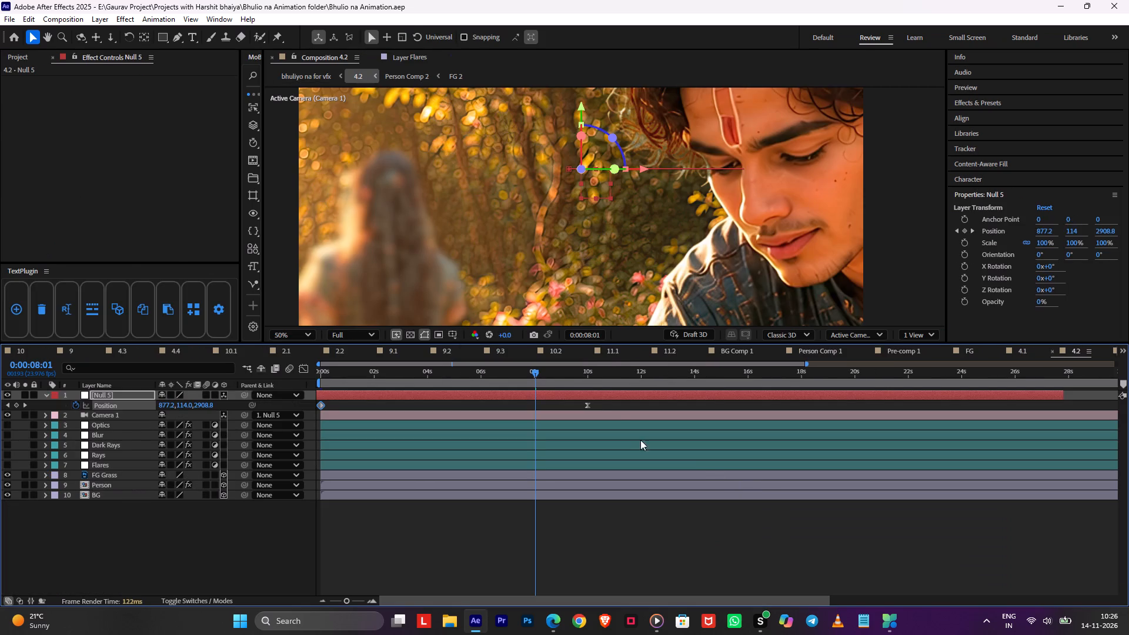
{"action": "left_click_drag", "start_coordinate": [587, 402], "coordinate": [751, 403]}
{"action": "key", "text": "Tab"}
{"action": "left_click", "coordinate": [690, 404]}
{"action": "key", "text": "ctrl+s"}
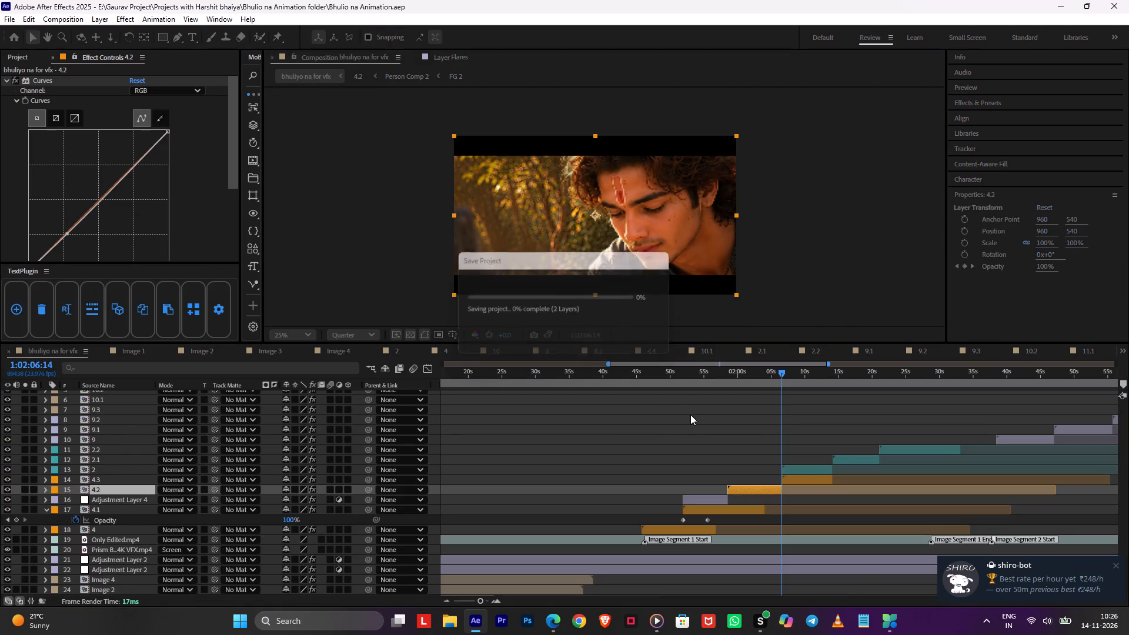
Preview the transition from shot 4.1 into 4.2 in the main edit and return to the start of 4.2.
{"action": "left_click", "coordinate": [717, 377]}
{"action": "key", "text": "space"}
{"action": "scroll", "coordinate": [733, 439], "scroll_direction": "up", "scroll_amount": 2, "text": "alt"}
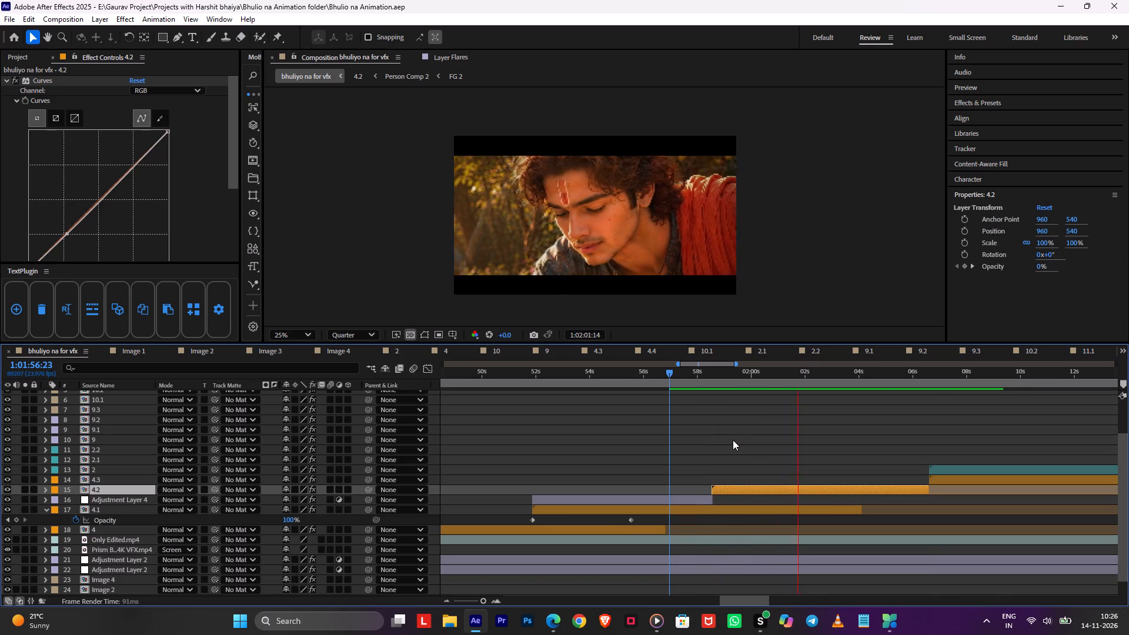
{"action": "left_click", "coordinate": [714, 371]}
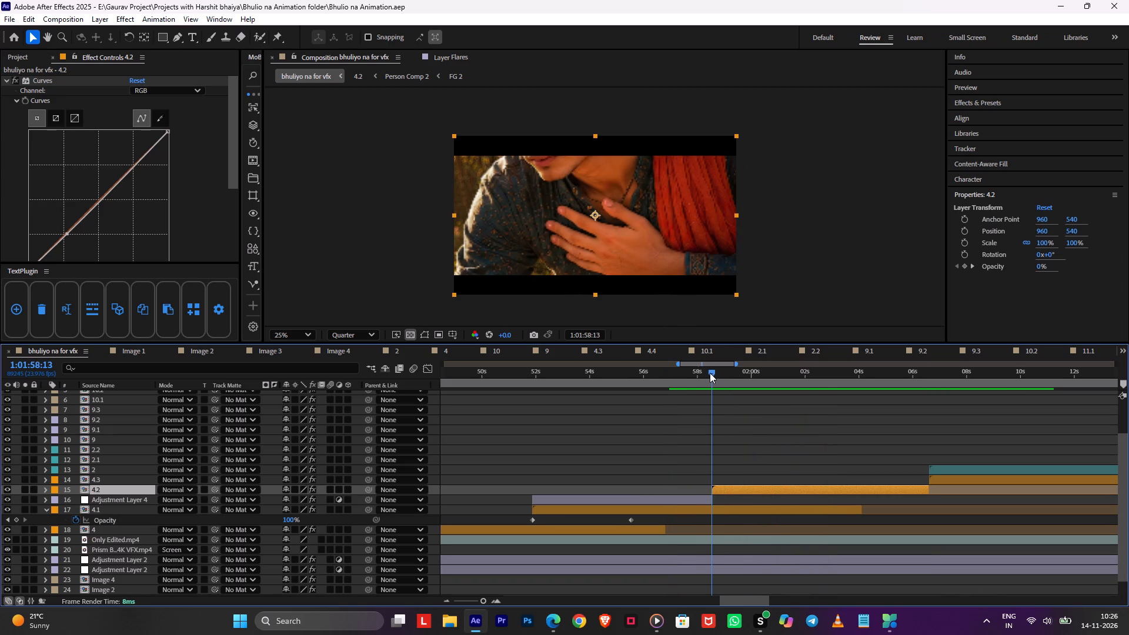
In composition 4.2, set the Y value of Null 5's first Position keyframe to 176, preview the camera move and save.
{"action": "double_click", "coordinate": [722, 489]}
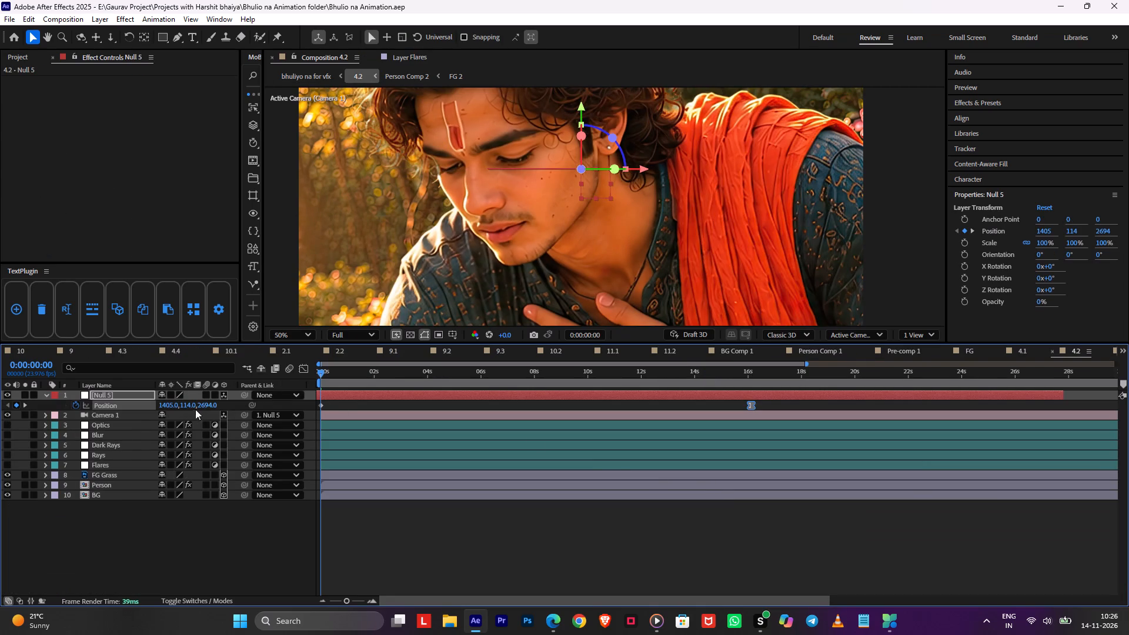
{"action": "left_click_drag", "start_coordinate": [182, 406], "coordinate": [220, 405]}
{"action": "key", "text": "space"}
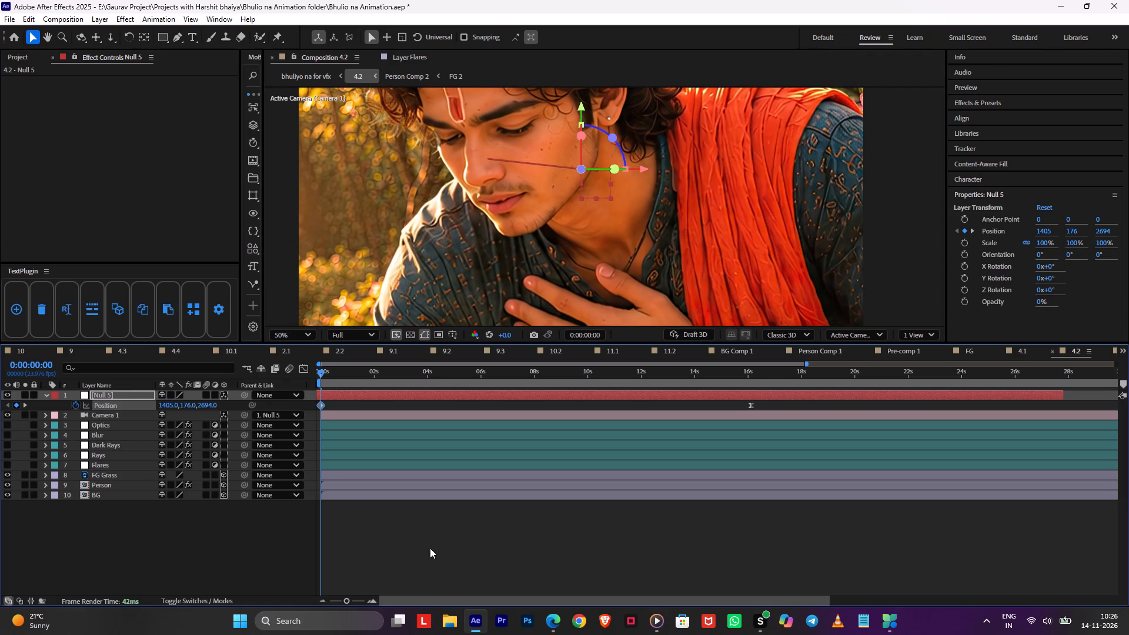
{"action": "key", "text": "ctrl+s"}
Move Null 5's second Position keyframe out to 0:00:25:23, then return to the main edit composition.
{"action": "left_click_drag", "start_coordinate": [730, 383], "coordinate": [740, 386]}
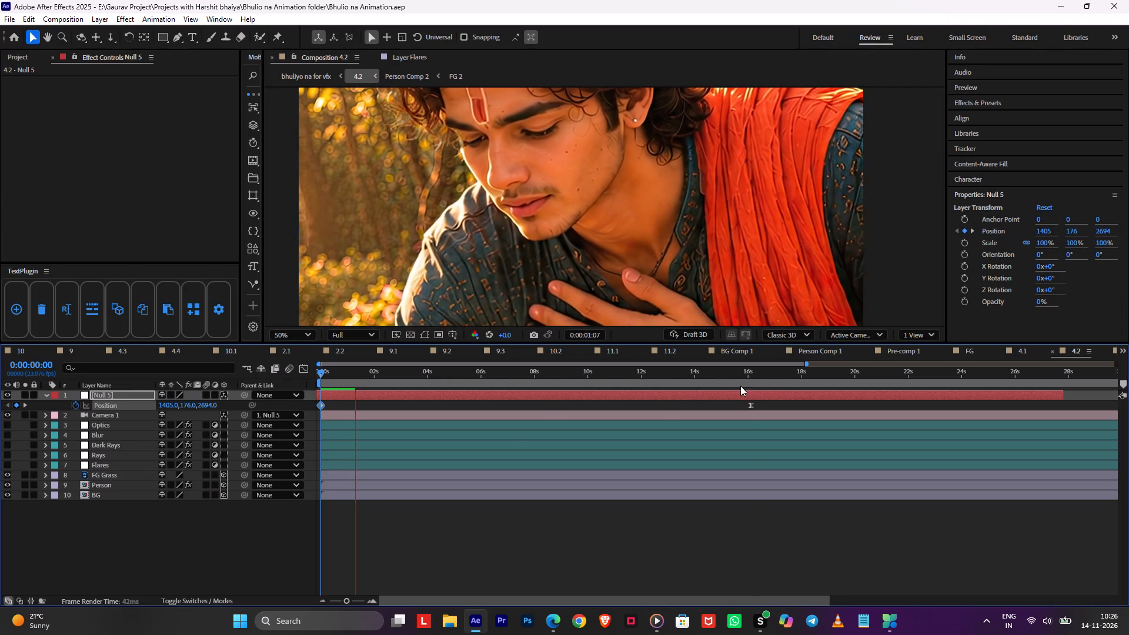
{"action": "left_click_drag", "start_coordinate": [740, 386], "coordinate": [754, 389]}
{"action": "left_click_drag", "start_coordinate": [751, 403], "coordinate": [1014, 406]}
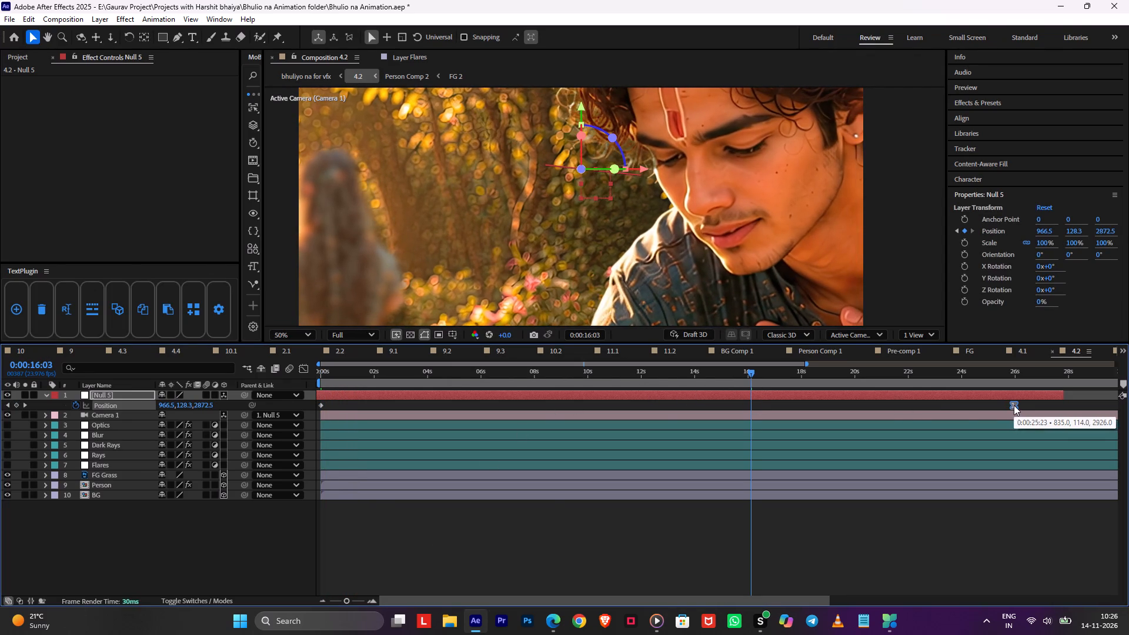
{"action": "key", "text": "Tab"}
{"action": "left_click", "coordinate": [920, 407]}
Preview the main edit from 1:01:57:09 through the crossfade into shot 4.2, and save the project.
{"action": "left_click", "coordinate": [682, 373]}
{"action": "key", "text": "space"}
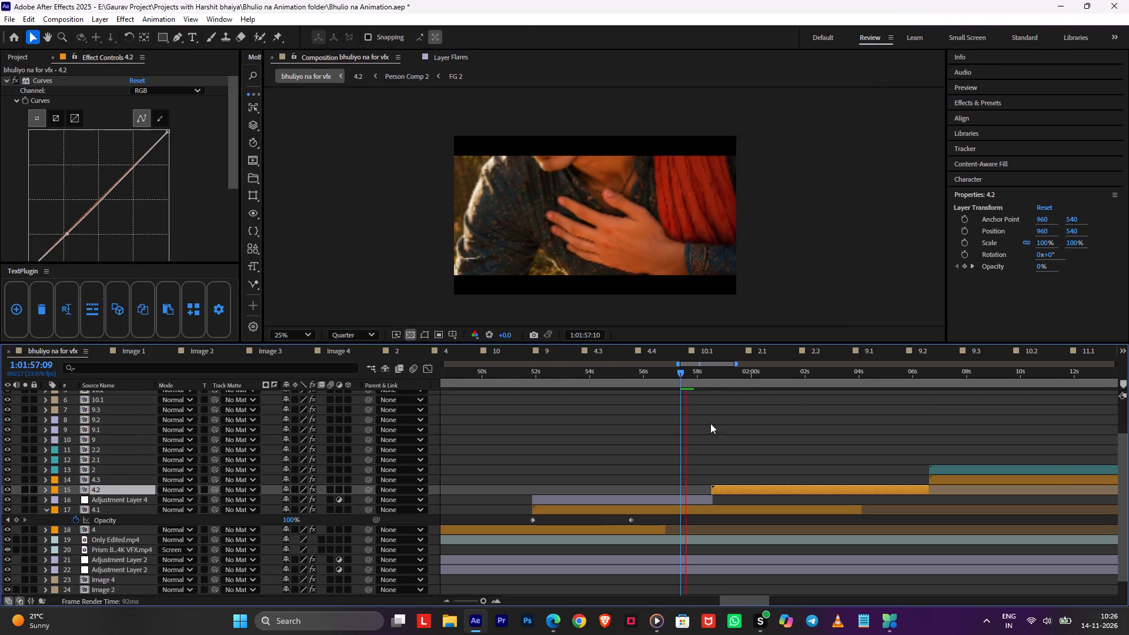
{"action": "scroll", "coordinate": [707, 426], "scroll_direction": "up", "scroll_amount": 1}
{"action": "middle_click_drag", "start_coordinate": [697, 430], "coordinate": [602, 448]}
{"action": "key", "text": "ctrl+s"}
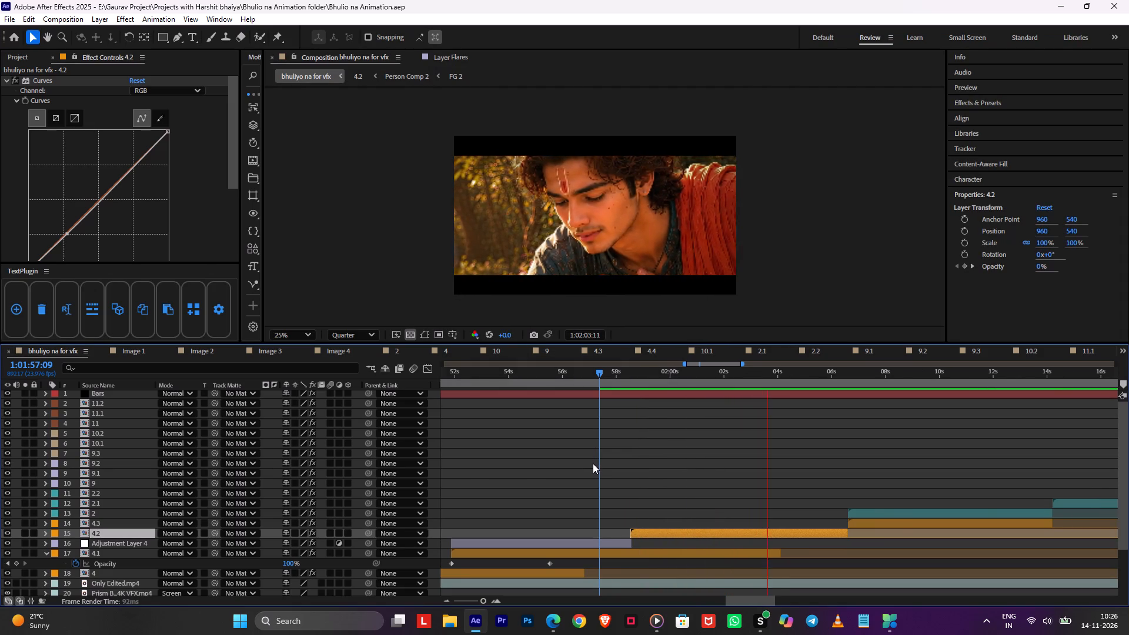
{"action": "middle_click_drag", "start_coordinate": [733, 466], "coordinate": [666, 492]}
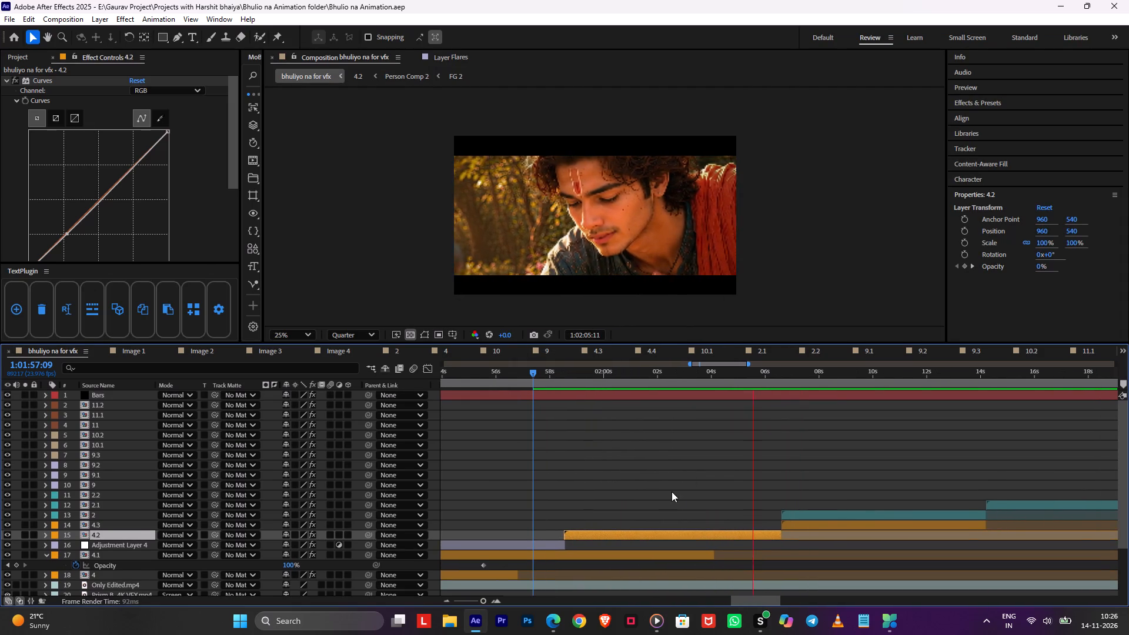
Extend the end of layer 4.2 past the start of layer 4.3 to about 1:02:09 and save the project.
{"action": "left_click_drag", "start_coordinate": [772, 375], "coordinate": [785, 379]}
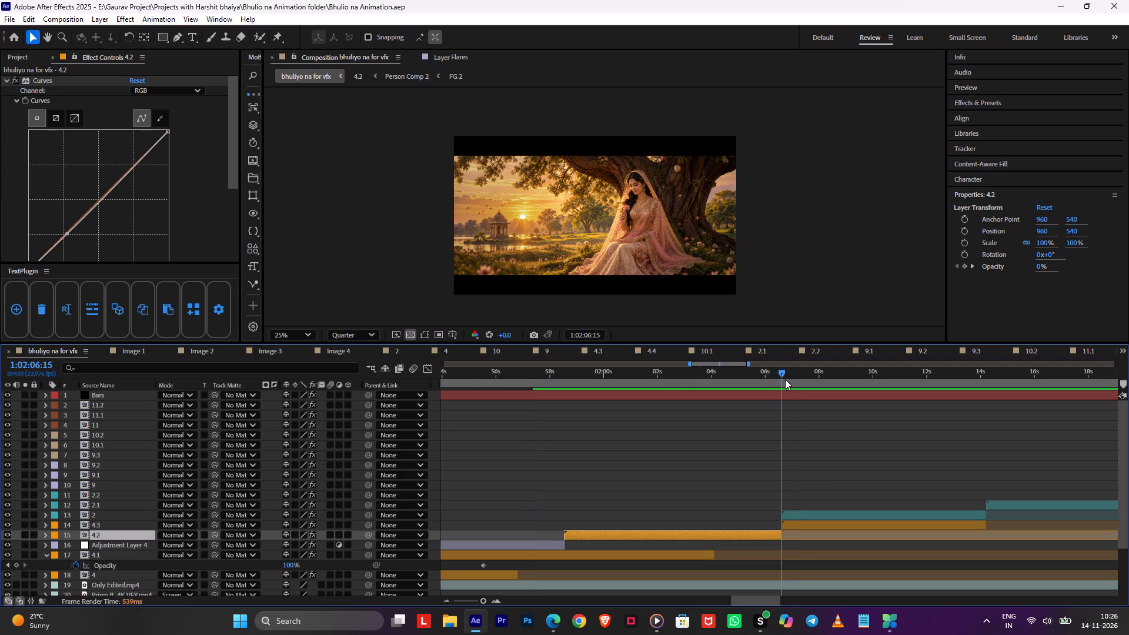
{"action": "left_click_drag", "start_coordinate": [785, 379], "coordinate": [779, 390]}
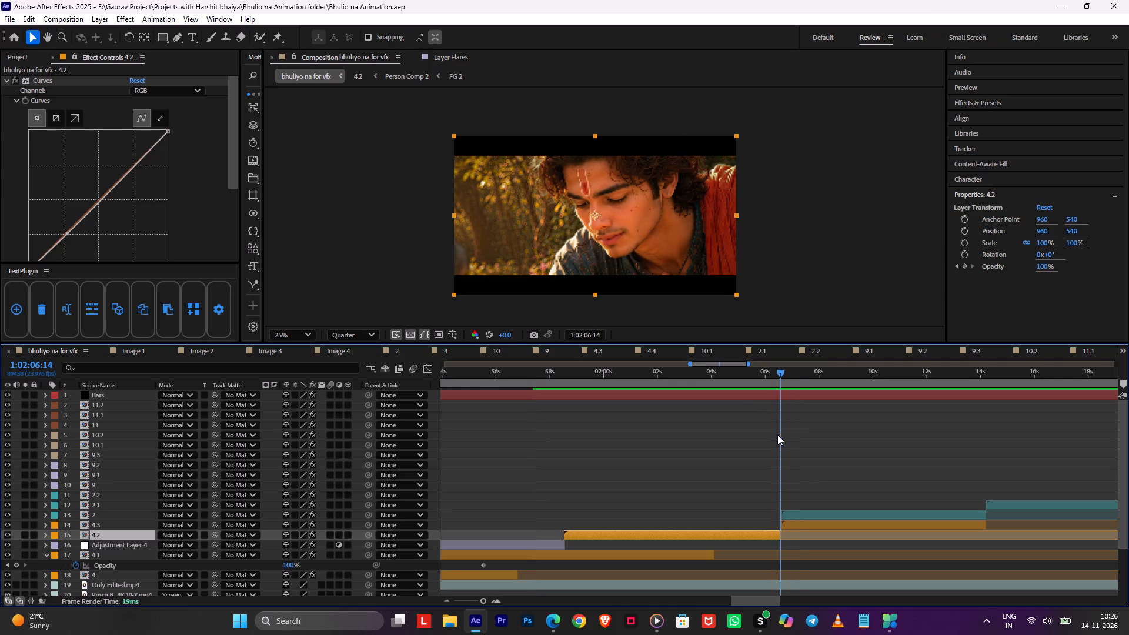
{"action": "left_click_drag", "start_coordinate": [781, 533], "coordinate": [851, 534]}
{"action": "left_click", "coordinate": [832, 460]}
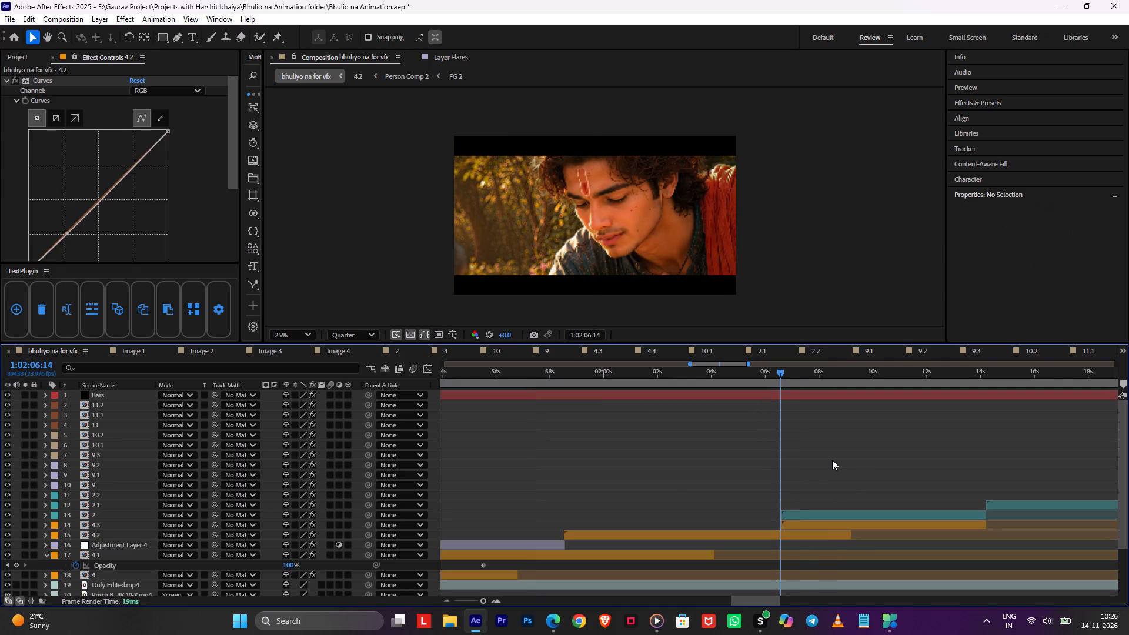
{"action": "key", "text": "ctrl+s"}
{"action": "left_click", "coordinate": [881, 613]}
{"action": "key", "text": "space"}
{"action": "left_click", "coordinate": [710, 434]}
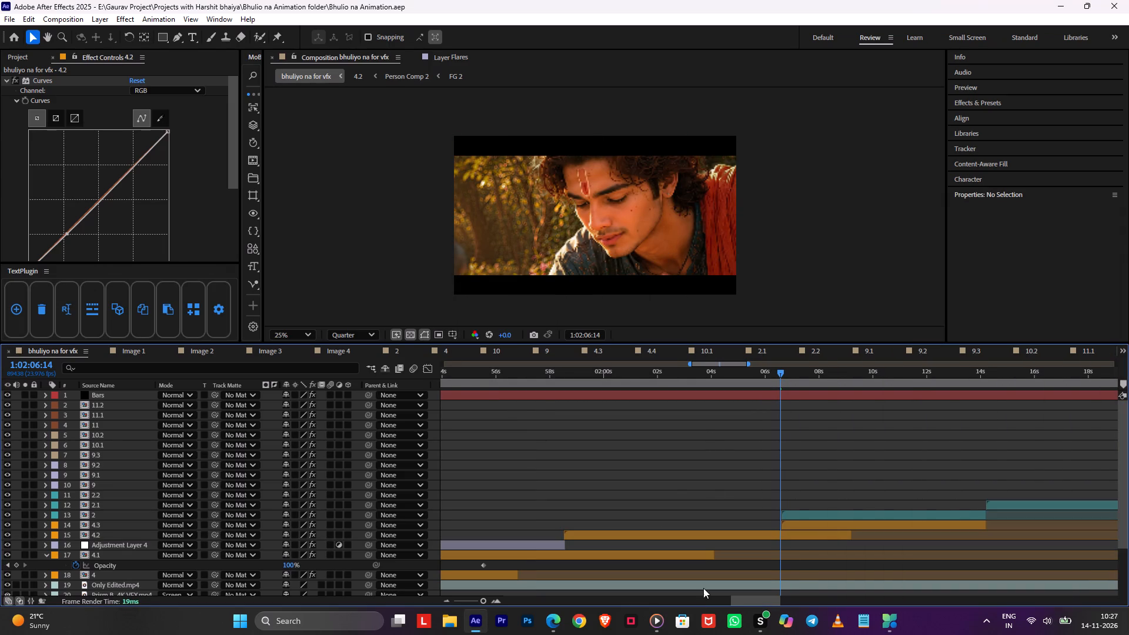
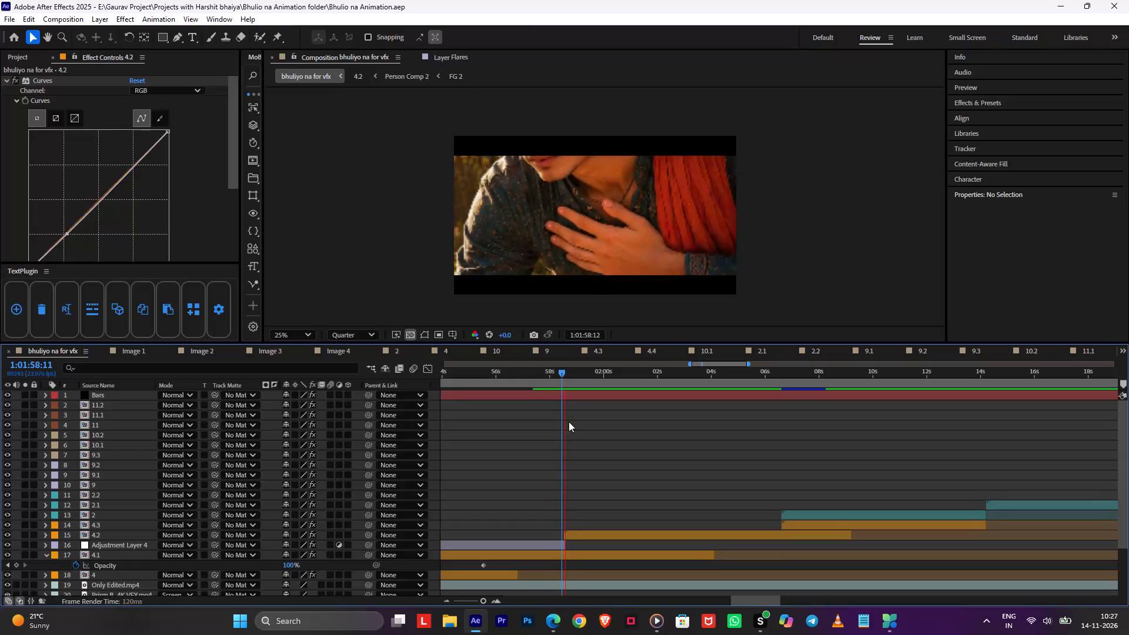
Move the second Opacity keyframe of layer 4.2 out to 1:02:03:07 to lengthen its fade-in.
{"action": "key", "text": "ctrl+s"}
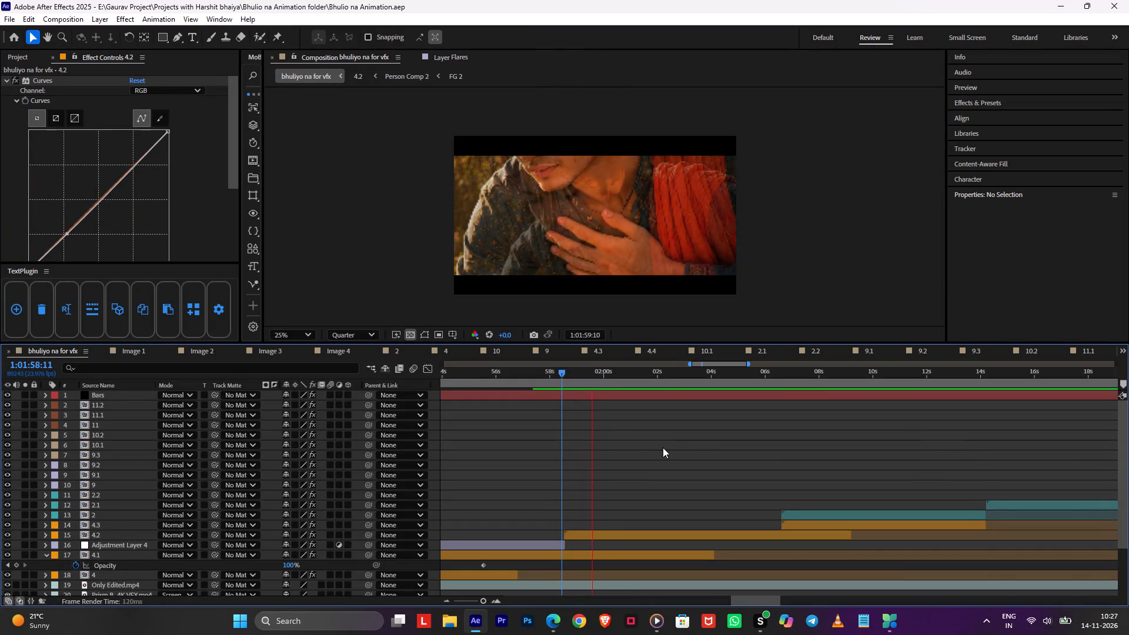
{"action": "middle_click_drag", "start_coordinate": [682, 460], "coordinate": [570, 469]}
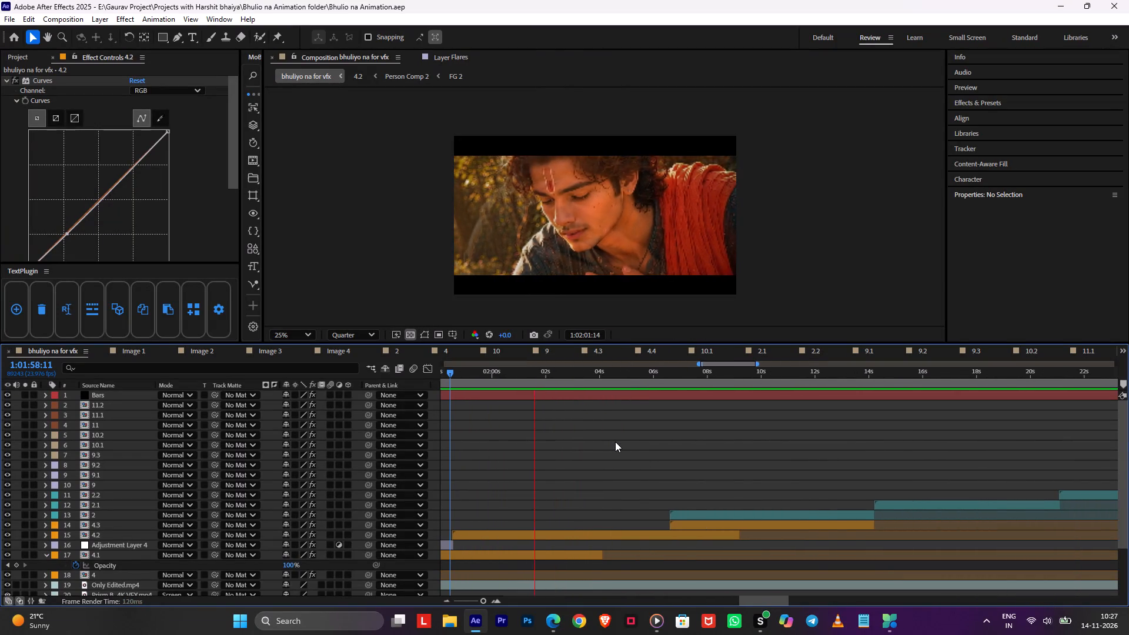
{"action": "key", "text": "space"}
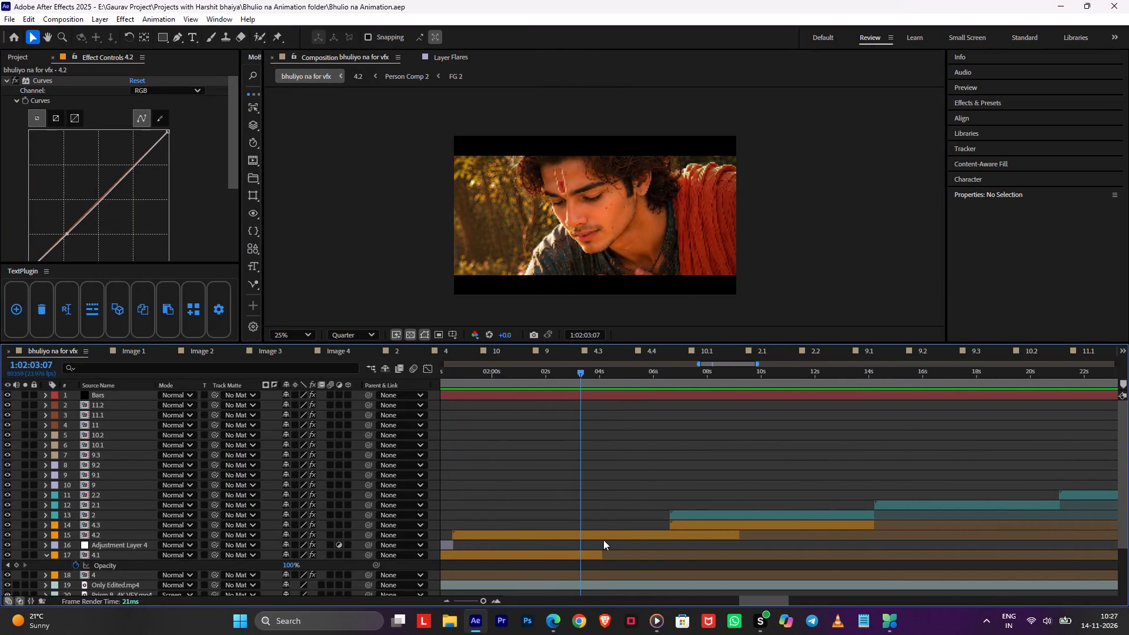
{"action": "left_click", "coordinate": [591, 536]}
{"action": "key", "text": "t"}
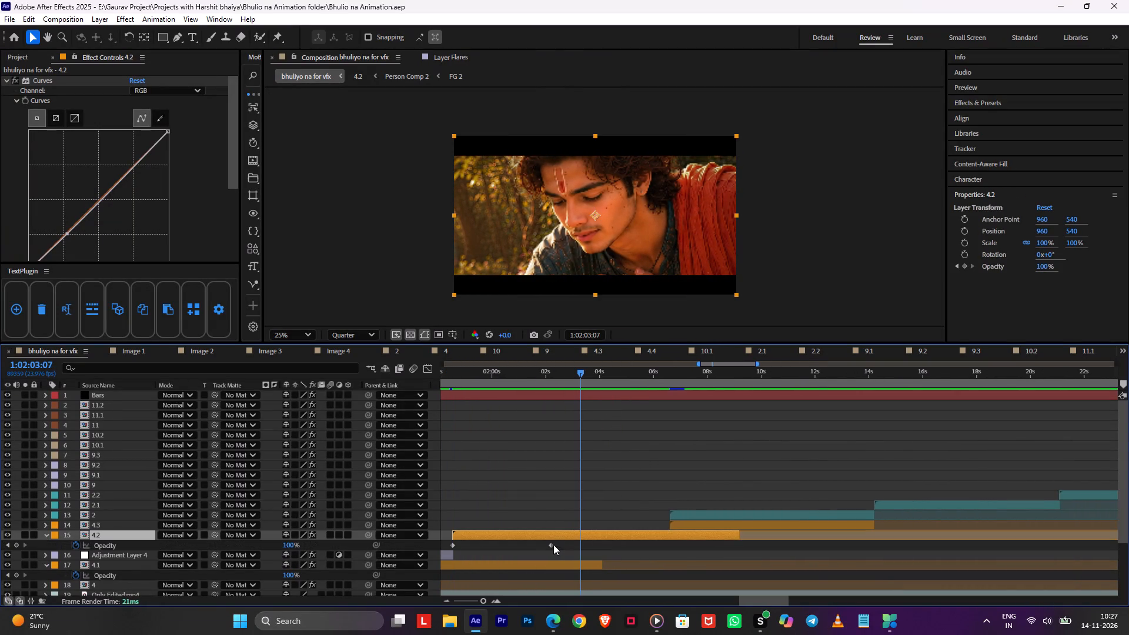
{"action": "left_click_drag", "start_coordinate": [553, 544], "coordinate": [582, 542]}
Preview the main edit from 1:01:54:21 through shot 4.2's fade-in and save the project.
{"action": "left_click_drag", "start_coordinate": [557, 376], "coordinate": [429, 410]}
{"action": "key", "text": "space"}
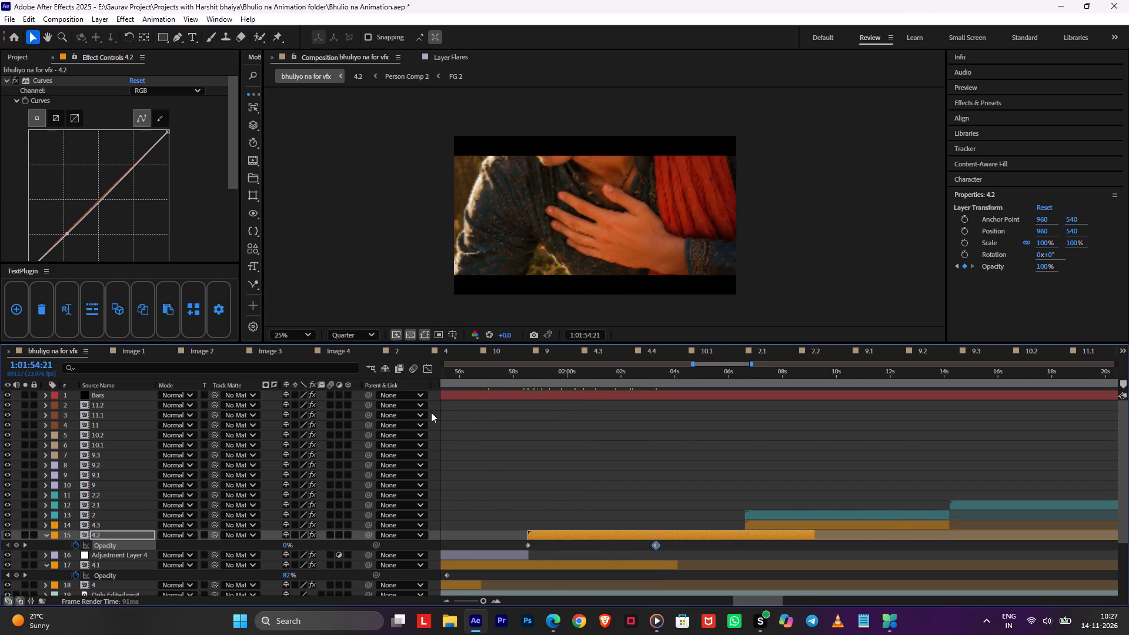
{"action": "key", "text": "ctrl+s"}
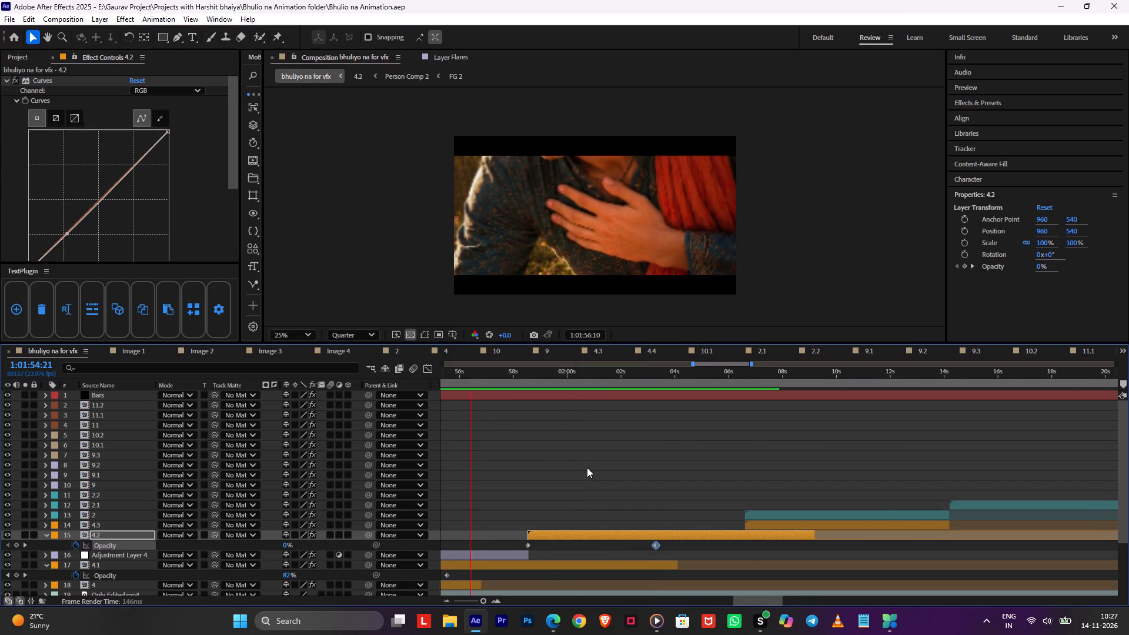
{"action": "middle_click_drag", "start_coordinate": [586, 468], "coordinate": [513, 483]}
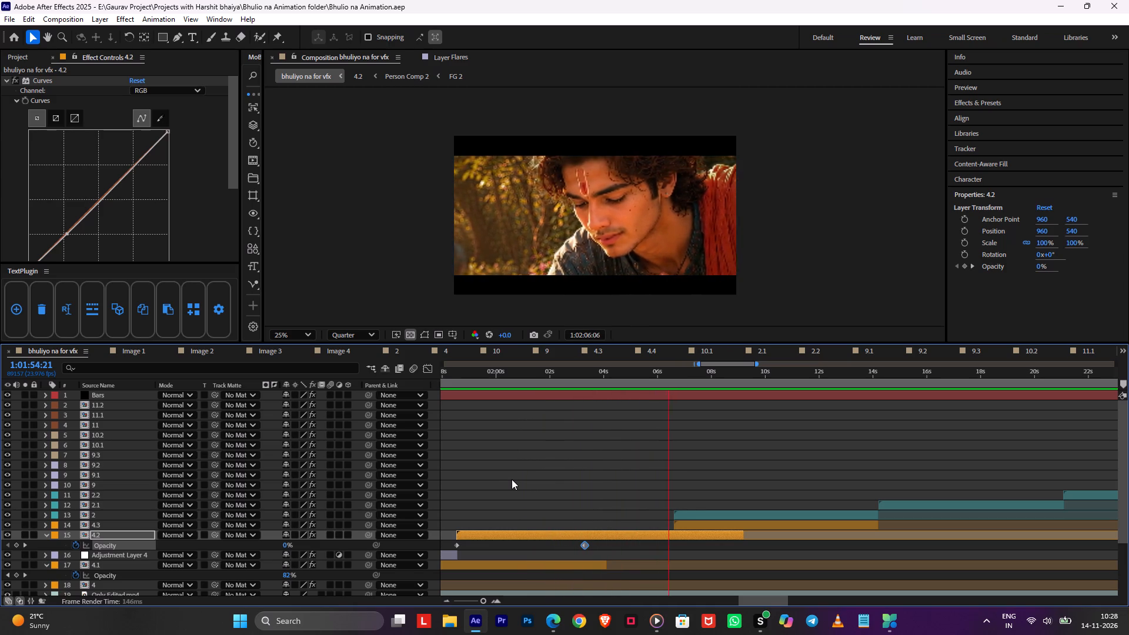
In Person Comp 2 inside 4.2, nudge the Women layer at its second Position keyframe, 0:00:13:05, to X 1622.5.
{"action": "left_click_drag", "start_coordinate": [656, 380], "coordinate": [666, 380]}
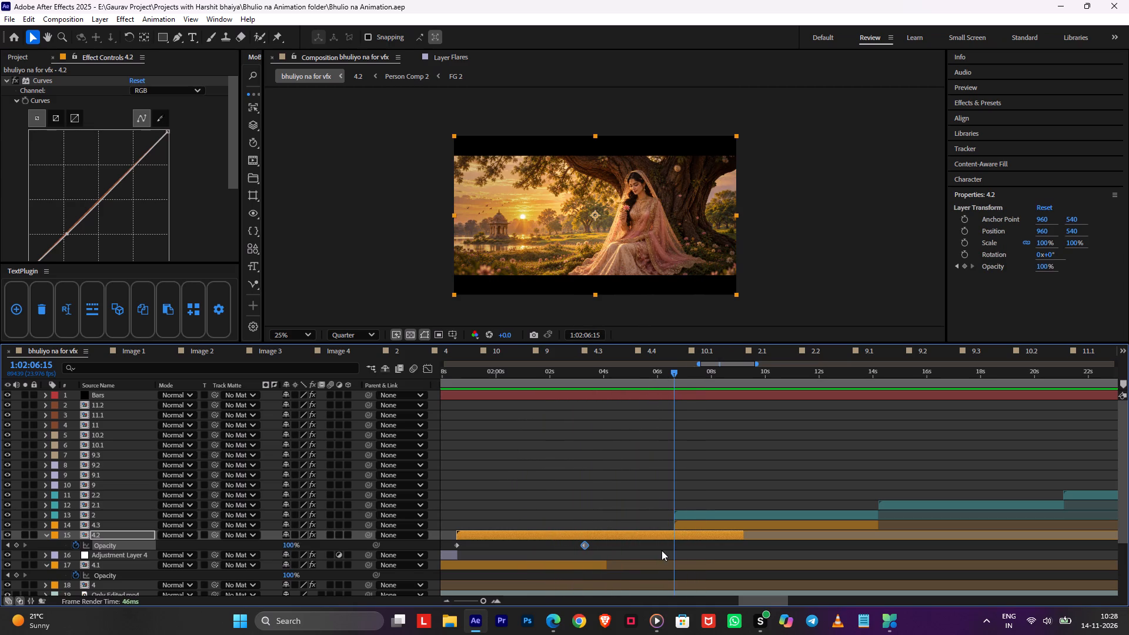
{"action": "double_click", "coordinate": [662, 535]}
{"action": "left_click", "coordinate": [623, 477]}
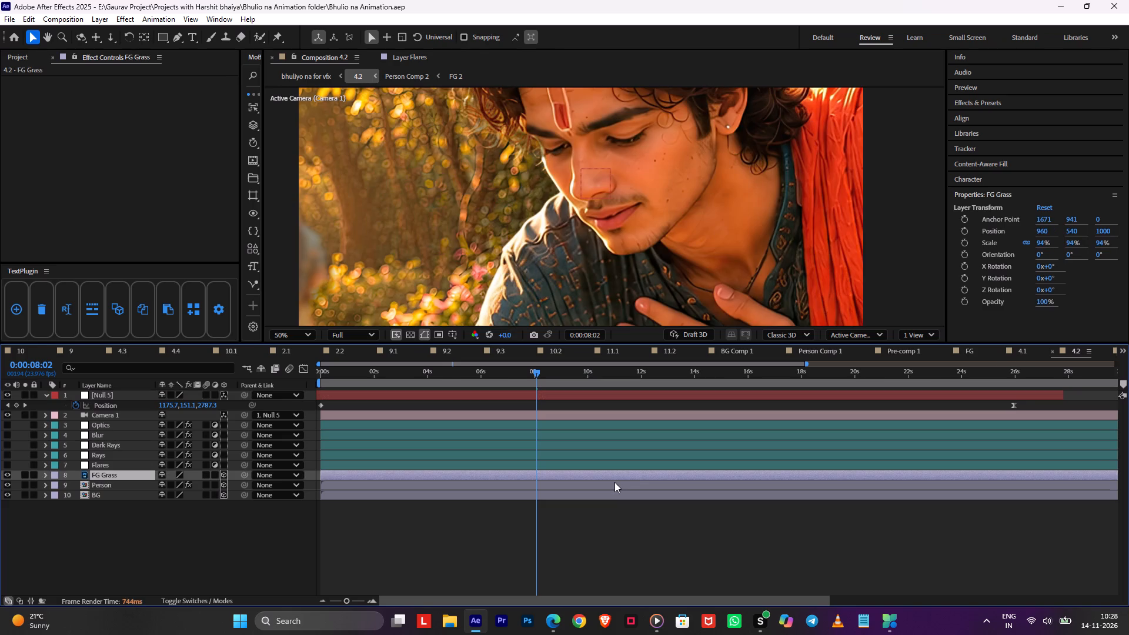
{"action": "left_click", "coordinate": [614, 482]}
{"action": "left_click", "coordinate": [614, 482]}
{"action": "left_click", "coordinate": [560, 413]}
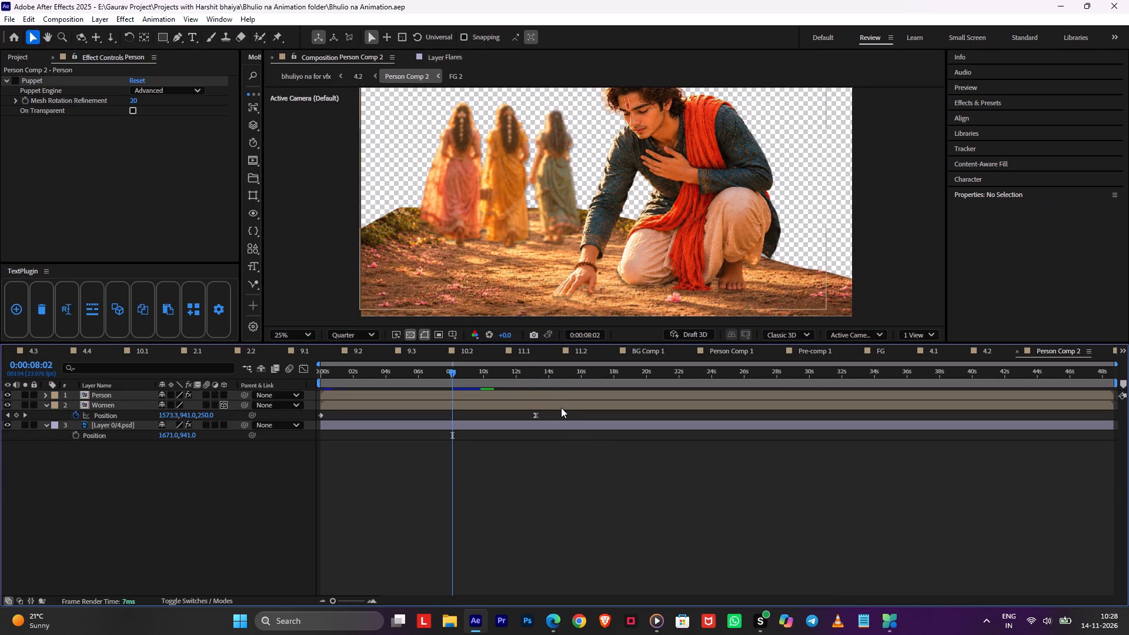
{"action": "left_click_drag", "start_coordinate": [530, 370], "coordinate": [277, 386]}
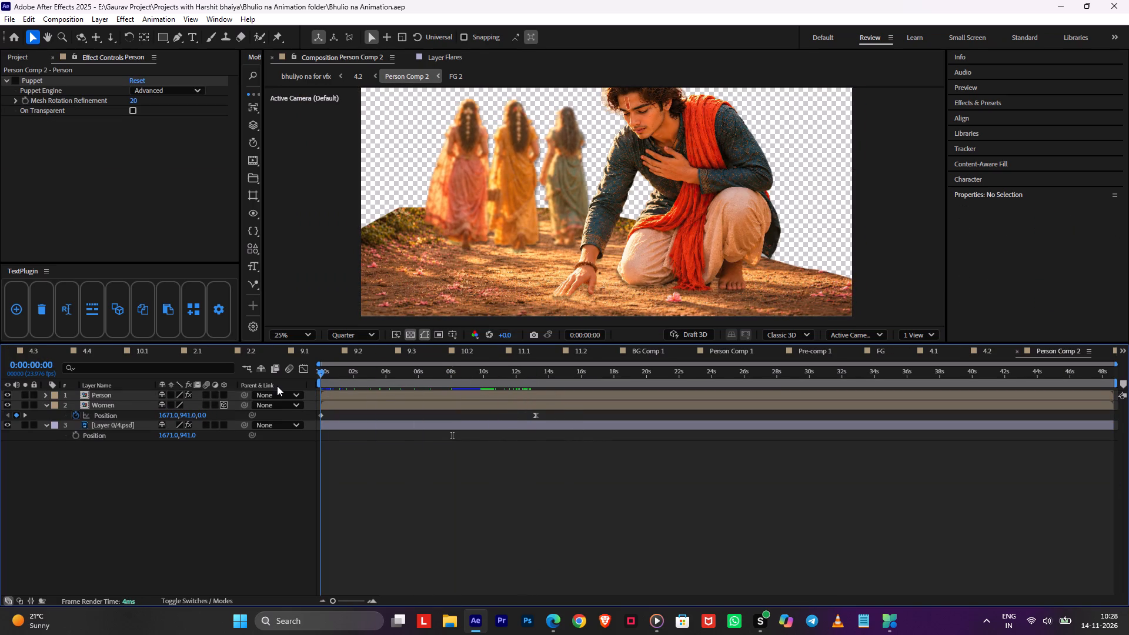
{"action": "left_click_drag", "start_coordinate": [277, 386], "coordinate": [550, 409]}
{"action": "left_click_drag", "start_coordinate": [542, 377], "coordinate": [532, 375]}
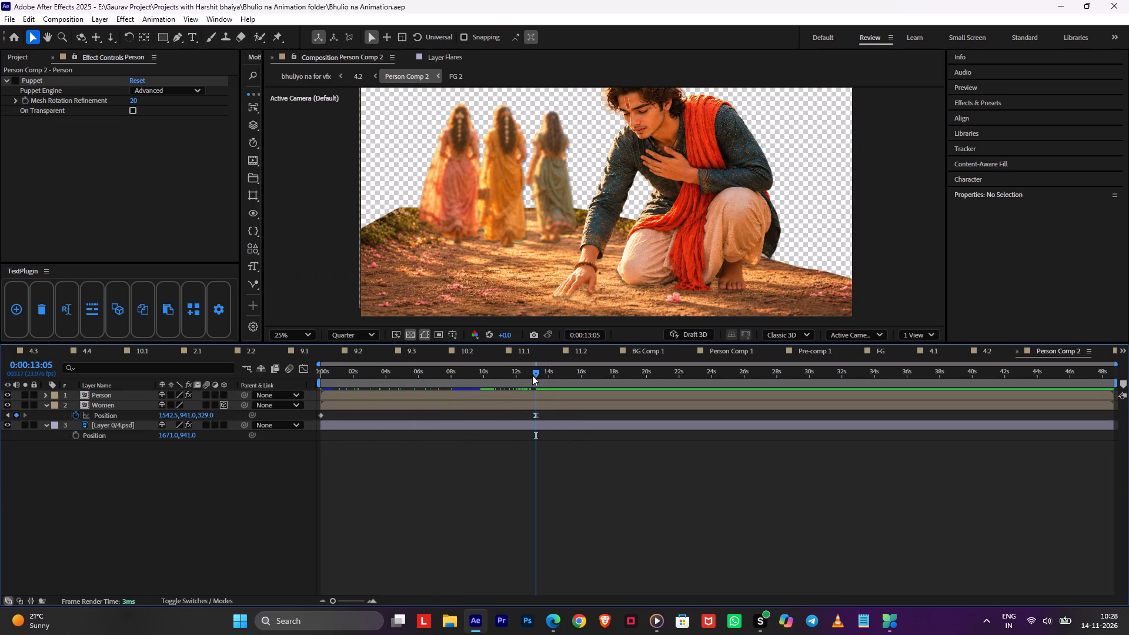
{"action": "left_click", "coordinate": [537, 399]}
{"action": "left_click", "coordinate": [534, 405]}
{"action": "key", "text": "shift+Right"}
{"action": "key", "text": "shift+Right"}
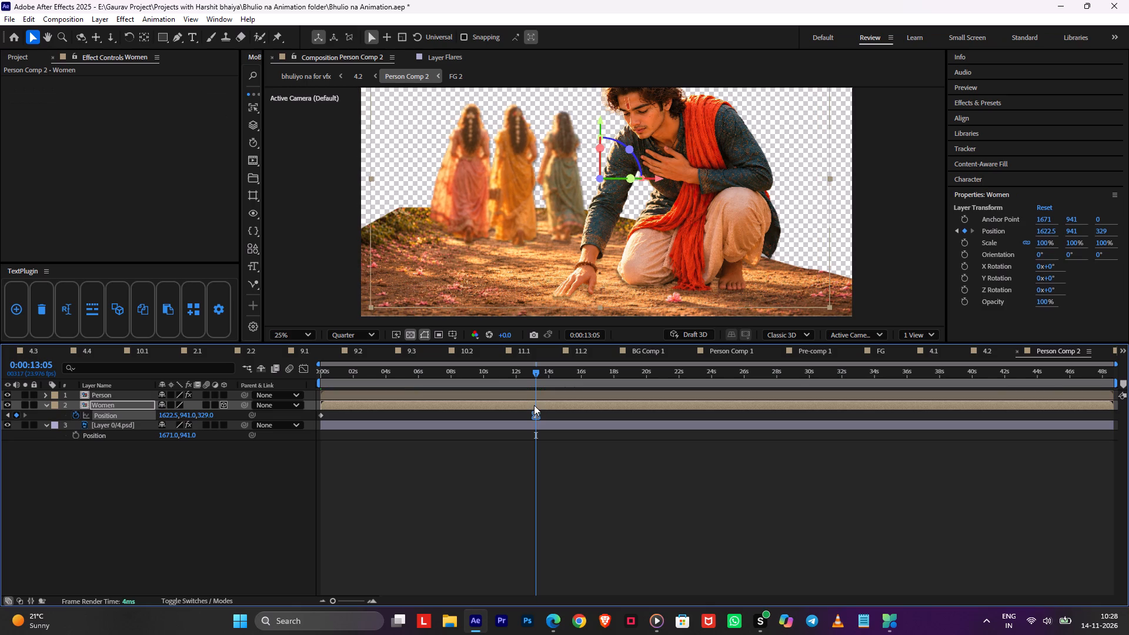
Go back to composition 4.2 at 0:00:00:00, save the project, and return to the main edit composition.
{"action": "left_click", "coordinate": [554, 482]}
{"action": "key", "text": "Tab"}
{"action": "left_click", "coordinate": [463, 477]}
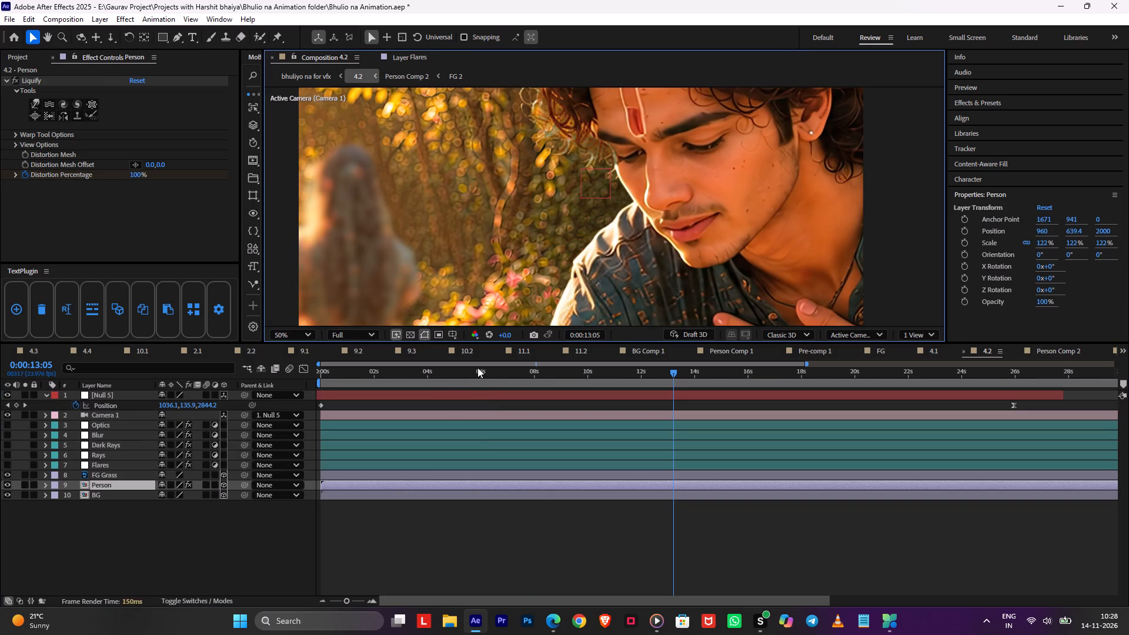
{"action": "left_click_drag", "start_coordinate": [450, 378], "coordinate": [242, 386]}
{"action": "key", "text": "ctrl+s"}
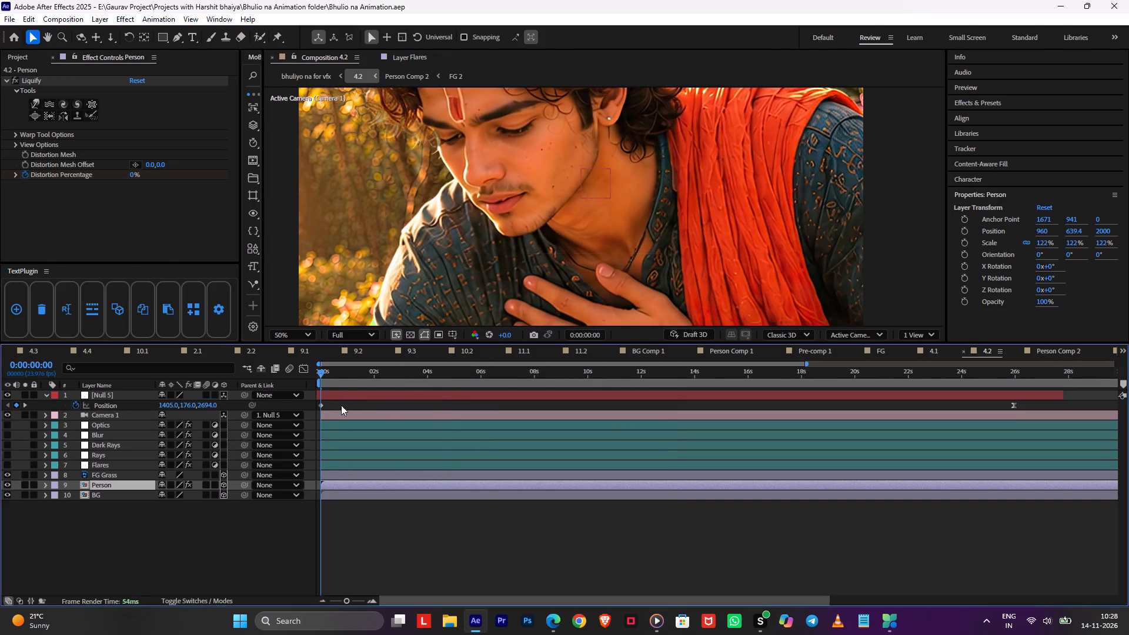
{"action": "key", "text": "Tab"}
{"action": "left_click", "coordinate": [253, 406]}
Preview the main edit from 1:01:58:13 through shot 4.2 into shot 4.3.
{"action": "key", "text": "space"}
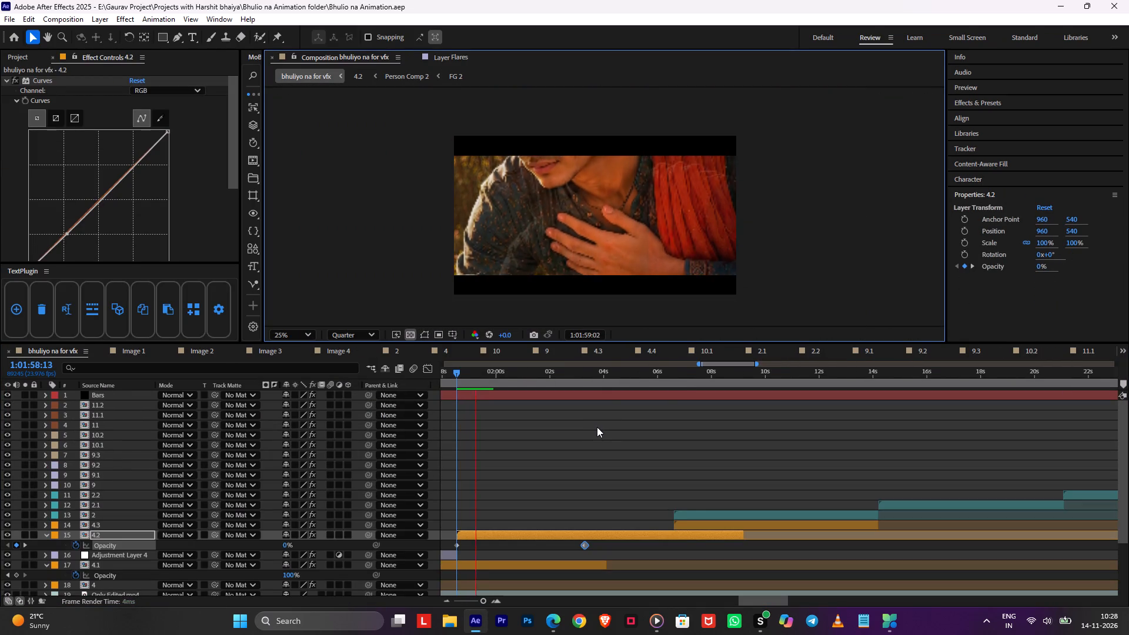
{"action": "middle_click_drag", "start_coordinate": [588, 453], "coordinate": [553, 462]}
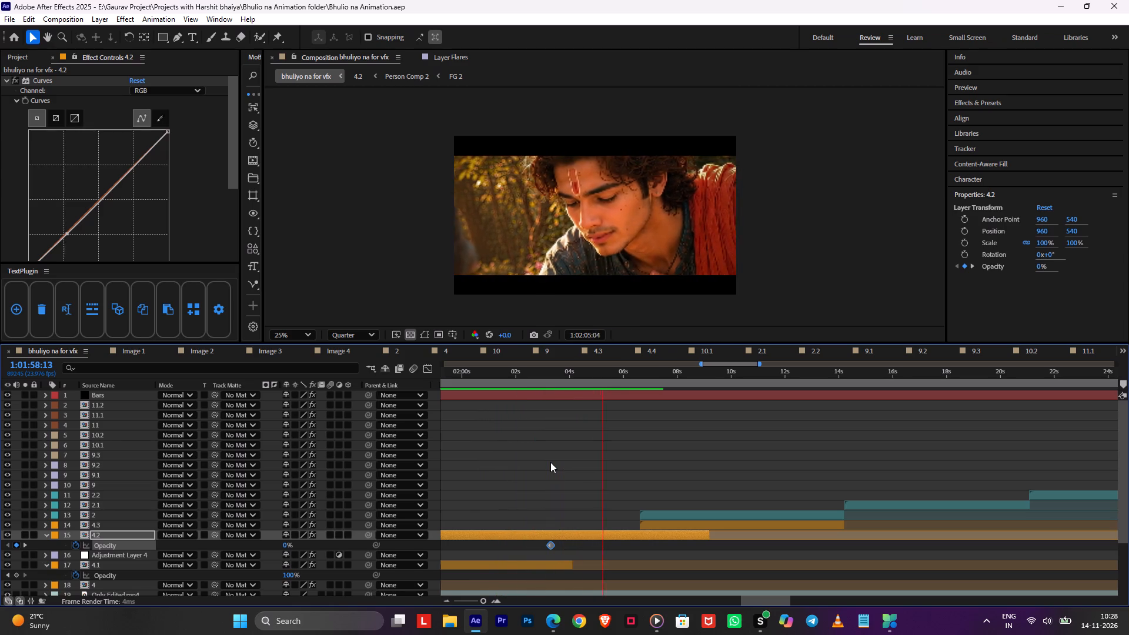
{"action": "left_click", "coordinate": [550, 462]}
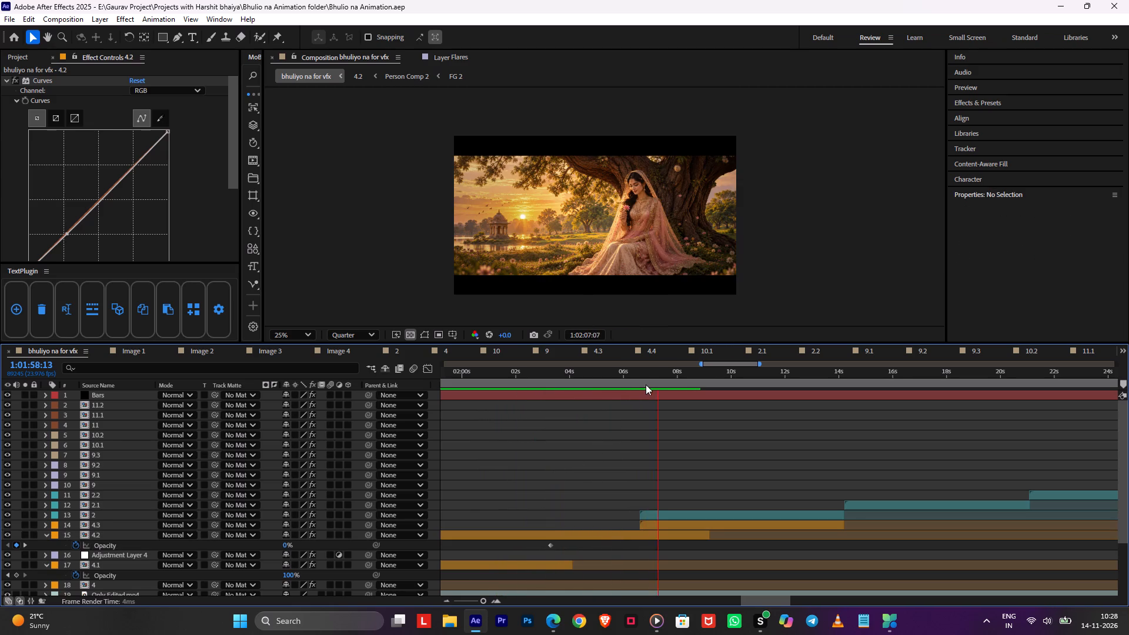
{"action": "left_click_drag", "start_coordinate": [646, 384], "coordinate": [545, 411]}
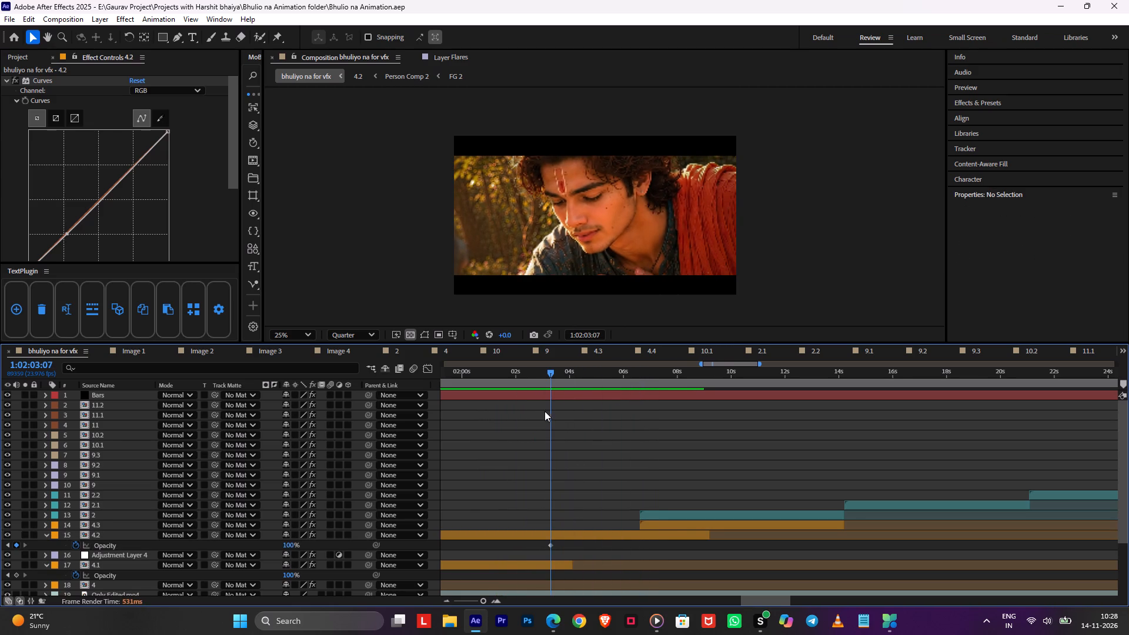
{"action": "left_click_drag", "start_coordinate": [545, 411], "coordinate": [542, 412]}
Start a preview of the main edit from 1:01:45:18, stop it, empty all cache and save the project.
{"action": "scroll", "coordinate": [547, 420], "scroll_direction": "down", "scroll_amount": 2, "text": "alt"}
{"action": "middle_click_drag", "start_coordinate": [549, 449], "coordinate": [620, 452]}
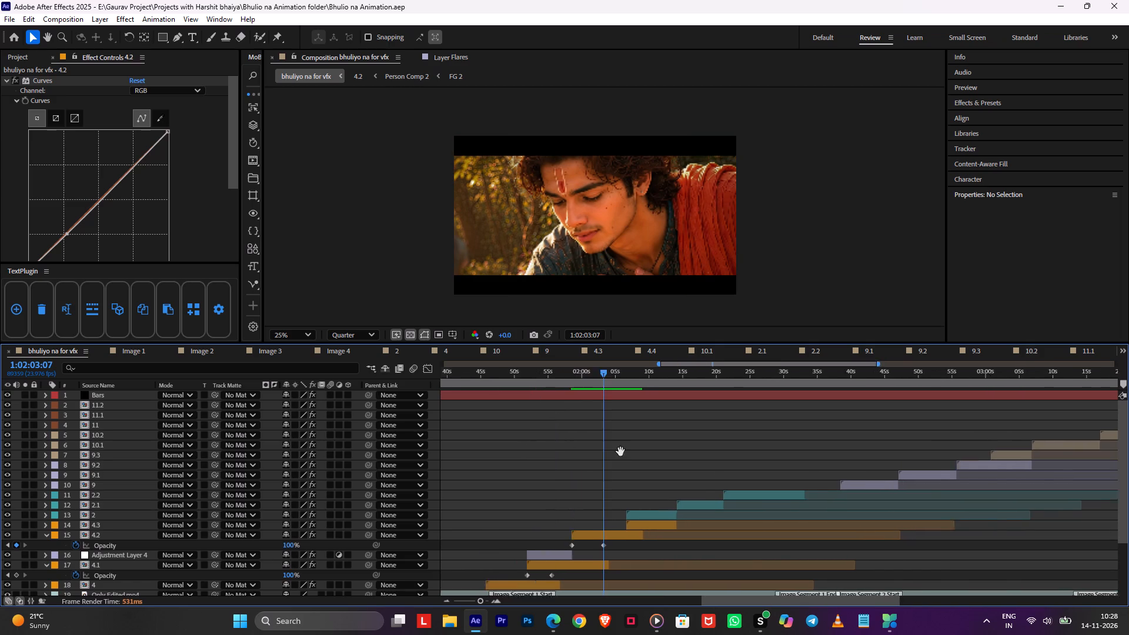
{"action": "middle_click_drag", "start_coordinate": [620, 452], "coordinate": [703, 426]}
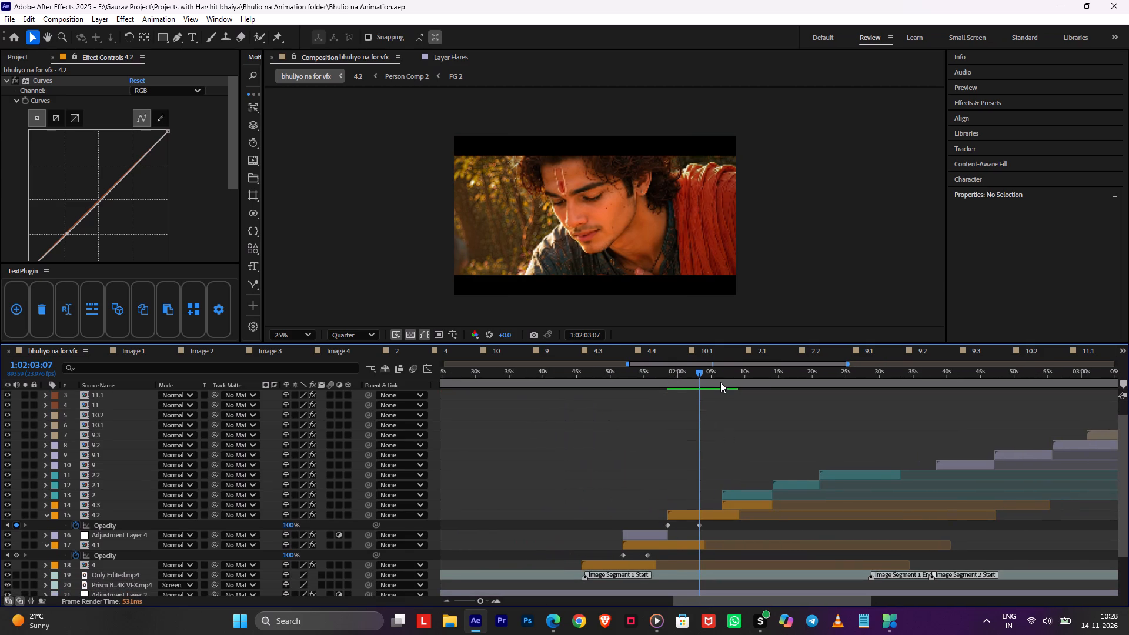
{"action": "left_click_drag", "start_coordinate": [720, 382], "coordinate": [581, 417]}
{"action": "key", "text": "space"}
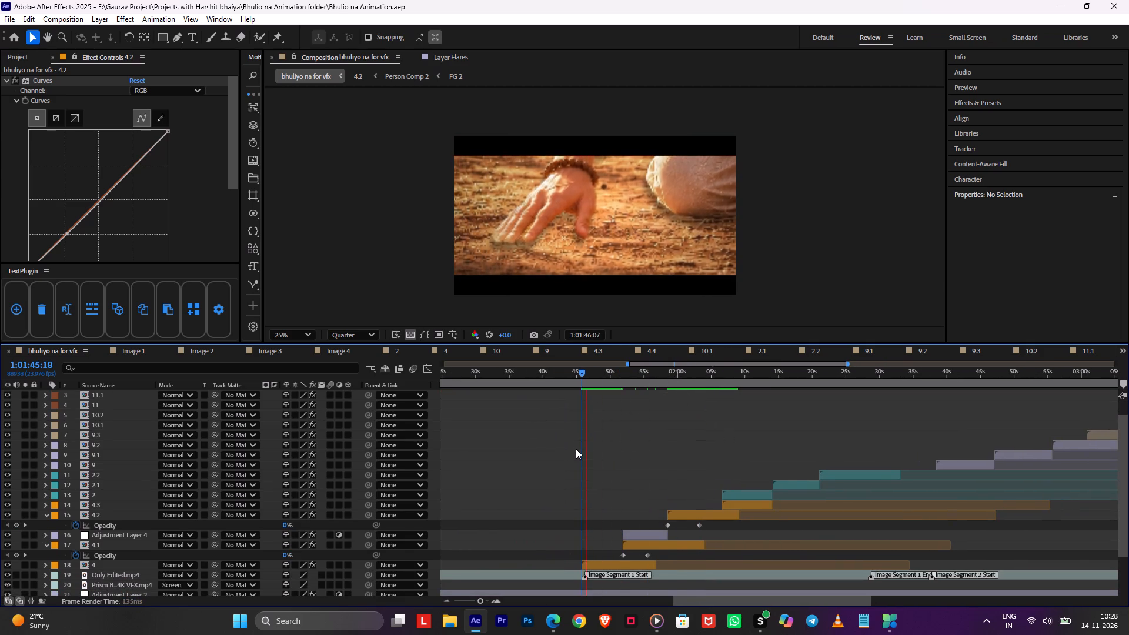
{"action": "key", "text": "space"}
{"action": "key", "text": "1"}
{"action": "key", "text": "Return"}
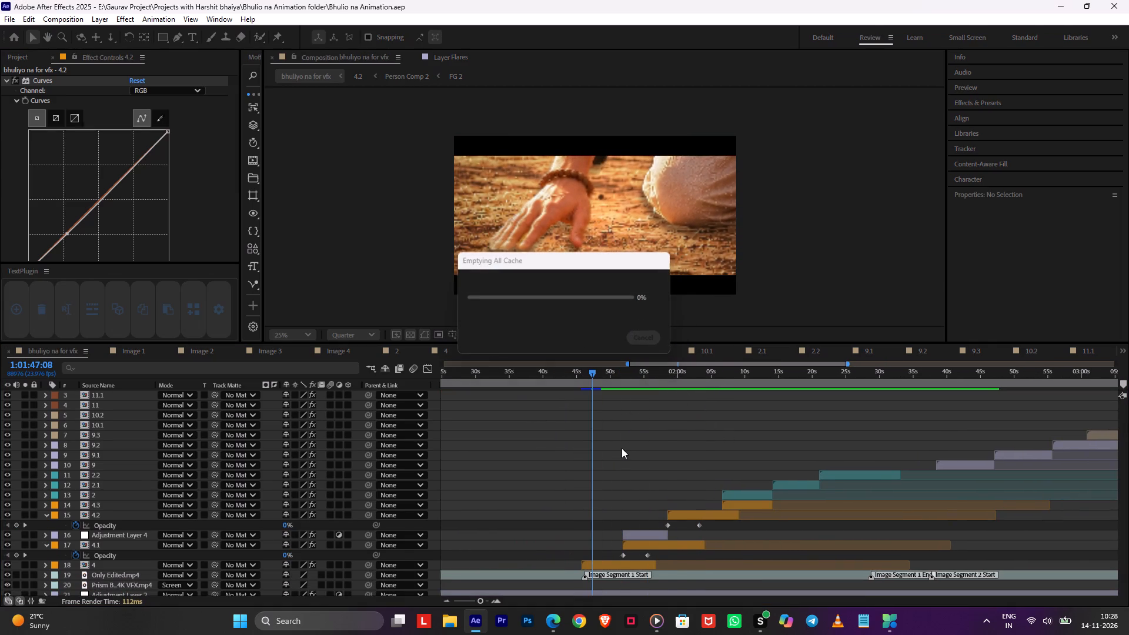
{"action": "key", "text": "ctrl+s"}
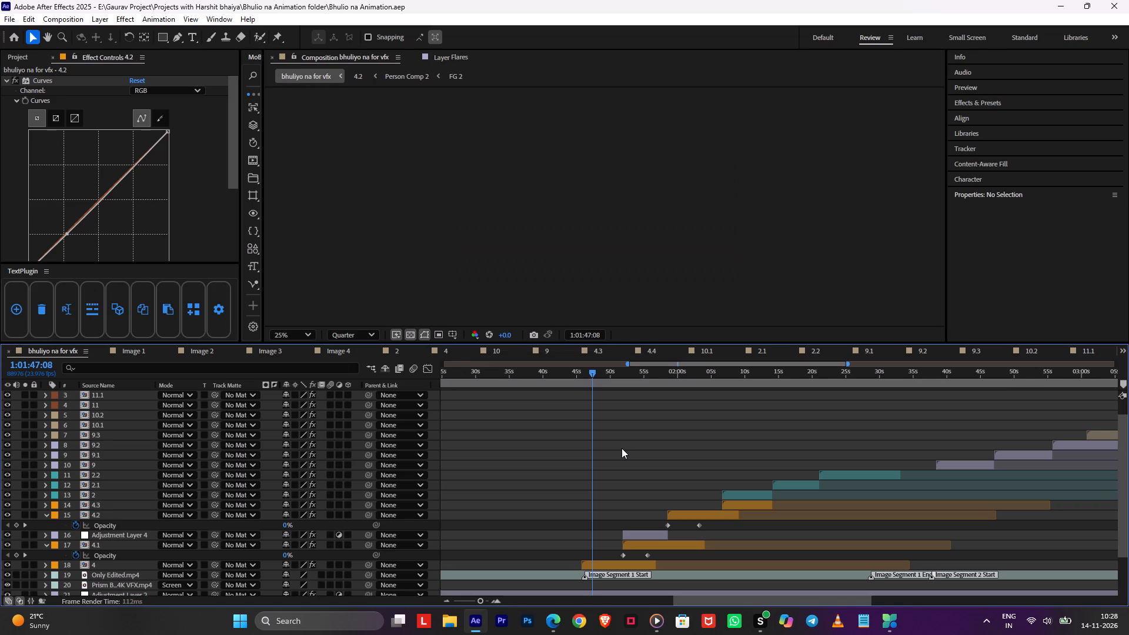
{"action": "key", "text": "1"}
{"action": "key", "text": "Return"}
Preview the main edit from 1:01:47:08 through shots 4, 4.1 and 4.2 into 4.3.
{"action": "key", "text": "space"}
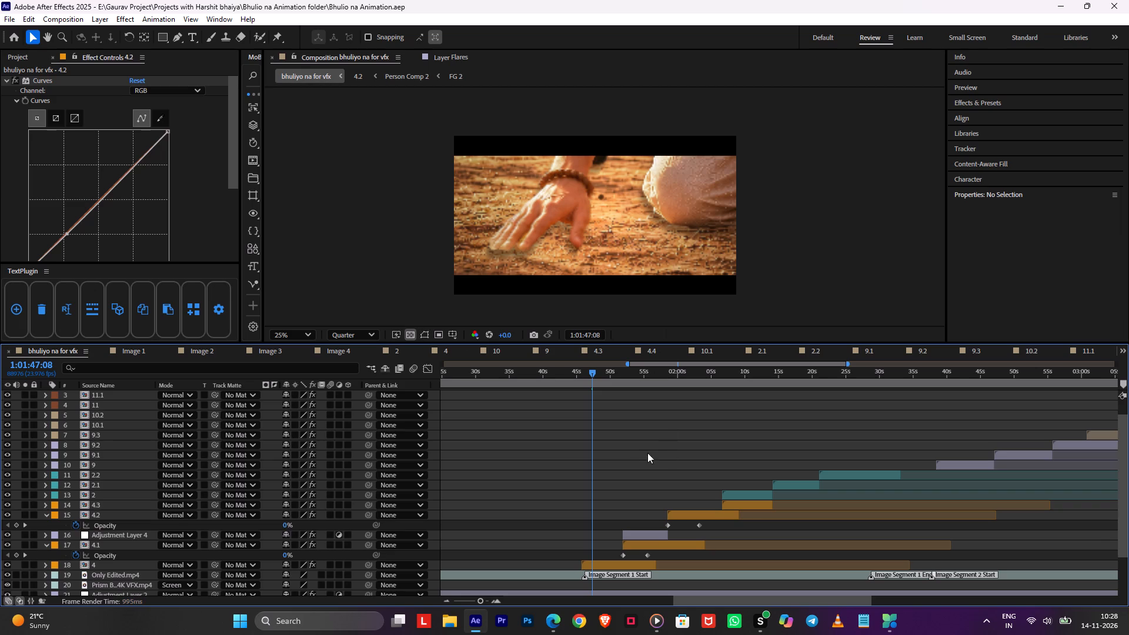
{"action": "middle_click_drag", "start_coordinate": [604, 436], "coordinate": [539, 439]}
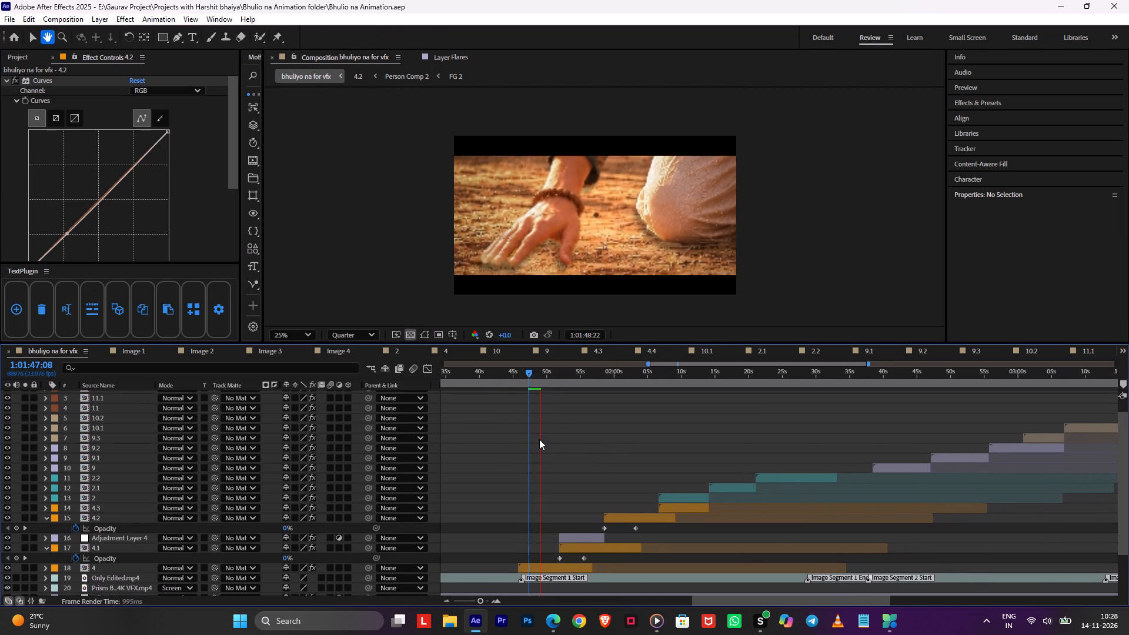
{"action": "scroll", "coordinate": [539, 435], "scroll_direction": "up", "scroll_amount": 2, "text": "alt"}
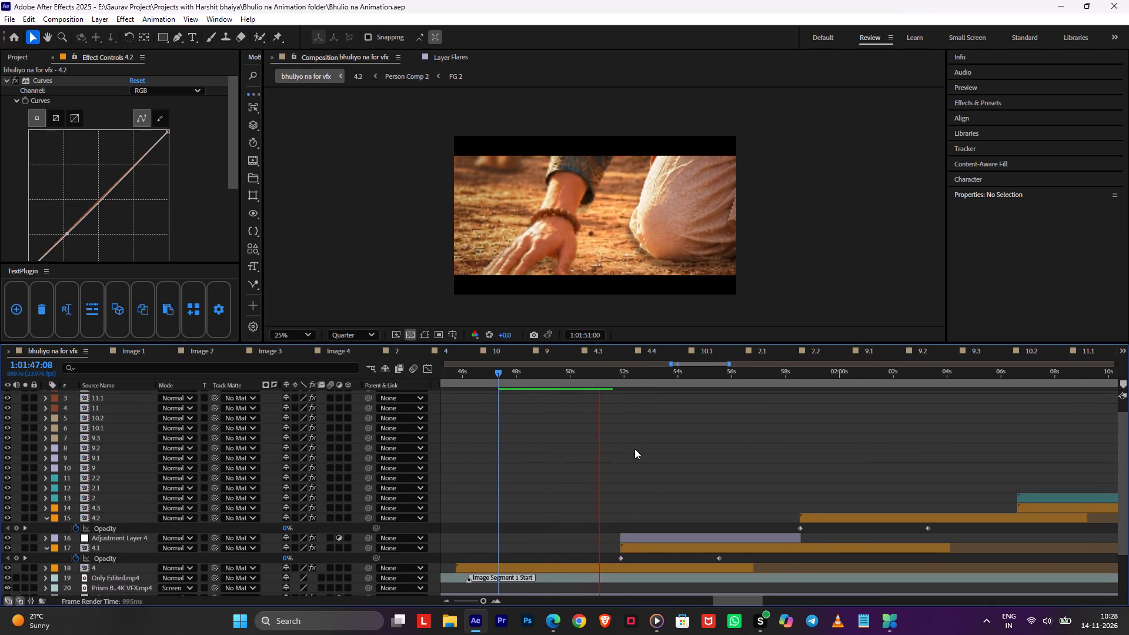
{"action": "middle_click_drag", "start_coordinate": [634, 449], "coordinate": [579, 472]}
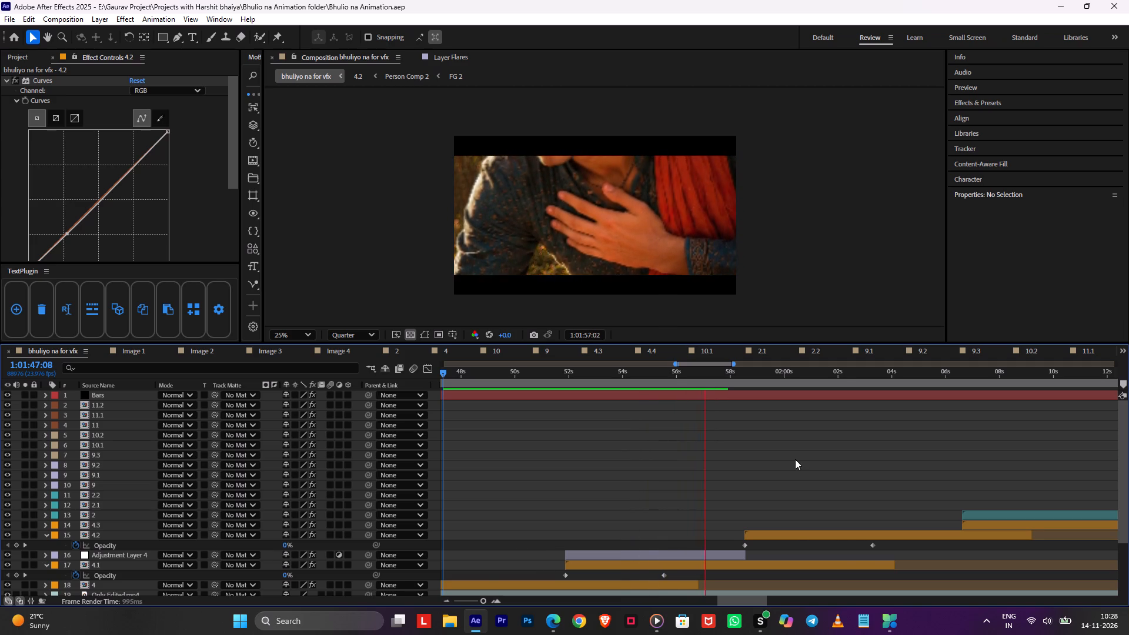
{"action": "middle_click_drag", "start_coordinate": [791, 460], "coordinate": [698, 472]}
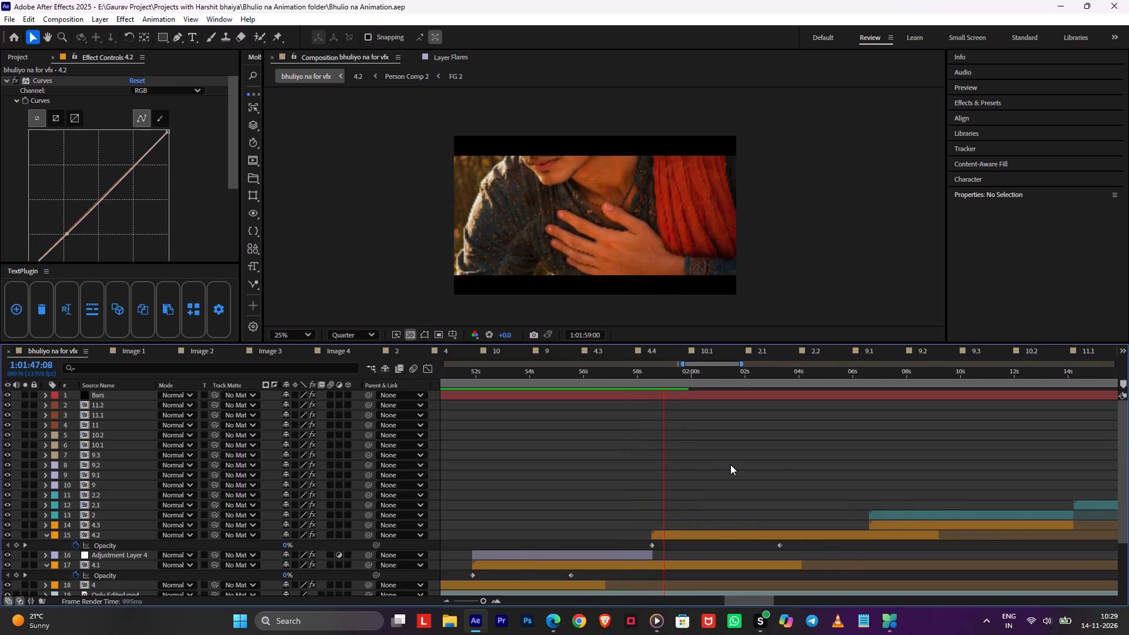
{"action": "middle_click_drag", "start_coordinate": [726, 466], "coordinate": [622, 486]}
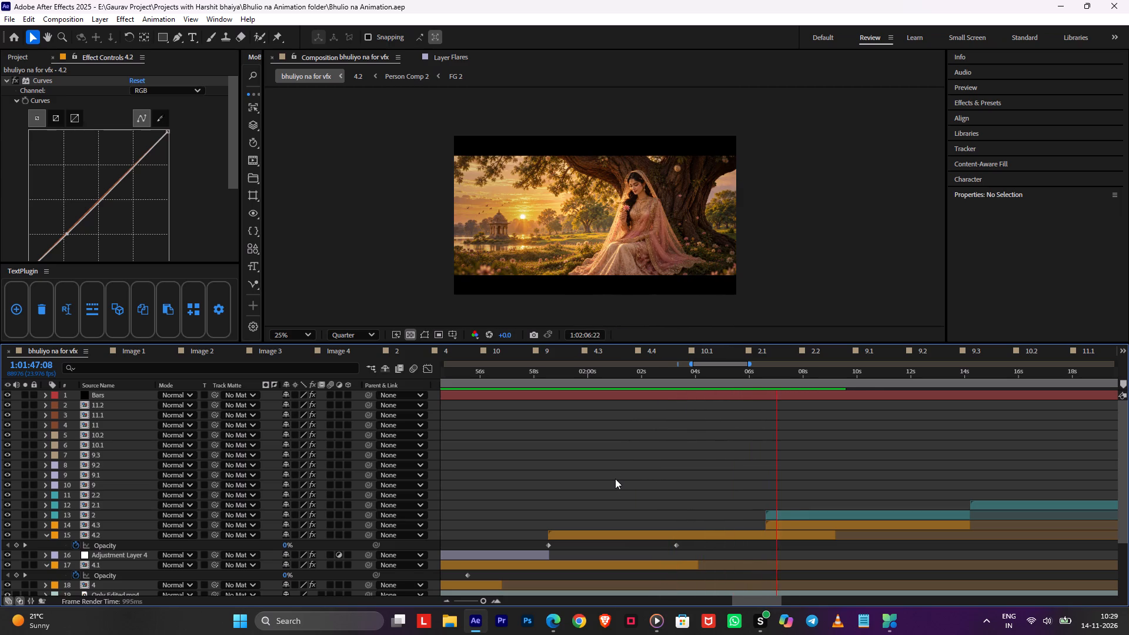
{"action": "key", "text": "space"}
Preview the main edit from 1:02:03:18 through shot 4.2 into shot 2.
{"action": "scroll", "coordinate": [836, 418], "scroll_direction": "down", "scroll_amount": 2, "text": "alt"}
{"action": "middle_click_drag", "start_coordinate": [882, 447], "coordinate": [781, 453]}
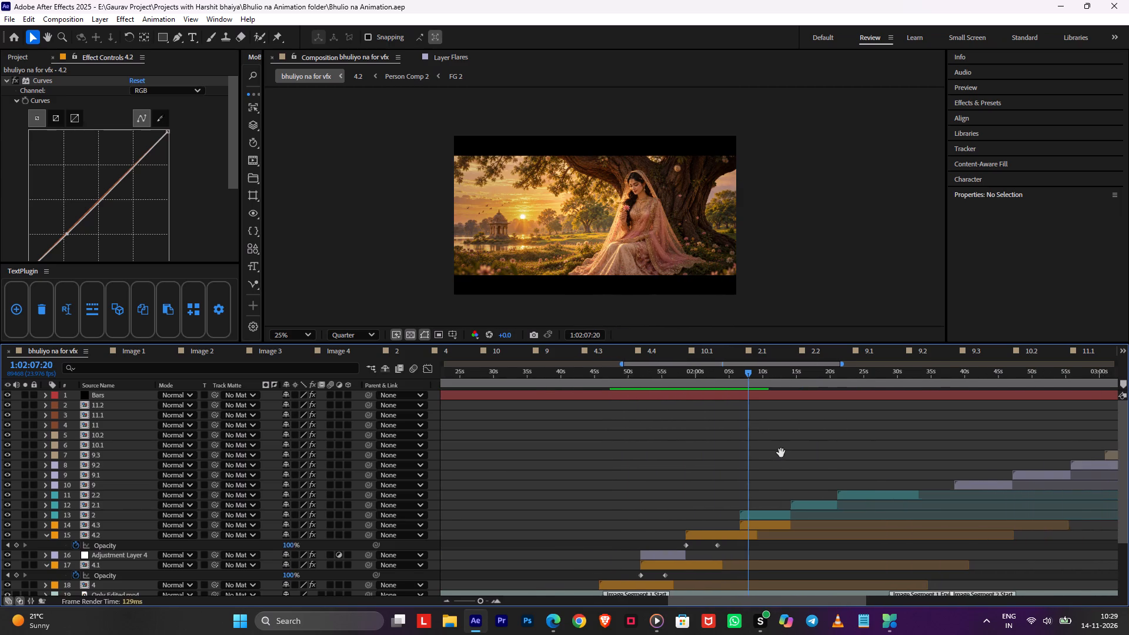
{"action": "middle_click_drag", "start_coordinate": [781, 453], "coordinate": [746, 452]}
{"action": "left_click_drag", "start_coordinate": [692, 375], "coordinate": [667, 385]}
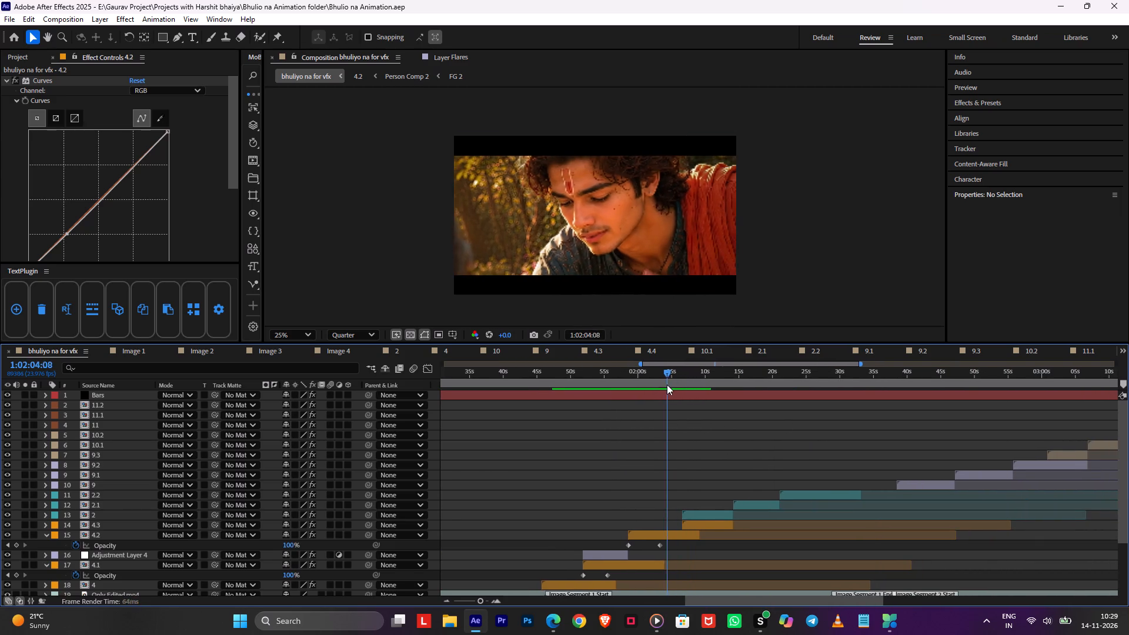
{"action": "left_click_drag", "start_coordinate": [667, 385], "coordinate": [664, 386]}
{"action": "key", "text": "space"}
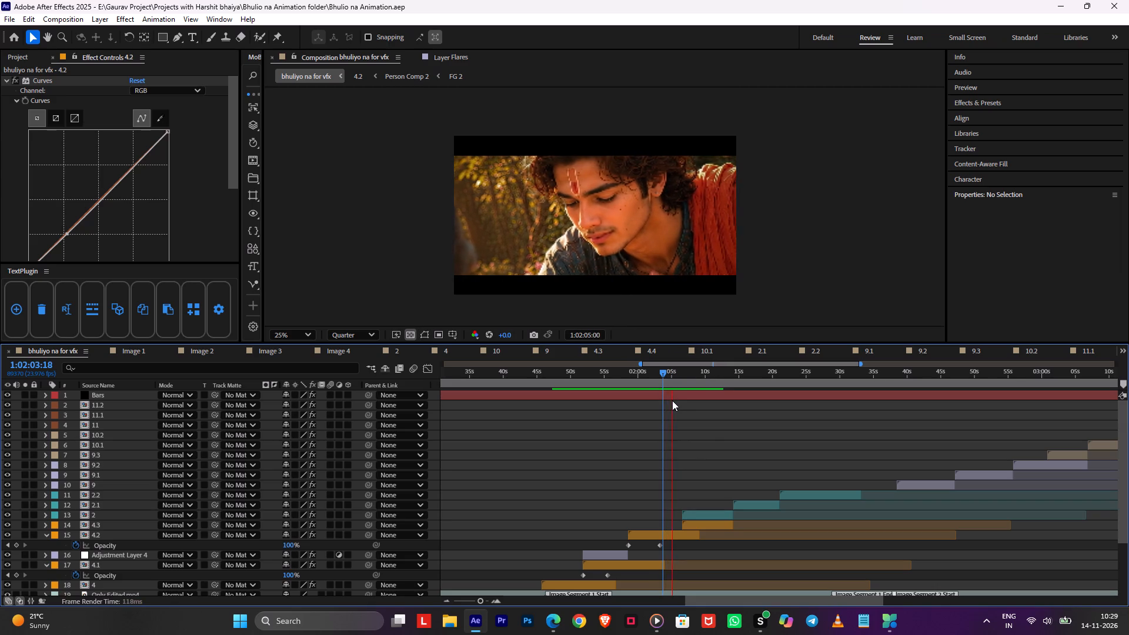
{"action": "key", "text": "space"}
{"action": "key", "text": "space"}
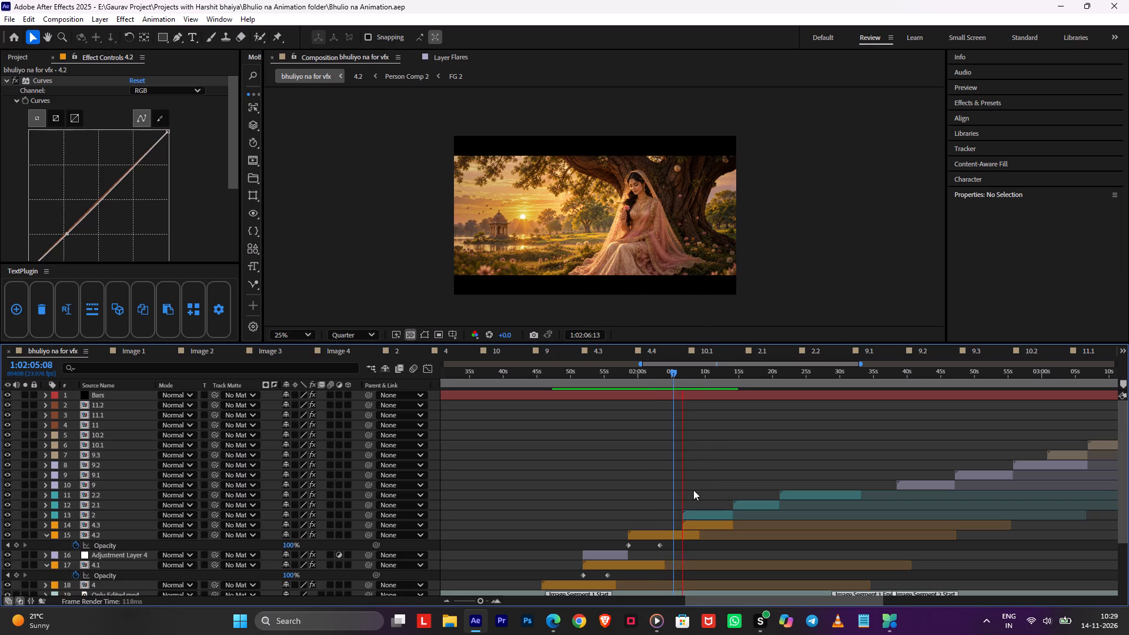
Move to 1:02:06:15, where shot 2 starts in the main edit, and open composition 2.
{"action": "left_click_drag", "start_coordinate": [688, 374], "coordinate": [682, 374]}
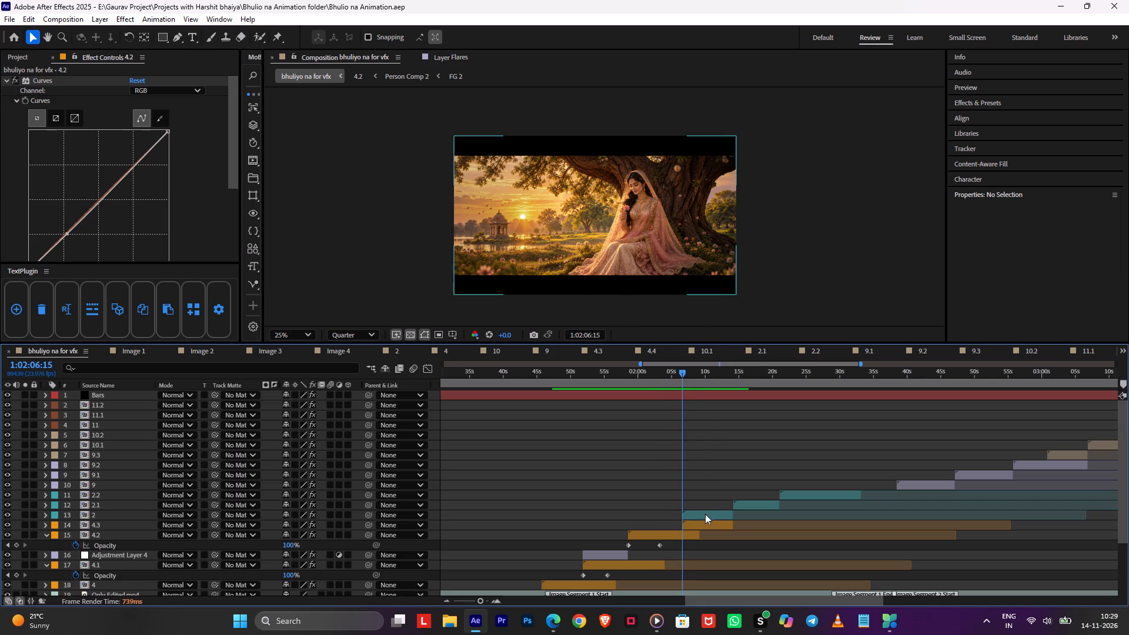
{"action": "left_click", "coordinate": [705, 514]}
{"action": "double_click", "coordinate": [705, 514]}
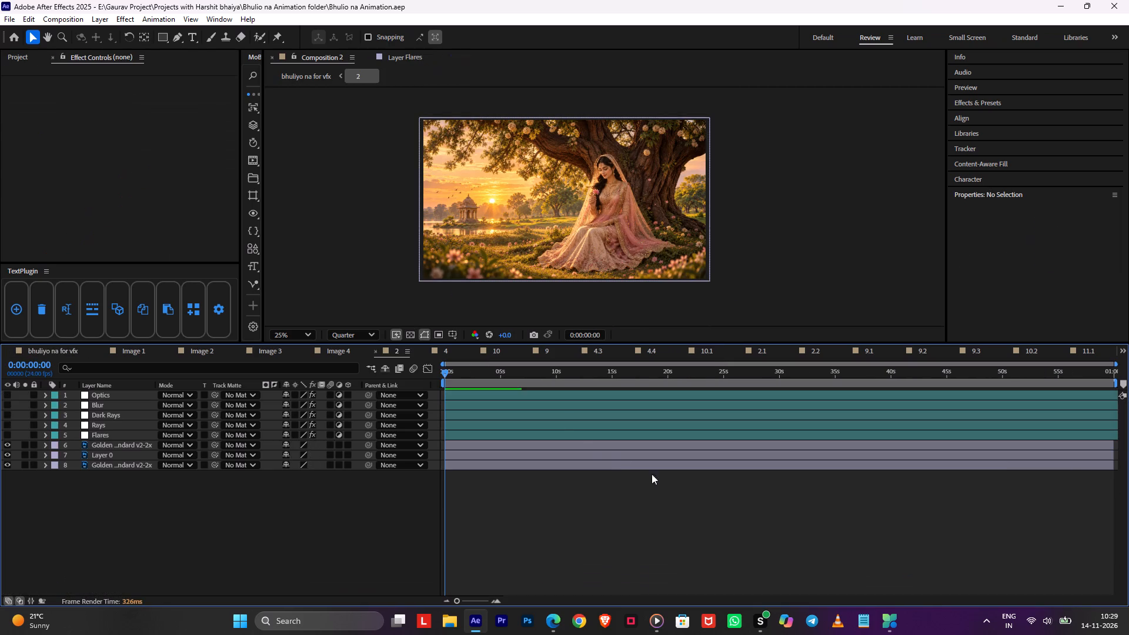
Add a null and a 35mm two-node camera above the Optics layer, placing the camera directly below the null.
{"action": "left_click", "coordinate": [563, 404]}
{"action": "left_click", "coordinate": [566, 394]}
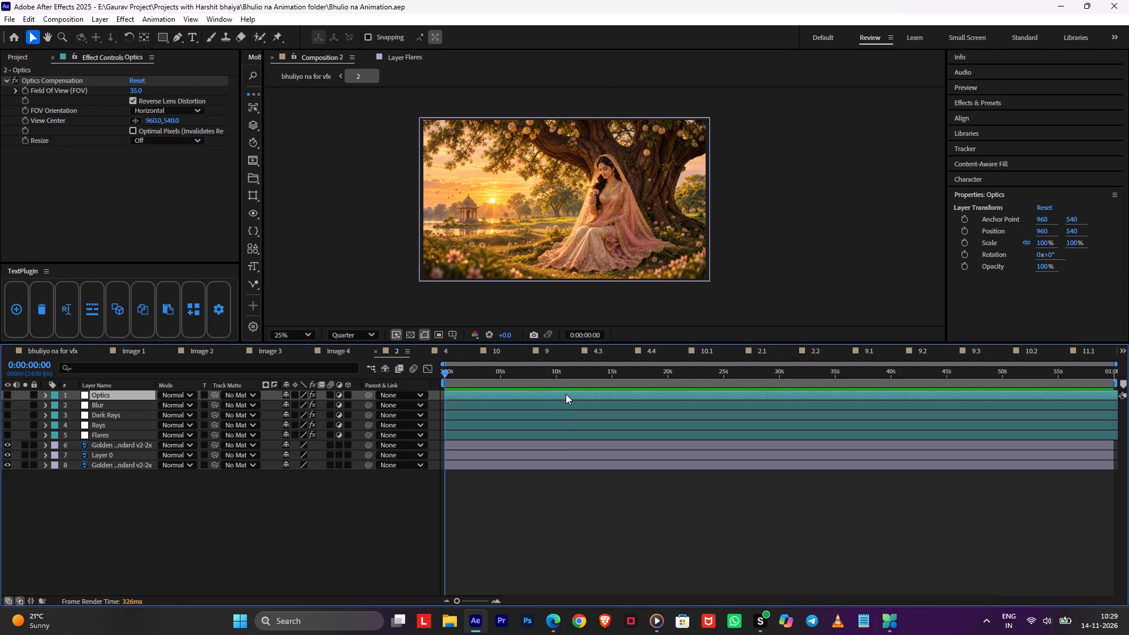
{"action": "key", "text": "ctrl+alt+shift+y"}
{"action": "key", "text": "ctrl+alt+shift+c"}
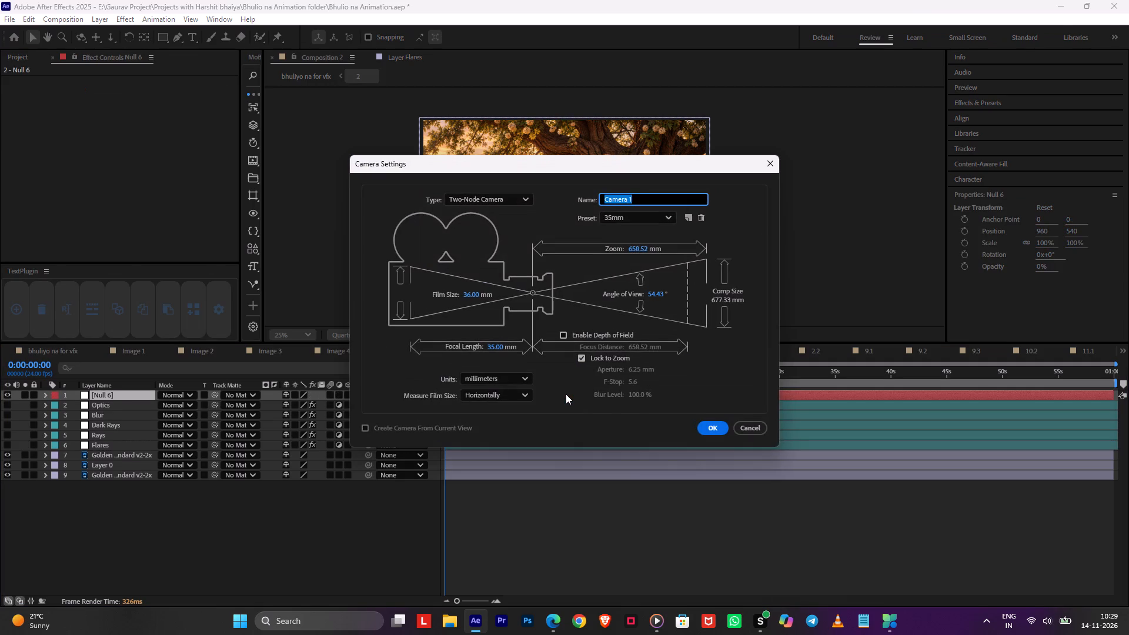
{"action": "key", "text": "Return"}
{"action": "left_click_drag", "start_coordinate": [109, 397], "coordinate": [109, 406]}
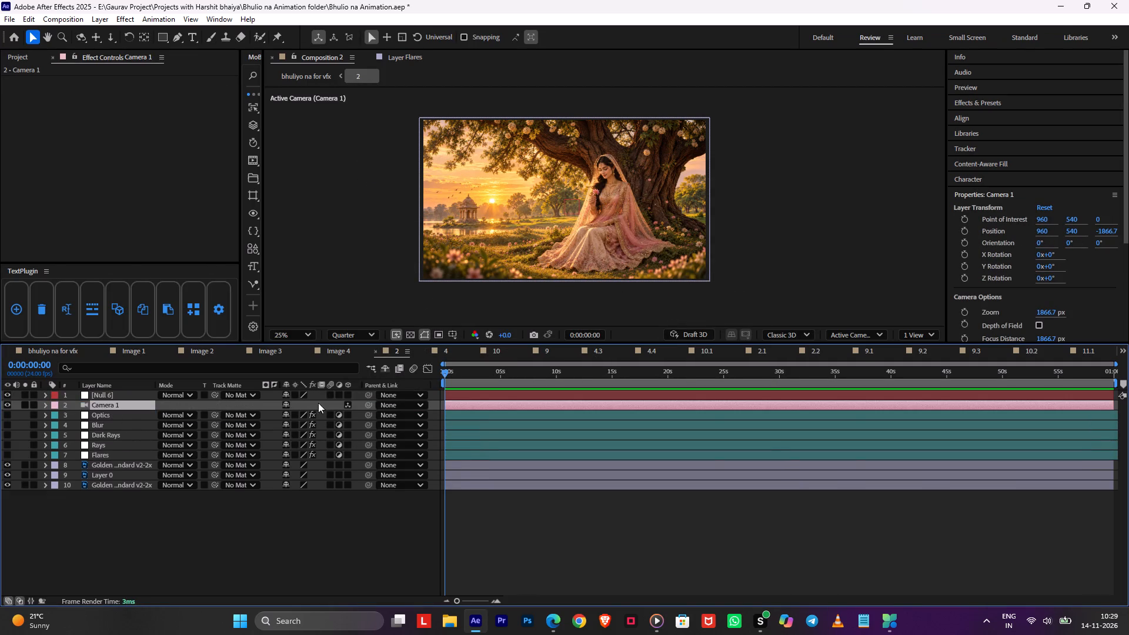
Make the null and the three image layers at the bottom of composition 2 3D layers, and save the project.
{"action": "left_click", "coordinate": [346, 397]}
{"action": "left_click_drag", "start_coordinate": [353, 466], "coordinate": [353, 466]}
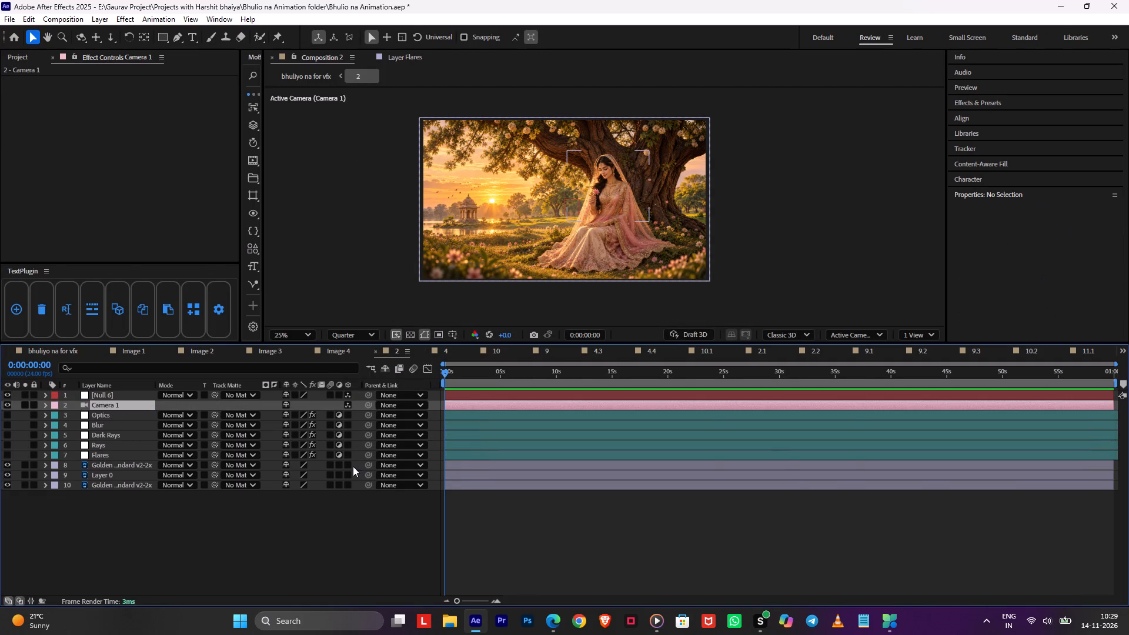
{"action": "left_click_drag", "start_coordinate": [353, 466], "coordinate": [352, 500]}
{"action": "left_click", "coordinate": [348, 483]}
{"action": "left_click", "coordinate": [345, 510]}
{"action": "key", "text": "ctrl+s"}
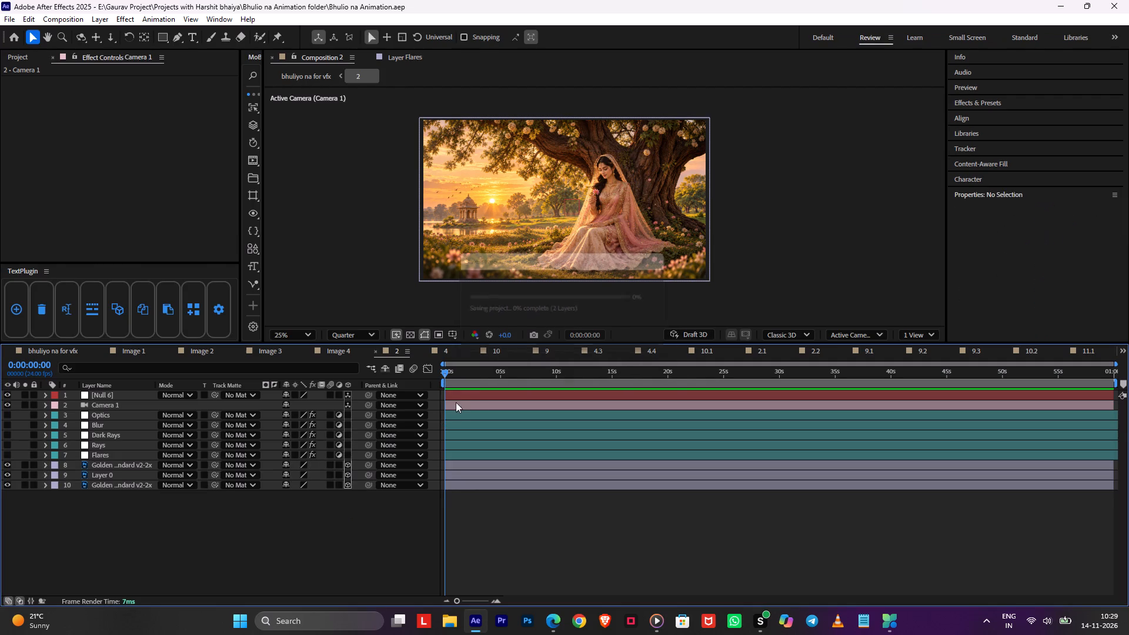
Pre-compose the upper Golden layer and Layer 0 into a new composition named FG, moving all attributes.
{"action": "left_click", "coordinate": [458, 399]}
{"action": "left_click", "coordinate": [138, 471]}
{"action": "left_click", "coordinate": [127, 469], "text": "shift"}
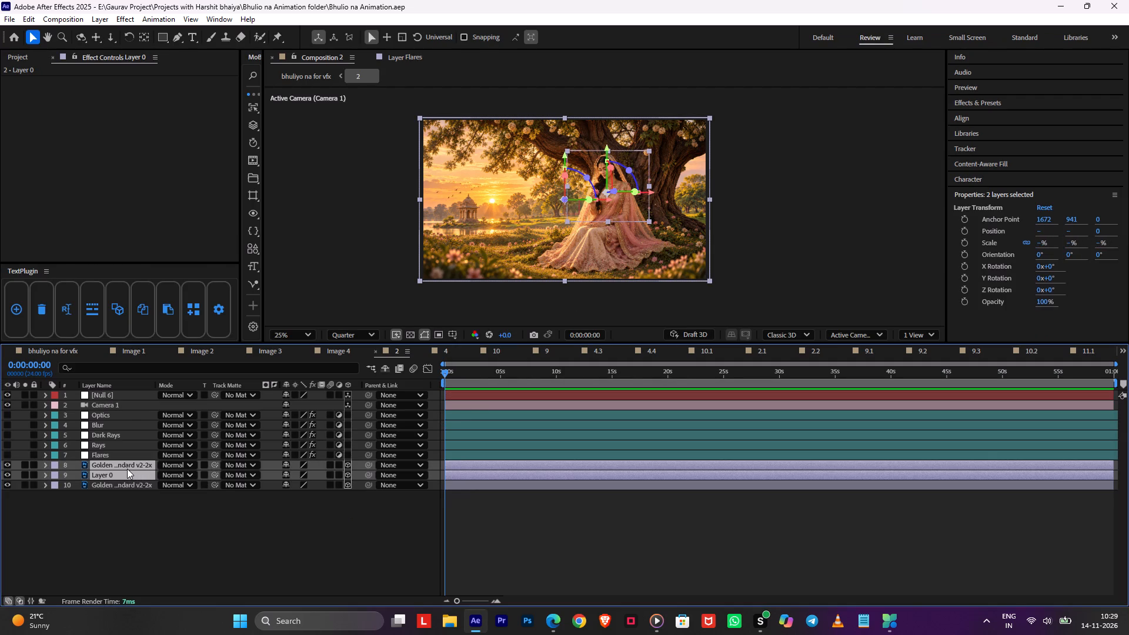
{"action": "key", "text": "ctrl+shift+c"}
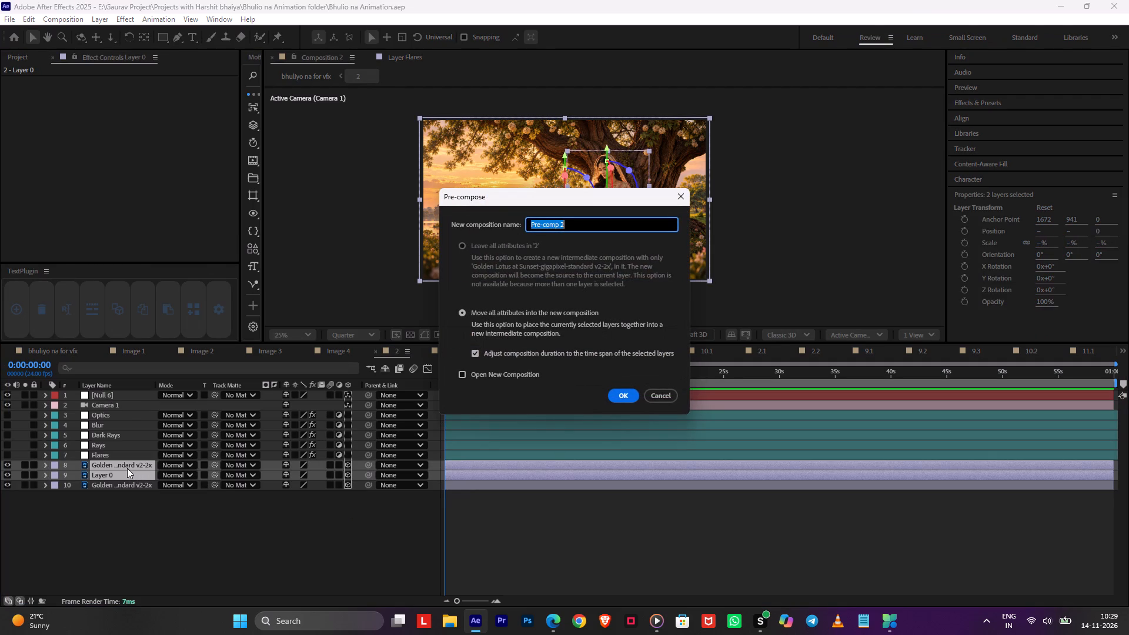
{"action": "type", "text": "FG"}
{"action": "key", "text": "Return"}
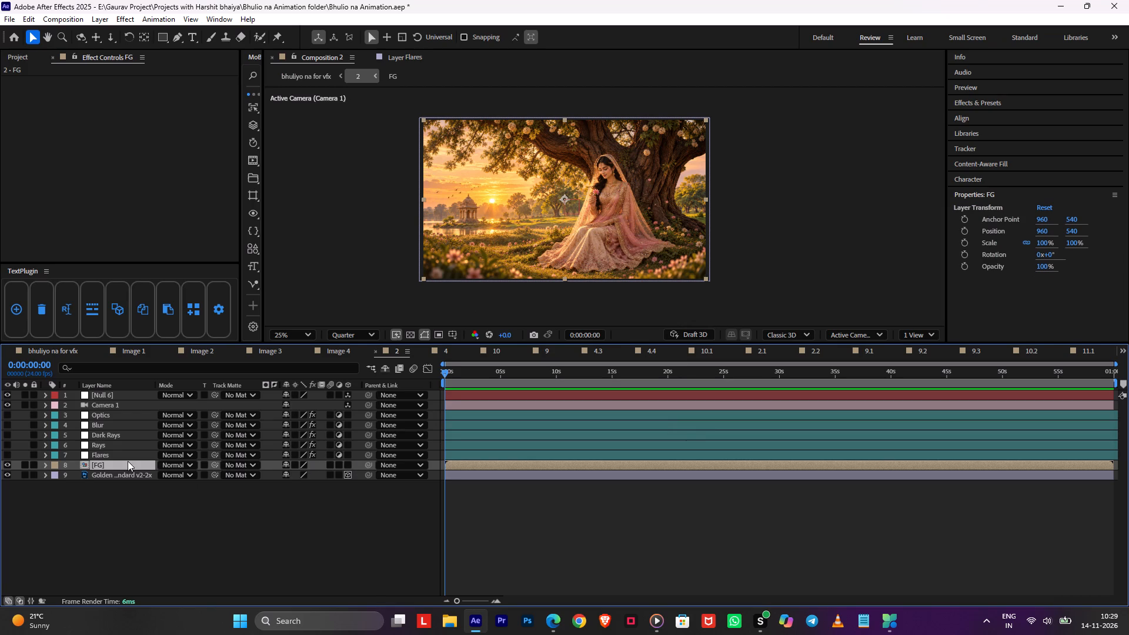
Check the FG precomp's contents, return to composition 2, make FG a 3D layer and save the project.
{"action": "double_click", "coordinate": [127, 461]}
{"action": "left_click_drag", "start_coordinate": [222, 396], "coordinate": [221, 426]}
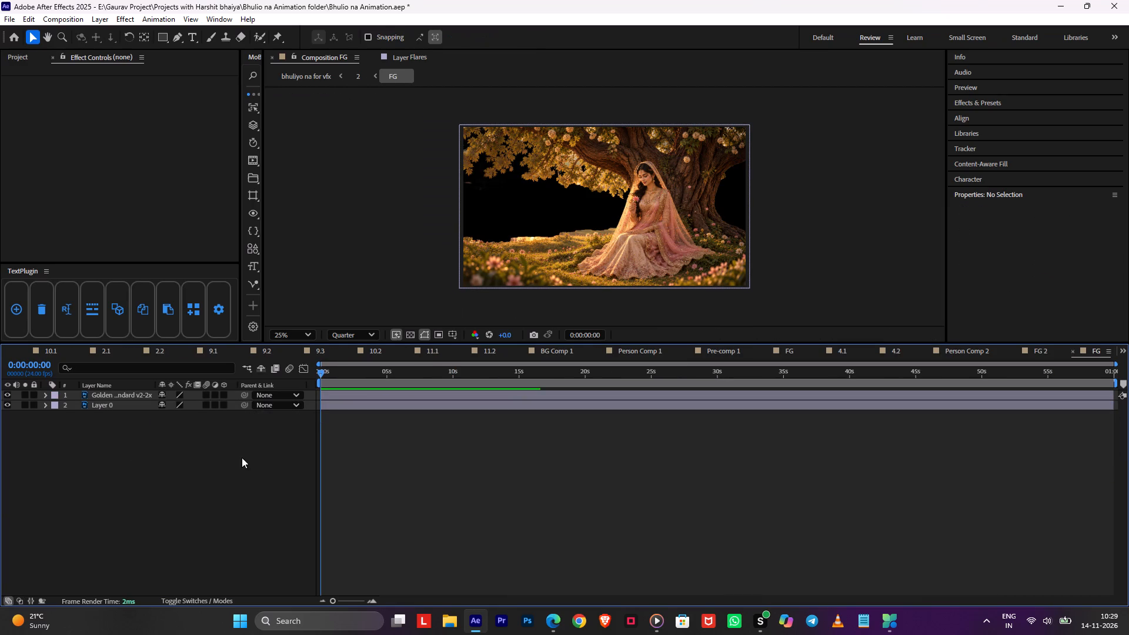
{"action": "key", "text": "Tab"}
{"action": "left_click", "coordinate": [183, 454]}
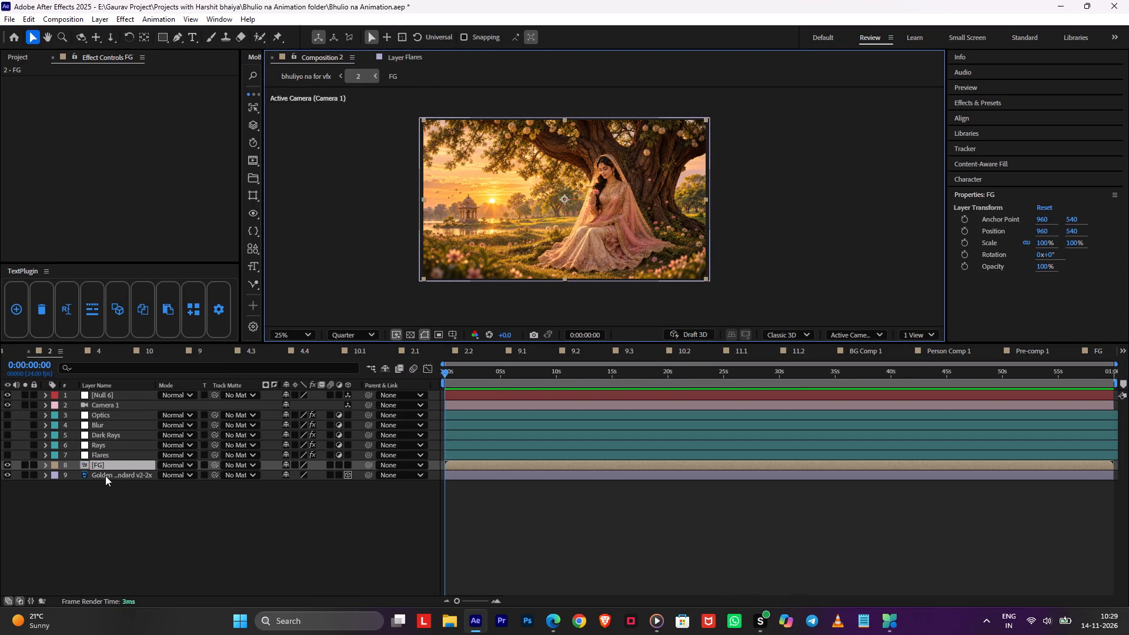
{"action": "left_click", "coordinate": [350, 464]}
{"action": "left_click", "coordinate": [510, 499]}
{"action": "key", "text": "Tab"}
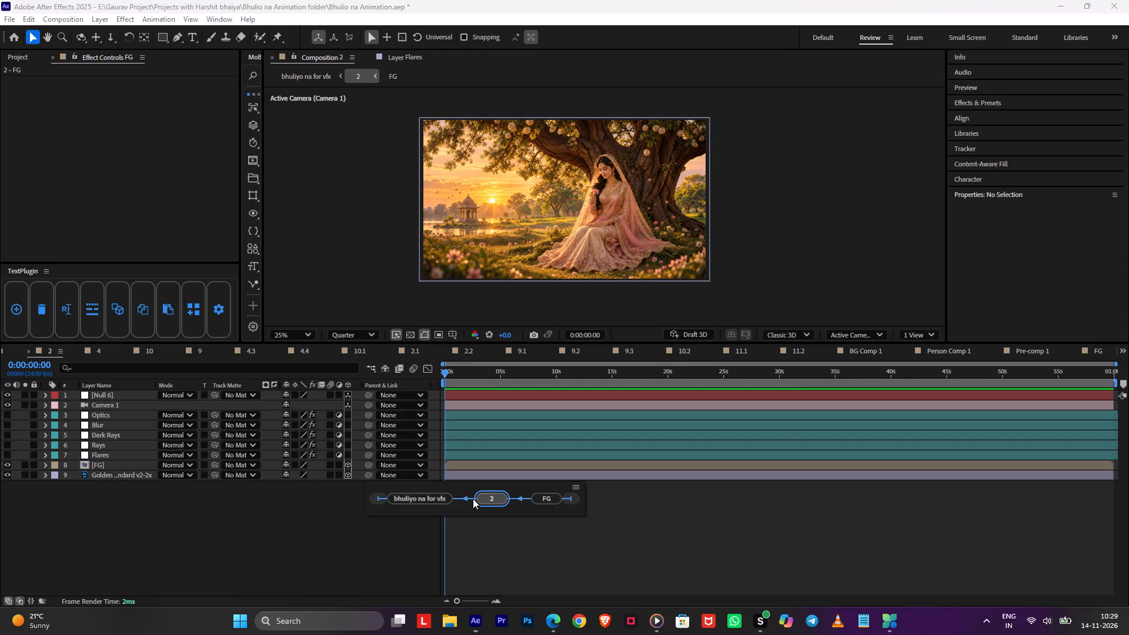
{"action": "left_click", "coordinate": [509, 518]}
{"action": "key", "text": "ctrl+s"}
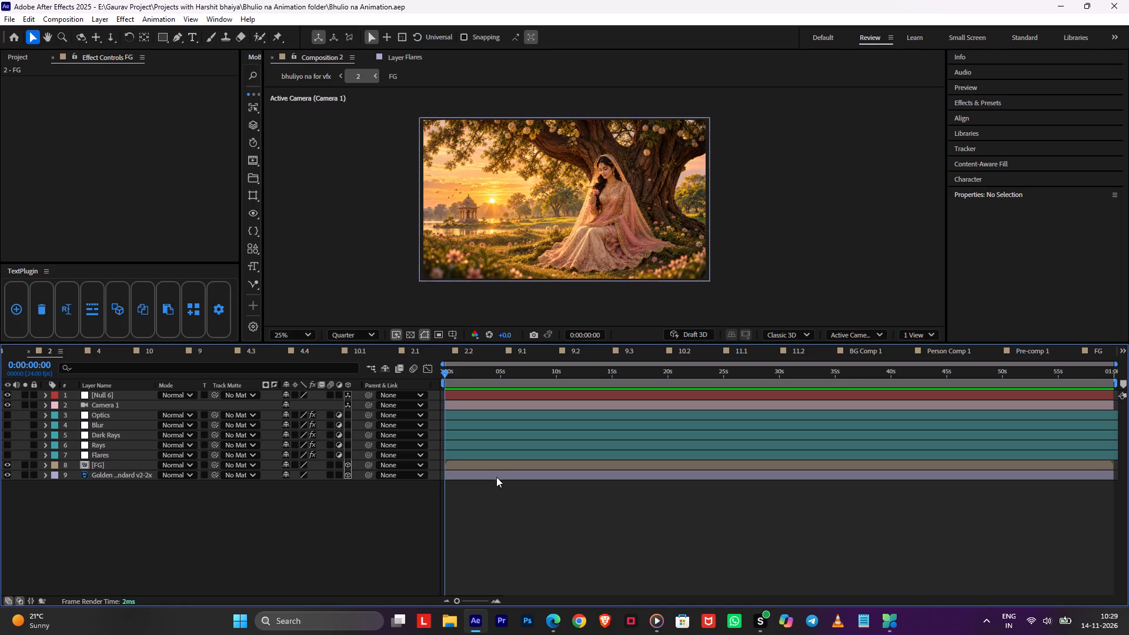
Look into FG once more, return to composition 2 and remove the unused footage from the project.
{"action": "double_click", "coordinate": [496, 465]}
{"action": "left_click", "coordinate": [556, 476]}
{"action": "key", "text": "Tab"}
{"action": "left_click", "coordinate": [475, 475]}
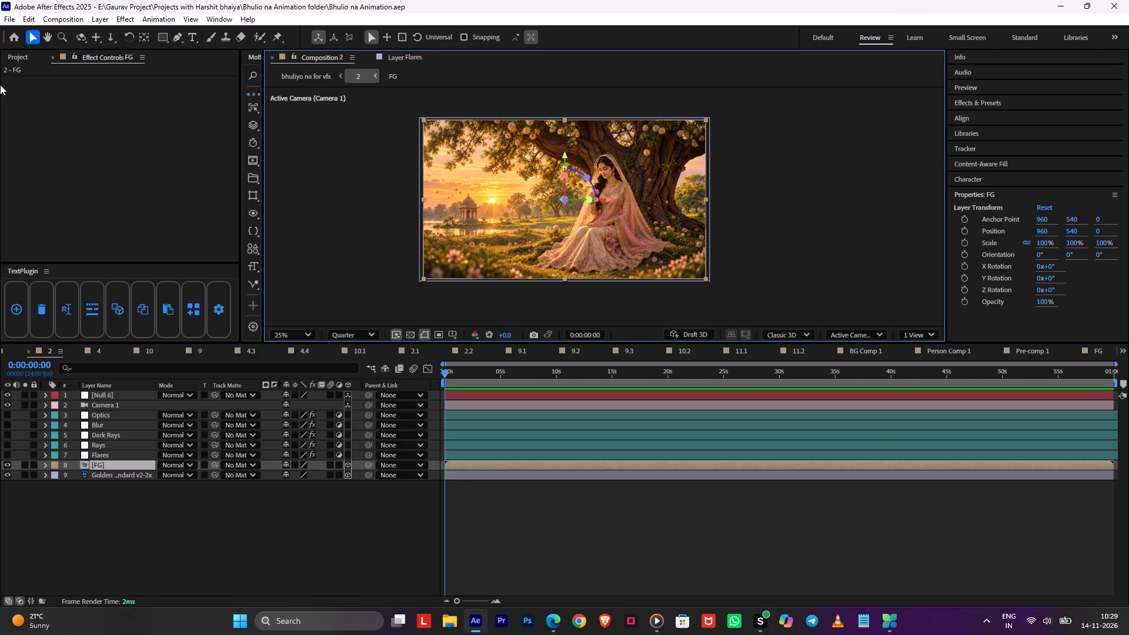
{"action": "left_click", "coordinate": [9, 19]}
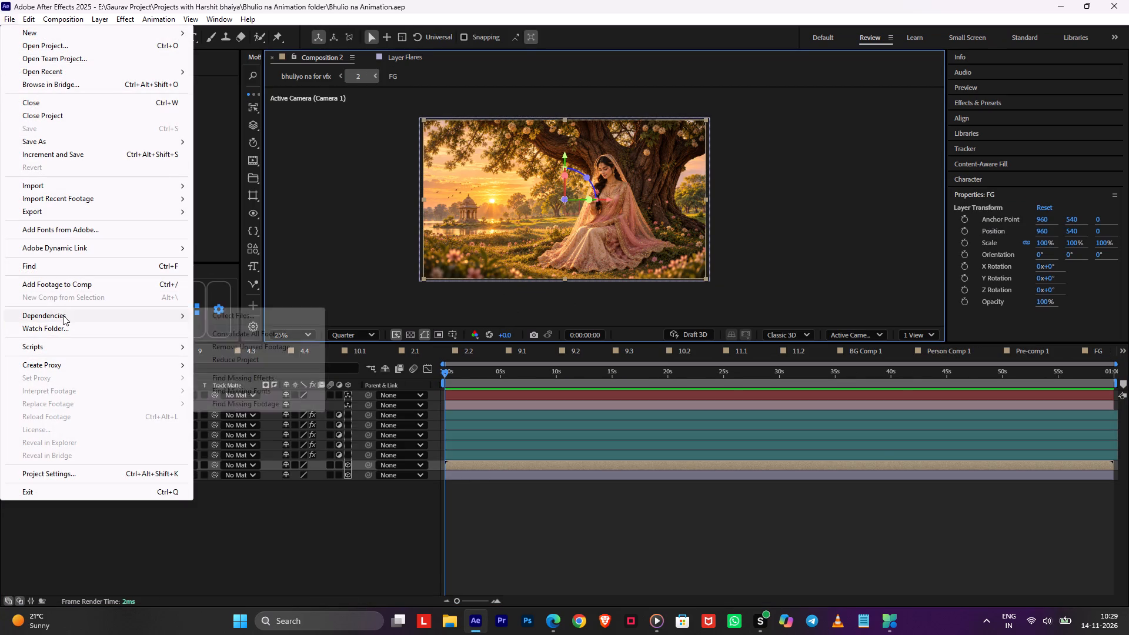
{"action": "left_click", "coordinate": [253, 347]}
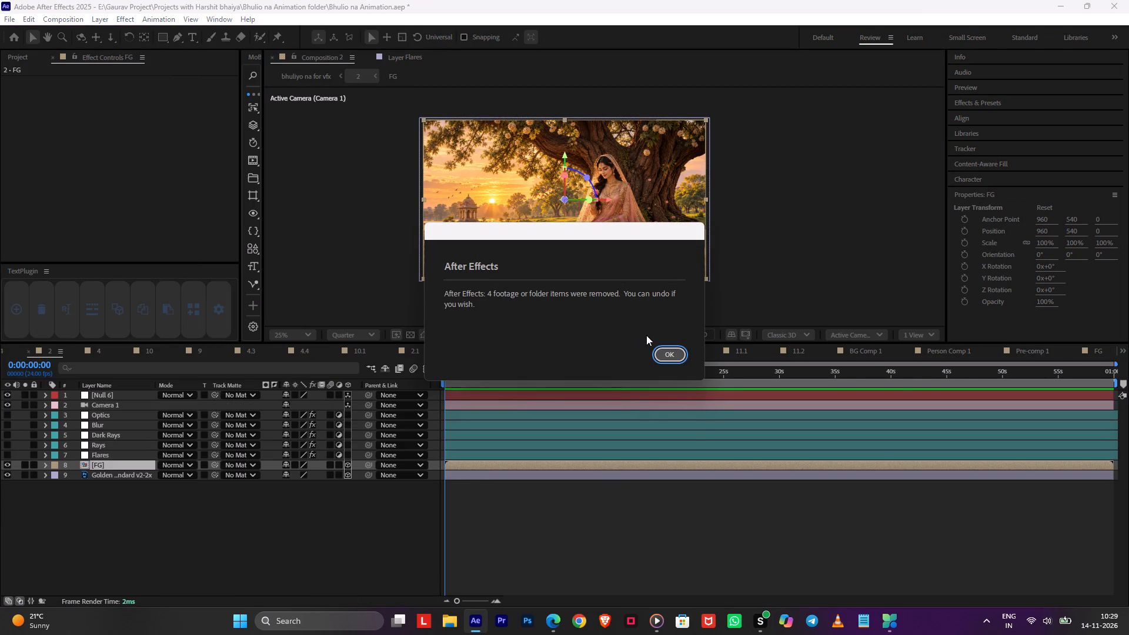
{"action": "left_click", "coordinate": [667, 355]}
Open the FG composition and save the project.
{"action": "double_click", "coordinate": [479, 464]}
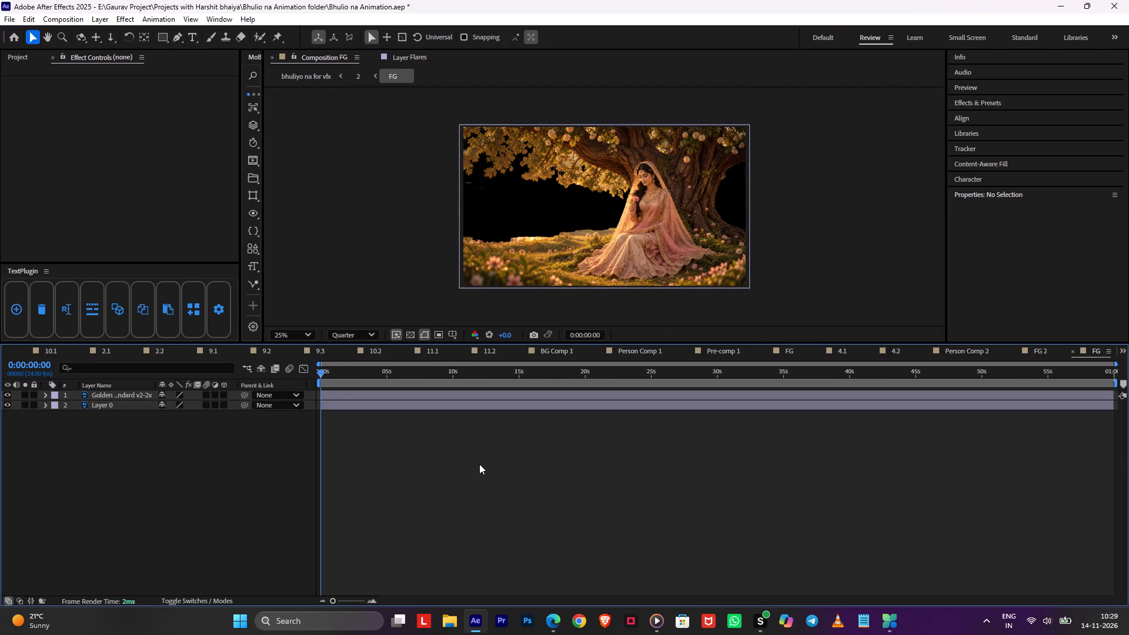
{"action": "left_click", "coordinate": [527, 476]}
{"action": "key", "text": "ctrl+s"}
{"action": "left_click_drag", "start_coordinate": [379, 377], "coordinate": [178, 385]}
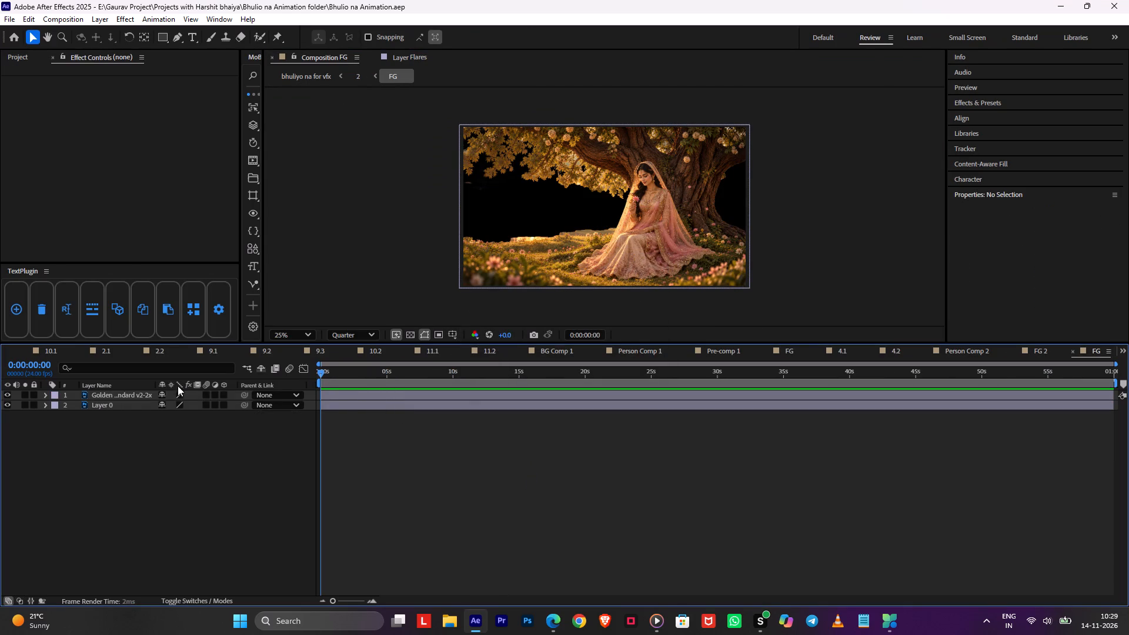
Reveal the Golden Lotus layer's source file in Explorer and open the Photoshop file 2.
{"action": "left_click", "coordinate": [355, 395]}
{"action": "scroll", "coordinate": [632, 235], "scroll_direction": "up", "scroll_amount": 1}
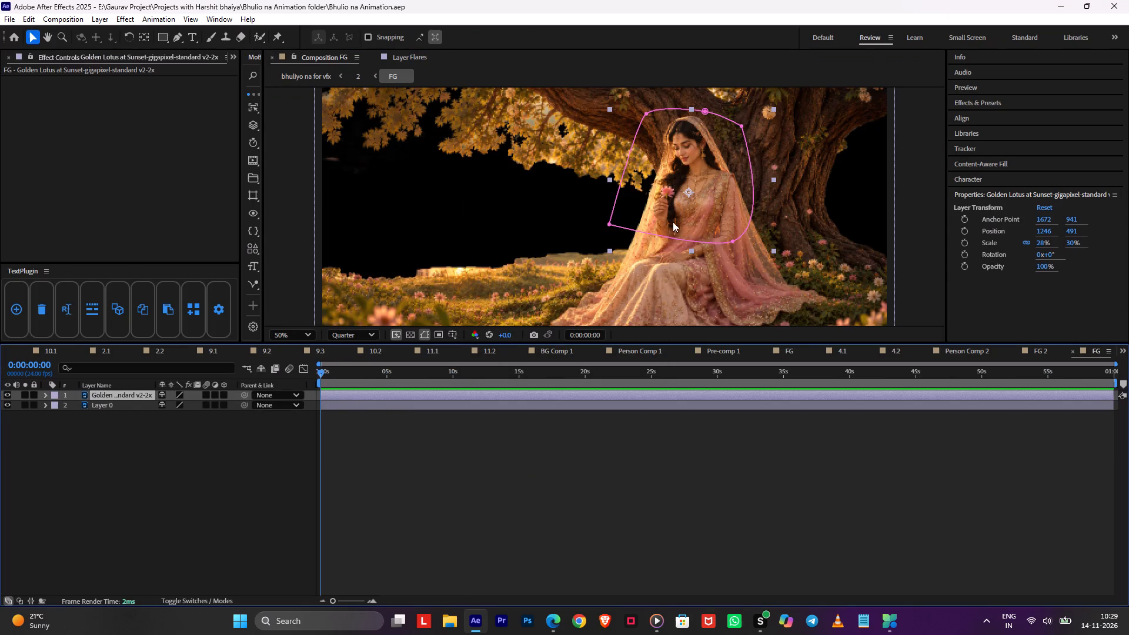
{"action": "scroll", "coordinate": [716, 235], "scroll_direction": "up", "scroll_amount": 1}
{"action": "middle_click_drag", "start_coordinate": [747, 263], "coordinate": [550, 275]}
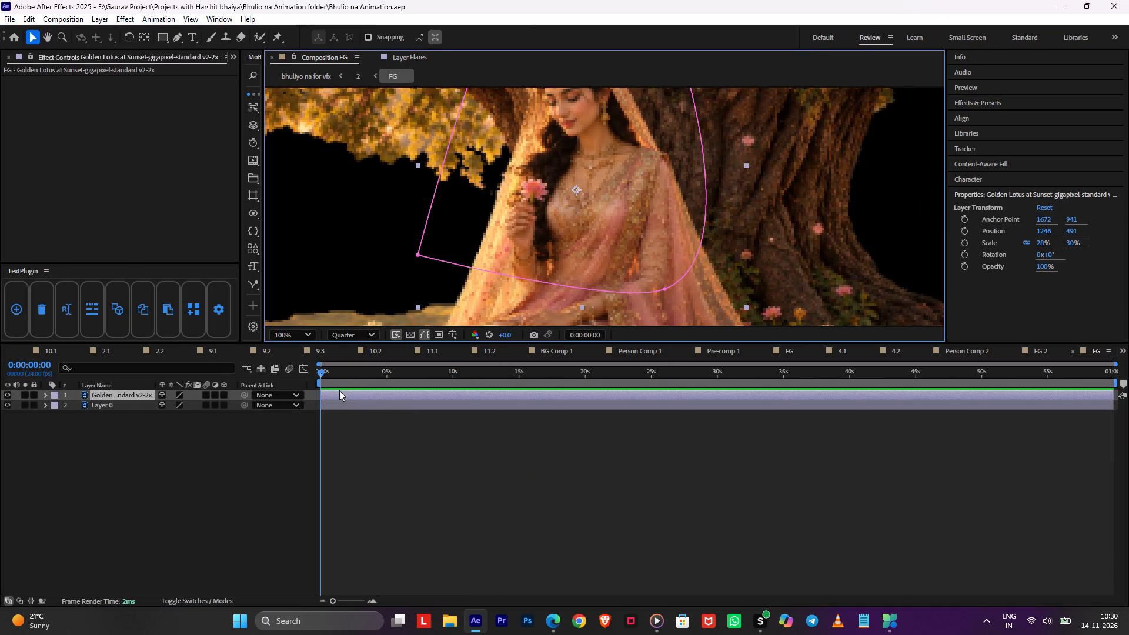
{"action": "right_click", "coordinate": [338, 395]}
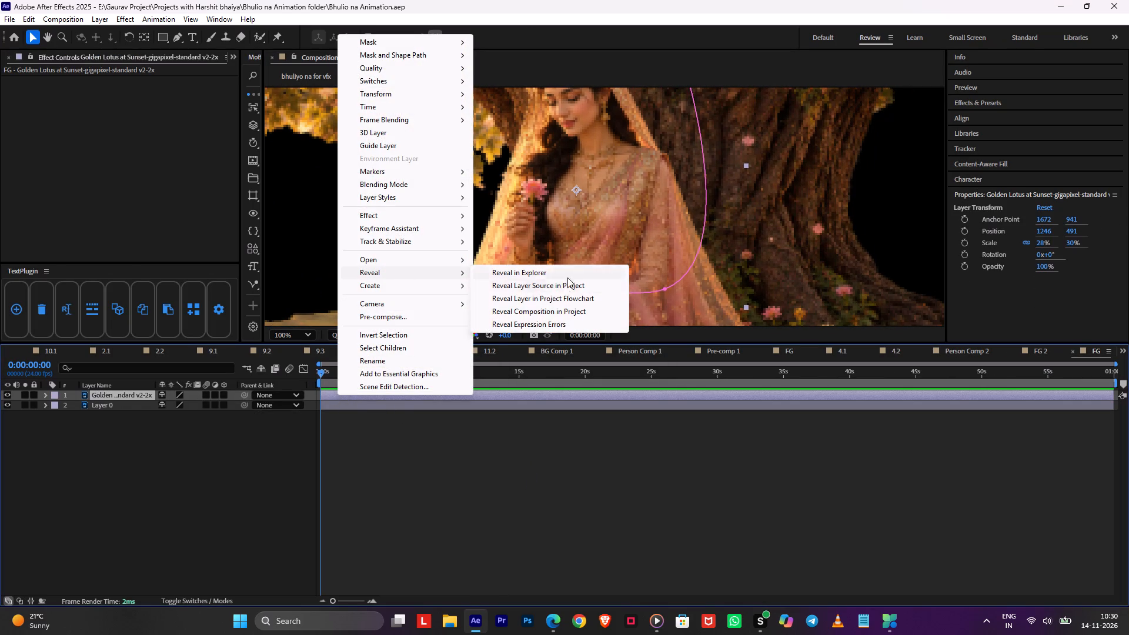
{"action": "left_click", "coordinate": [567, 275]}
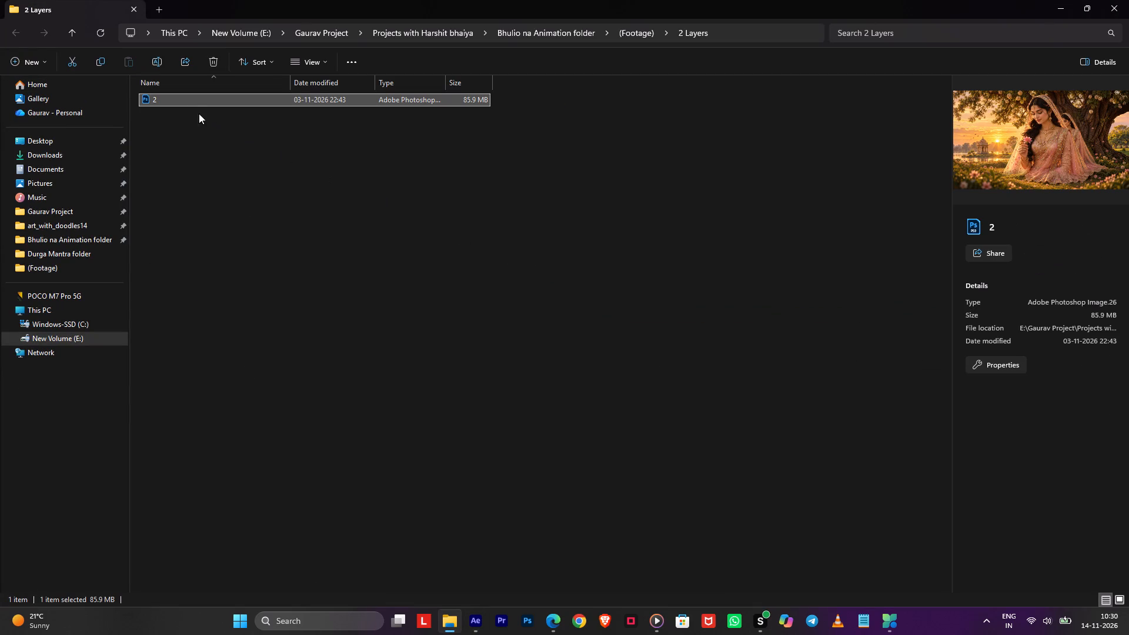
{"action": "double_click", "coordinate": [188, 99]}
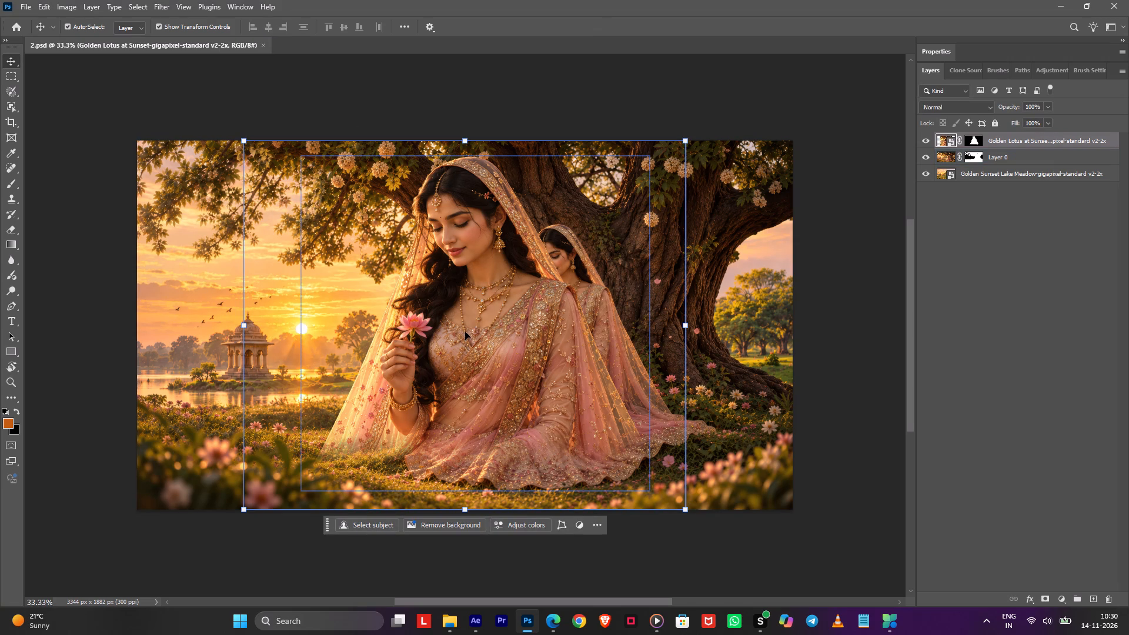
Hide Layer 0 and the Golden Sunset Lake Meadow layer to isolate the masked woman, and inspect her cutout.
{"action": "left_click", "coordinate": [1003, 253]}
{"action": "left_click_drag", "start_coordinate": [921, 155], "coordinate": [927, 175]}
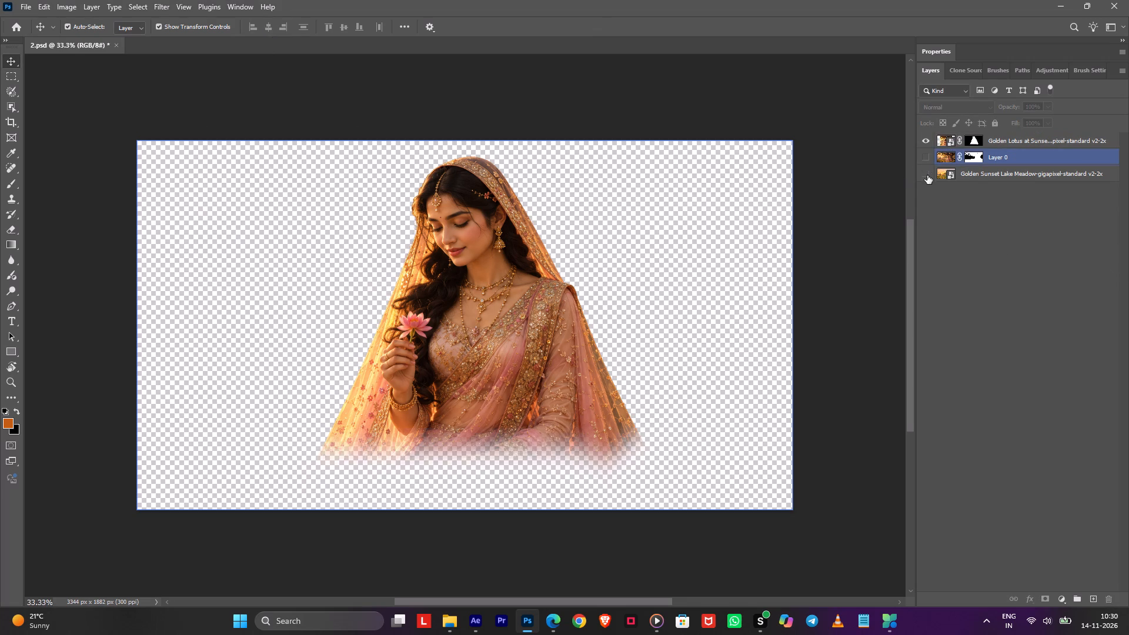
{"action": "scroll", "coordinate": [430, 359], "scroll_direction": "up", "scroll_amount": 1, "text": "alt"}
{"action": "scroll", "coordinate": [430, 359], "scroll_direction": "down", "scroll_amount": 1, "text": "alt"}
{"action": "scroll", "coordinate": [430, 359], "scroll_direction": "up", "scroll_amount": 8, "text": "alt"}
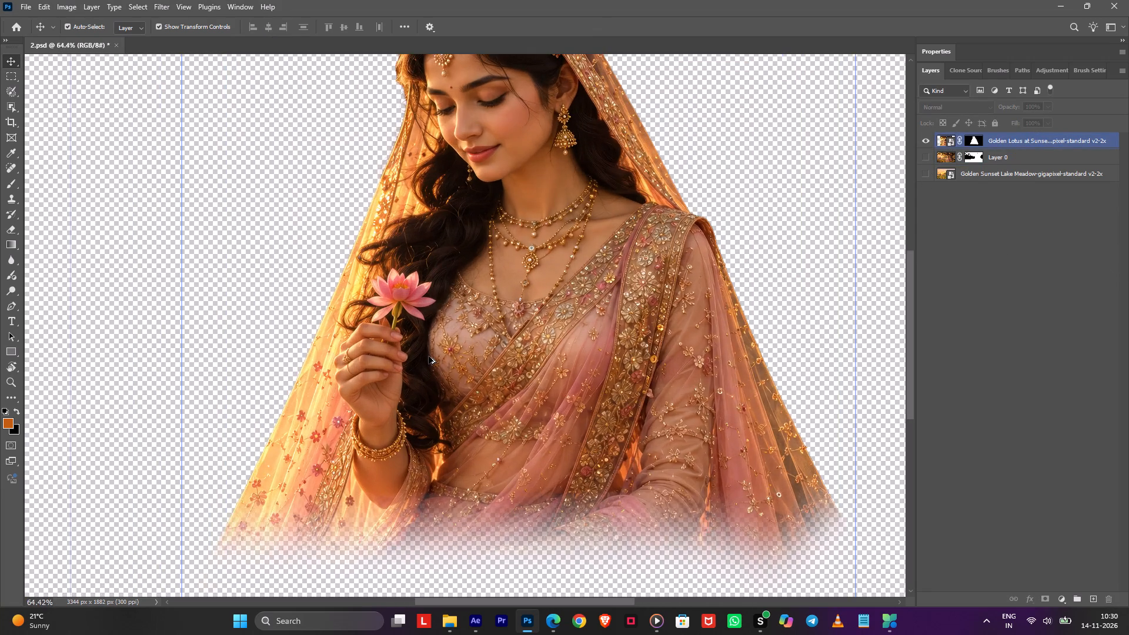
{"action": "scroll", "coordinate": [429, 356], "scroll_direction": "up", "scroll_amount": 2, "text": "alt"}
{"action": "scroll", "coordinate": [429, 356], "scroll_direction": "down", "scroll_amount": 9, "text": "alt"}
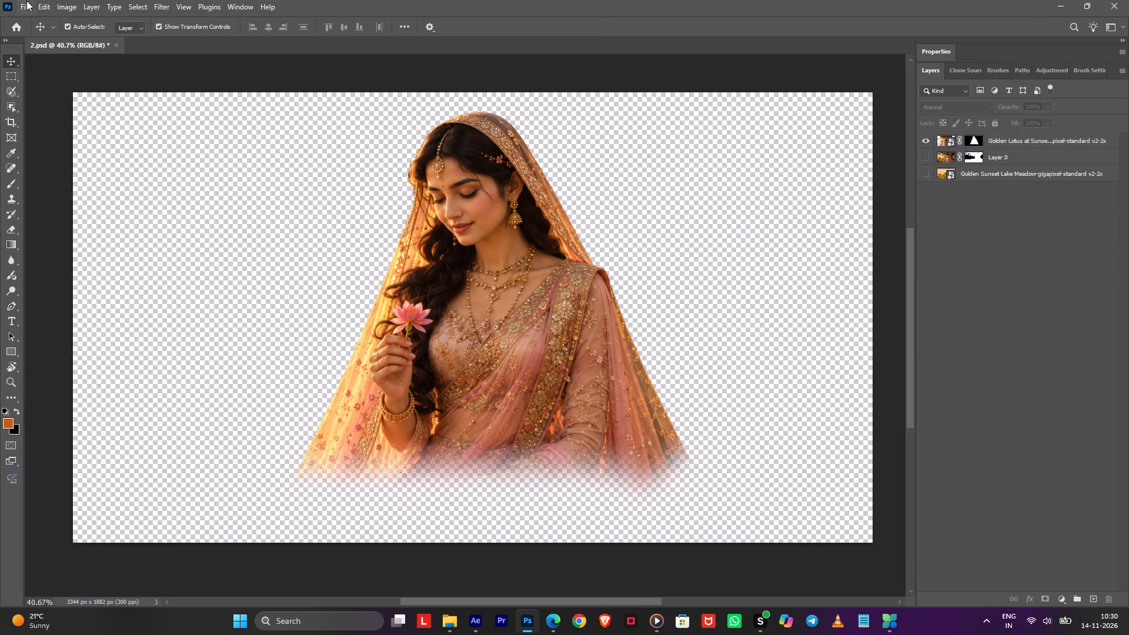
Export the isolated woman cutout as a PNG named 1 in the Downloads folder.
{"action": "left_click", "coordinate": [26, 1]}
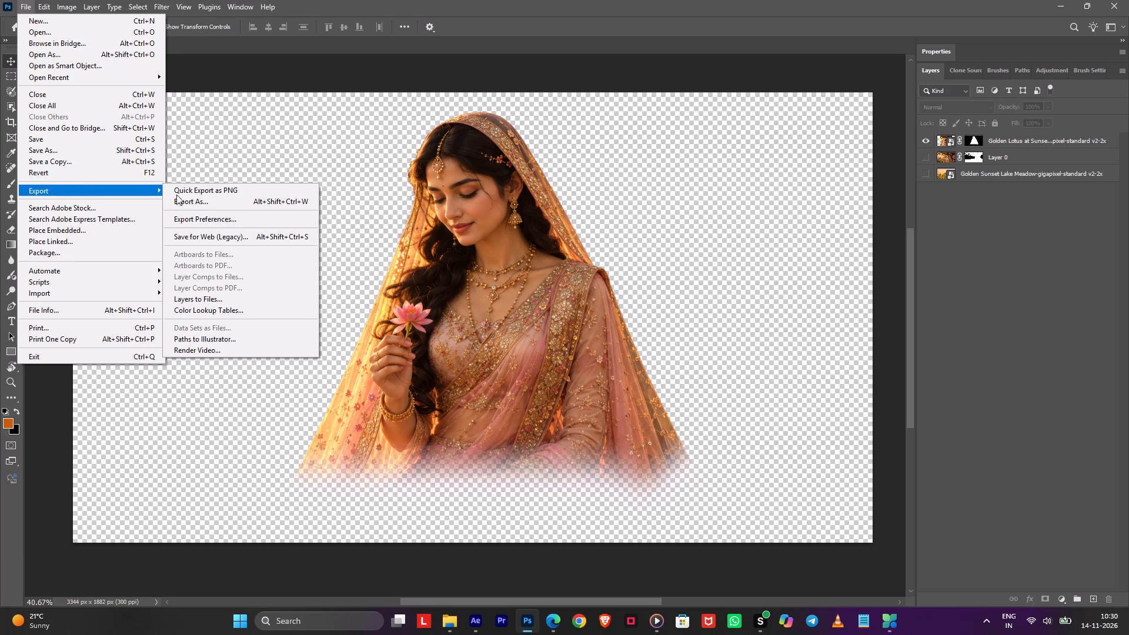
{"action": "left_click", "coordinate": [222, 193]}
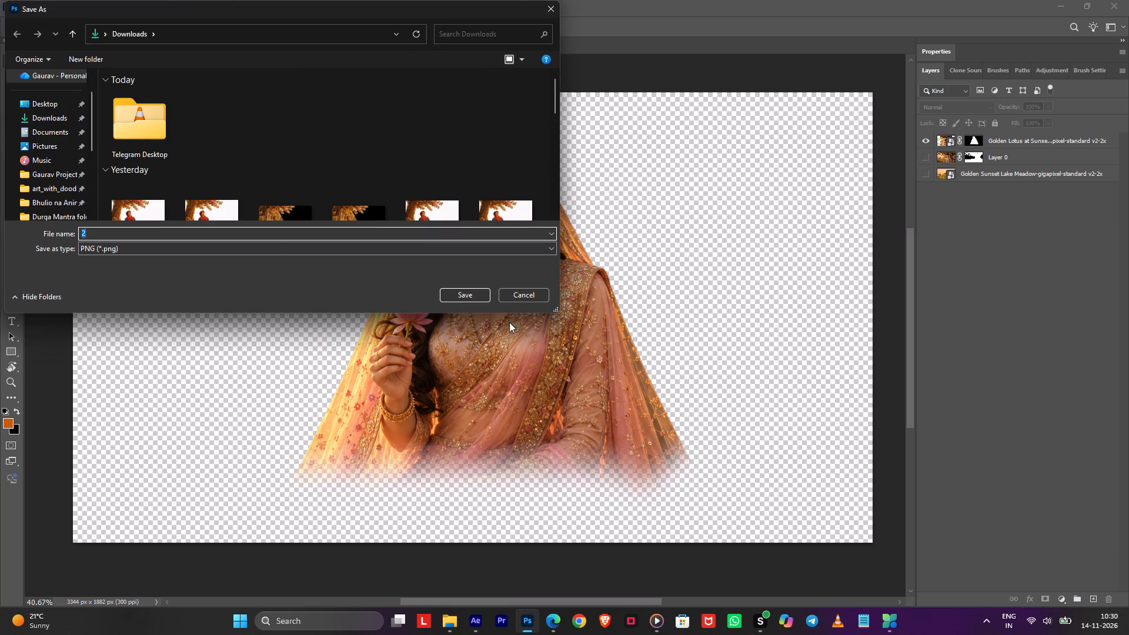
{"action": "left_click", "coordinate": [459, 299]}
{"action": "left_click", "coordinate": [639, 310]}
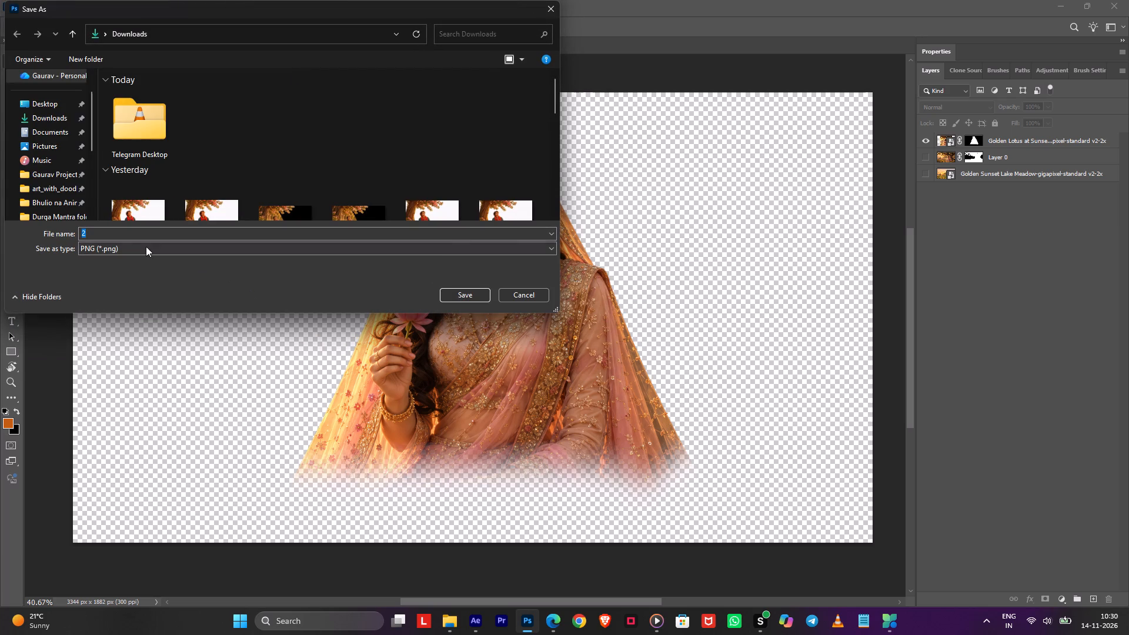
{"action": "key", "text": "1"}
{"action": "left_click", "coordinate": [126, 233]}
{"action": "key", "text": "1"}
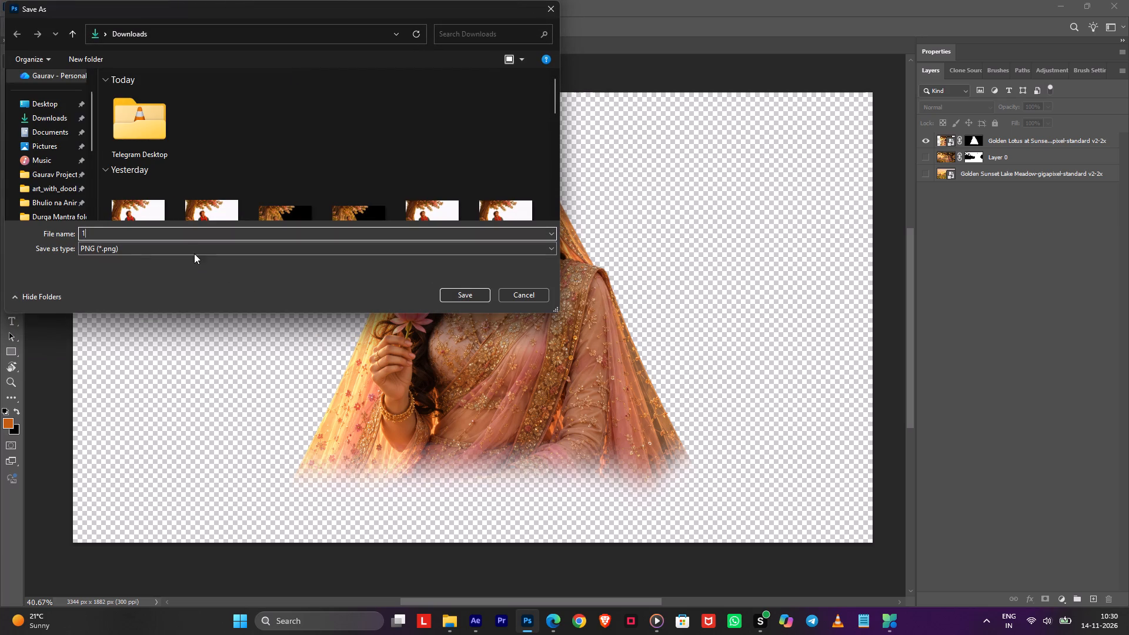
{"action": "left_click", "coordinate": [460, 297]}
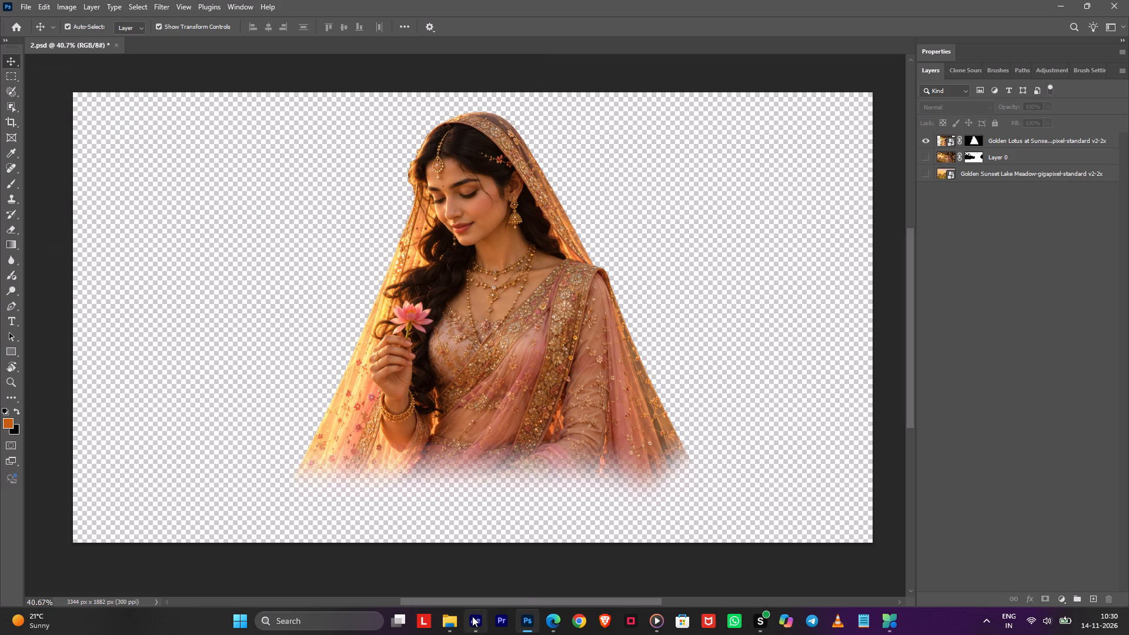
{"action": "left_click", "coordinate": [564, 620]}
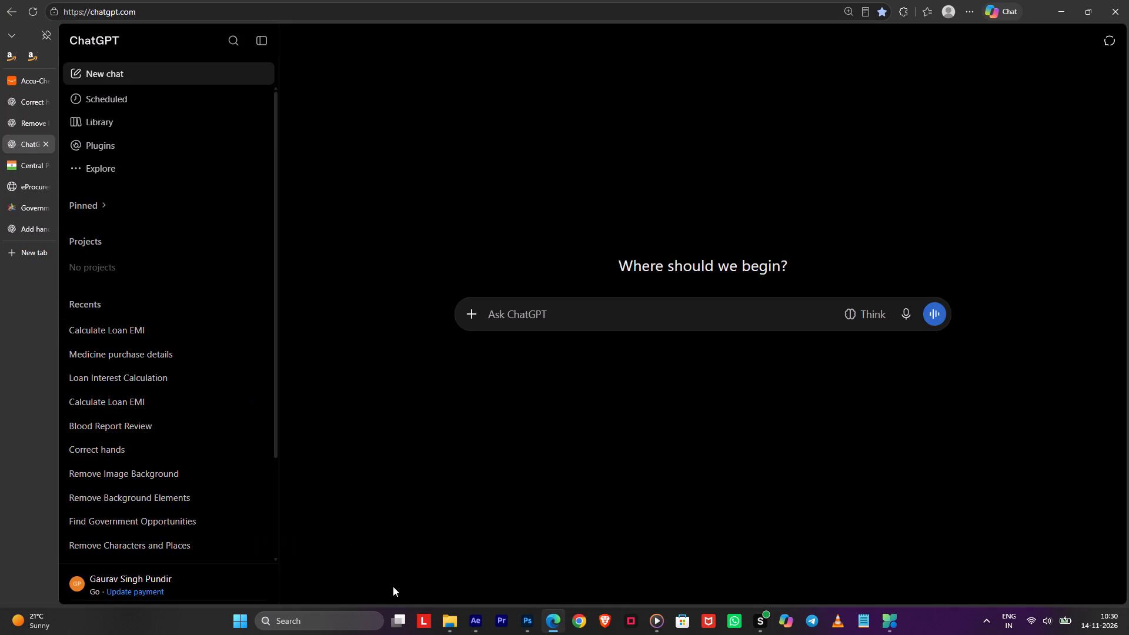
{"action": "left_click", "coordinate": [446, 617]}
{"action": "left_click", "coordinate": [161, 16]}
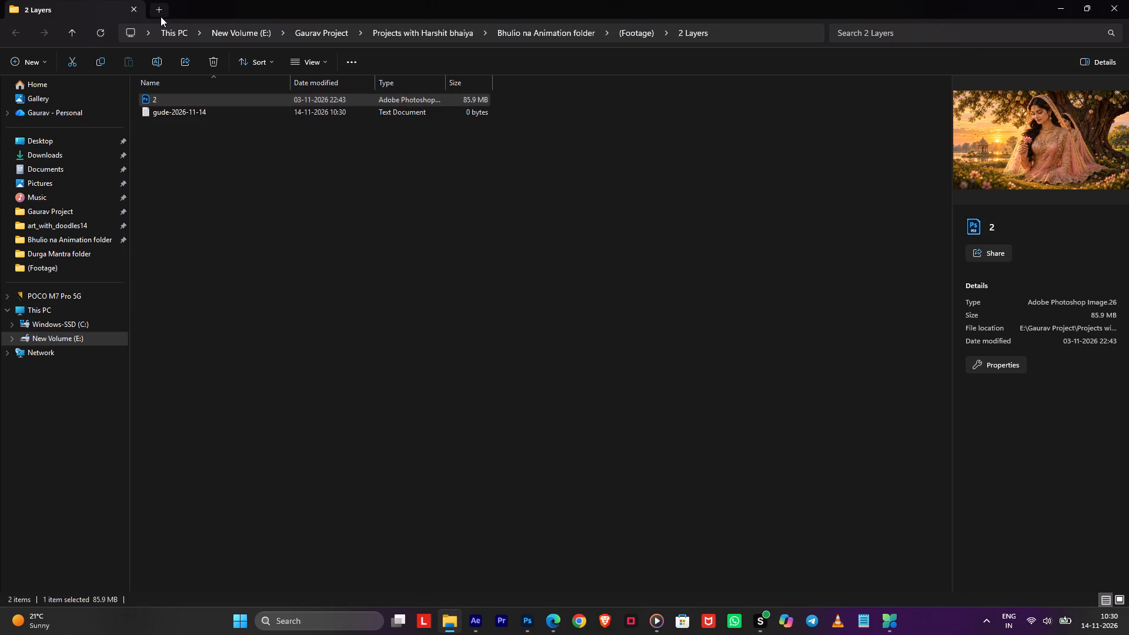
{"action": "left_click", "coordinate": [61, 154]}
{"action": "left_click", "coordinate": [109, 29]}
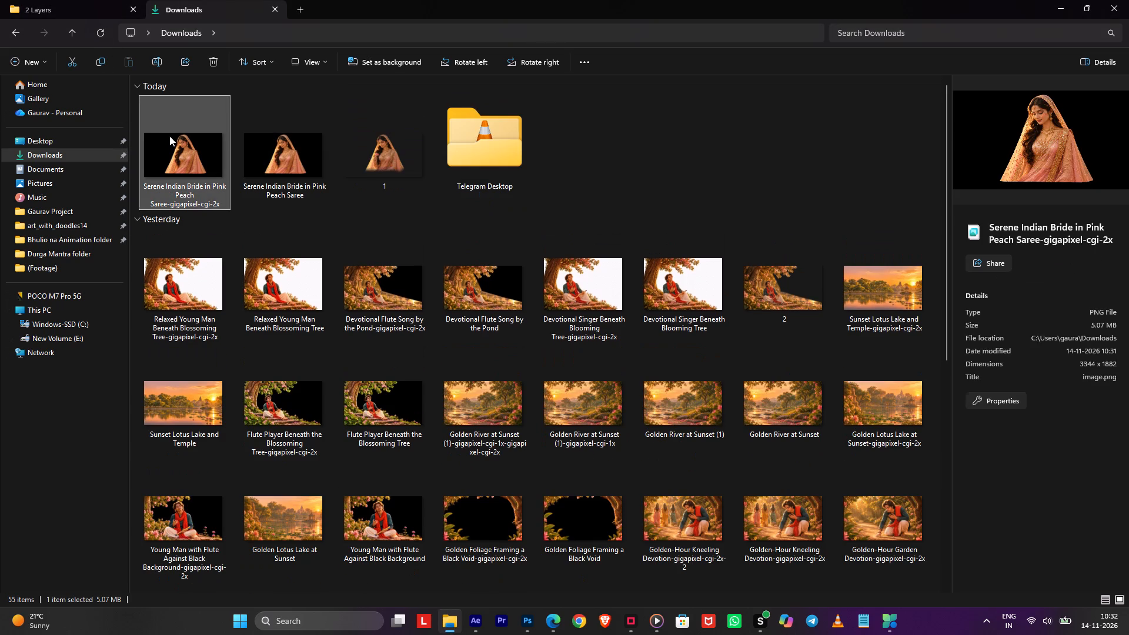
{"action": "left_click_drag", "start_coordinate": [165, 150], "coordinate": [480, 325]}
{"action": "key", "text": "alt+Tab"}
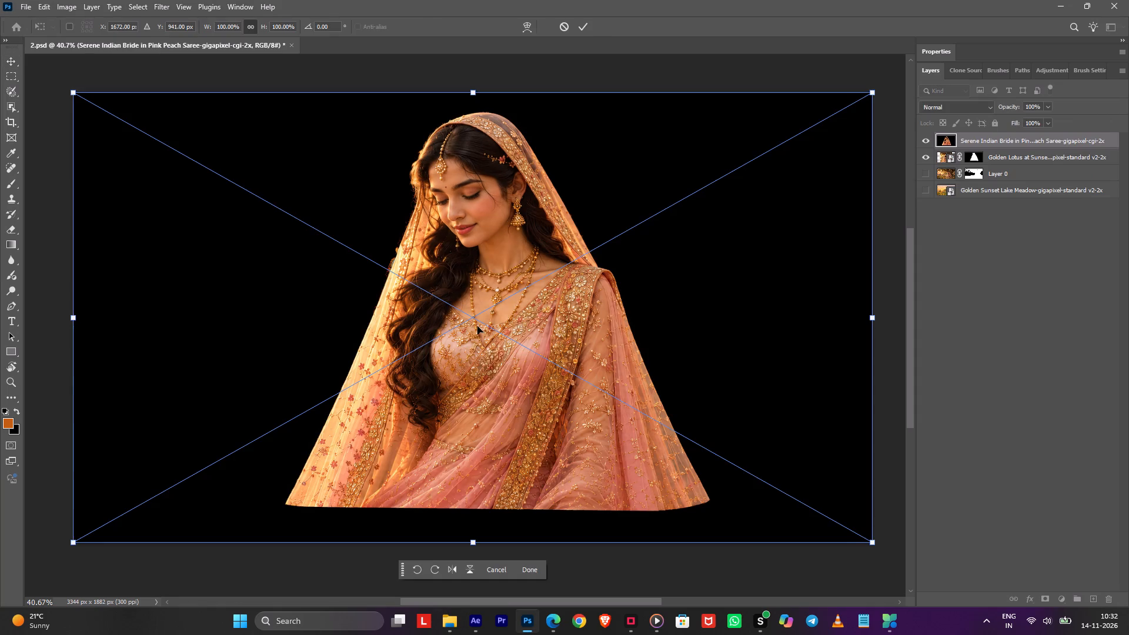
{"action": "left_click", "coordinate": [1108, 272]}
Select the black background of the bride layer with the Magic Wand, invert the selection and apply it as a layer mask.
{"action": "left_click", "coordinate": [996, 146]}
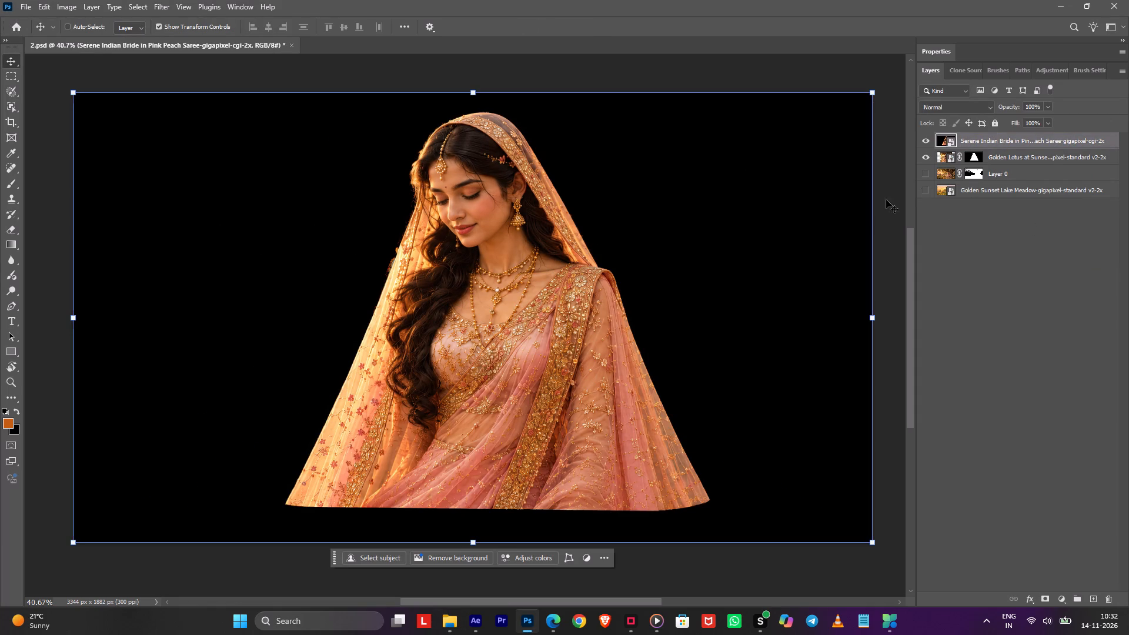
{"action": "key", "text": "shift+w"}
{"action": "key", "text": "shift+w"}
{"action": "key", "text": "shift+w"}
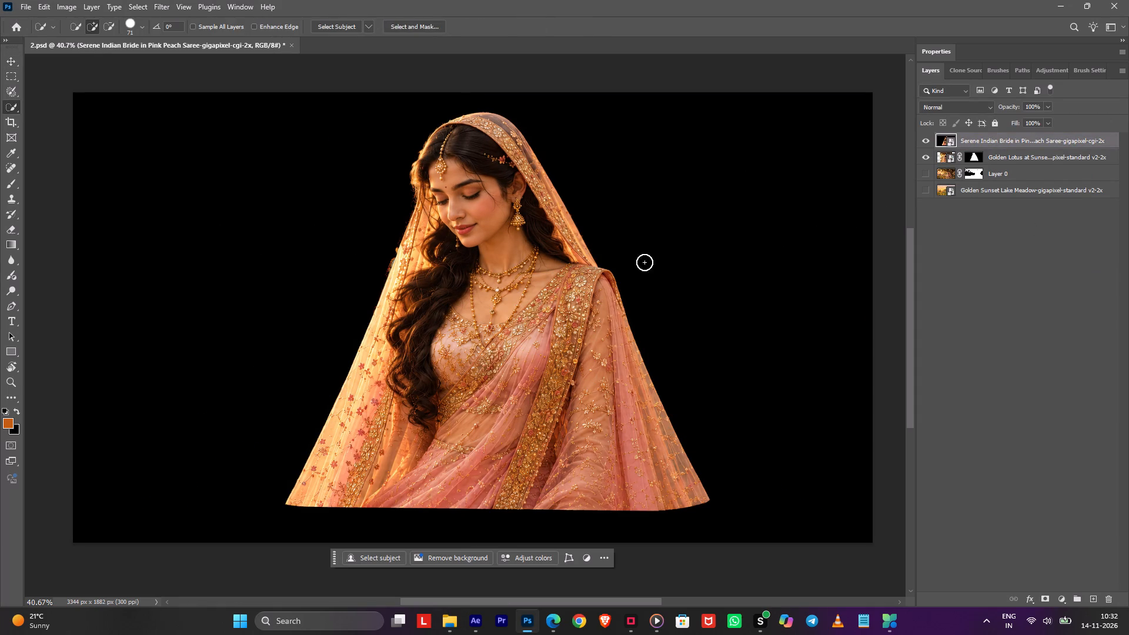
{"action": "left_click", "coordinate": [622, 266]}
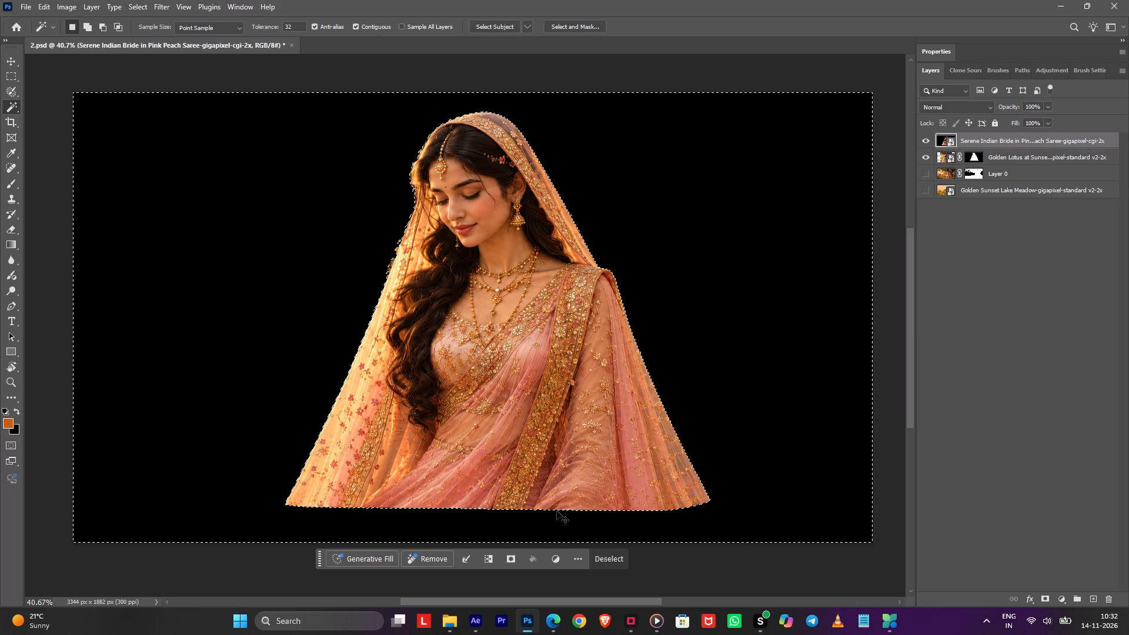
{"action": "key", "text": "ctrl+shift+i"}
{"action": "left_click", "coordinate": [540, 531]}
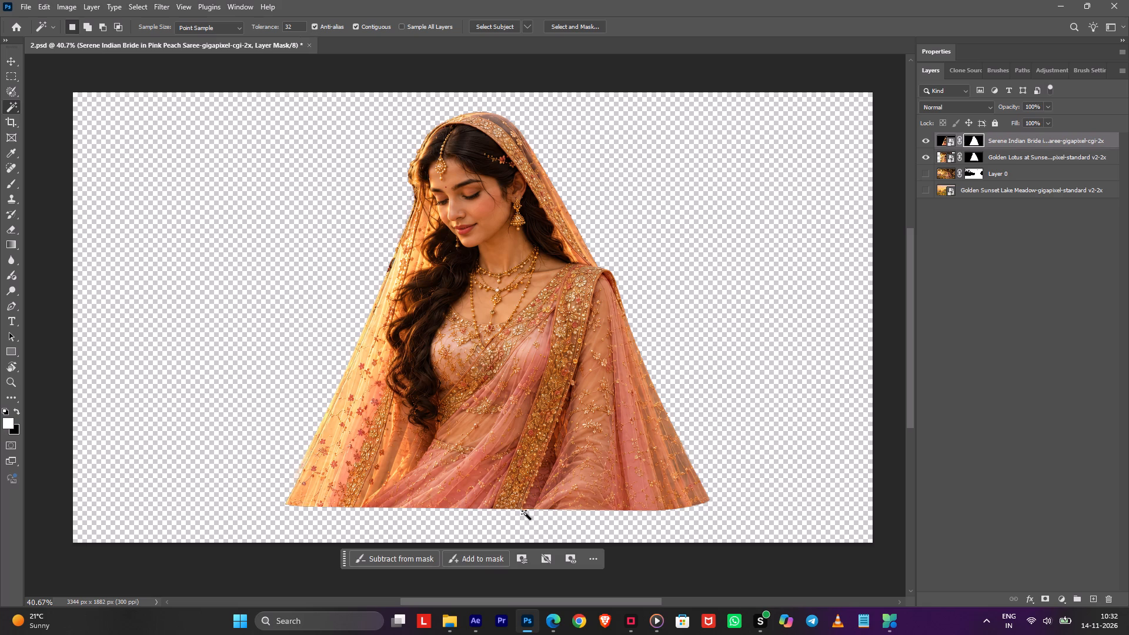
Move the Serene Indian Bride layer below the Golden Lotus layer.
{"action": "left_click_drag", "start_coordinate": [1015, 145], "coordinate": [1014, 163]}
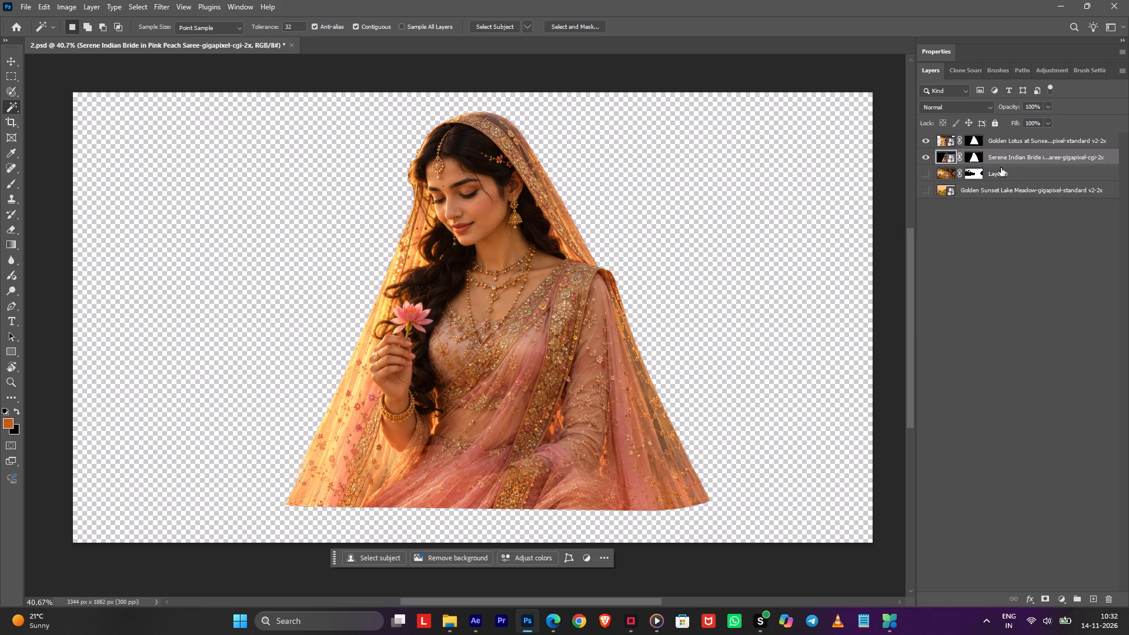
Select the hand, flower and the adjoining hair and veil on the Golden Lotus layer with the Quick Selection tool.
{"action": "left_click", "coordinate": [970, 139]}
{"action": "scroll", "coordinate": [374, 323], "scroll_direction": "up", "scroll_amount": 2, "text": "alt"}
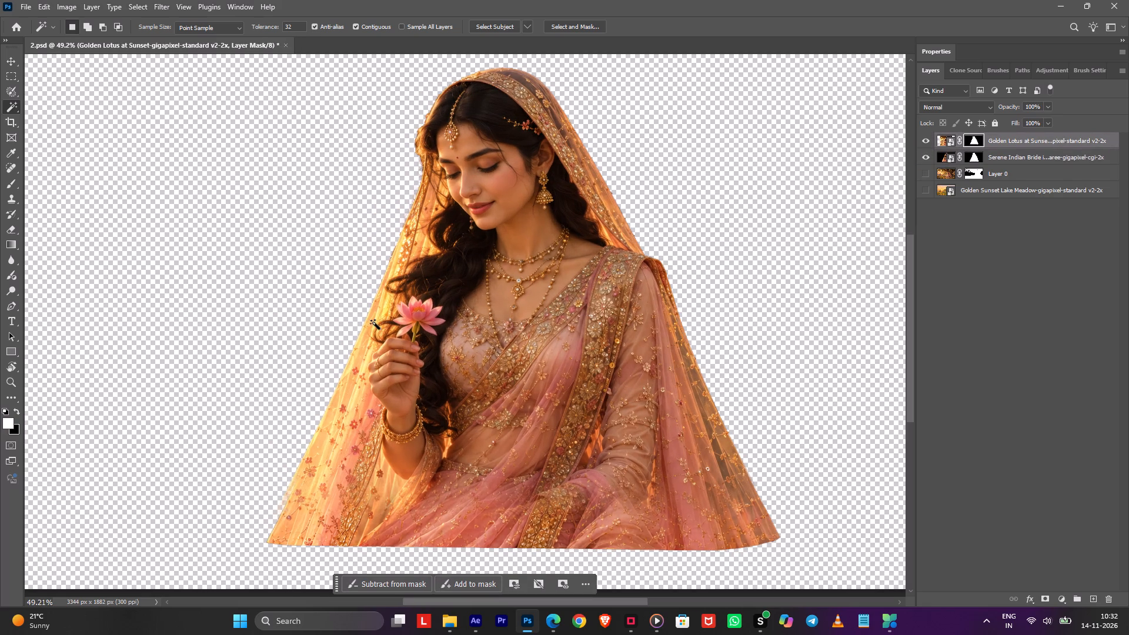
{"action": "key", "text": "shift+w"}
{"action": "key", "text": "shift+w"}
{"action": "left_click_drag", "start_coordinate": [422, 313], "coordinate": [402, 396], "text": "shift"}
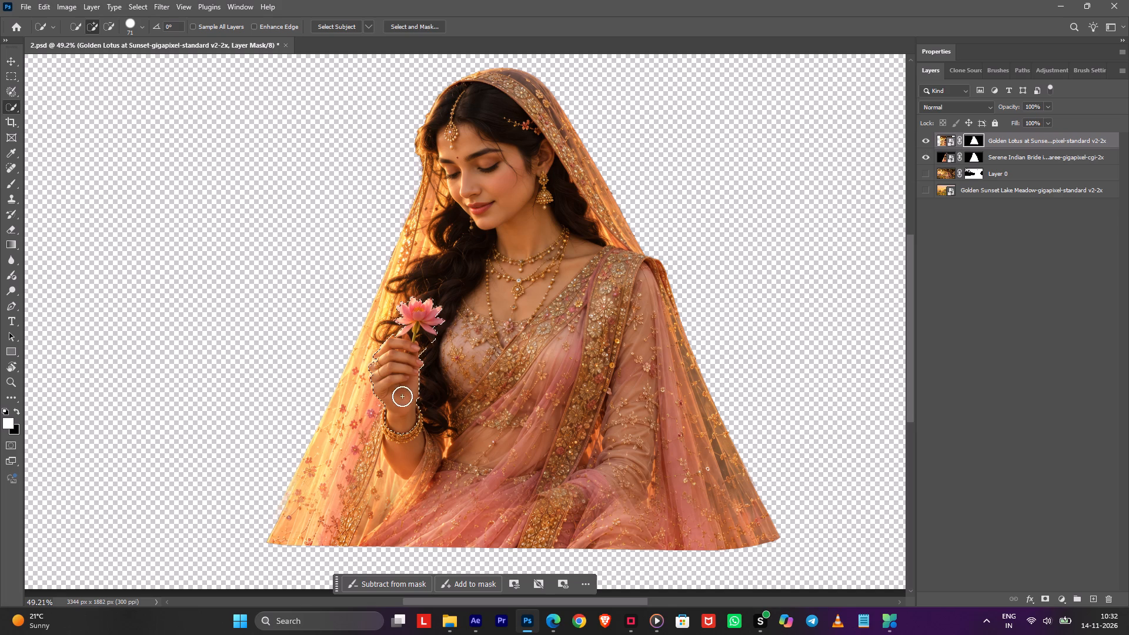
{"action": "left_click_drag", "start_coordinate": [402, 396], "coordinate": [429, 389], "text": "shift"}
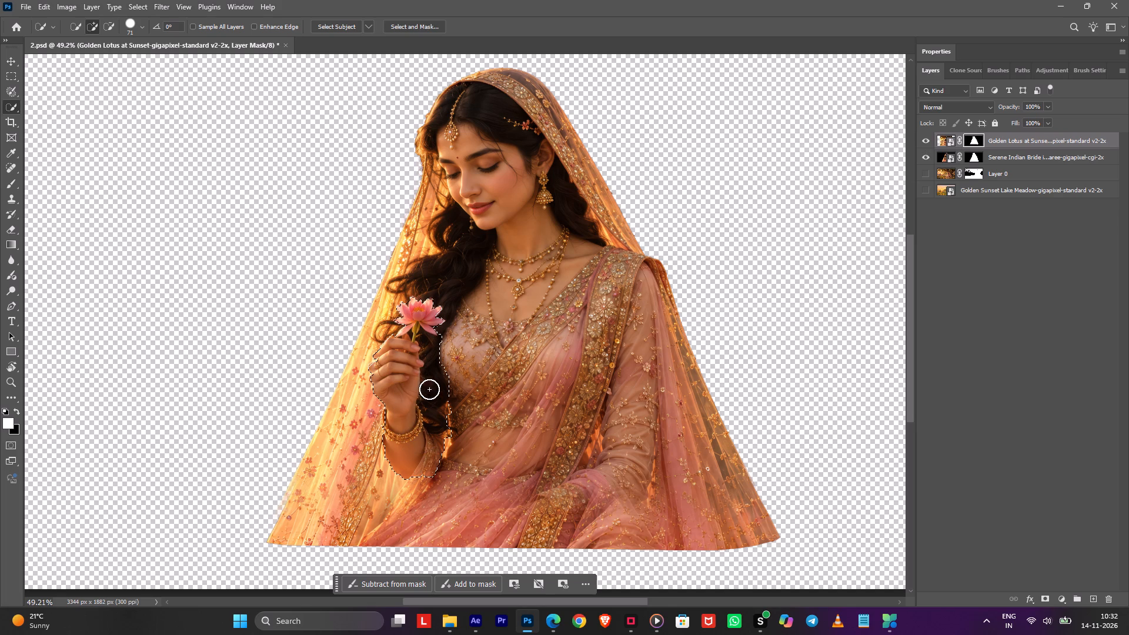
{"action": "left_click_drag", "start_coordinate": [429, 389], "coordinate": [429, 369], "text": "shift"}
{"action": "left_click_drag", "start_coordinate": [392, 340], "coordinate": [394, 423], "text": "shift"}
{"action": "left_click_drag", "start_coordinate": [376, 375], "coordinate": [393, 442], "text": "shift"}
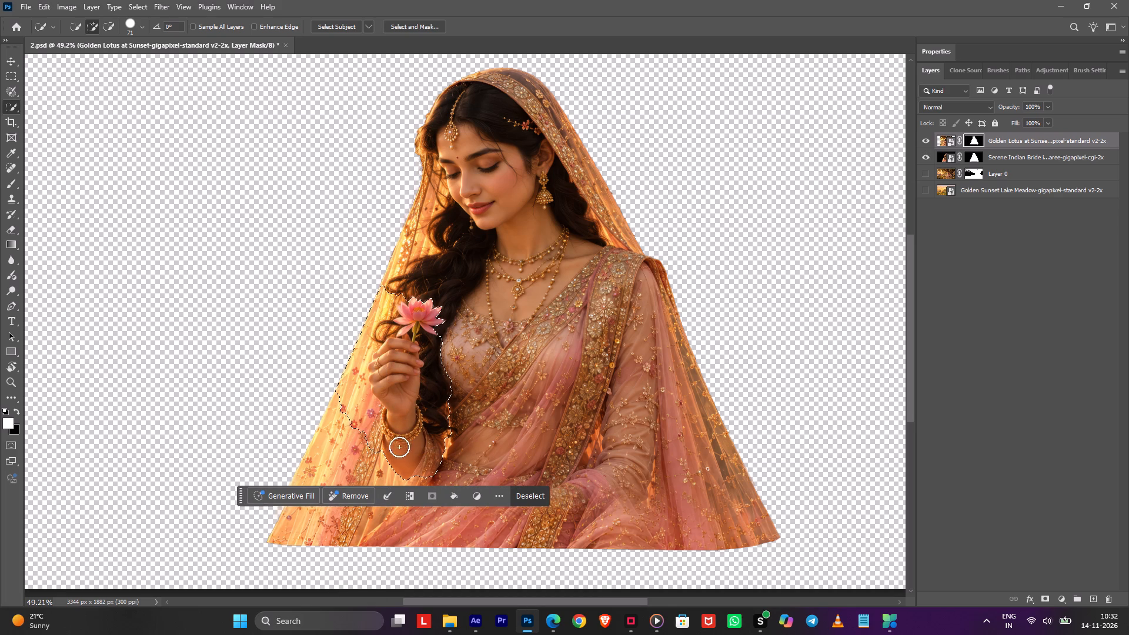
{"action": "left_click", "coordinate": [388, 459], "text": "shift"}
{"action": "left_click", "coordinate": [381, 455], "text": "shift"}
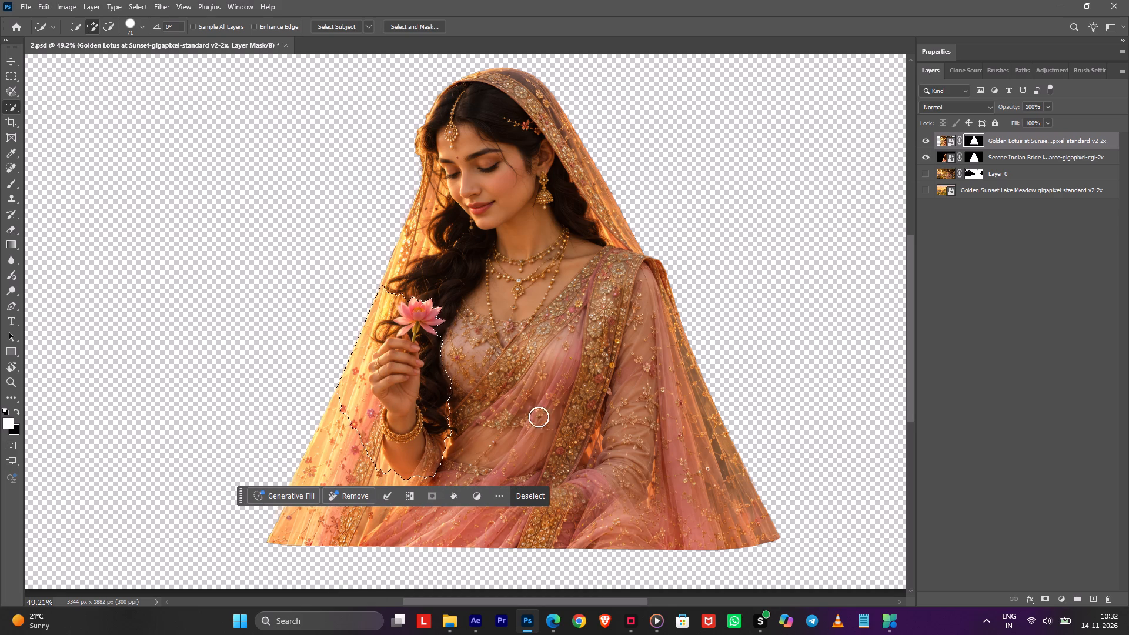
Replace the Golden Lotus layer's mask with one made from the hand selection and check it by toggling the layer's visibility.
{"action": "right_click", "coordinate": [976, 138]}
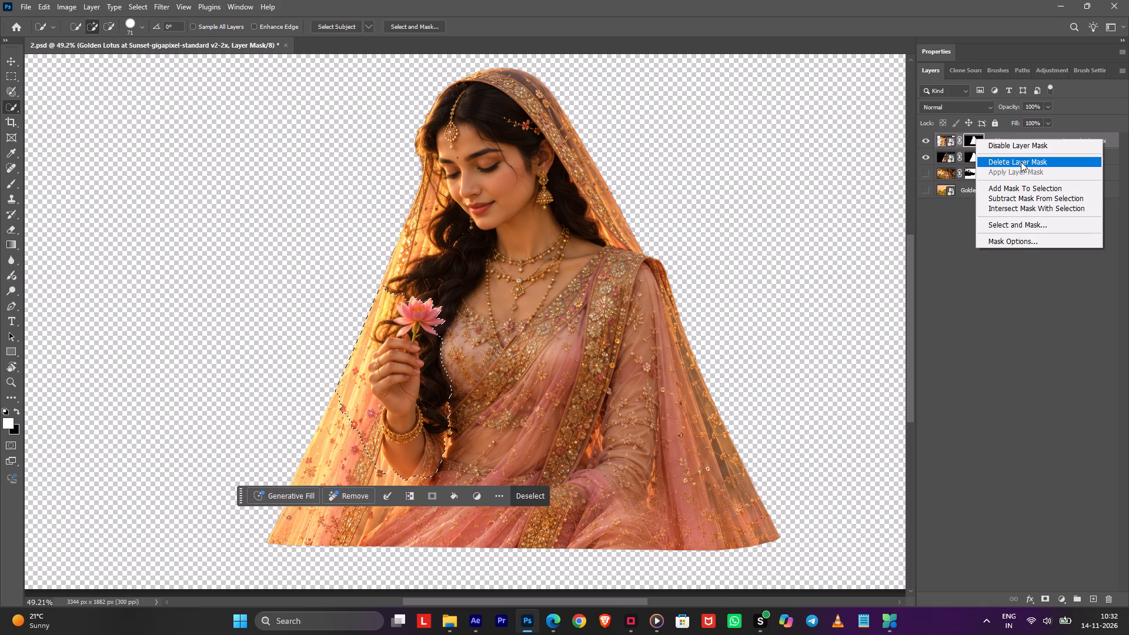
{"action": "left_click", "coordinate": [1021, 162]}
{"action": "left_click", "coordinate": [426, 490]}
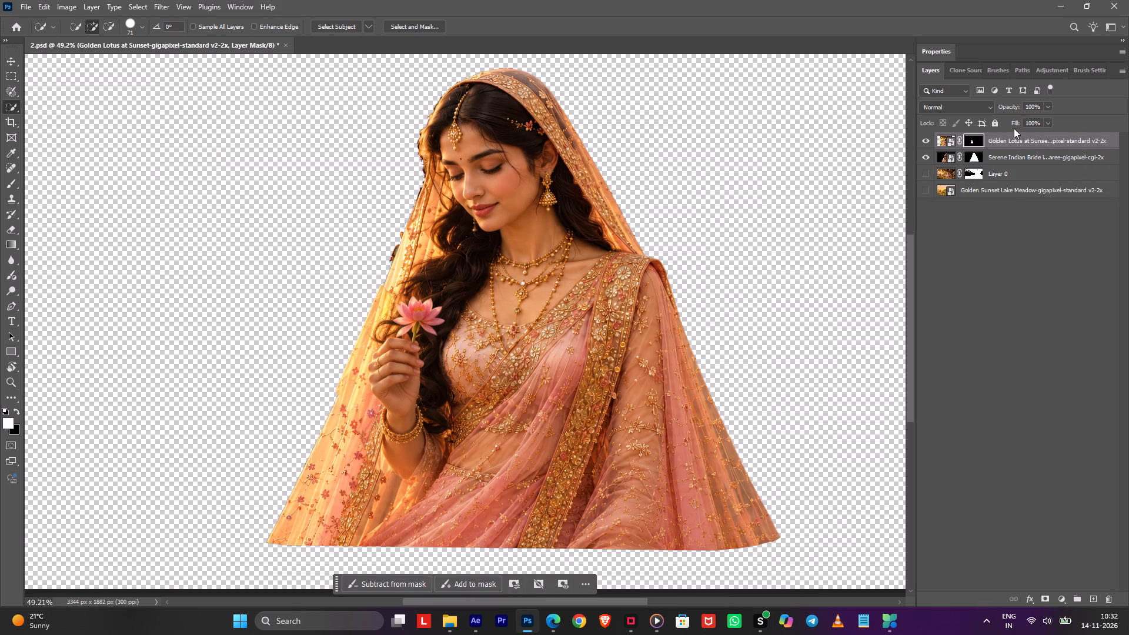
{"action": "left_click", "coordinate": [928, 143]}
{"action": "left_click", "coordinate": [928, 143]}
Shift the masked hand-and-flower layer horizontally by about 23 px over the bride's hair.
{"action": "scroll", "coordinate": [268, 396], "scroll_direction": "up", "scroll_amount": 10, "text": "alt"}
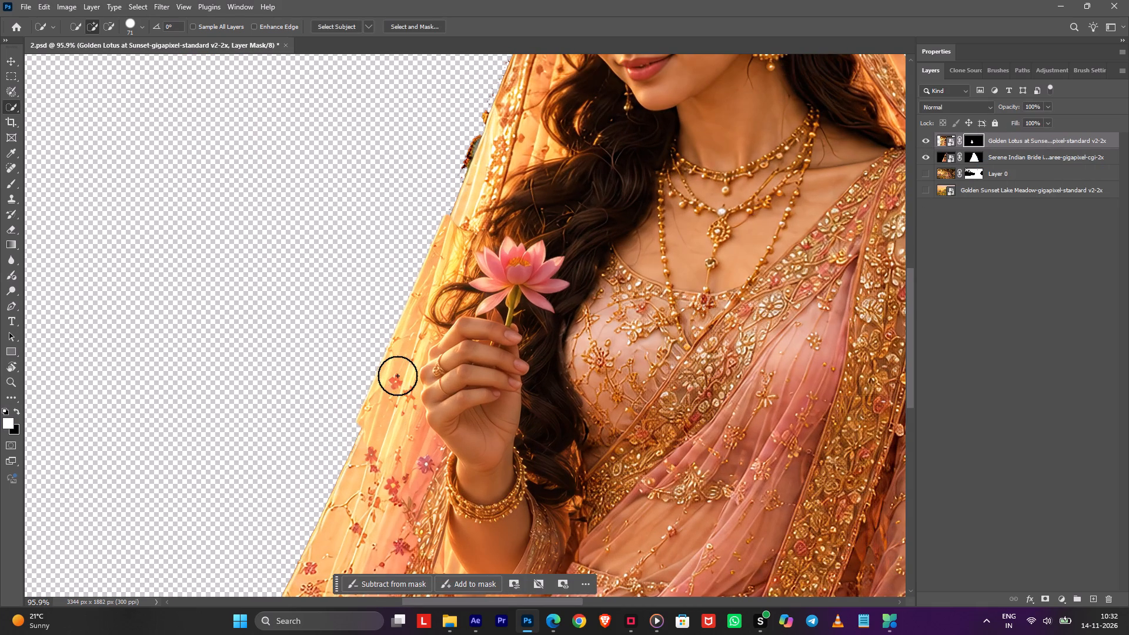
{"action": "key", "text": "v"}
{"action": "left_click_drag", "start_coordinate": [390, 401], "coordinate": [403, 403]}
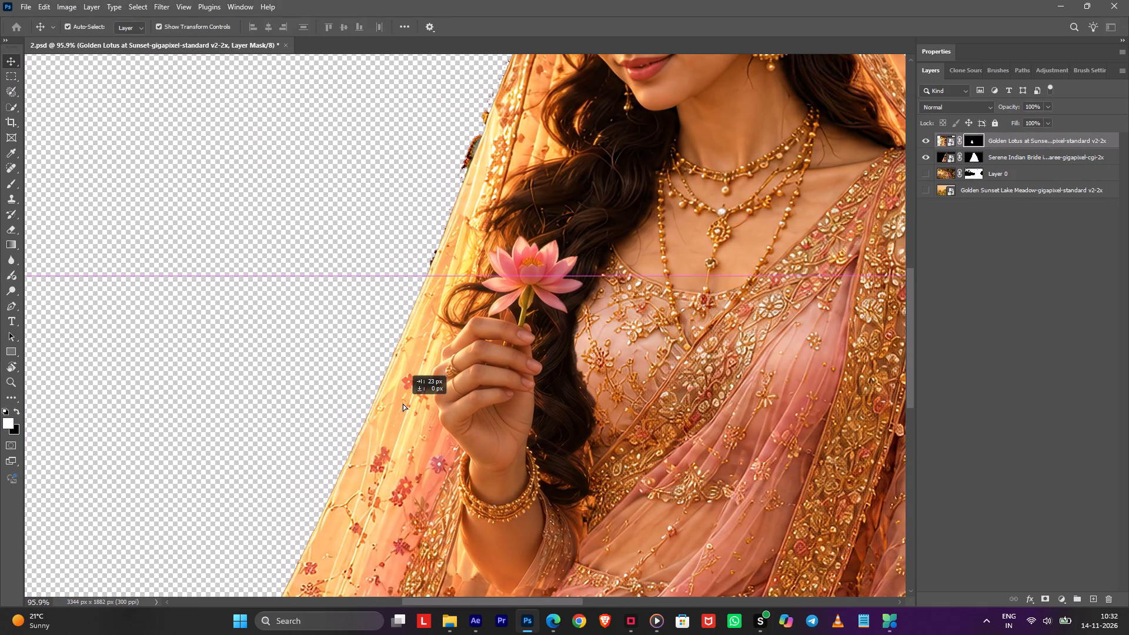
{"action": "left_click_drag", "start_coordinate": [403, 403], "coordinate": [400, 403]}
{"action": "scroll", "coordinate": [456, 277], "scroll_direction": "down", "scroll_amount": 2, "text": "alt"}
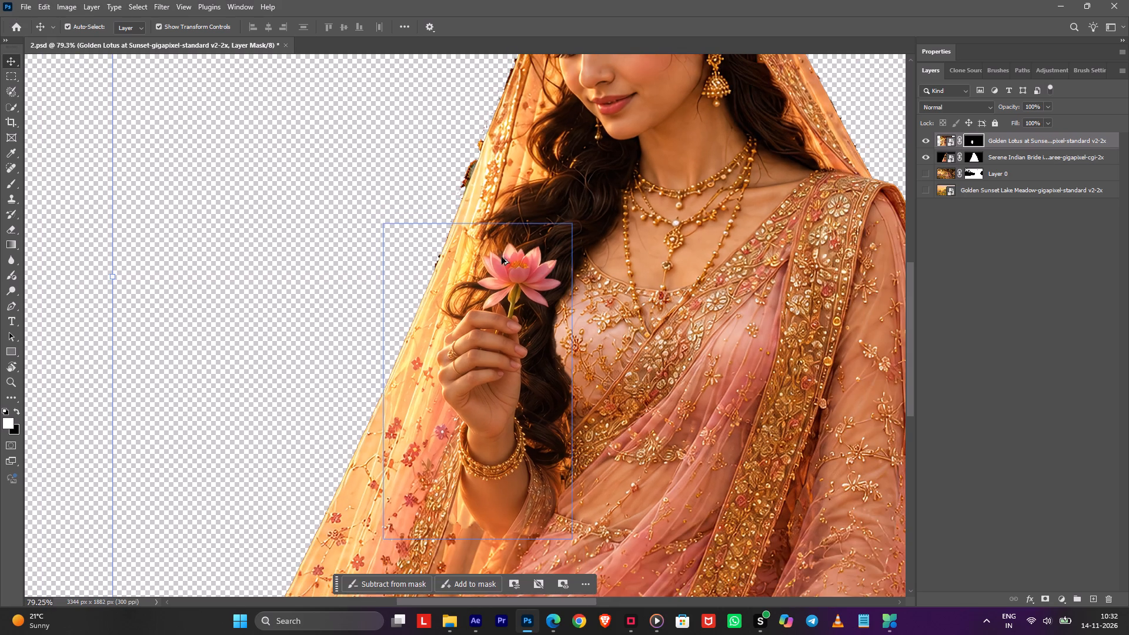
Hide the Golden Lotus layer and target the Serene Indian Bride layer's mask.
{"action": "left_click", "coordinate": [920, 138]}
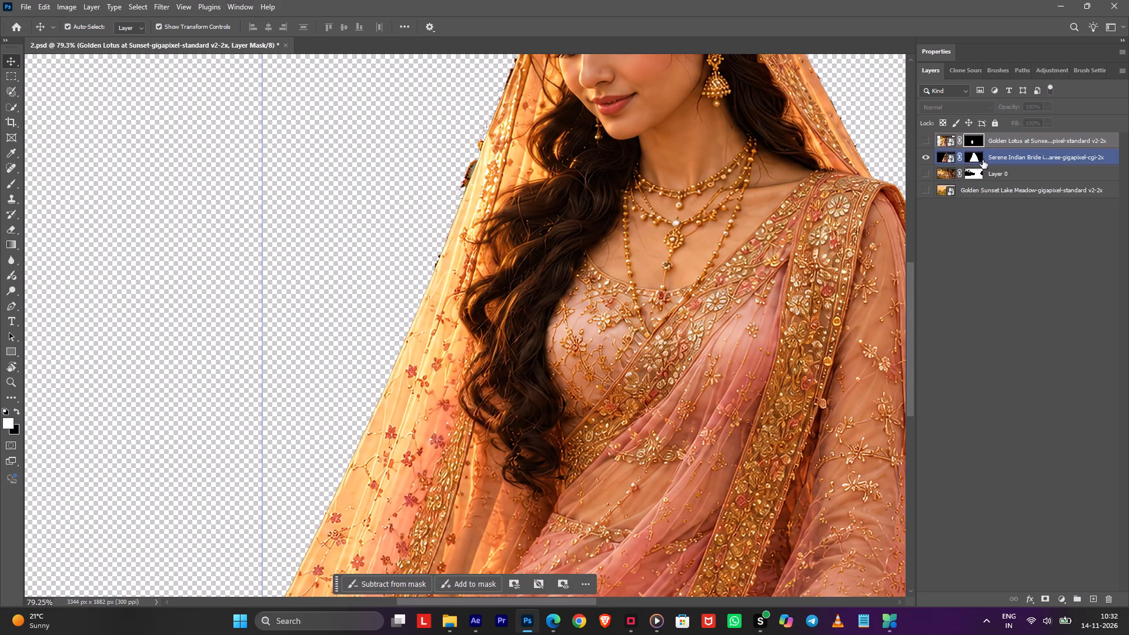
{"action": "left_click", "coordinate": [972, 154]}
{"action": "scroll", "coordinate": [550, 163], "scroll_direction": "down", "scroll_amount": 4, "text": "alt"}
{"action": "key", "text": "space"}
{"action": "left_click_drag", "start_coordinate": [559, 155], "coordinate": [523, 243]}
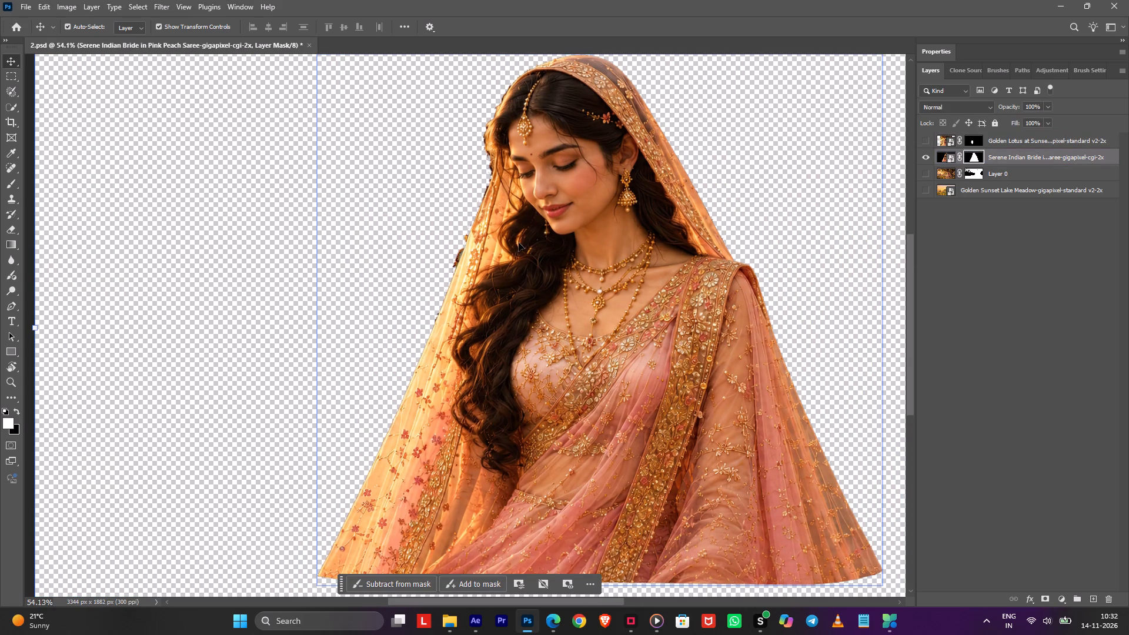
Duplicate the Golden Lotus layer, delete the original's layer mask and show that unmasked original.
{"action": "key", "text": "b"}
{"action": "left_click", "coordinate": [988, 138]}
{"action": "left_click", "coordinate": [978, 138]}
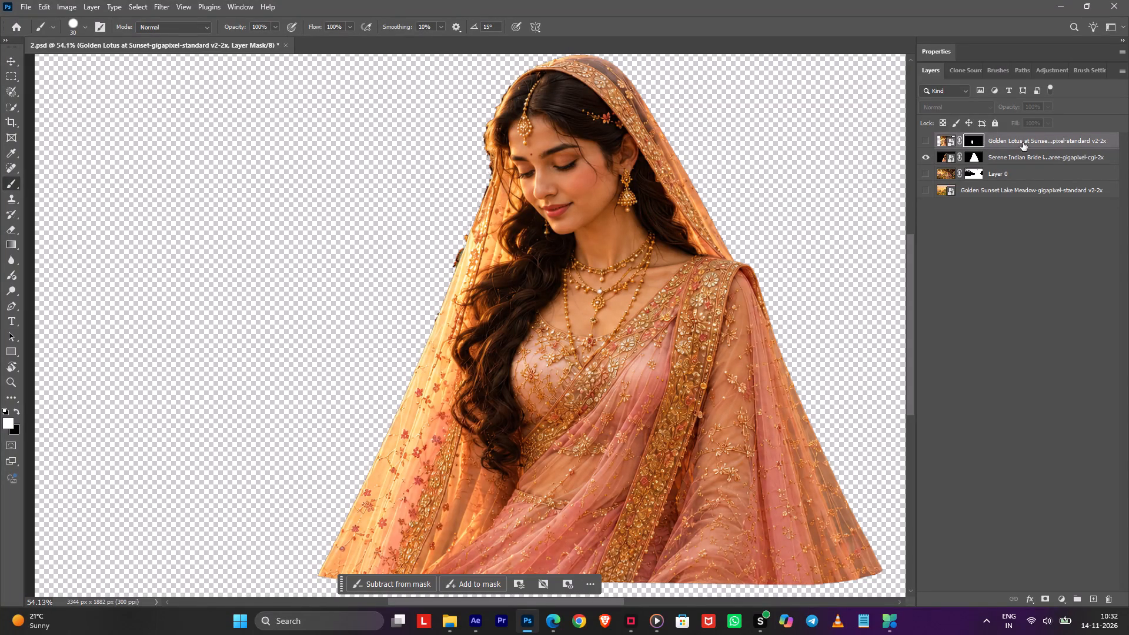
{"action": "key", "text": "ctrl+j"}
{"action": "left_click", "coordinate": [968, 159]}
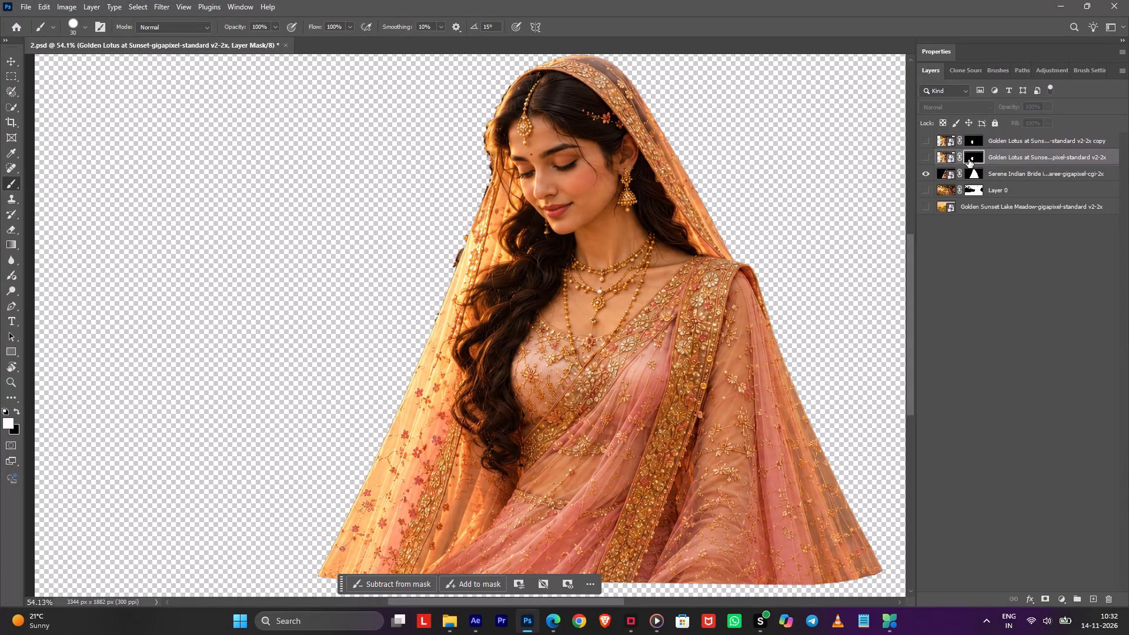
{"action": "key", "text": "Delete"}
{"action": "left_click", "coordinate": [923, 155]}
Compare the unmasked Golden Lotus image with the bride layer beneath by toggling its visibility.
{"action": "scroll", "coordinate": [589, 190], "scroll_direction": "up", "scroll_amount": 3, "text": "alt"}
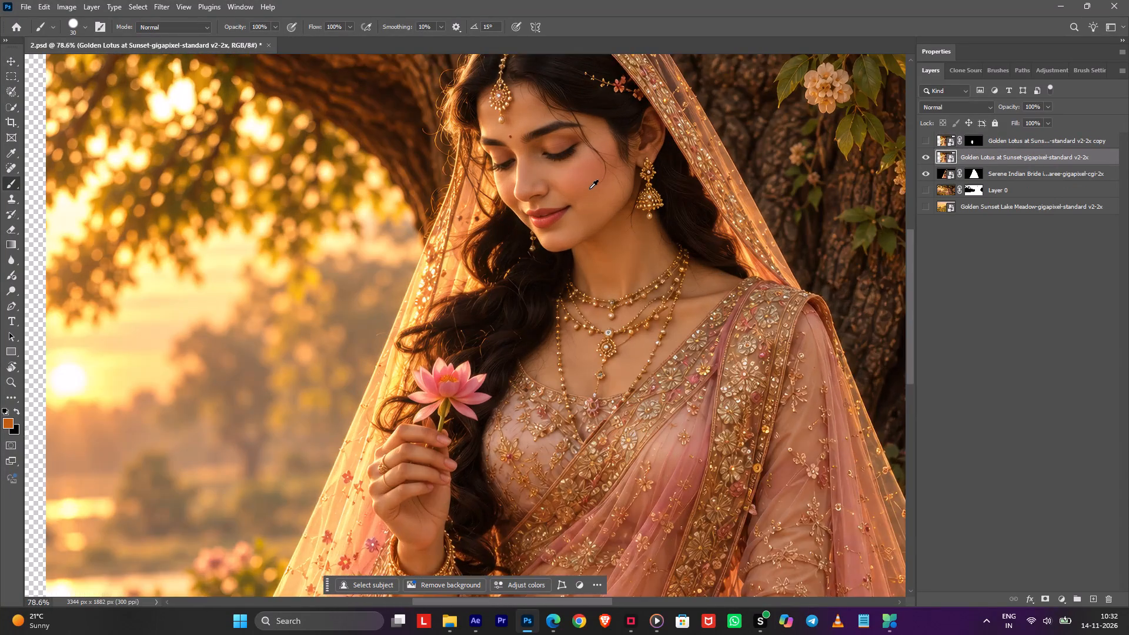
{"action": "scroll", "coordinate": [589, 189], "scroll_direction": "up", "scroll_amount": 3, "text": "alt"}
{"action": "scroll", "coordinate": [589, 189], "scroll_direction": "down", "scroll_amount": 1, "text": "alt"}
{"action": "scroll", "coordinate": [589, 189], "scroll_direction": "up", "scroll_amount": 1, "text": "alt"}
{"action": "left_click", "coordinate": [922, 153]}
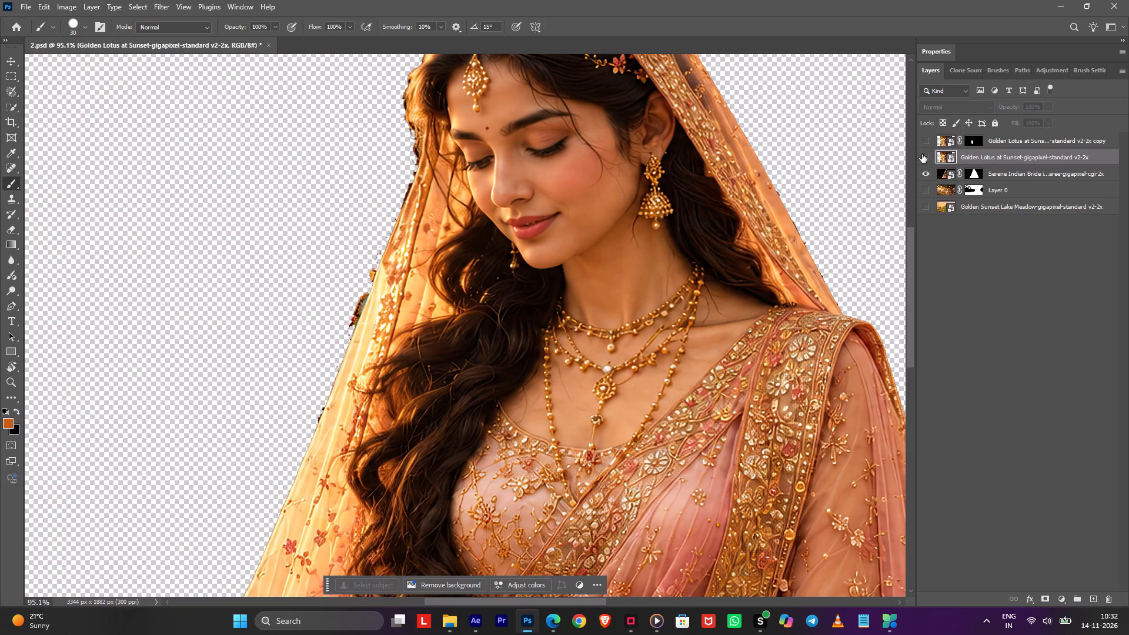
{"action": "left_click", "coordinate": [922, 154]}
{"action": "scroll", "coordinate": [640, 257], "scroll_direction": "down", "scroll_amount": 4, "text": "alt"}
{"action": "key", "text": "space"}
{"action": "left_click_drag", "start_coordinate": [606, 258], "coordinate": [546, 292]}
{"action": "scroll", "coordinate": [547, 290], "scroll_direction": "down", "scroll_amount": 4, "text": "alt"}
{"action": "scroll", "coordinate": [569, 276], "scroll_direction": "up", "scroll_amount": 1, "text": "alt"}
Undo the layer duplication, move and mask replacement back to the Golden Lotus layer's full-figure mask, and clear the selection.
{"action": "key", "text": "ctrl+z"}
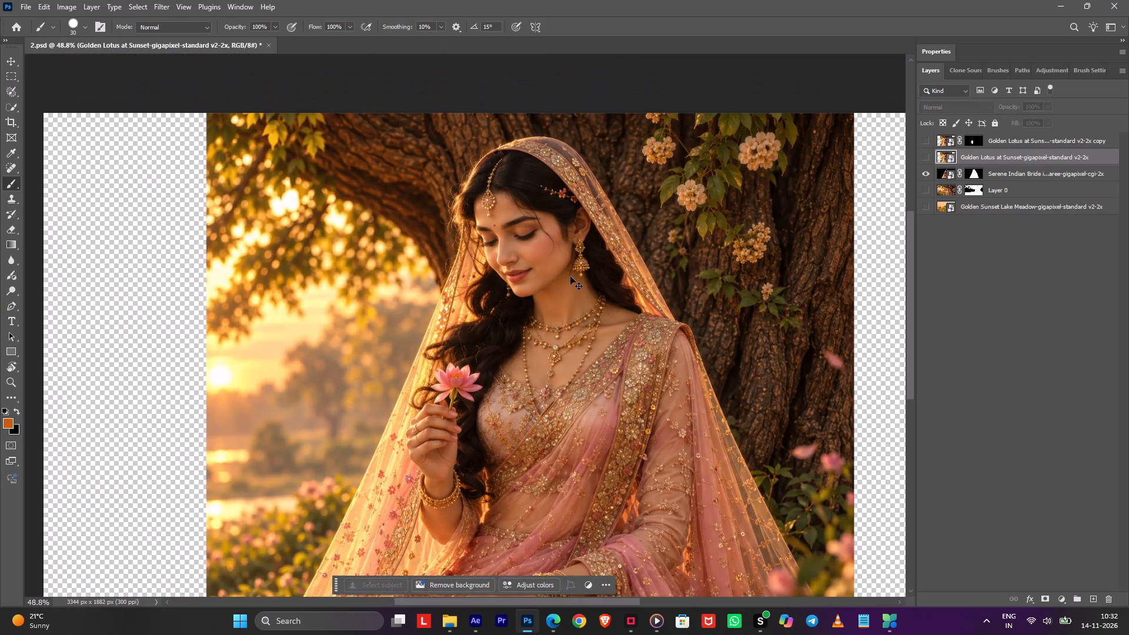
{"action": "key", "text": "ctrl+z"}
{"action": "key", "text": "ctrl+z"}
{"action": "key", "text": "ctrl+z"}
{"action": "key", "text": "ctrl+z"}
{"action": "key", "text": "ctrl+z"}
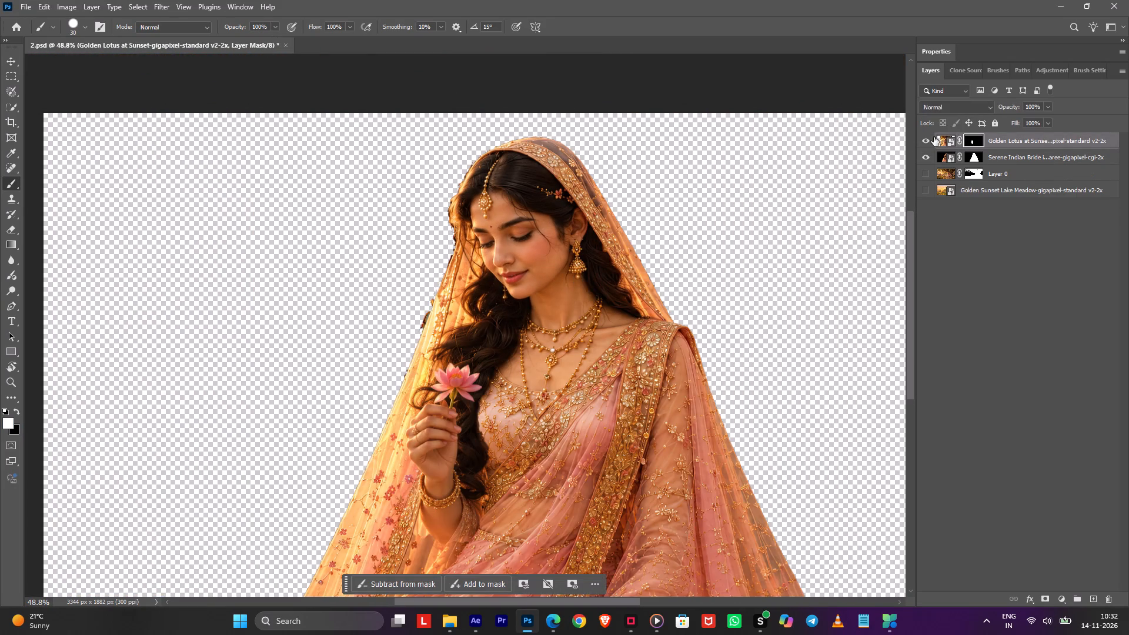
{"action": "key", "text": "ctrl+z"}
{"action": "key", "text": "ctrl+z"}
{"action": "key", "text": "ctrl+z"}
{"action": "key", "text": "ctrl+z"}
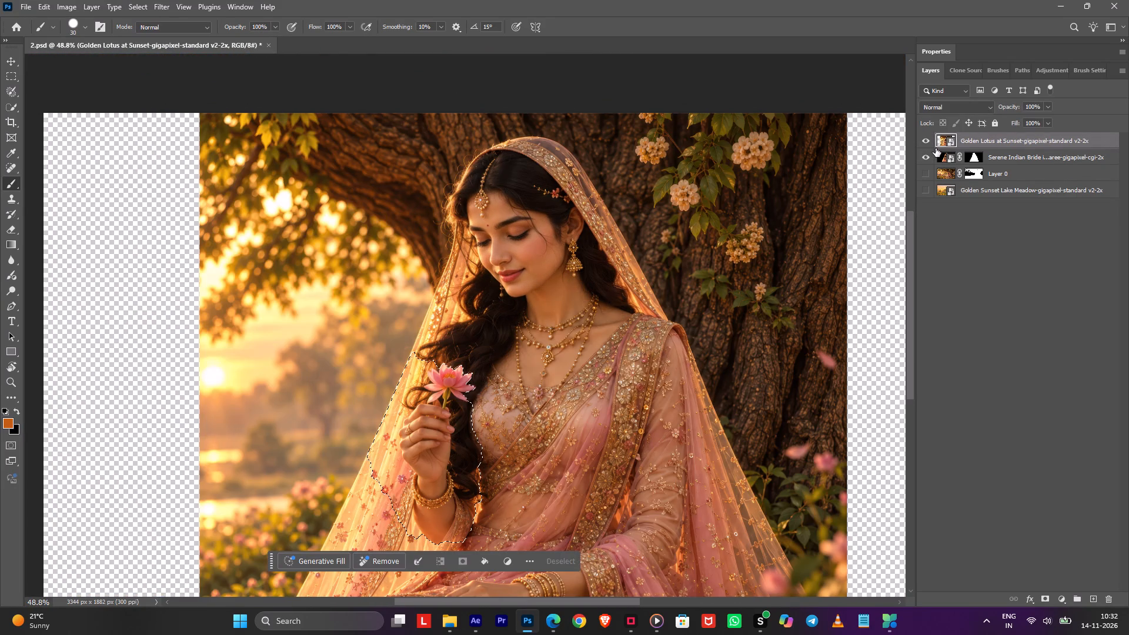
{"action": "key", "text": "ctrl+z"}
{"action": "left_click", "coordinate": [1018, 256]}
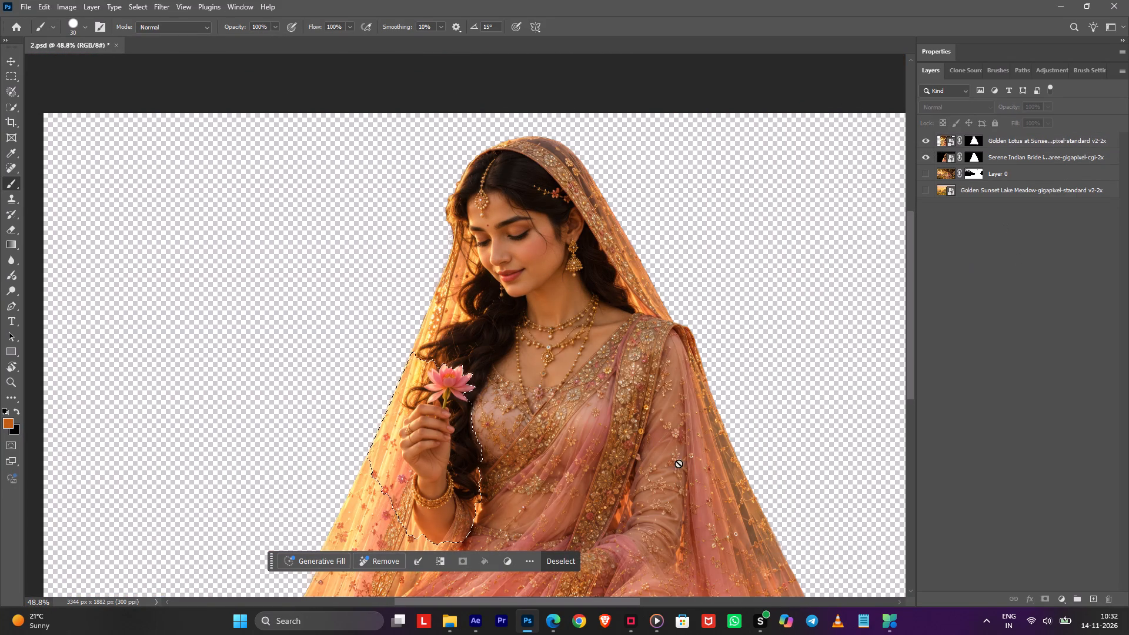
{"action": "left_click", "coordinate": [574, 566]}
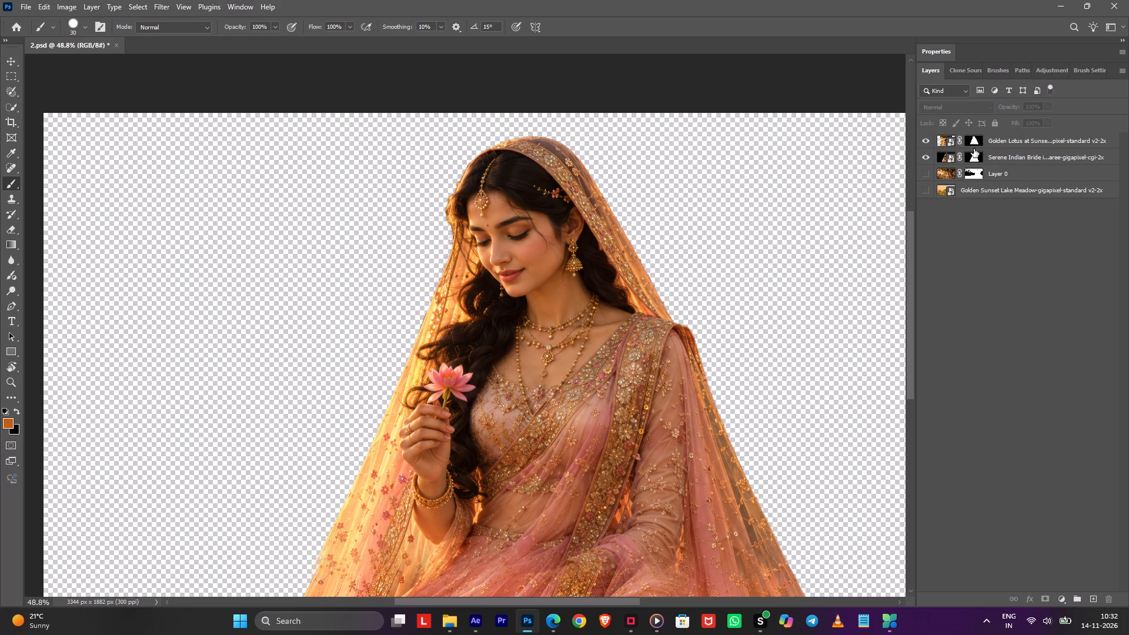
Target the Golden Lotus layer's mask and set the Brush size to 227.
{"action": "left_click_drag", "start_coordinate": [1008, 140], "coordinate": [1017, 143]}
{"action": "left_click", "coordinate": [966, 136]}
{"action": "key", "text": "b"}
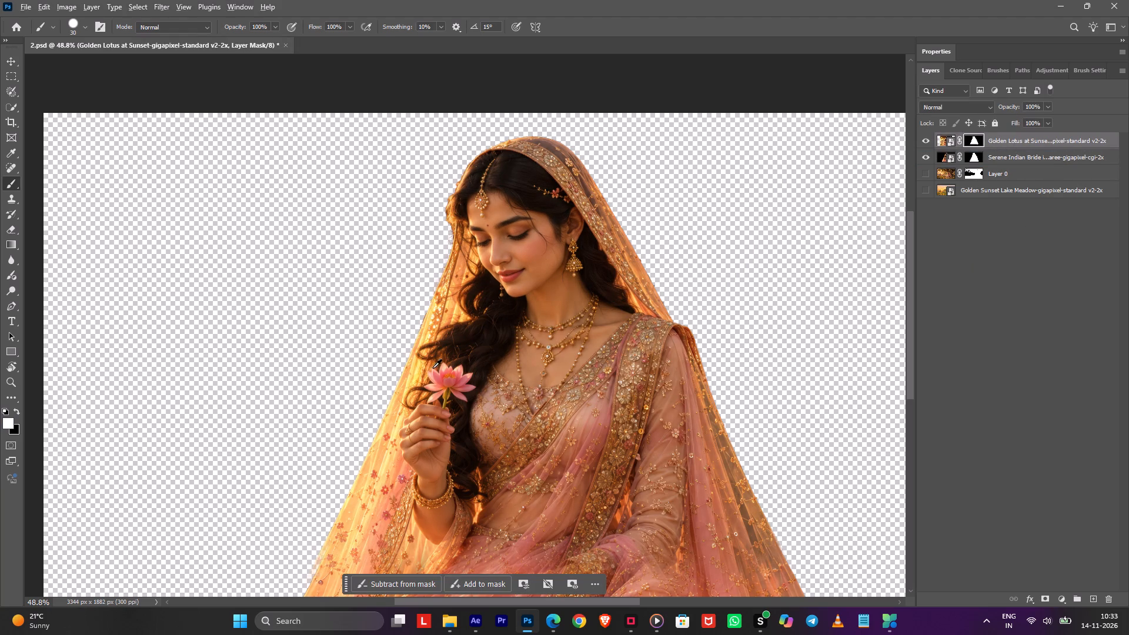
{"action": "right_click_drag", "start_coordinate": [433, 368], "coordinate": [475, 385], "text": "alt"}
Duplicate the masked Golden Lotus layer and hide the original beneath the copy.
{"action": "key", "text": "ctrl+j"}
{"action": "left_click", "coordinate": [929, 156]}
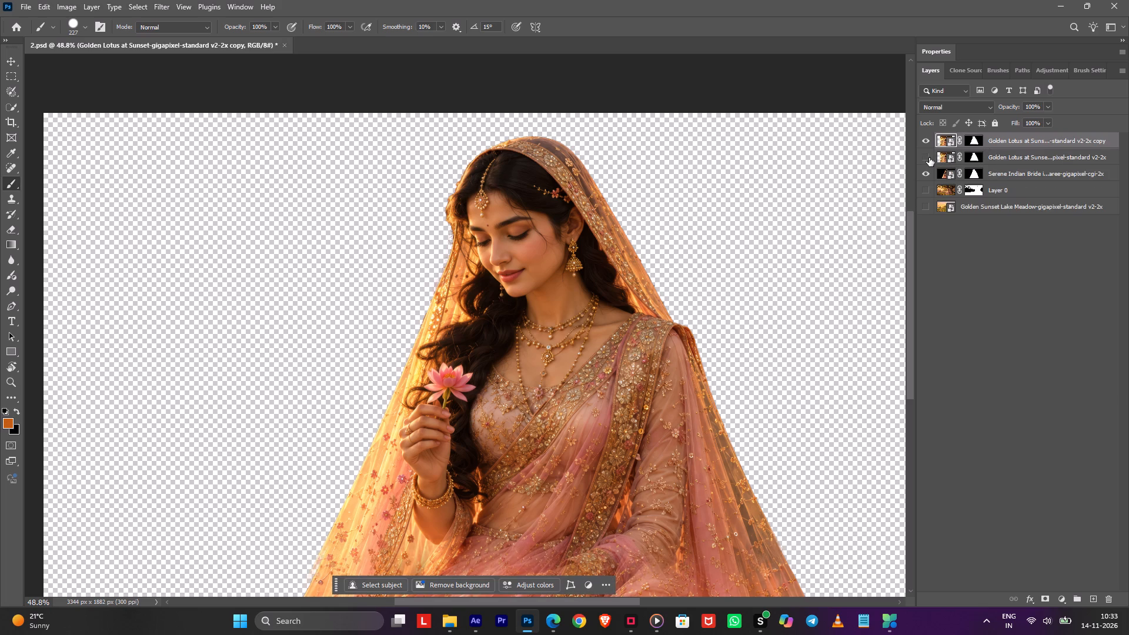
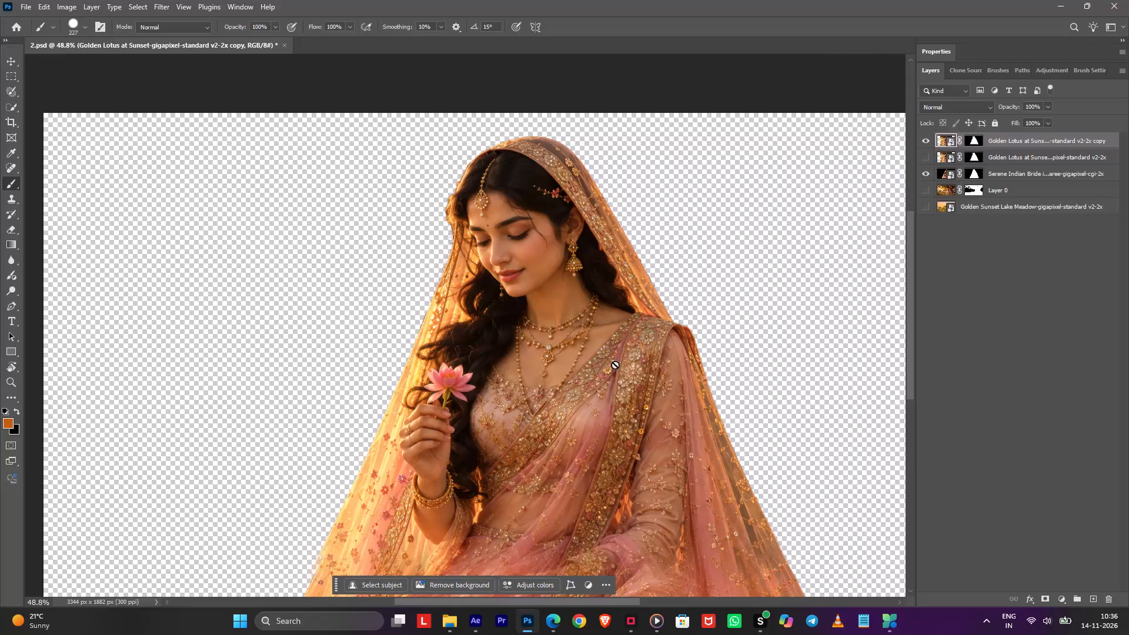
Select the hand, bangles, forearm and lotus flower on the Golden Lotus copy with the Quick Selection tool.
{"action": "key", "text": "space"}
{"action": "key", "text": "space"}
{"action": "left_click_drag", "start_coordinate": [489, 346], "coordinate": [491, 326]}
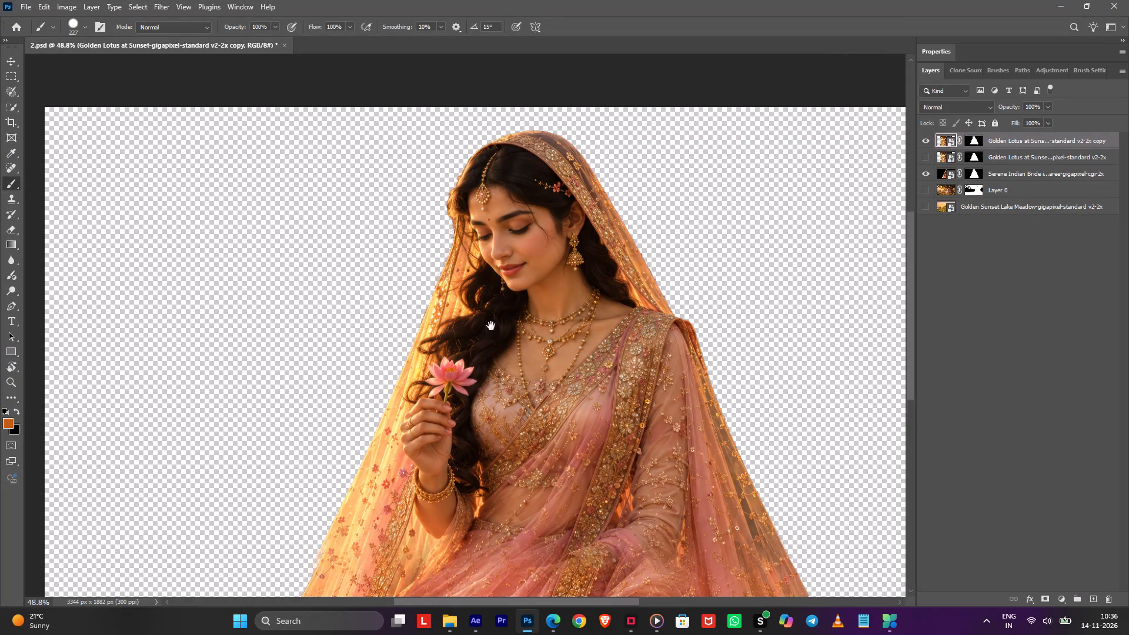
{"action": "left_click_drag", "start_coordinate": [491, 326], "coordinate": [491, 290]}
{"action": "scroll", "coordinate": [404, 383], "scroll_direction": "up", "scroll_amount": 2, "text": "alt"}
{"action": "left_click", "coordinate": [1000, 142]}
{"action": "left_click", "coordinate": [970, 143]}
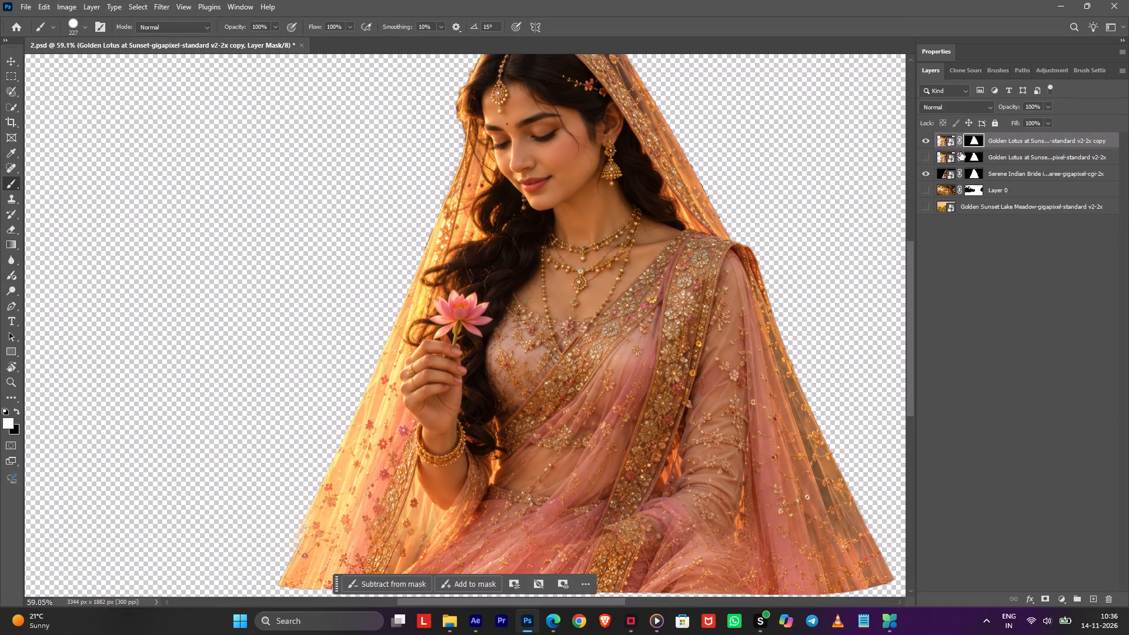
{"action": "key", "text": "shift+w"}
{"action": "left_click_drag", "start_coordinate": [442, 331], "coordinate": [417, 427]}
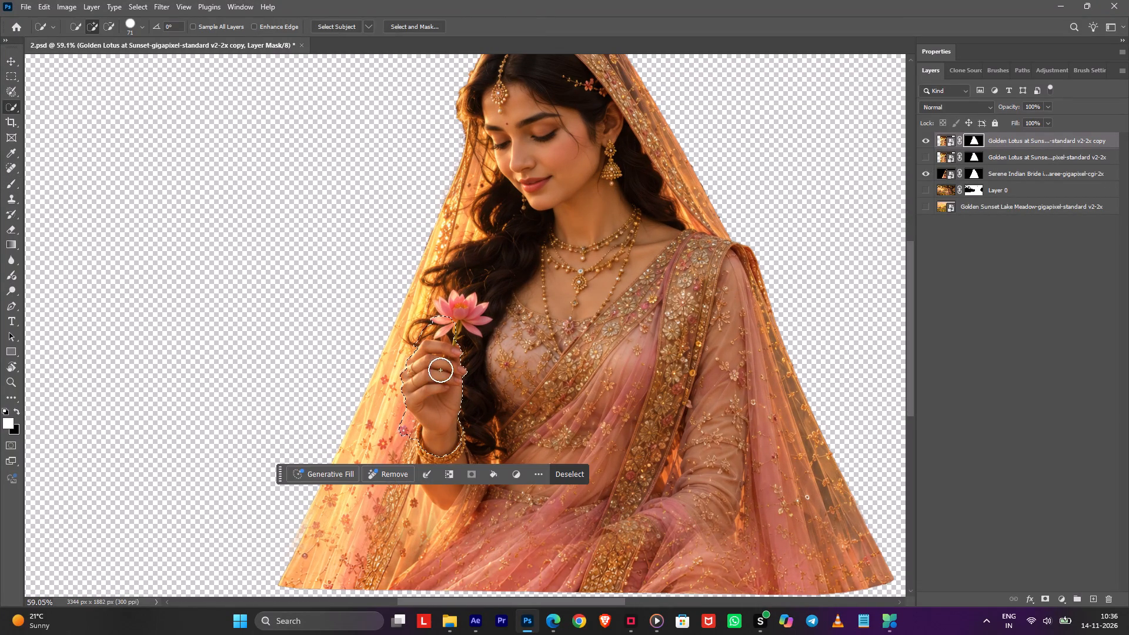
{"action": "left_click_drag", "start_coordinate": [440, 409], "coordinate": [449, 479]}
{"action": "left_click_drag", "start_coordinate": [453, 458], "coordinate": [472, 350]}
{"action": "left_click", "coordinate": [472, 347]}
{"action": "left_click_drag", "start_coordinate": [472, 340], "coordinate": [472, 298]}
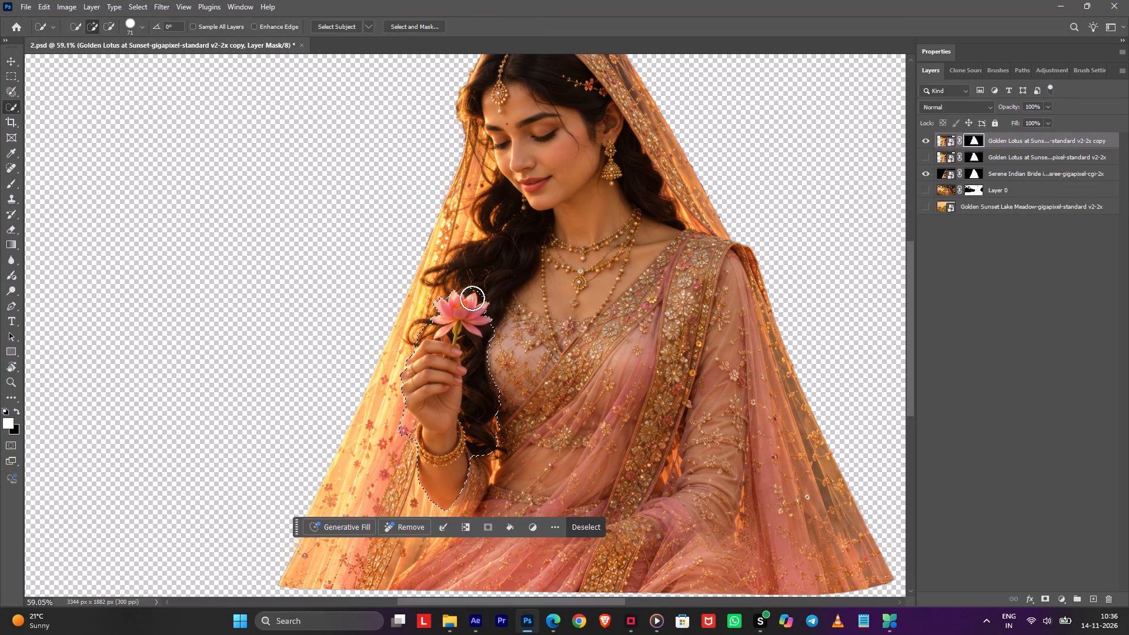
Extend the selection down the forearm to include the sleeve fabric beneath the bangles.
{"action": "left_click_drag", "start_coordinate": [472, 298], "coordinate": [417, 400]}
{"action": "left_click_drag", "start_coordinate": [417, 344], "coordinate": [426, 446]}
{"action": "left_click_drag", "start_coordinate": [428, 457], "coordinate": [434, 490]}
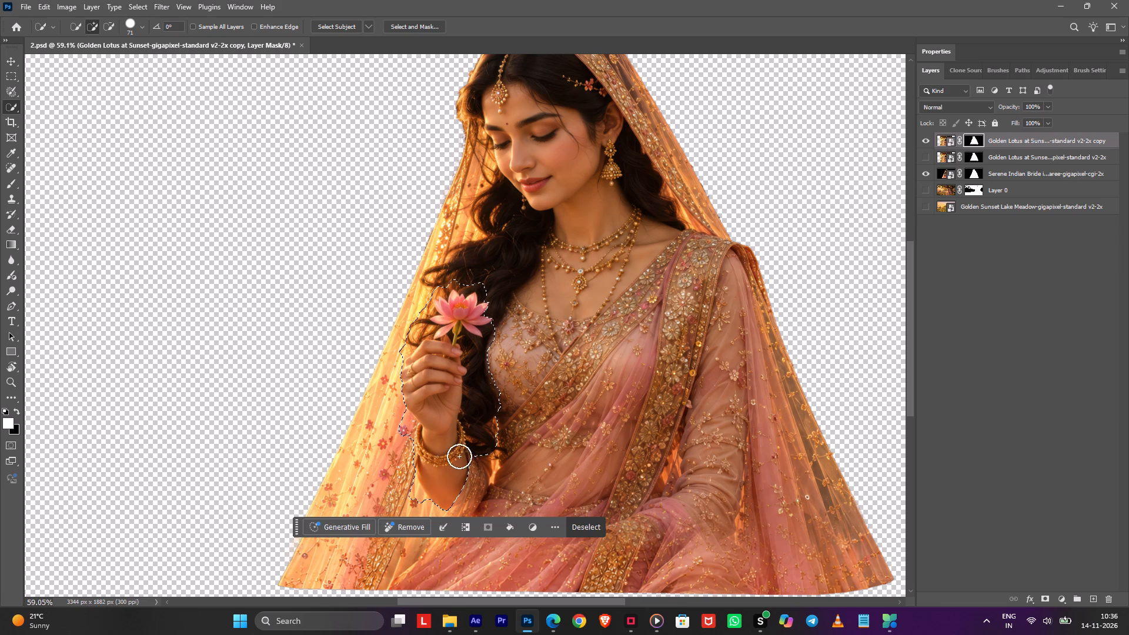
{"action": "left_click_drag", "start_coordinate": [459, 456], "coordinate": [457, 493]}
{"action": "left_click_drag", "start_coordinate": [467, 475], "coordinate": [430, 507]}
{"action": "left_click_drag", "start_coordinate": [429, 483], "coordinate": [429, 505]}
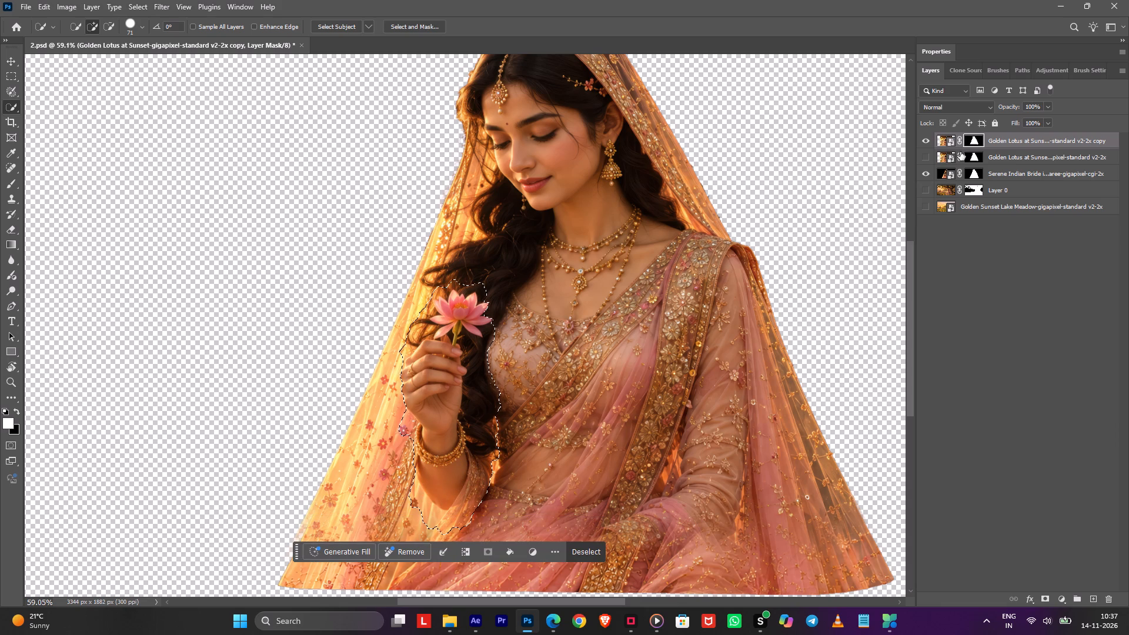
Replace the Golden Lotus copy's full-figure mask with a new mask made from the hand-and-flower selection.
{"action": "right_click", "coordinate": [968, 143]}
{"action": "left_click", "coordinate": [1024, 166]}
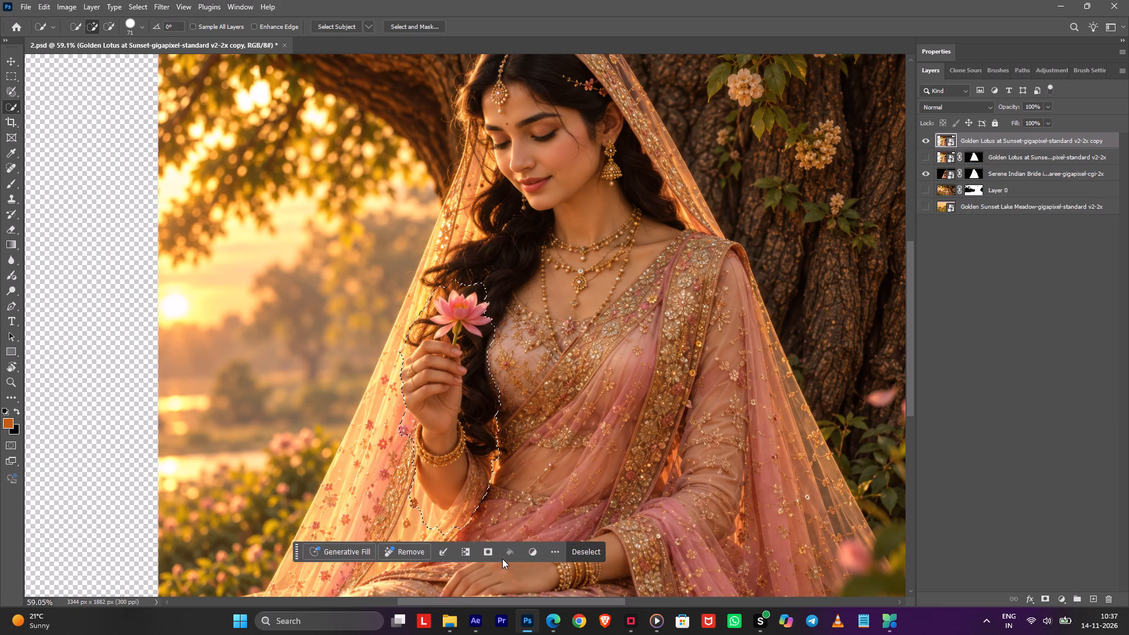
{"action": "left_click", "coordinate": [485, 553]}
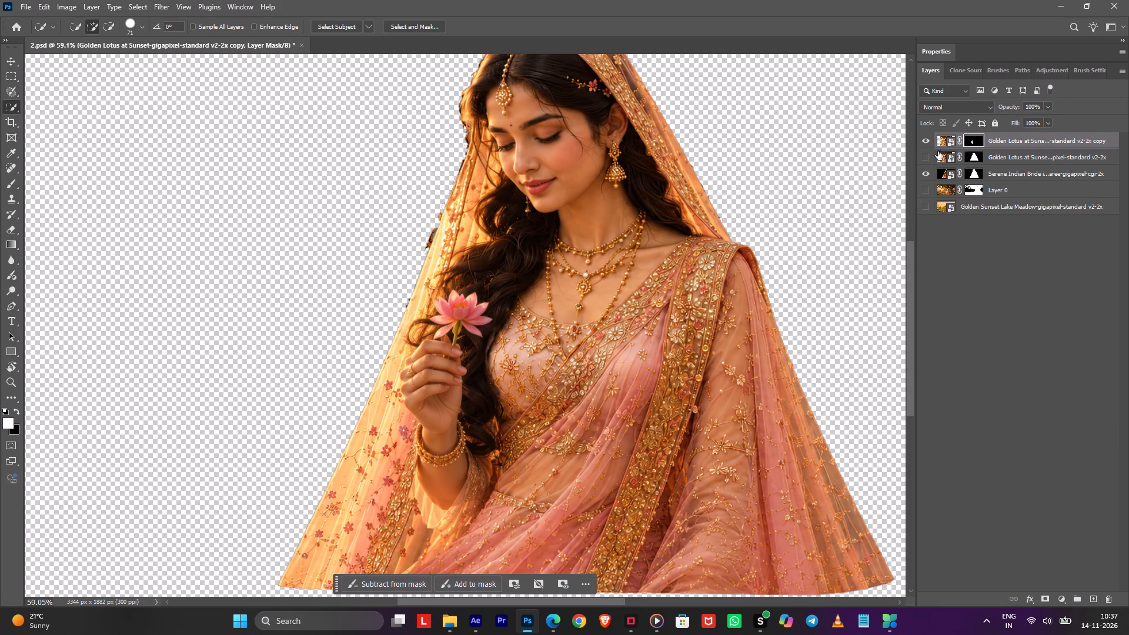
Show the original Golden Lotus layer and paint black on its mask over the flower, hand and forearm using a 237 px brush.
{"action": "left_click", "coordinate": [928, 155]}
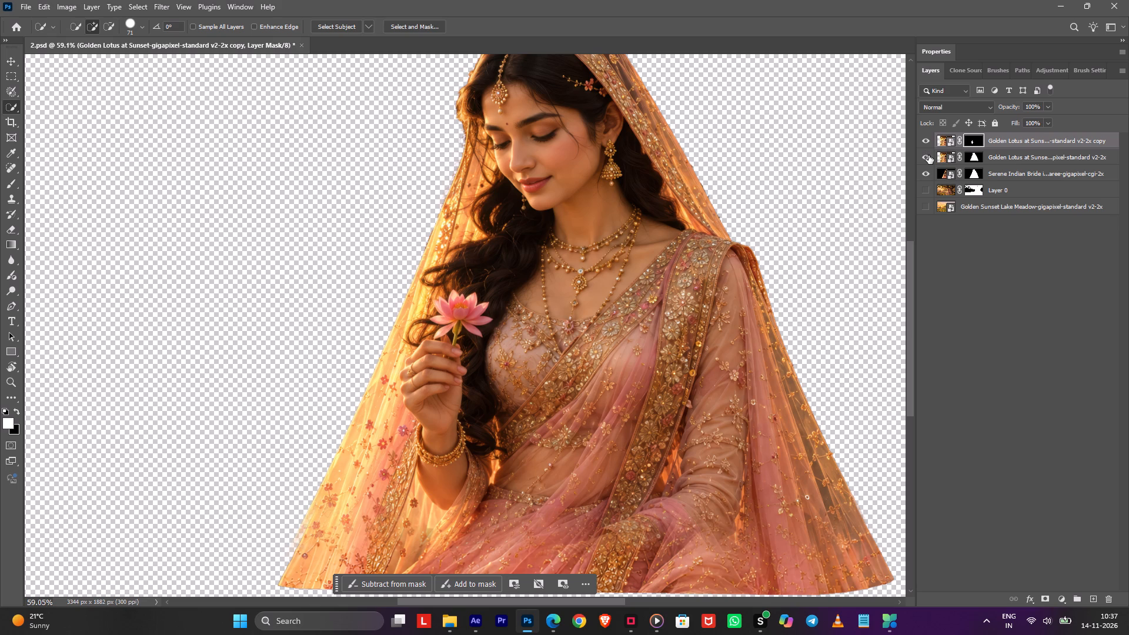
{"action": "left_click", "coordinate": [928, 155]}
{"action": "left_click", "coordinate": [978, 156]}
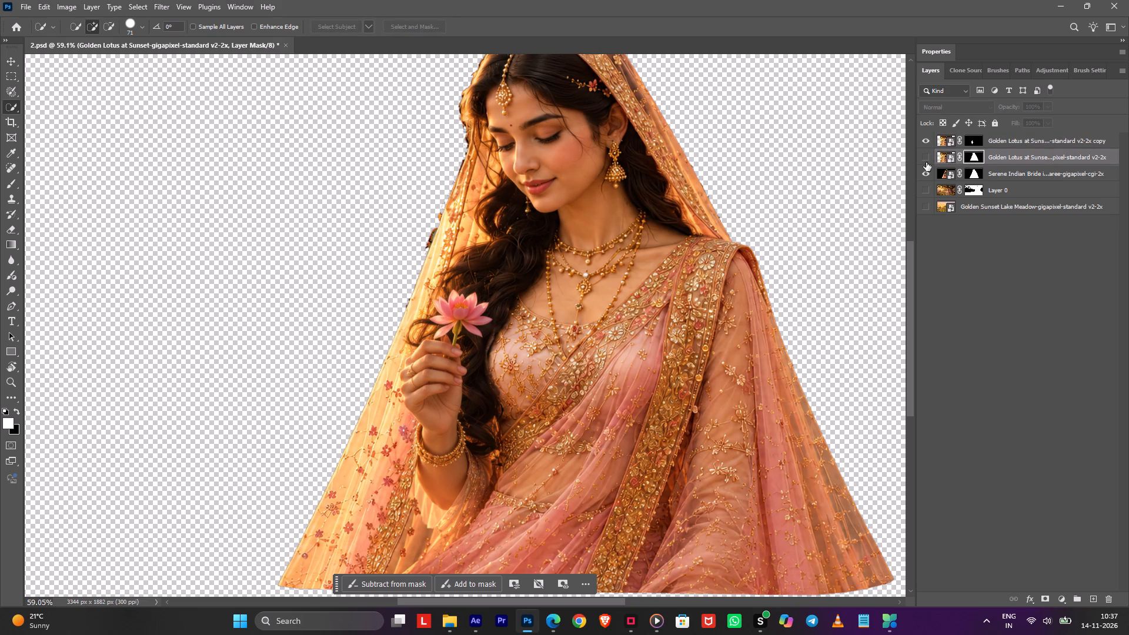
{"action": "left_click", "coordinate": [926, 162]}
{"action": "key", "text": "b"}
{"action": "right_click", "coordinate": [440, 362], "text": "alt"}
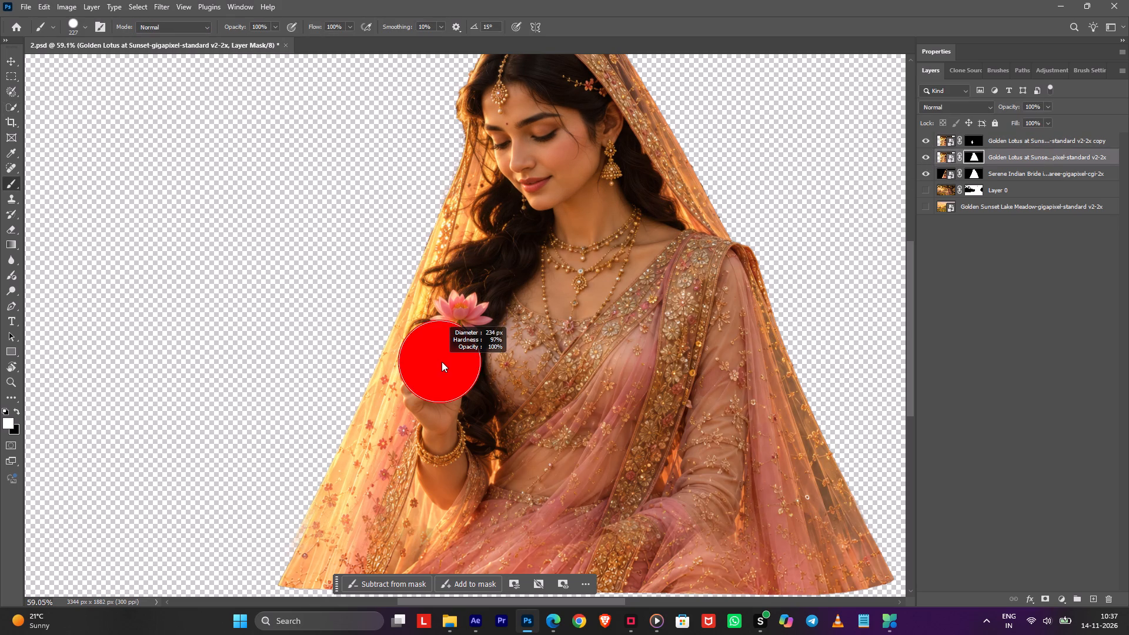
{"action": "key", "text": "x"}
{"action": "left_click_drag", "start_coordinate": [463, 326], "coordinate": [452, 475]}
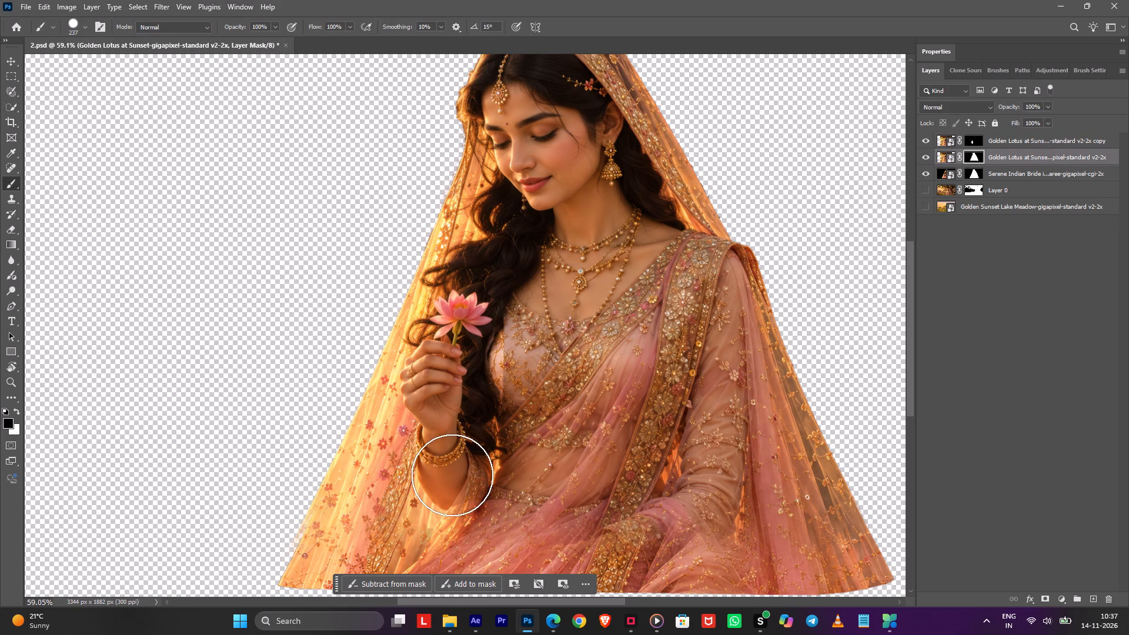
{"action": "left_click_drag", "start_coordinate": [452, 475], "coordinate": [460, 491]}
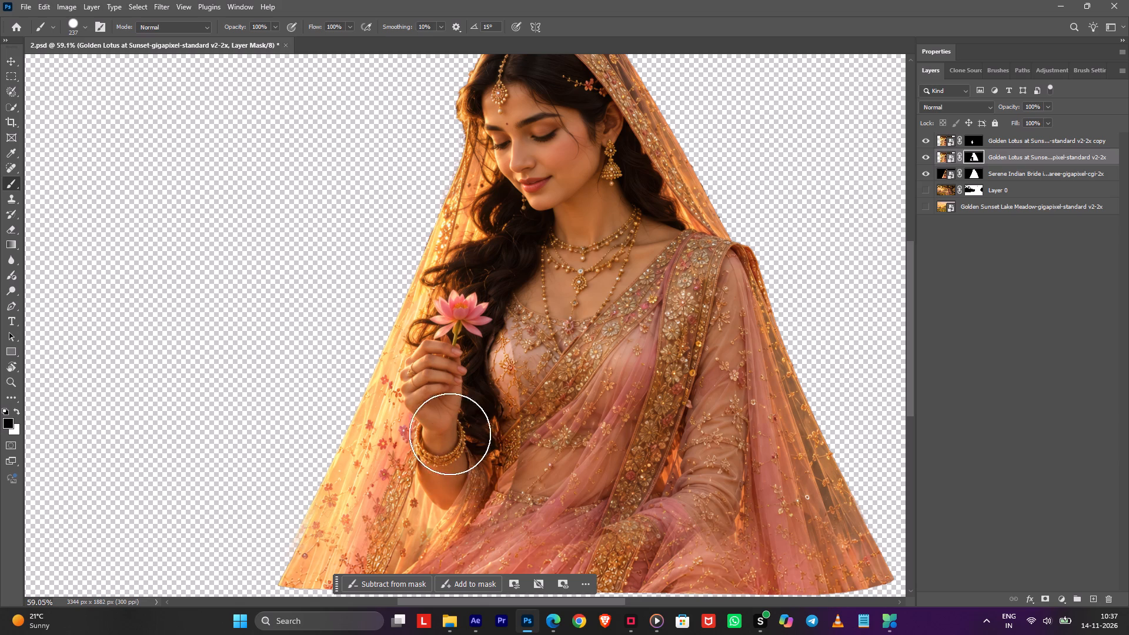
Check the hand and body separation, and hide the original Golden Lotus and Serene Indian Bride layers to isolate the hand-and-flower copy.
{"action": "left_click", "coordinate": [929, 153]}
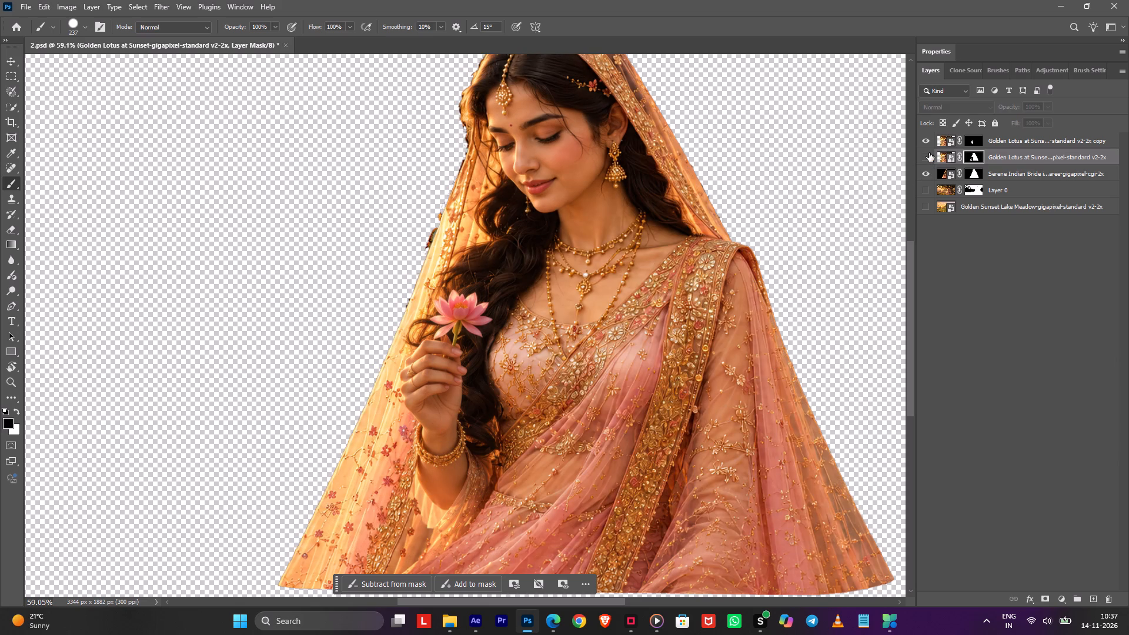
{"action": "left_click", "coordinate": [929, 153]}
{"action": "left_click", "coordinate": [921, 139]}
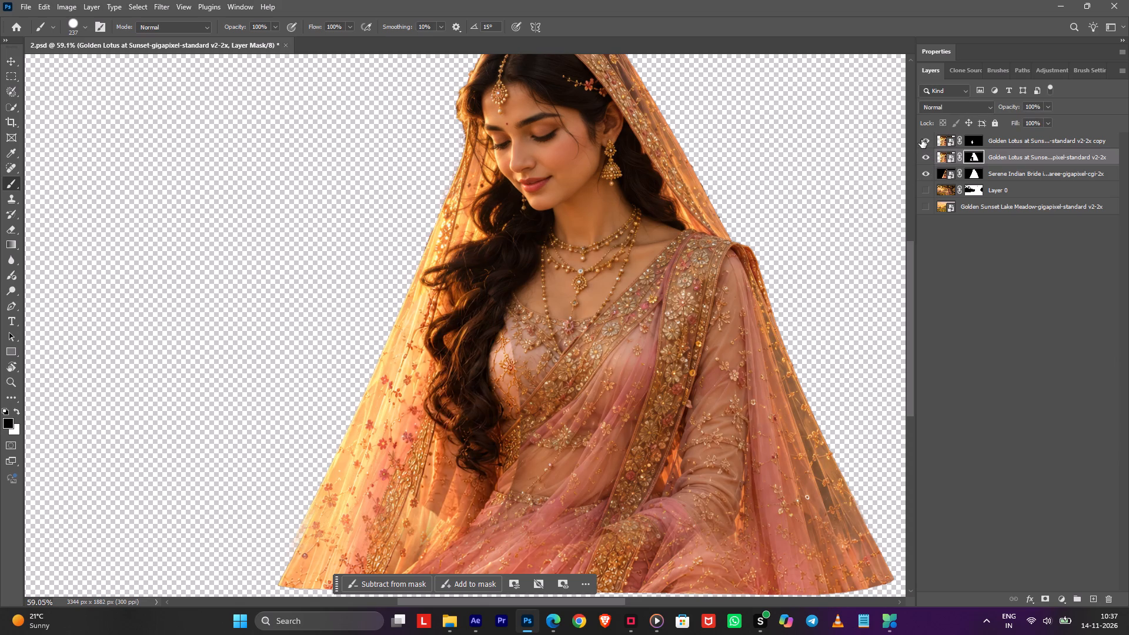
{"action": "left_click", "coordinate": [921, 139]}
{"action": "left_click", "coordinate": [921, 139]}
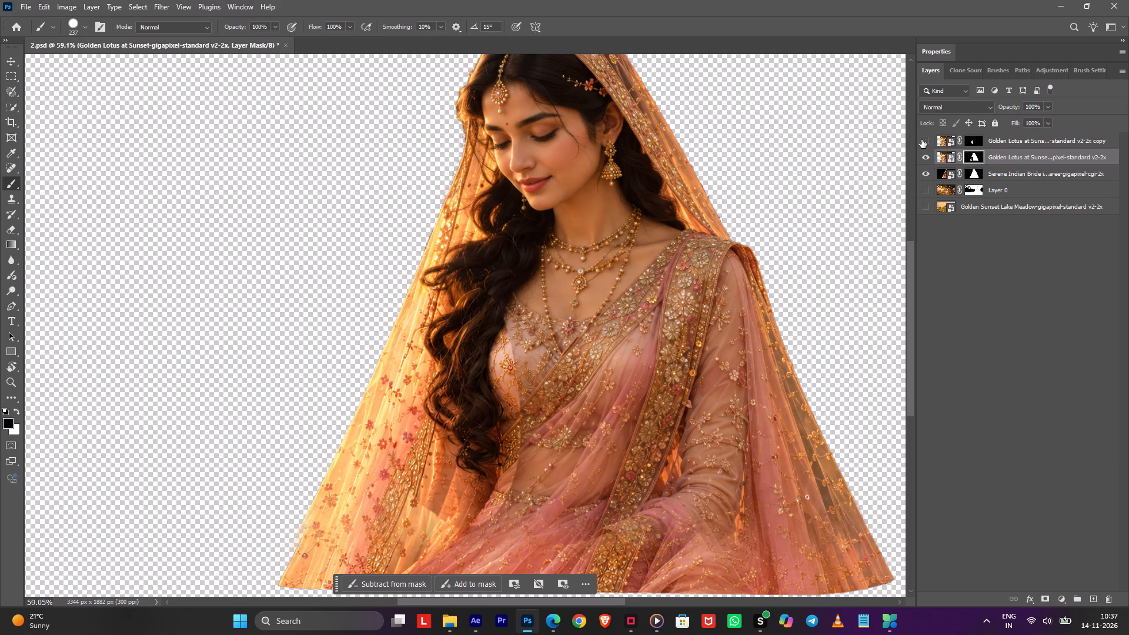
{"action": "left_click", "coordinate": [921, 139]}
{"action": "left_click_drag", "start_coordinate": [924, 159], "coordinate": [926, 180]}
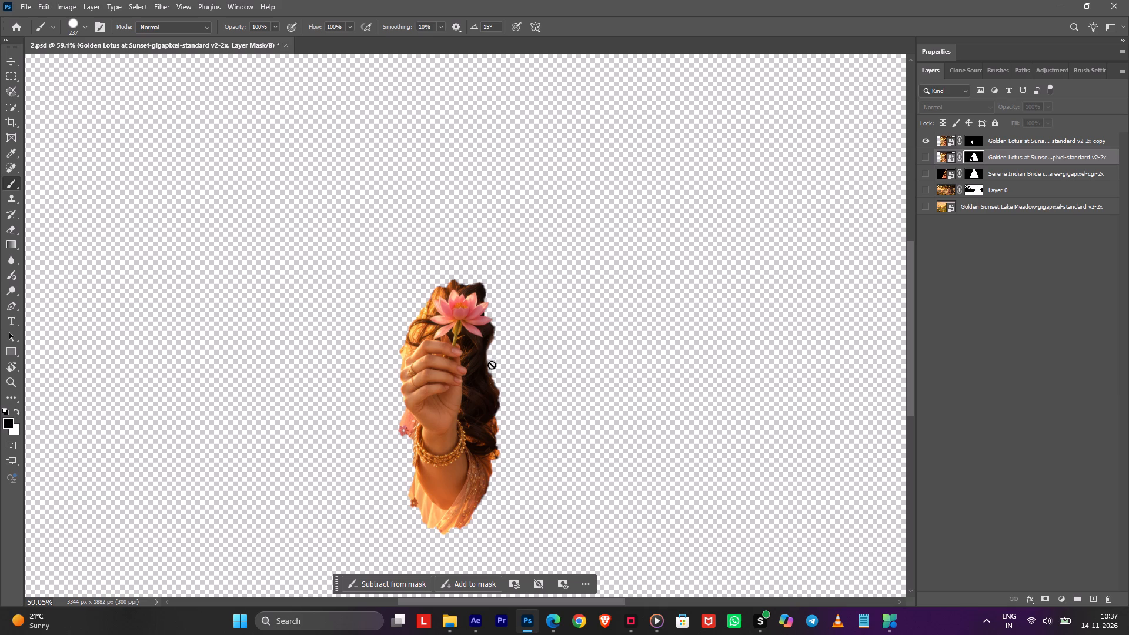
Target the Golden Lotus copy's mask and select the fingers, palm, bangles and forearm with the Quick Selection tool.
{"action": "left_click", "coordinate": [981, 138]}
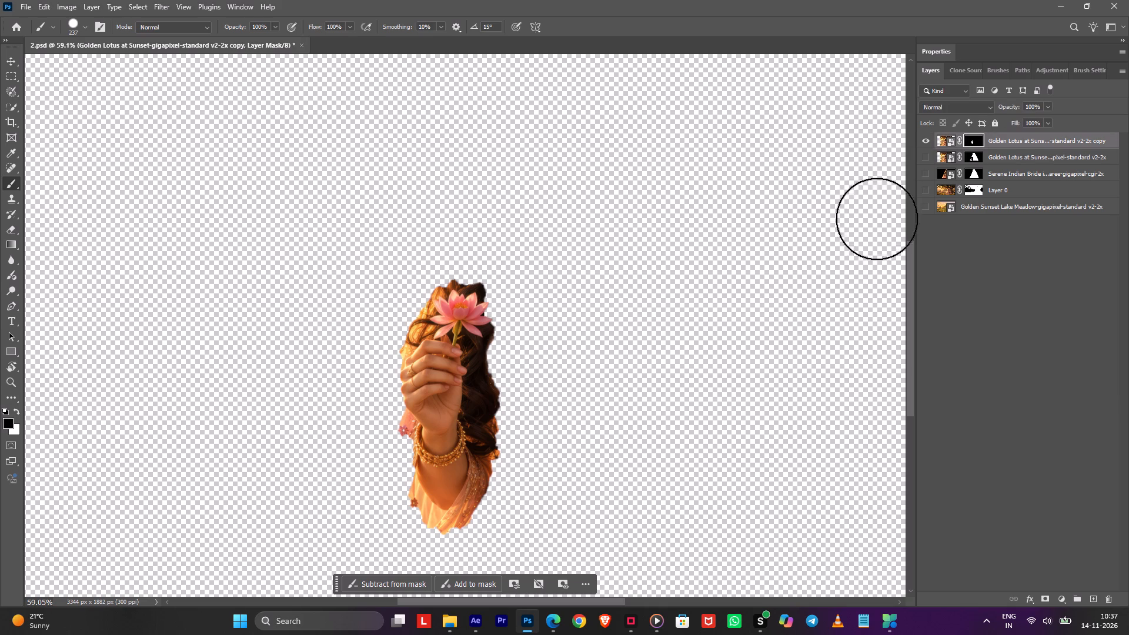
{"action": "scroll", "coordinate": [391, 415], "scroll_direction": "up", "scroll_amount": 6, "text": "alt"}
{"action": "key", "text": "shift+w"}
{"action": "left_click_drag", "start_coordinate": [470, 326], "coordinate": [464, 461]}
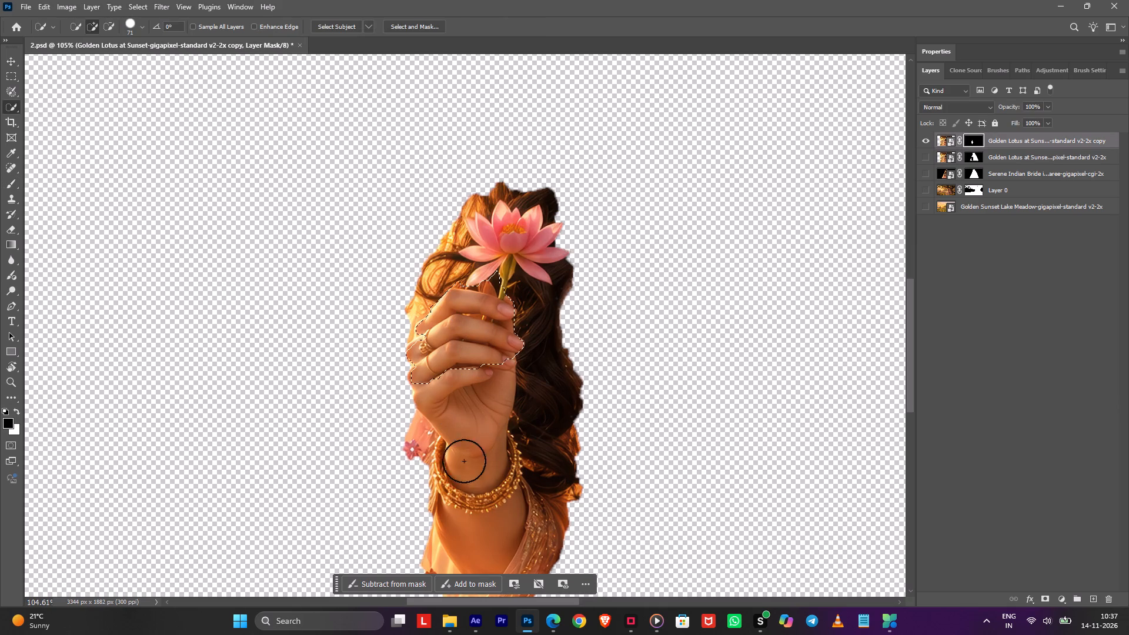
{"action": "left_click_drag", "start_coordinate": [464, 461], "coordinate": [465, 490]}
{"action": "key", "text": "space"}
{"action": "left_click_drag", "start_coordinate": [476, 429], "coordinate": [492, 342]}
{"action": "left_click_drag", "start_coordinate": [500, 466], "coordinate": [537, 461]}
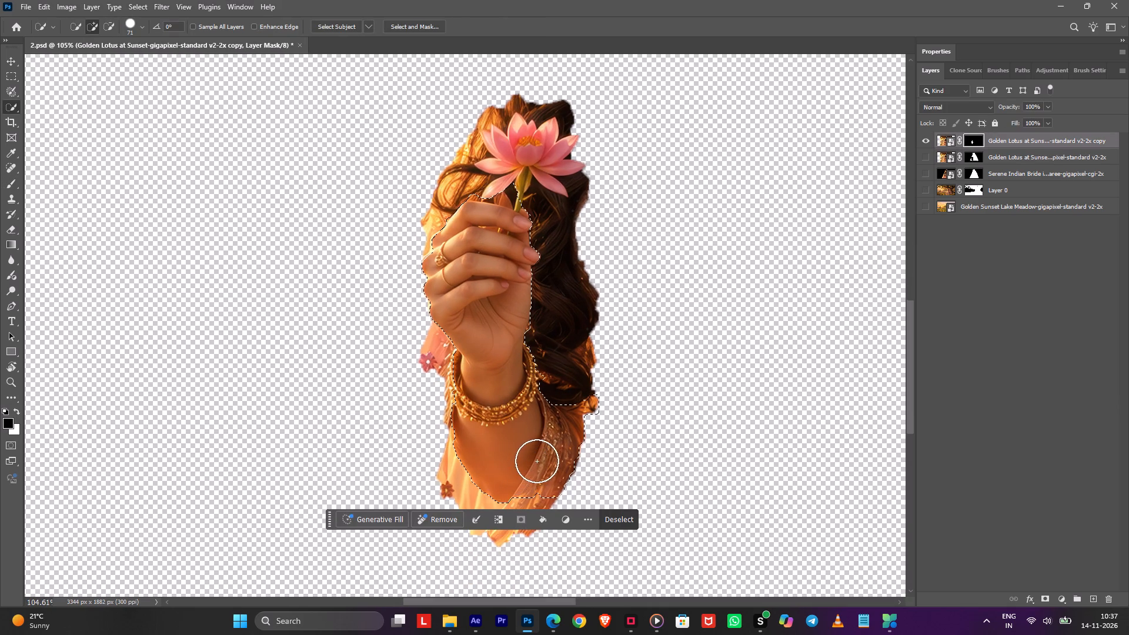
{"action": "left_click_drag", "start_coordinate": [537, 461], "coordinate": [478, 400]}
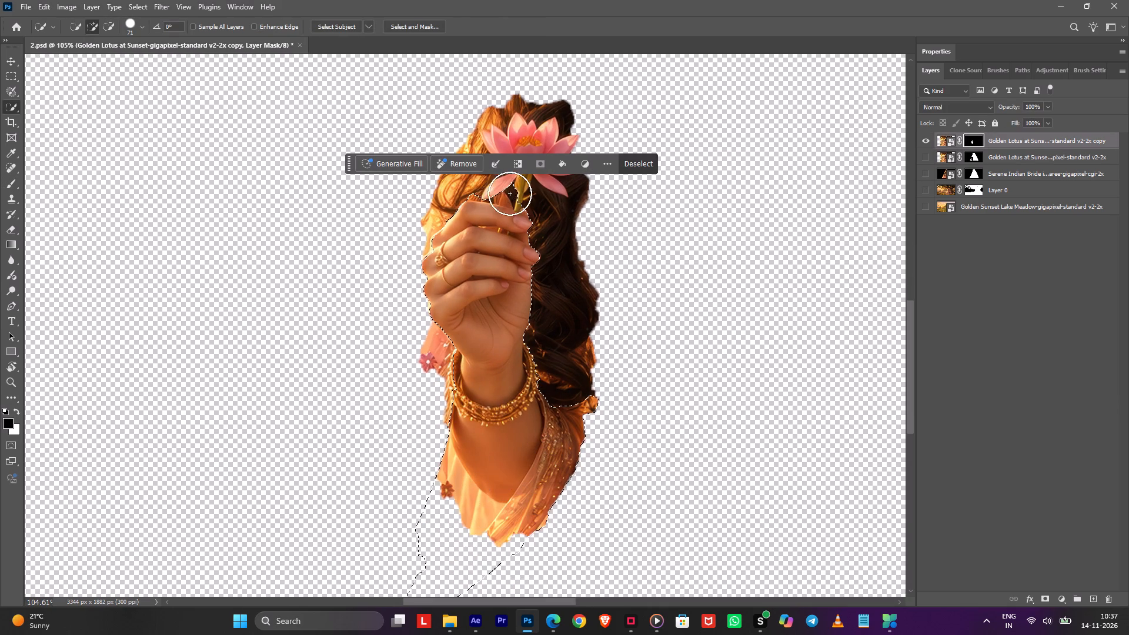
Add the lotus flower and its stem to the hand selection with a lasso around them using the Object Selection tool.
{"action": "right_click_drag", "start_coordinate": [566, 193], "coordinate": [550, 196], "text": "alt"}
{"action": "key", "text": "space"}
{"action": "left_click_drag", "start_coordinate": [533, 198], "coordinate": [514, 279]}
{"action": "key", "text": "shift+w"}
{"action": "key", "text": "shift+w"}
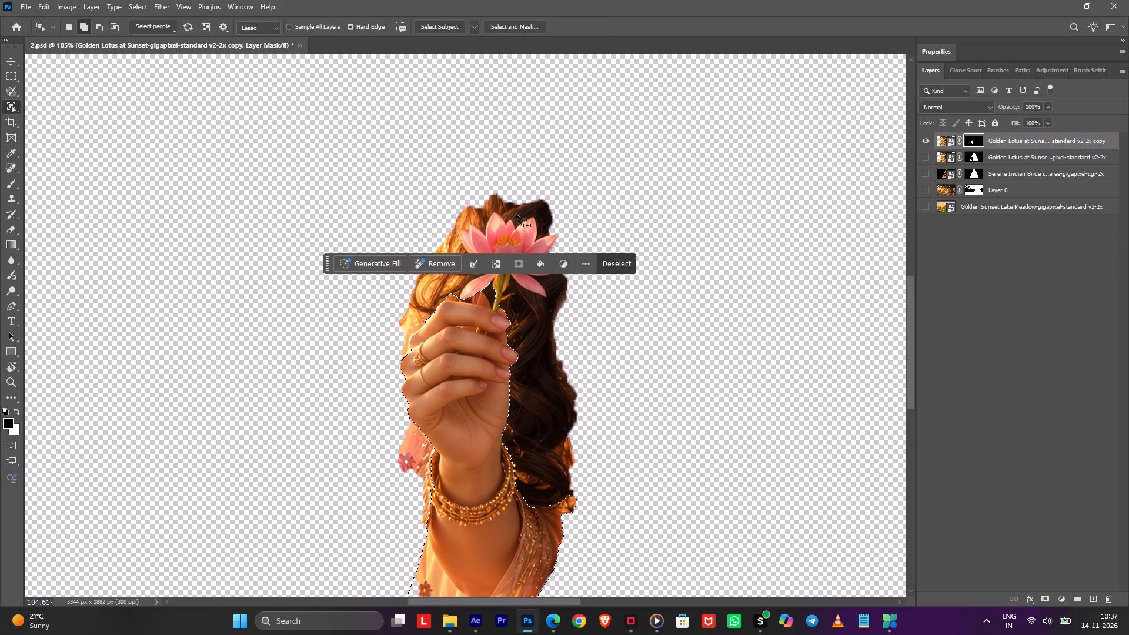
{"action": "left_click_drag", "start_coordinate": [517, 206], "coordinate": [556, 232], "text": "shift"}
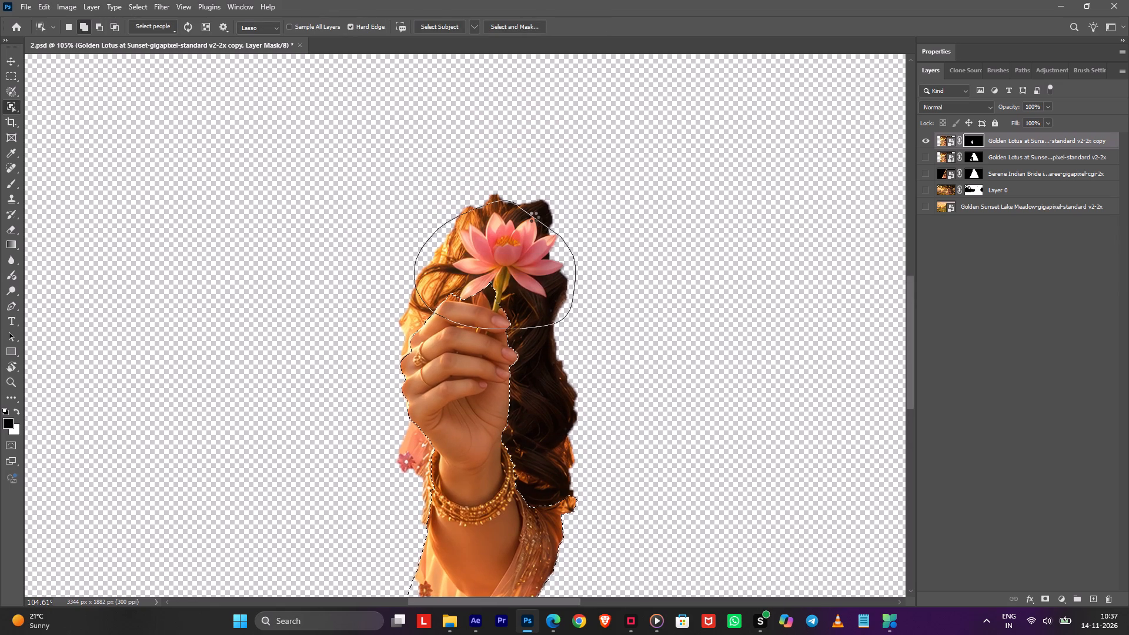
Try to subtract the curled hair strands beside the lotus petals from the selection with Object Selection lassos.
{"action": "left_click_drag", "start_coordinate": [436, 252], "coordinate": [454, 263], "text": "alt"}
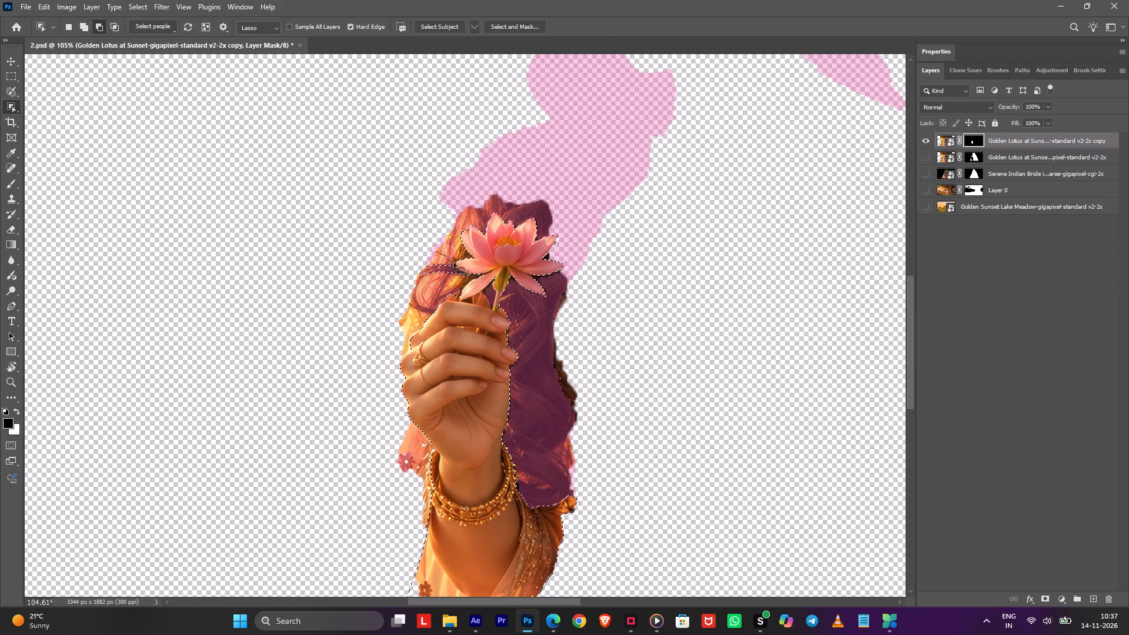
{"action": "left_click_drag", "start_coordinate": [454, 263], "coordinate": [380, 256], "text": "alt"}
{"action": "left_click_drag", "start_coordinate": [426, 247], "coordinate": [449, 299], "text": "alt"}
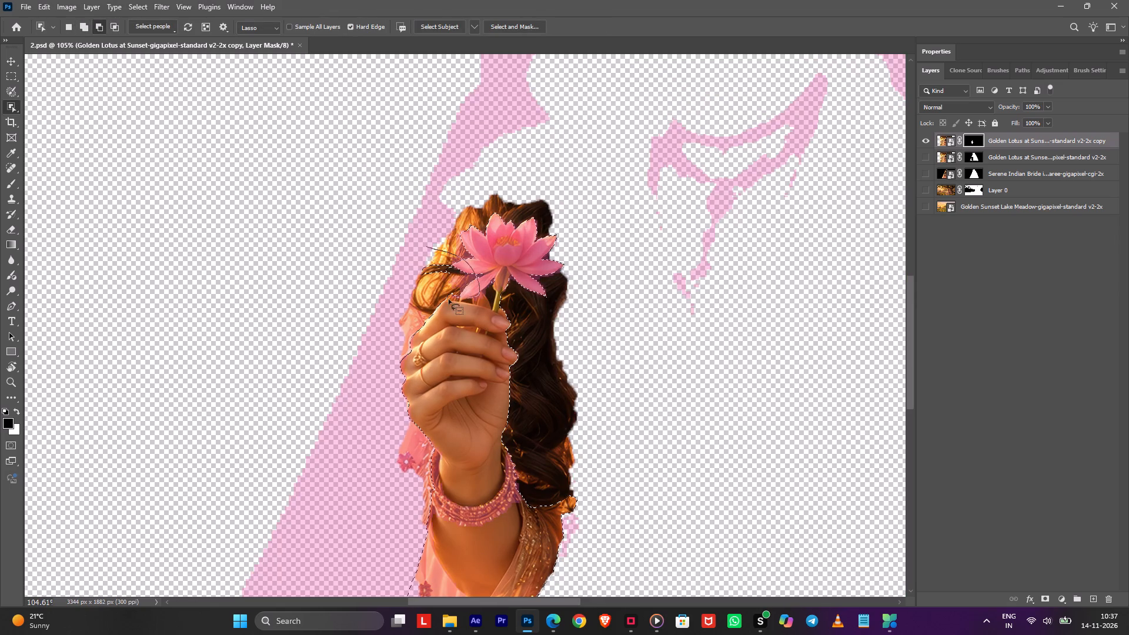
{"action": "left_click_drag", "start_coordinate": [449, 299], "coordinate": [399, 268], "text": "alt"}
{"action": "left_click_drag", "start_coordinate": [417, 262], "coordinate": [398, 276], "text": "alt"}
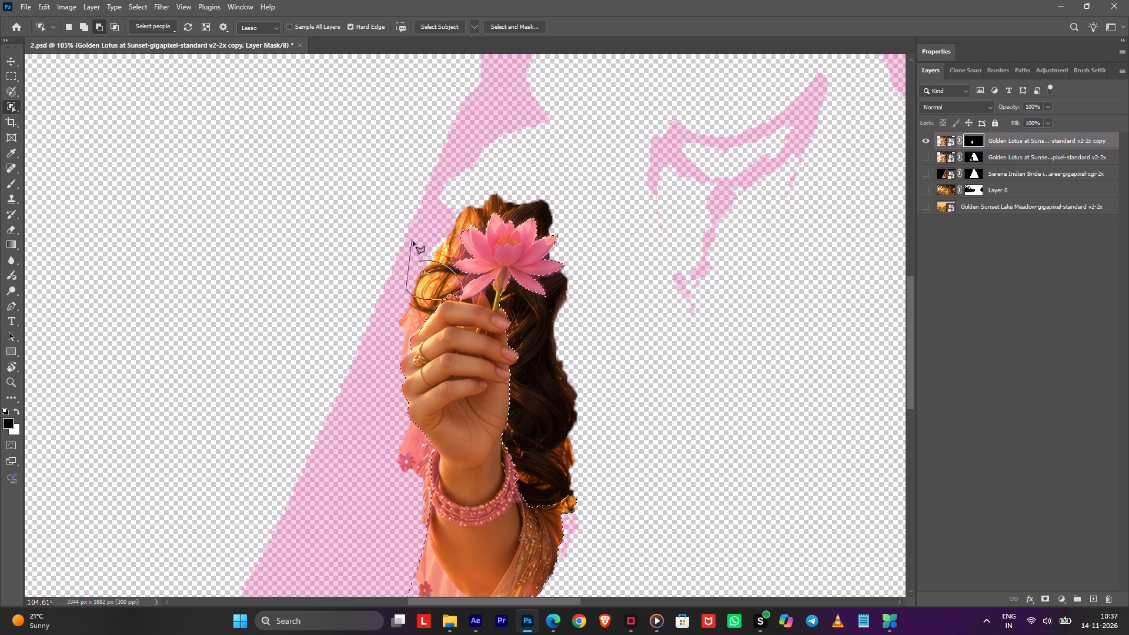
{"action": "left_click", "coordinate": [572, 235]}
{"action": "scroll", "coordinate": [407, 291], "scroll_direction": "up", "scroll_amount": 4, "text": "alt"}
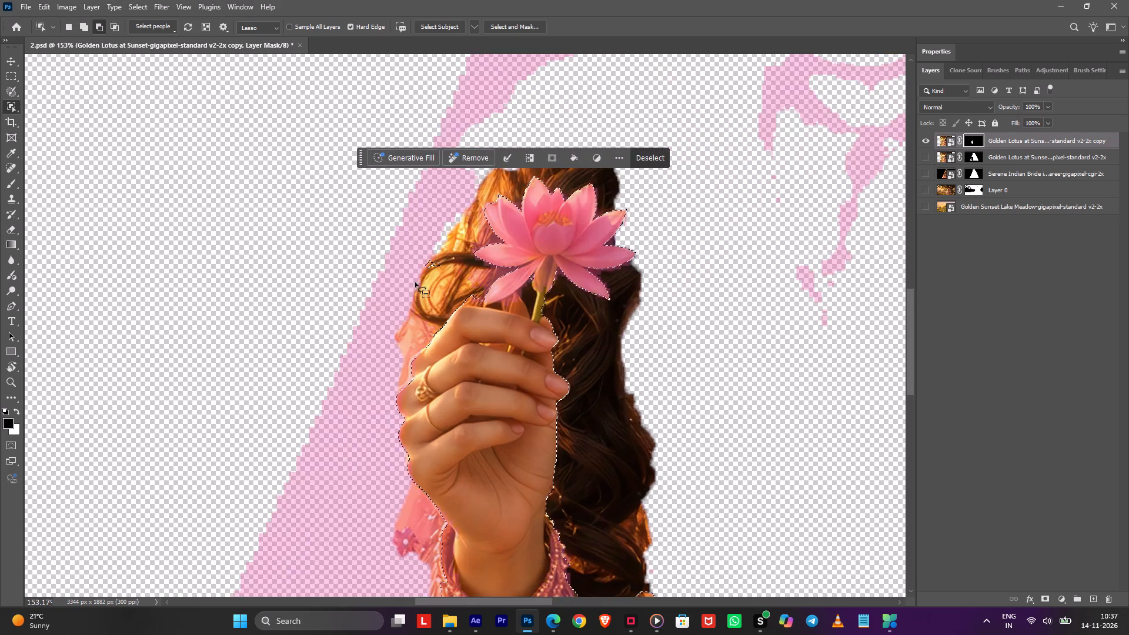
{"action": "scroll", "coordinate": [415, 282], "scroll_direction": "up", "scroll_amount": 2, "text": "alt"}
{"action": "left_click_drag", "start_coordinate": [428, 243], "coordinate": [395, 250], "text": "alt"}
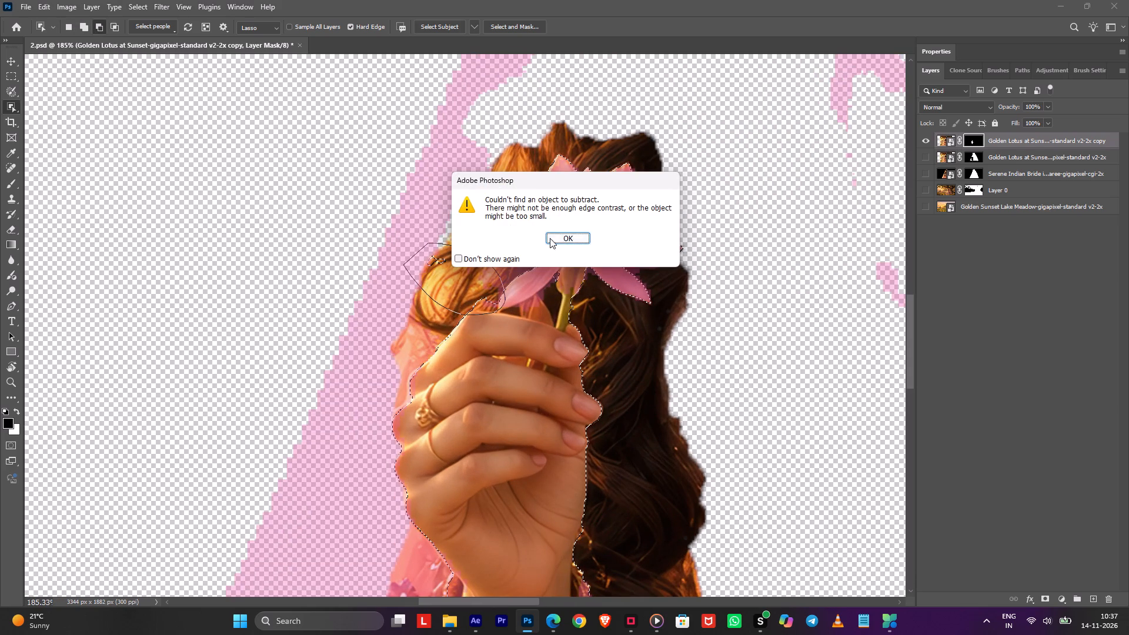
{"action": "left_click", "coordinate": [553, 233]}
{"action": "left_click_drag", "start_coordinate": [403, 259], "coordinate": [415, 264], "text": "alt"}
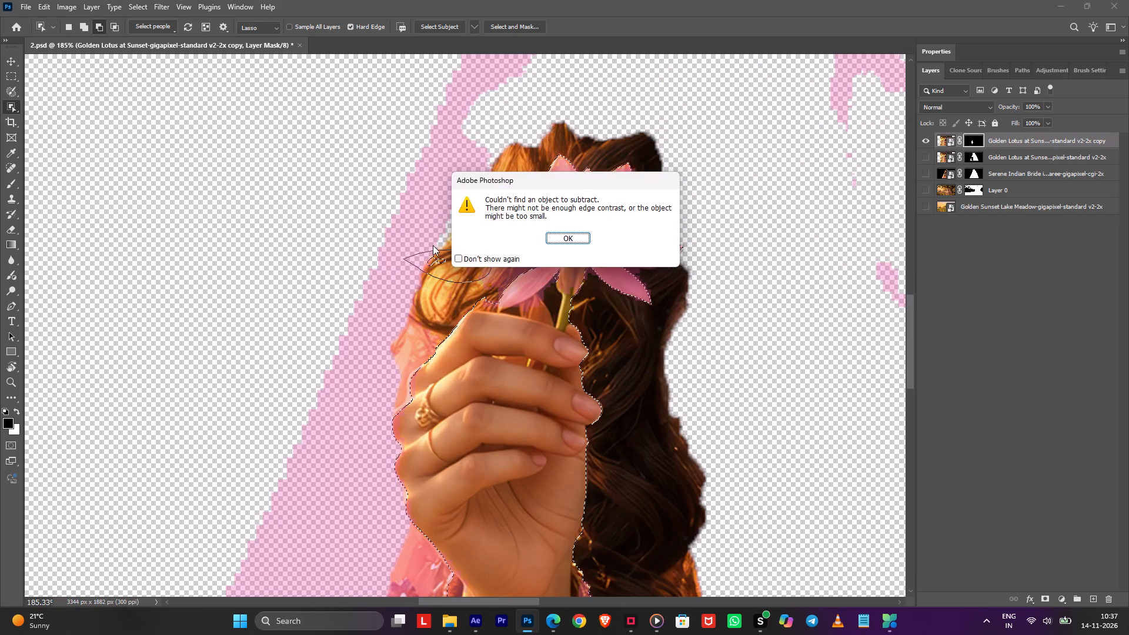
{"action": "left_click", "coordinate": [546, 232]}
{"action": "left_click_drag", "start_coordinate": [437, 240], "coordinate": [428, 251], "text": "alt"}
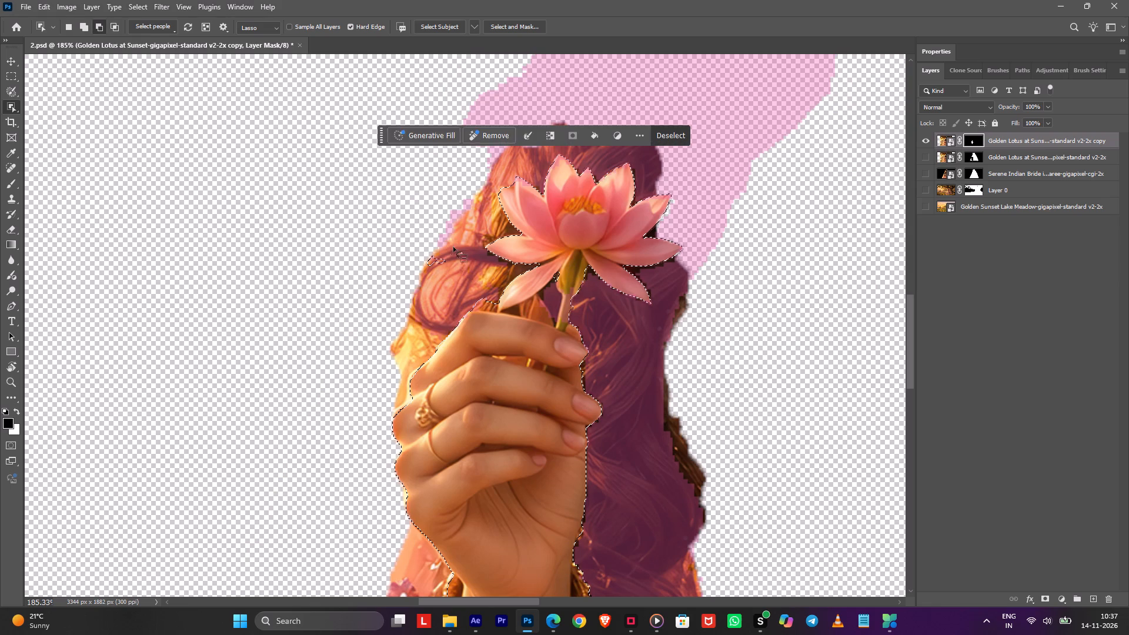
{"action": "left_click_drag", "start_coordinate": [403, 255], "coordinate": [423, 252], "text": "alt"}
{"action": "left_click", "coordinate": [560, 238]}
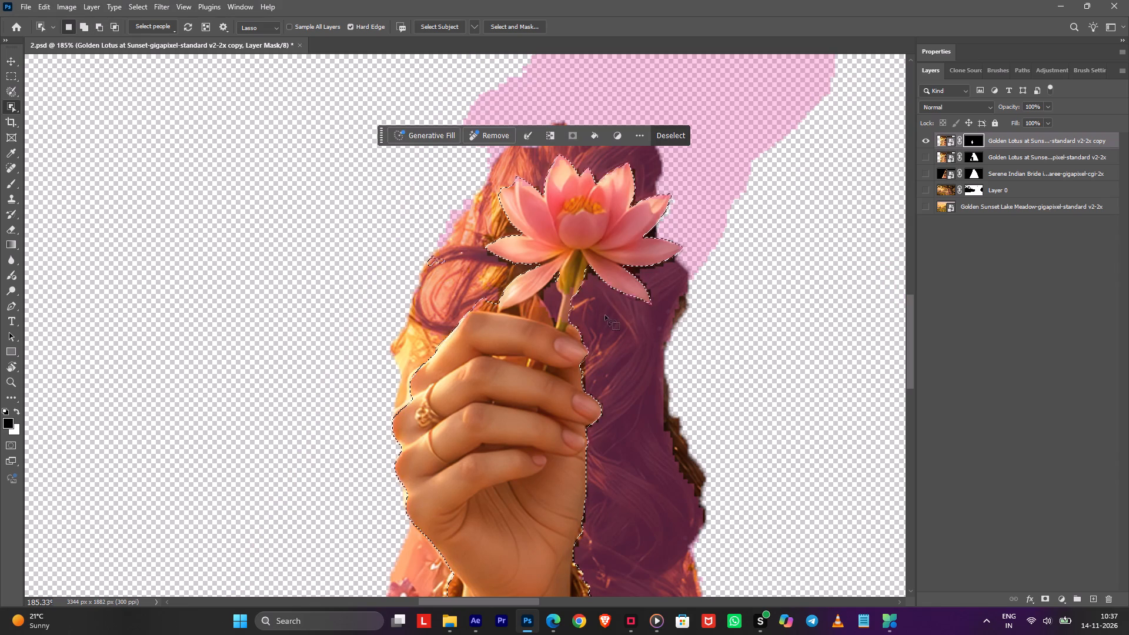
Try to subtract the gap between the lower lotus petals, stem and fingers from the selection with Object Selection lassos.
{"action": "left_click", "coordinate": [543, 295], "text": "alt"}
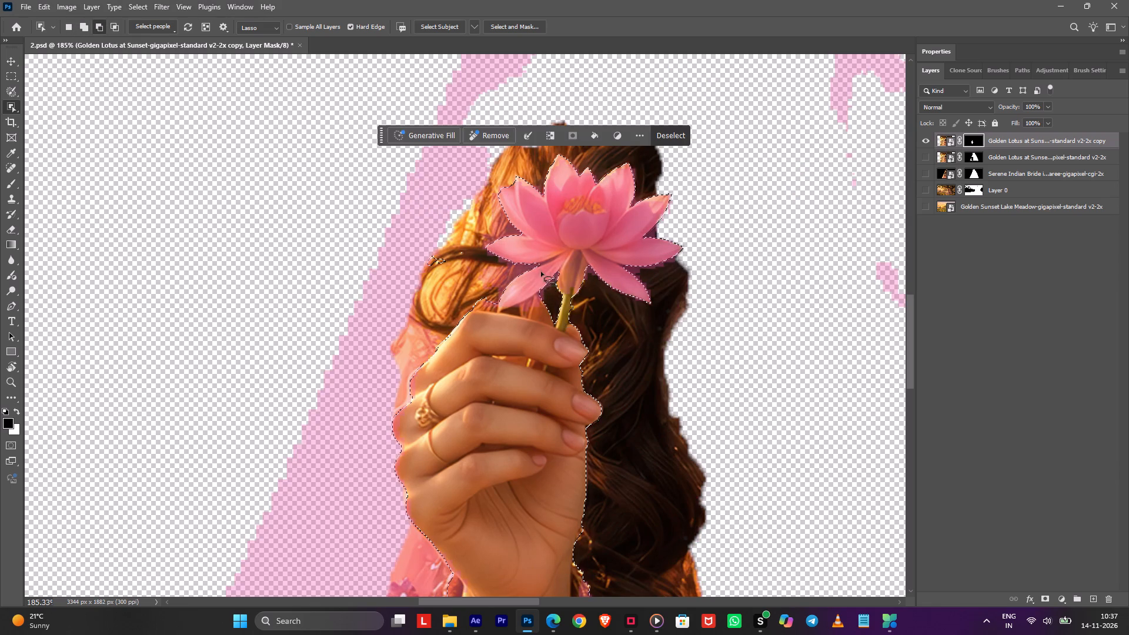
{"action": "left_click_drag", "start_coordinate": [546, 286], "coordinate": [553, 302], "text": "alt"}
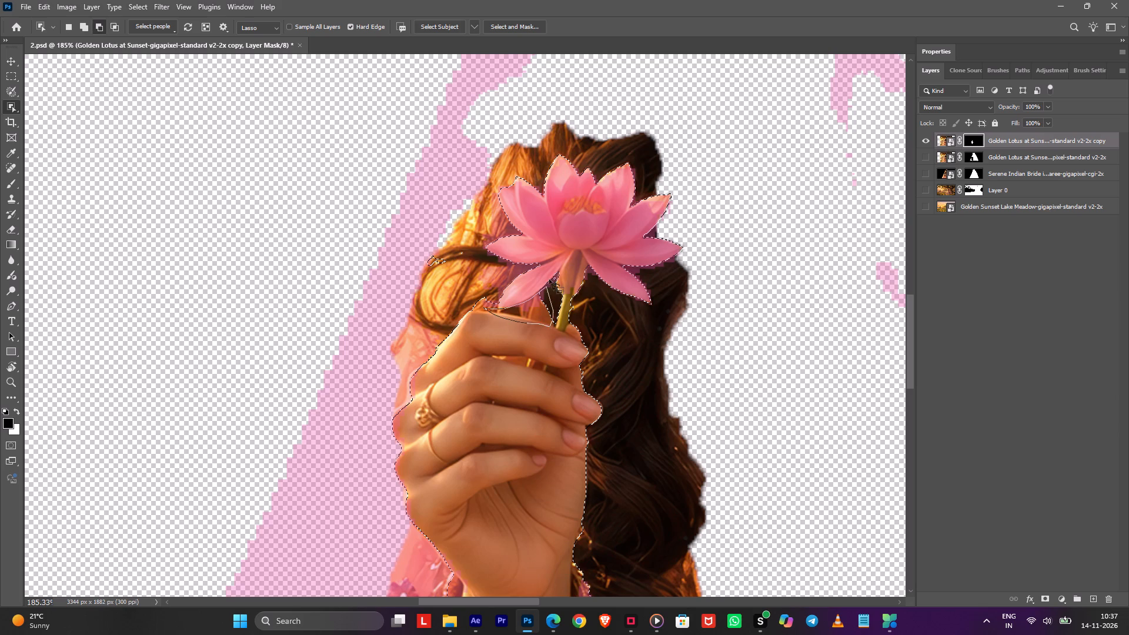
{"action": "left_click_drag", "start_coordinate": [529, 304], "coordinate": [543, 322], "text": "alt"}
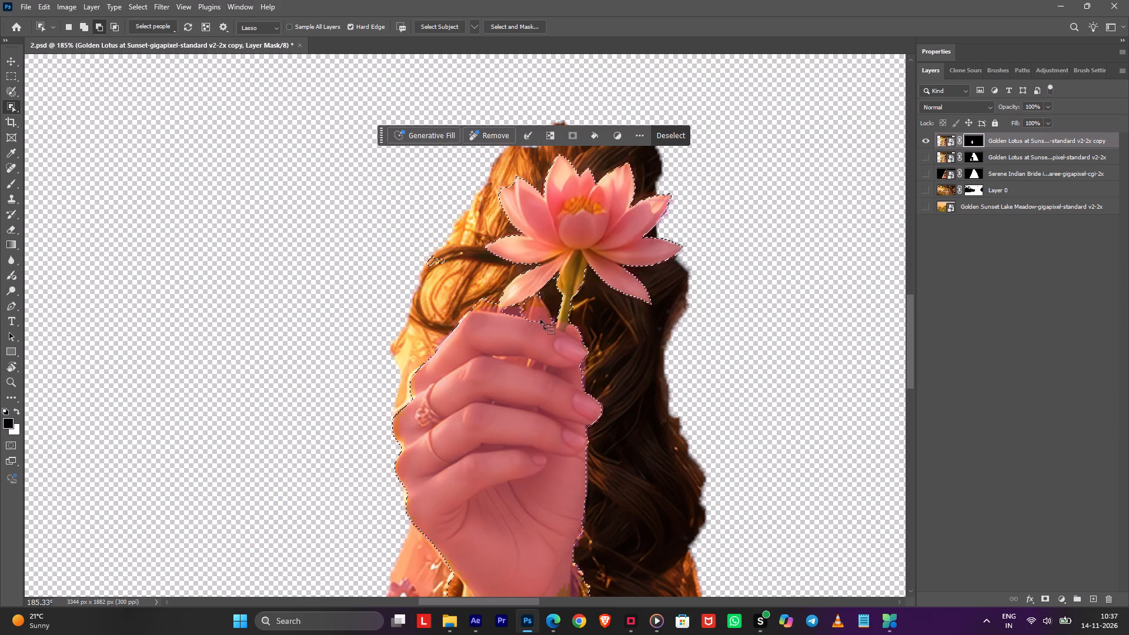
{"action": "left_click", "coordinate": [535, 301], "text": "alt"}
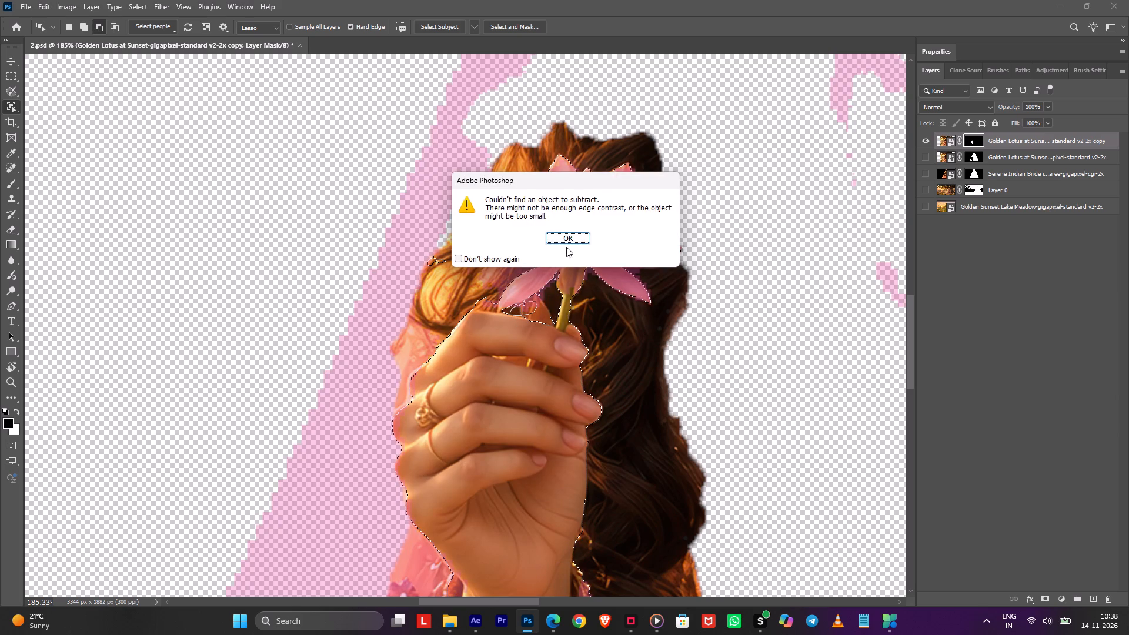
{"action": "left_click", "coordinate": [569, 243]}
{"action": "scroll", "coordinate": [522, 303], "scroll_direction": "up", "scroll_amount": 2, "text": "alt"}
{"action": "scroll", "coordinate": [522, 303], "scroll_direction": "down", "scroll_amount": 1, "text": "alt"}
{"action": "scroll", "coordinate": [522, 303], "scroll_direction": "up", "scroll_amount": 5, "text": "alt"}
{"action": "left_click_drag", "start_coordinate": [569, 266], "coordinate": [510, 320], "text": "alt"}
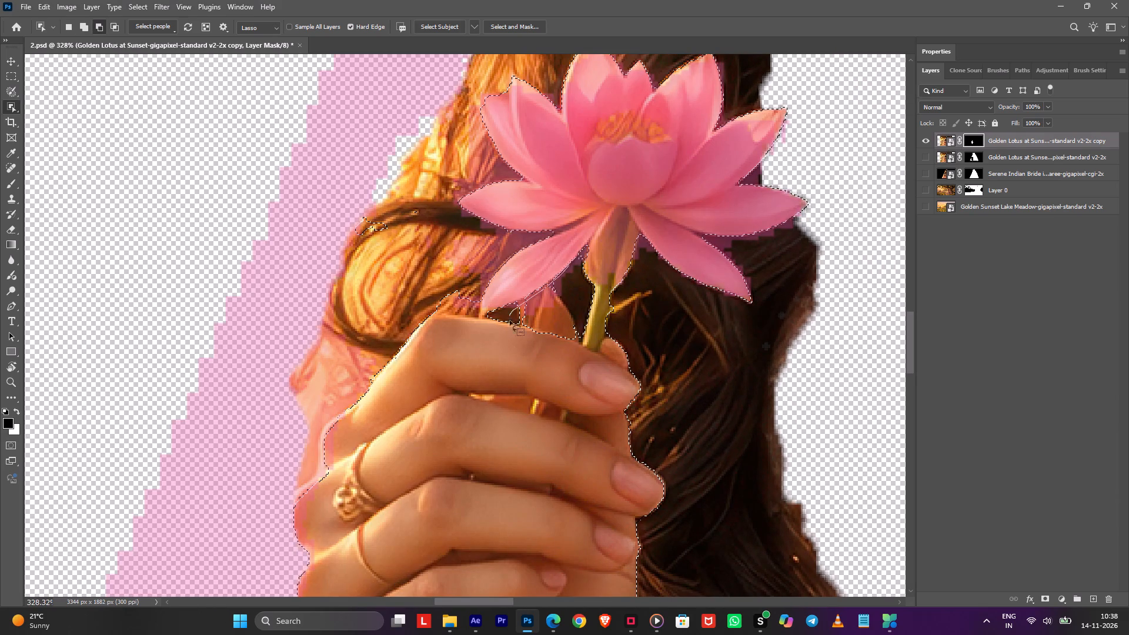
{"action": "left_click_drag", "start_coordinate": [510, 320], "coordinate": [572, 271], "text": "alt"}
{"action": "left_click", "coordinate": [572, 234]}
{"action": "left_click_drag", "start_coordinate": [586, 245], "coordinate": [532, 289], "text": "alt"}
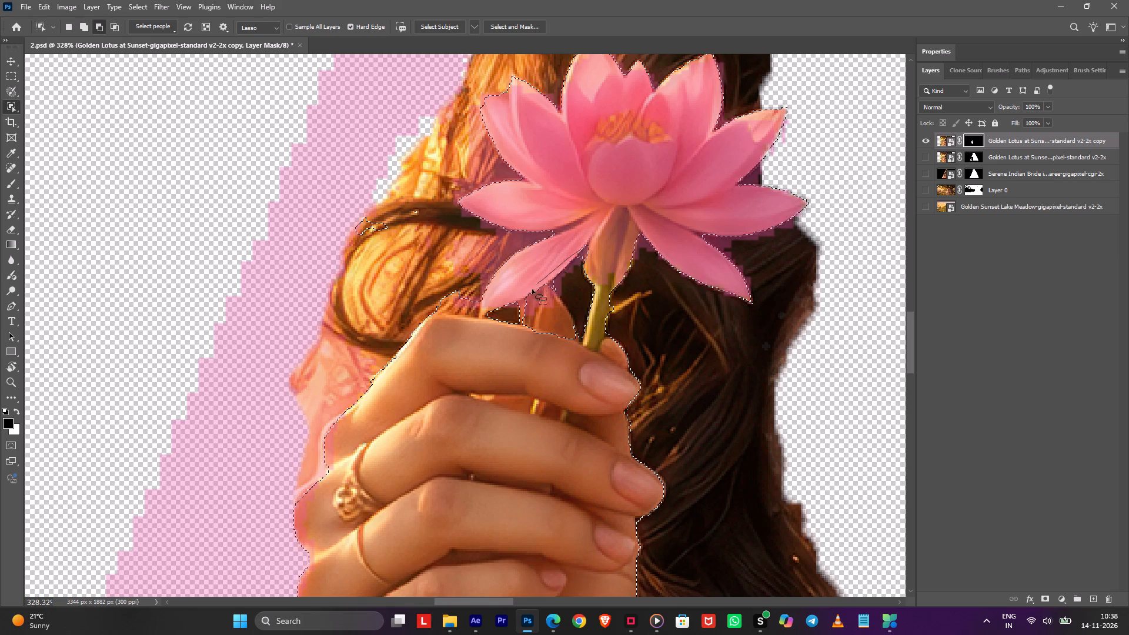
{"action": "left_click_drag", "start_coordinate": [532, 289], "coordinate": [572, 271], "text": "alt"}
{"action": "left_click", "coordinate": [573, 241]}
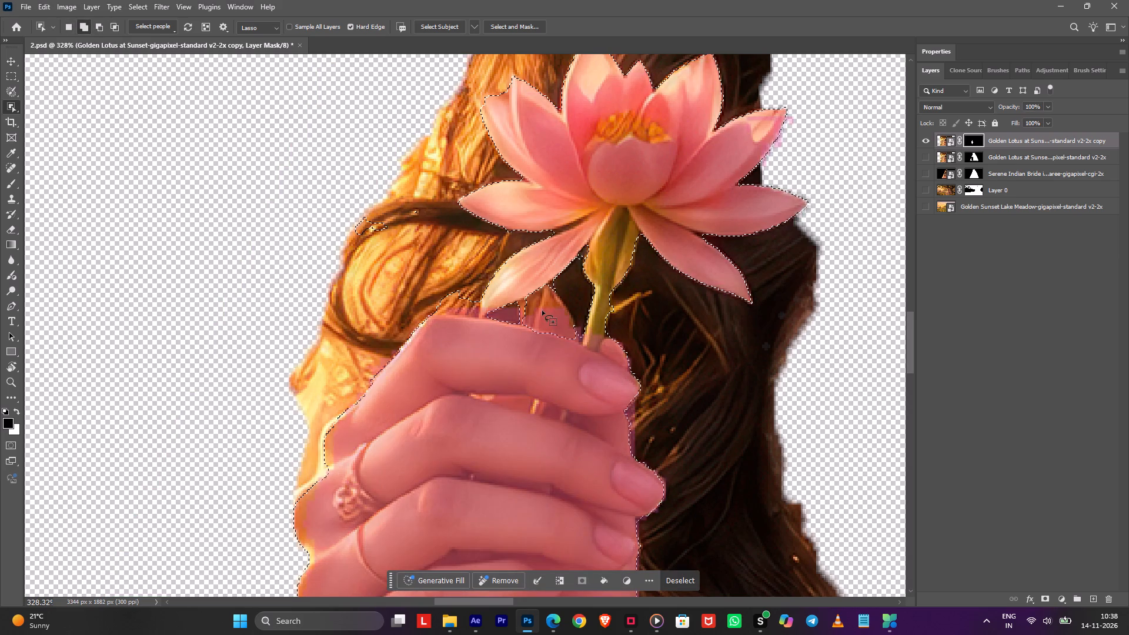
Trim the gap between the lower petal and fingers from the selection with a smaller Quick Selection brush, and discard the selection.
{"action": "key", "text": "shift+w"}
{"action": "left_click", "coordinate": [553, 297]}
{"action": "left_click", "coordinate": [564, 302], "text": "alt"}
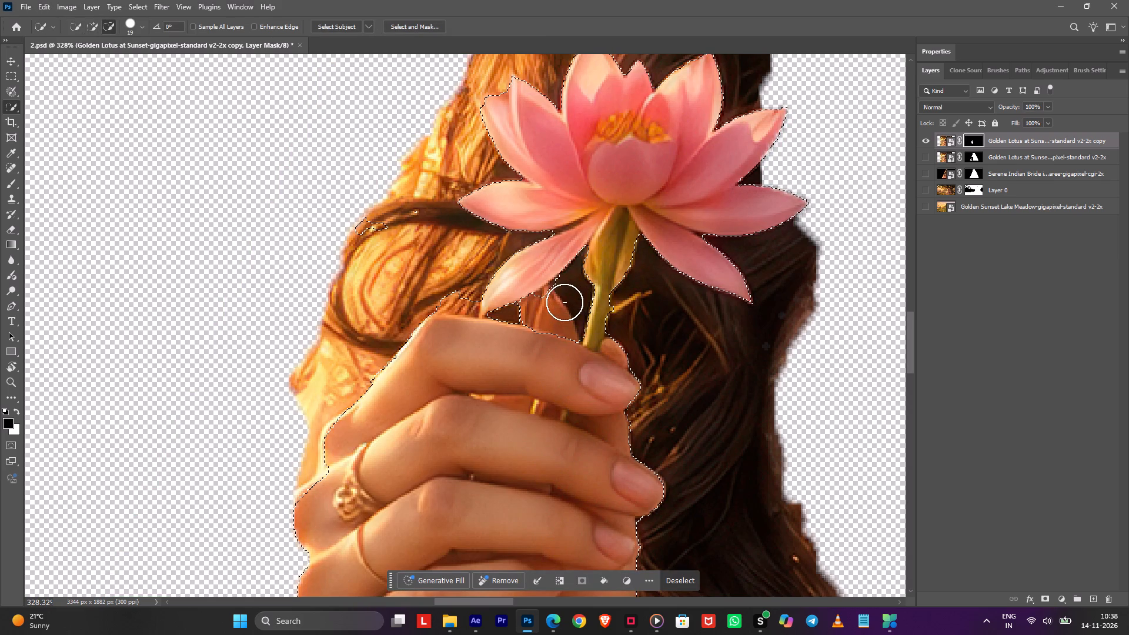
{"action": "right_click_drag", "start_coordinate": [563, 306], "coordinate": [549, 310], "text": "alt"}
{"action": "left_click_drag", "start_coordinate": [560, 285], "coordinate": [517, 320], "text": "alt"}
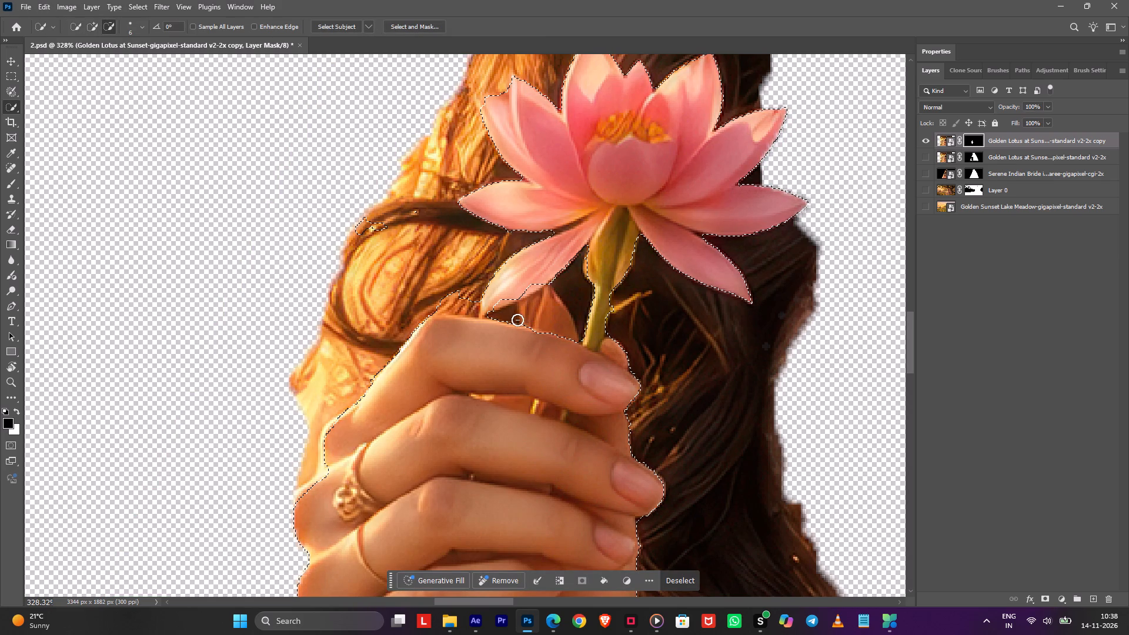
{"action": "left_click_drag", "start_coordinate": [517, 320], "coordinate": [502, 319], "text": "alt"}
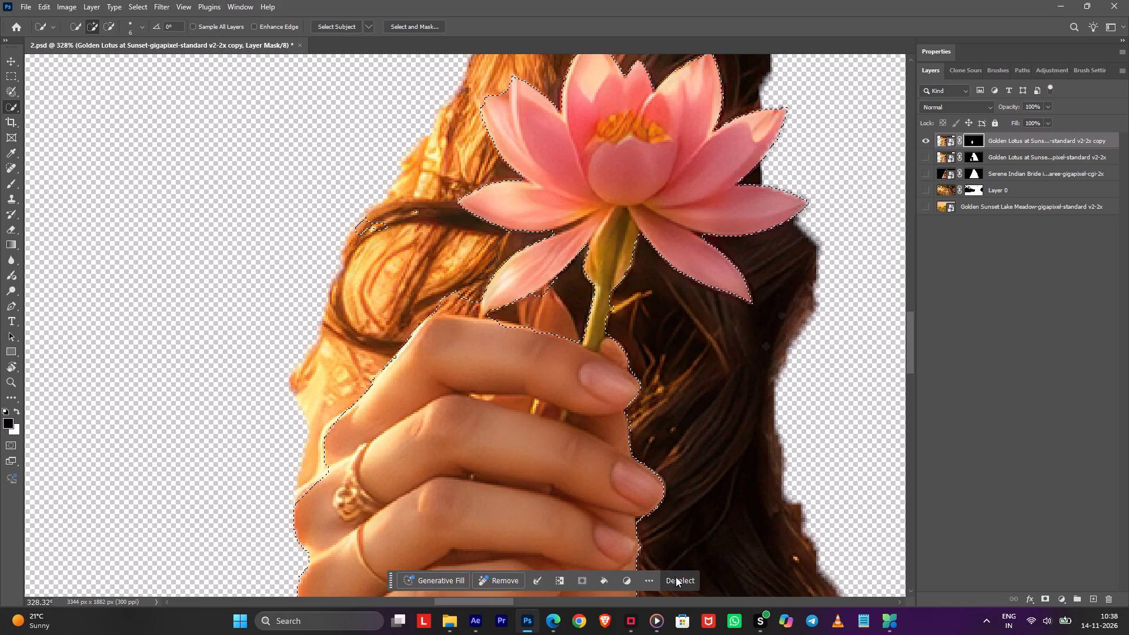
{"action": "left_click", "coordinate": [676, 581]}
Paint black on the Golden Lotus copy's mask with a 237 px brush to hide outer curls and veil edges around the arm.
{"action": "scroll", "coordinate": [684, 355], "scroll_direction": "down", "scroll_amount": 11, "text": "alt"}
{"action": "key", "text": "space"}
{"action": "key", "text": "space"}
{"action": "key", "text": "space"}
{"action": "key", "text": "space"}
{"action": "key", "text": "space"}
{"action": "key", "text": "space"}
{"action": "key", "text": "space"}
{"action": "key", "text": "space"}
{"action": "key", "text": "space"}
{"action": "key", "text": "space"}
{"action": "key", "text": "space"}
{"action": "key", "text": "space"}
{"action": "key", "text": "space"}
{"action": "key", "text": "space"}
{"action": "key", "text": "space"}
{"action": "key", "text": "space"}
{"action": "left_click_drag", "start_coordinate": [696, 377], "coordinate": [593, 313]}
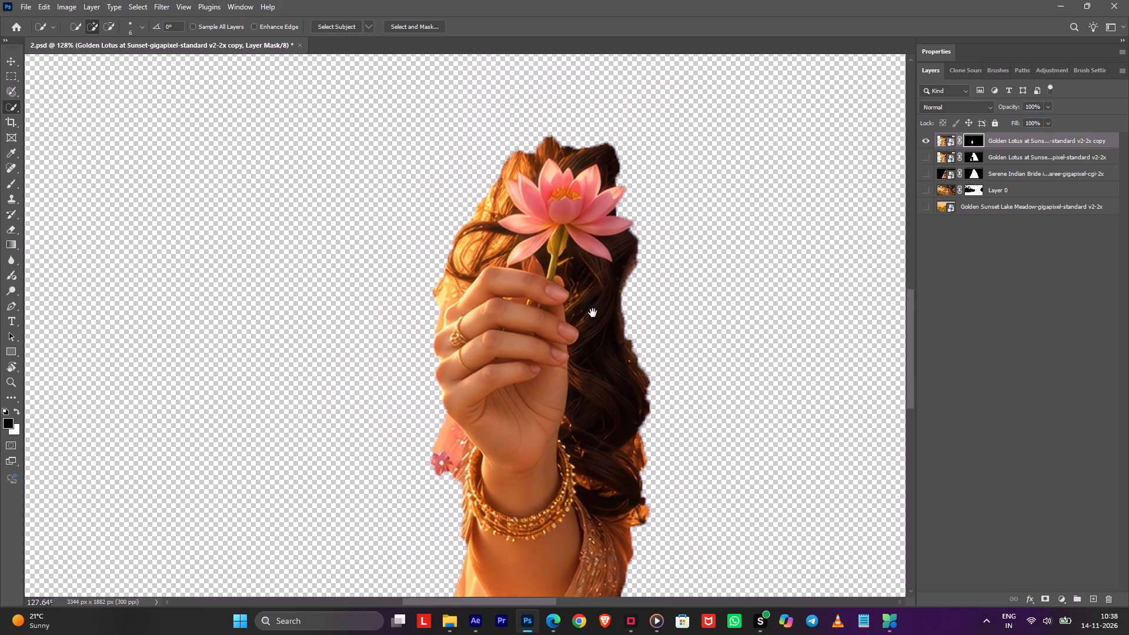
{"action": "left_click_drag", "start_coordinate": [593, 313], "coordinate": [485, 260]}
{"action": "key", "text": "b"}
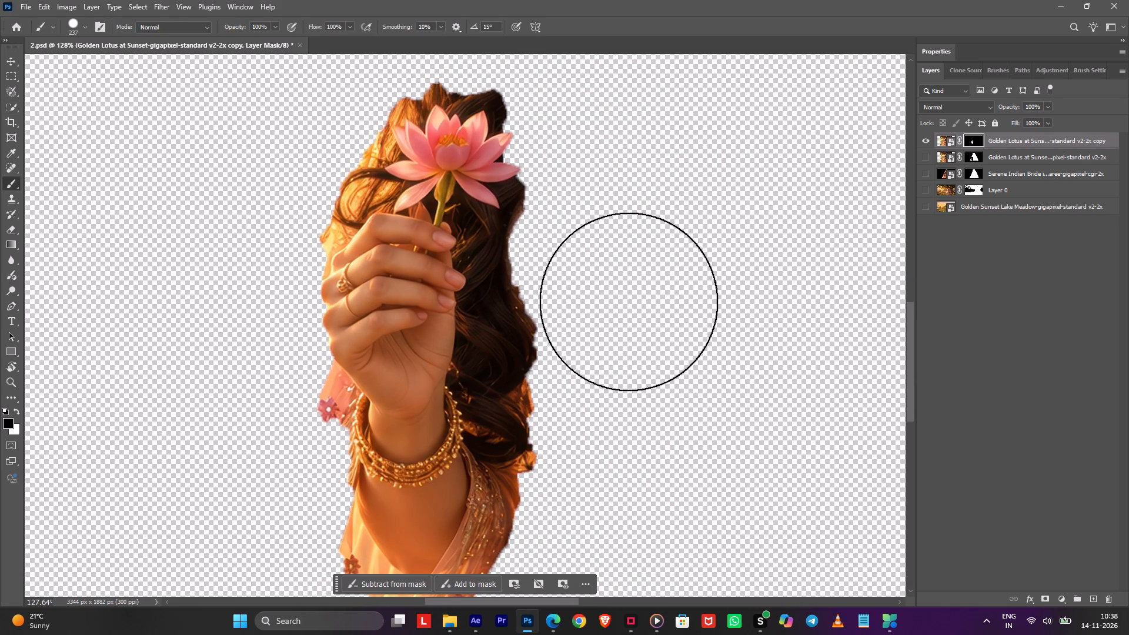
{"action": "left_click_drag", "start_coordinate": [600, 317], "coordinate": [615, 447]}
{"action": "left_click_drag", "start_coordinate": [598, 296], "coordinate": [611, 460]}
{"action": "left_click_drag", "start_coordinate": [580, 315], "coordinate": [634, 471]}
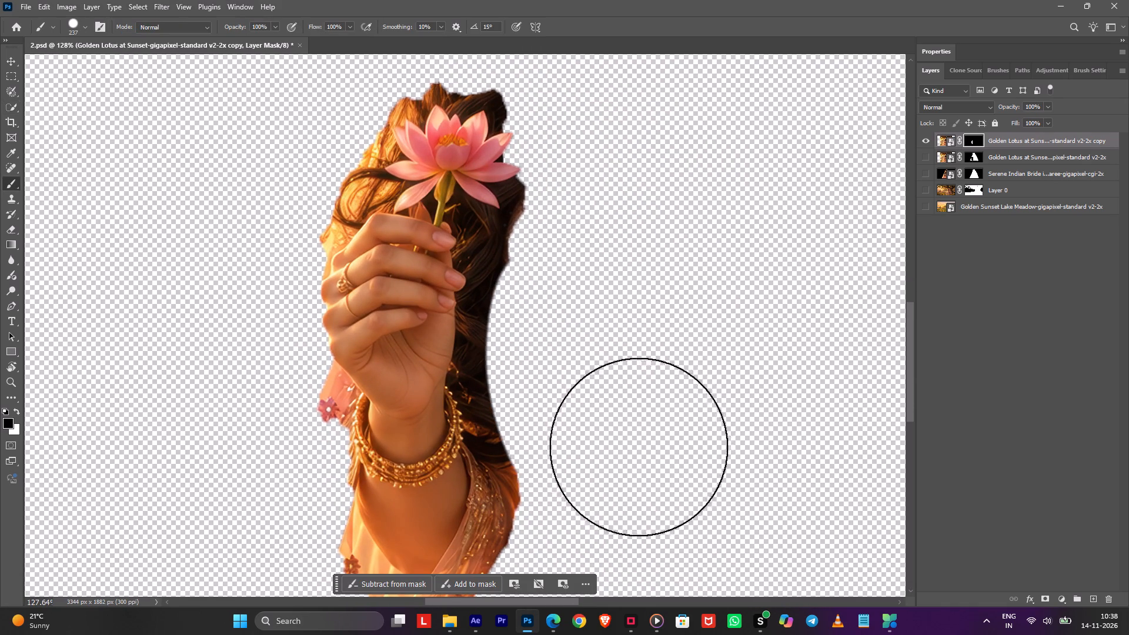
{"action": "left_click_drag", "start_coordinate": [255, 413], "coordinate": [172, 462]}
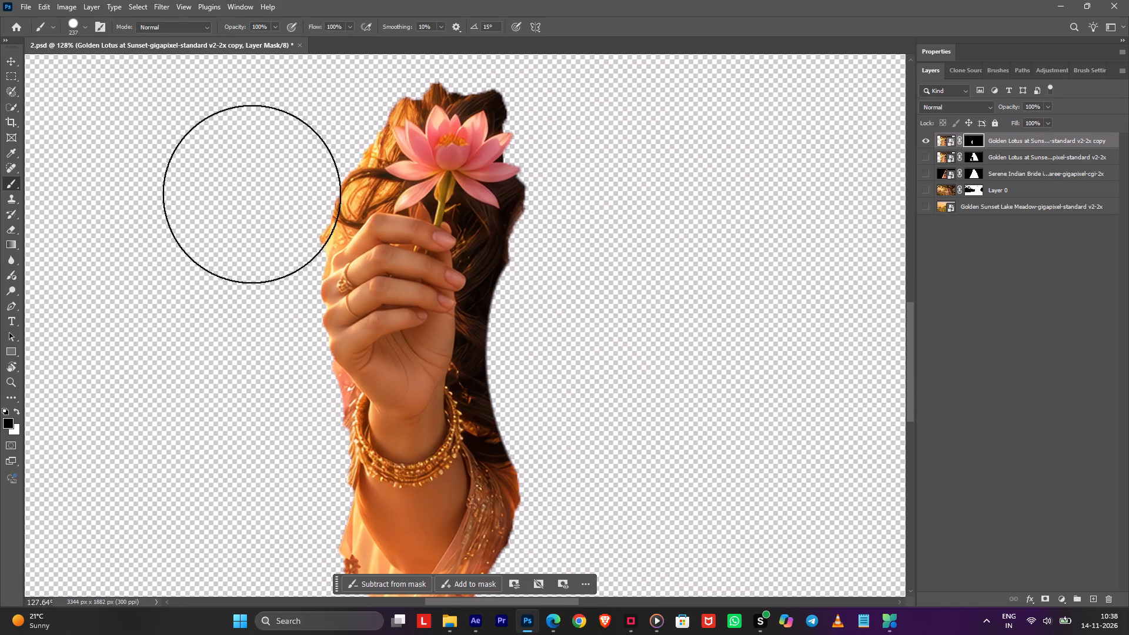
{"action": "left_click_drag", "start_coordinate": [252, 198], "coordinate": [303, 74]}
With a 67 px brush, mask out more of the dark hair along the cutout's edge from the lotus down past the bangles.
{"action": "right_click_drag", "start_coordinate": [643, 194], "coordinate": [549, 223], "text": "alt"}
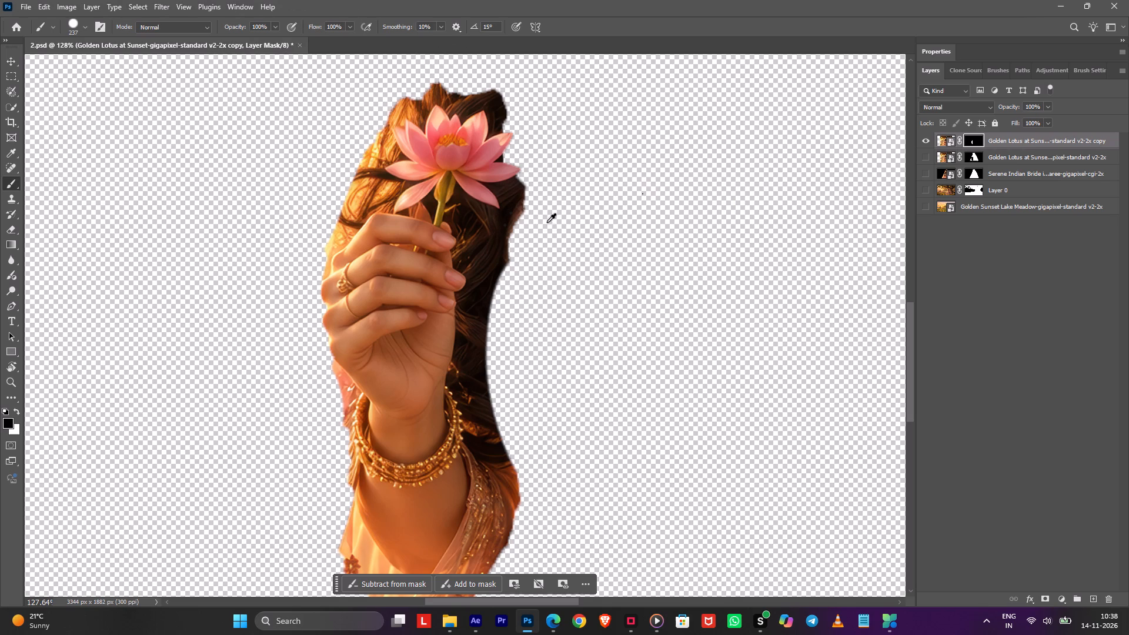
{"action": "left_click_drag", "start_coordinate": [523, 187], "coordinate": [515, 277]}
{"action": "right_click_drag", "start_coordinate": [517, 235], "coordinate": [543, 239], "text": "alt"}
{"action": "left_click_drag", "start_coordinate": [546, 196], "coordinate": [533, 246]}
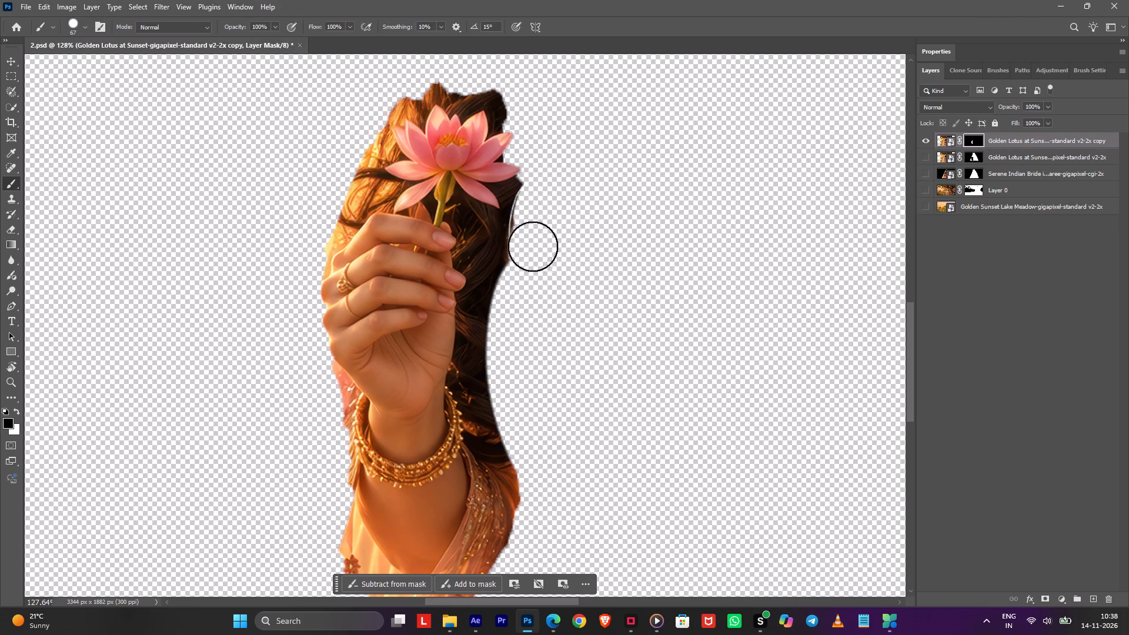
{"action": "left_click_drag", "start_coordinate": [533, 246], "coordinate": [534, 296]}
{"action": "left_click_drag", "start_coordinate": [536, 197], "coordinate": [507, 329]}
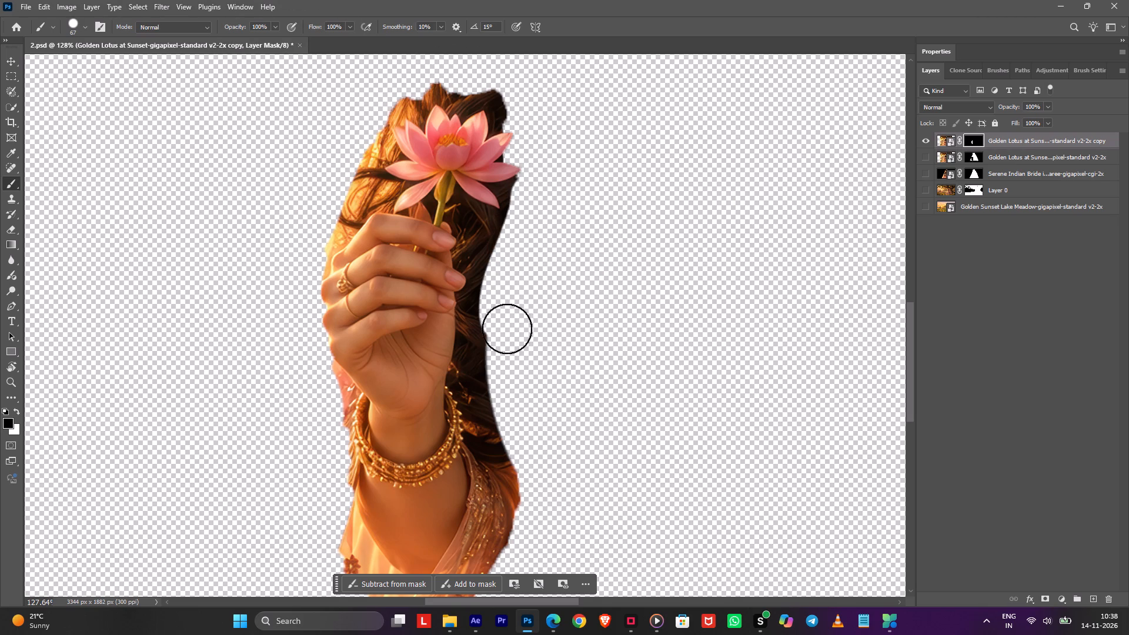
{"action": "left_click_drag", "start_coordinate": [507, 329], "coordinate": [544, 474]}
{"action": "left_click_drag", "start_coordinate": [516, 444], "coordinate": [489, 376]}
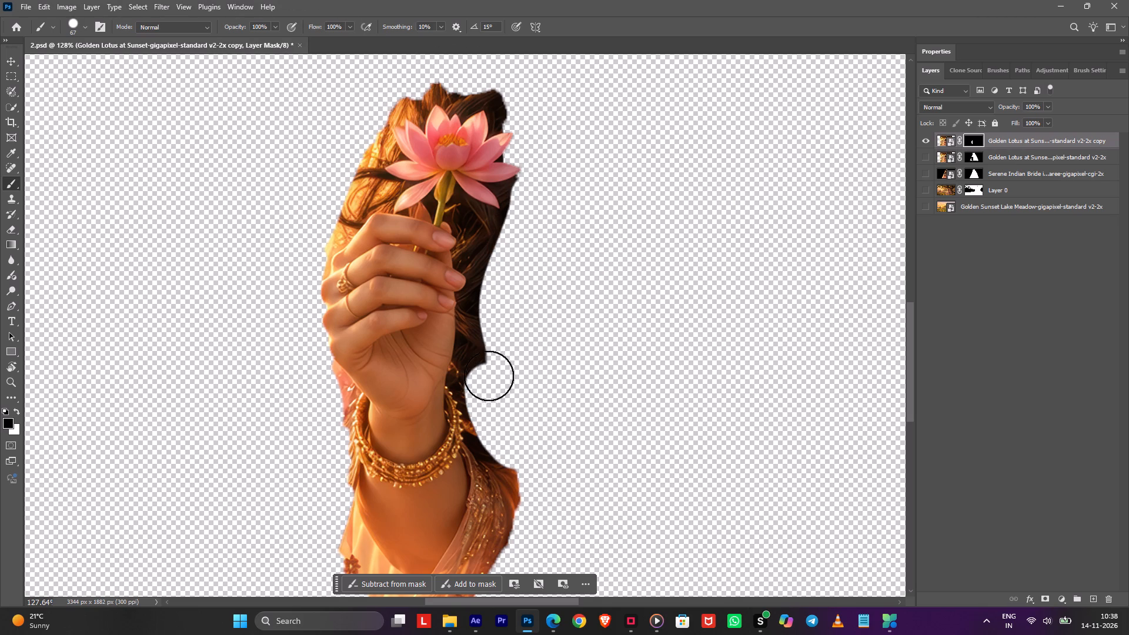
{"action": "left_click_drag", "start_coordinate": [489, 376], "coordinate": [533, 244]}
Mask out the hair fringe above the lotus, the veil beside the petals, and the saree edge below the bangles.
{"action": "left_click_drag", "start_coordinate": [510, 79], "coordinate": [390, 89]}
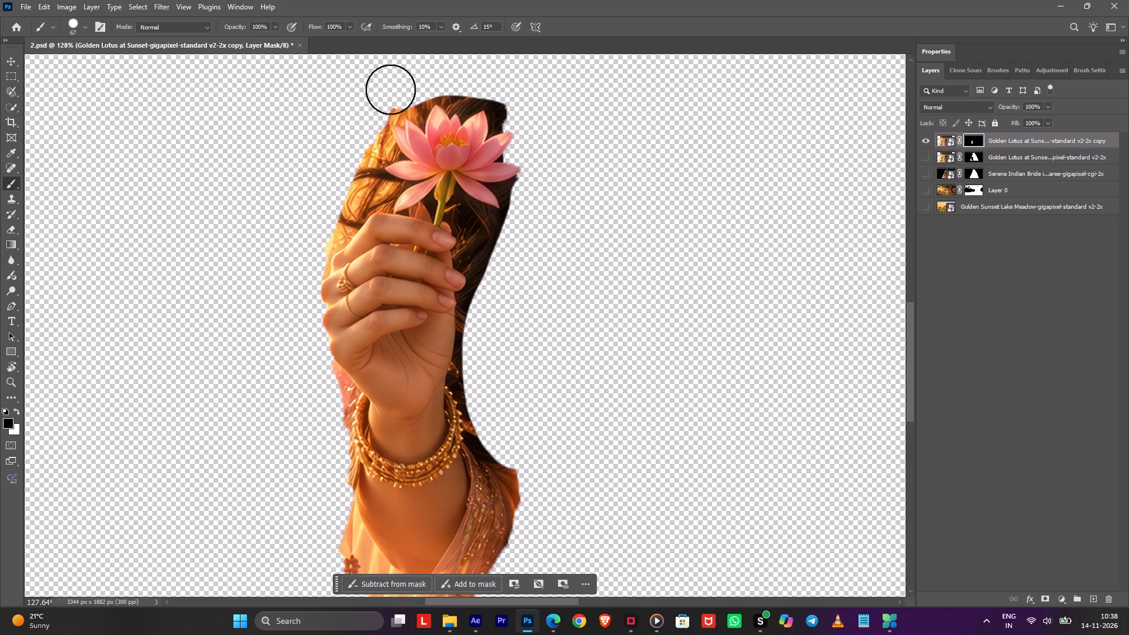
{"action": "left_click_drag", "start_coordinate": [390, 89], "coordinate": [260, 256]}
{"action": "left_click_drag", "start_coordinate": [338, 141], "coordinate": [345, 183]}
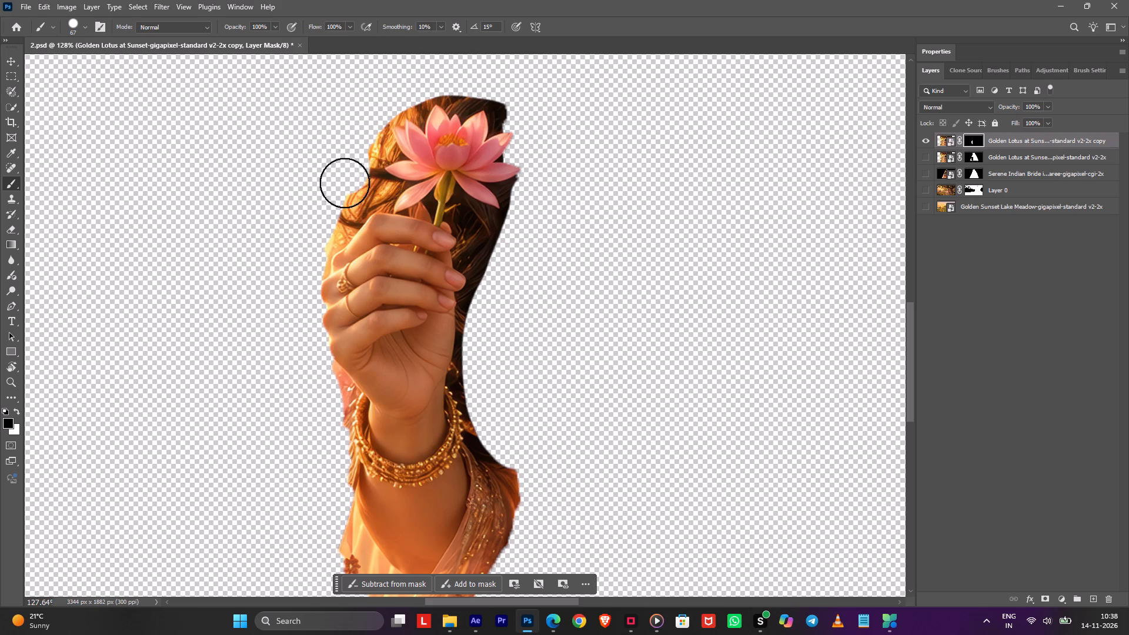
{"action": "left_click_drag", "start_coordinate": [345, 183], "coordinate": [283, 265]}
{"action": "key", "text": "space"}
{"action": "key", "text": "space"}
{"action": "key", "text": "space"}
{"action": "key", "text": "space"}
{"action": "left_click_drag", "start_coordinate": [371, 272], "coordinate": [507, 75]}
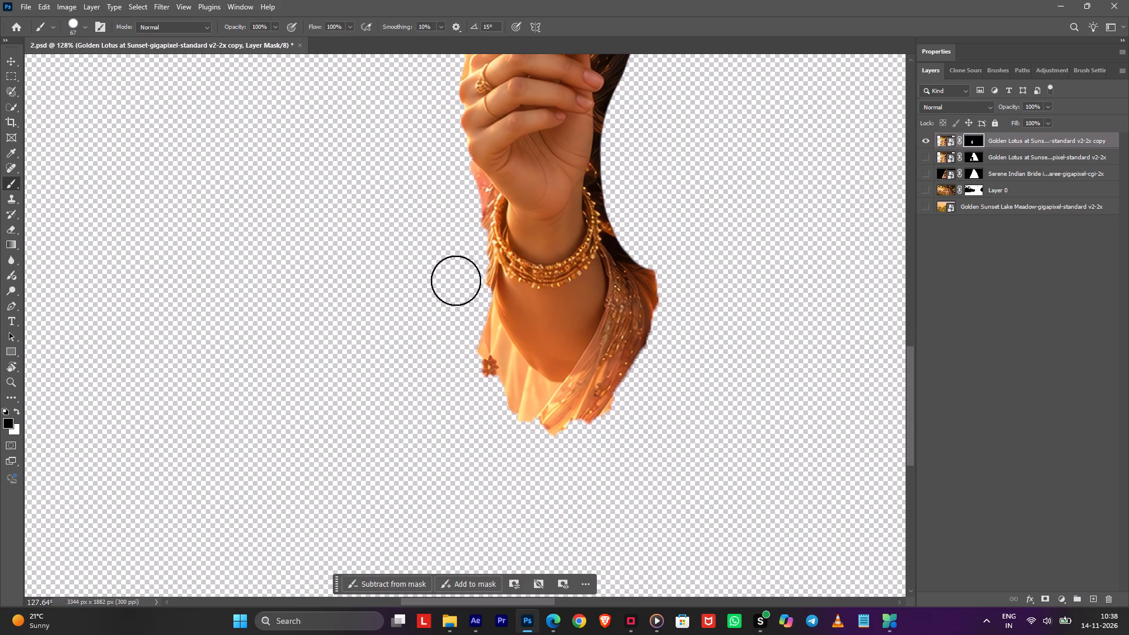
{"action": "left_click_drag", "start_coordinate": [457, 290], "coordinate": [472, 372]}
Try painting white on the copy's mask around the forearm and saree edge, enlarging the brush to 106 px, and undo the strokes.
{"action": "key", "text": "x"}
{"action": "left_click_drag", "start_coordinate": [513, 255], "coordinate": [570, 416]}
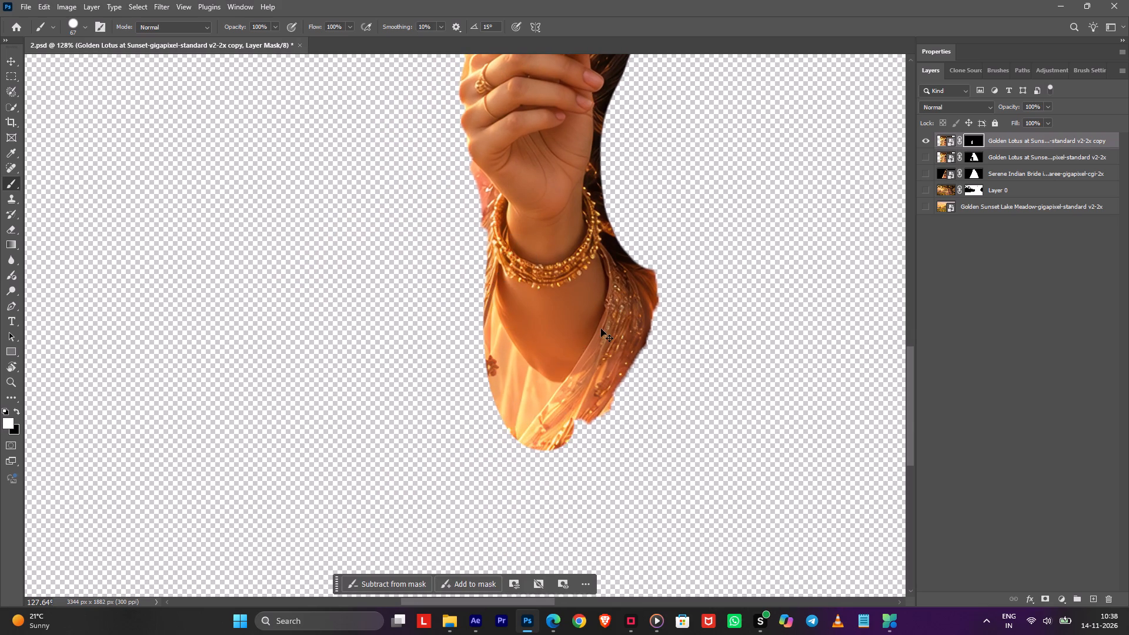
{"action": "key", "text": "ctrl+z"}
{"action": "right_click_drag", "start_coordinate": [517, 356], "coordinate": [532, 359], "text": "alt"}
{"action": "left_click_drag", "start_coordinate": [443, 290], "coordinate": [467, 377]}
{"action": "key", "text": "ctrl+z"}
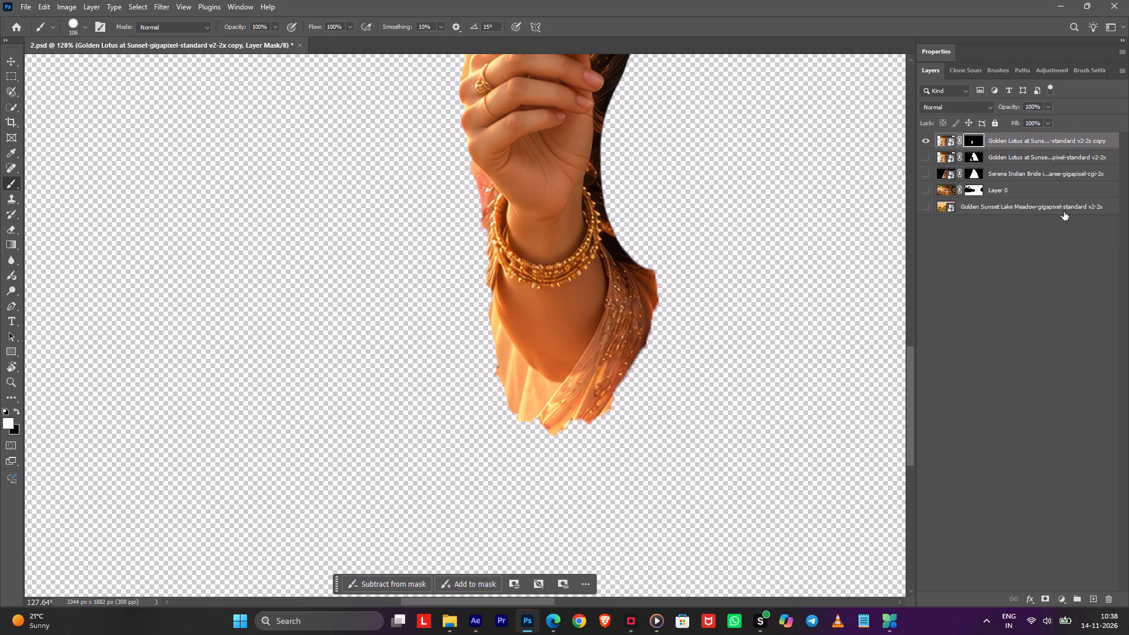
Show the Serene Indian Bride layer and the original Golden Lotus layer behind the hand-and-flower cutout.
{"action": "left_click", "coordinate": [920, 173]}
{"action": "left_click", "coordinate": [923, 158]}
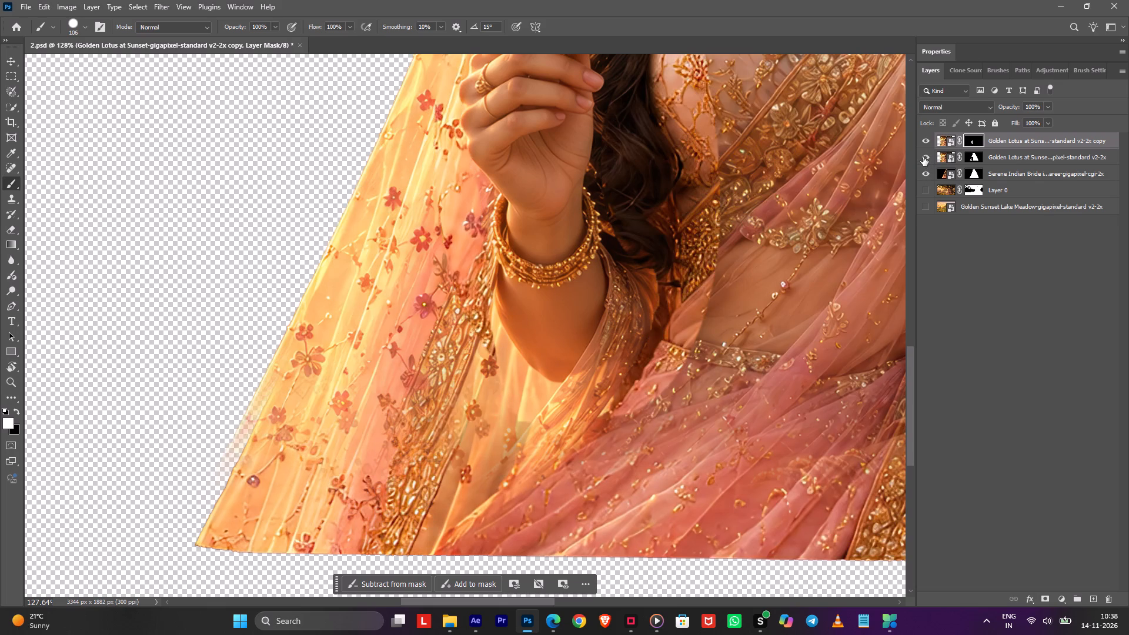
{"action": "scroll", "coordinate": [635, 333], "scroll_direction": "down", "scroll_amount": 3, "text": "alt"}
{"action": "key", "text": "space"}
{"action": "key", "text": "space"}
{"action": "key", "text": "space"}
{"action": "key", "text": "space"}
{"action": "key", "text": "space"}
{"action": "key", "text": "space"}
{"action": "key", "text": "space"}
{"action": "left_click_drag", "start_coordinate": [680, 280], "coordinate": [631, 345]}
Target the original Golden Lotus layer's mask and hide the hand-and-flower copy to expose the handless body.
{"action": "left_click", "coordinate": [968, 168]}
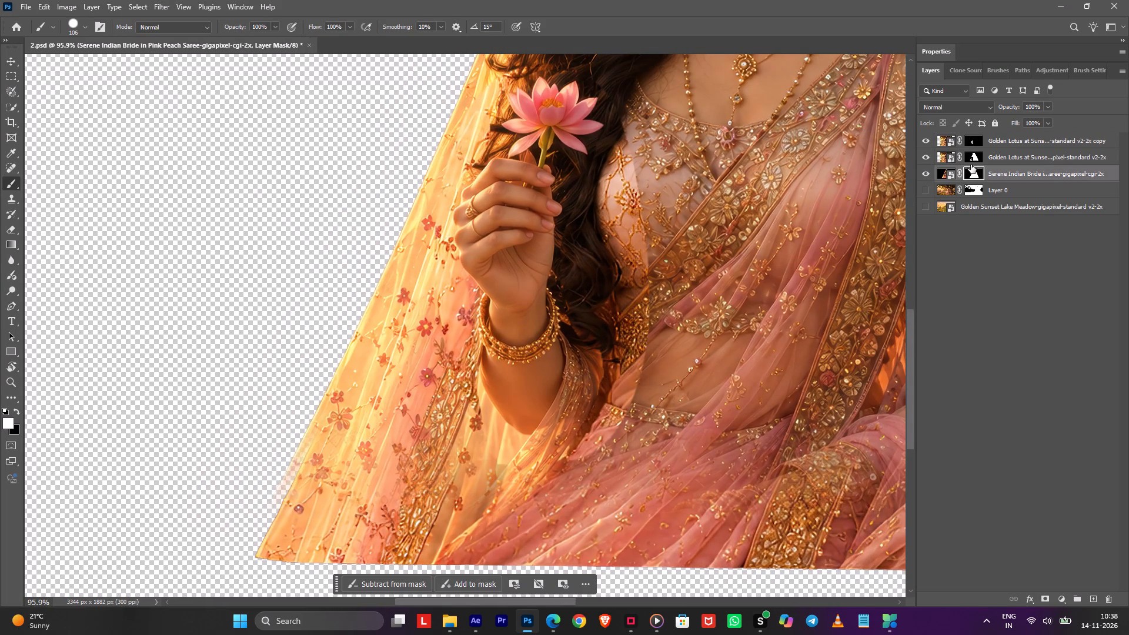
{"action": "left_click", "coordinate": [974, 159]}
{"action": "left_click", "coordinate": [912, 139]}
{"action": "key", "text": "space"}
{"action": "key", "text": "space"}
{"action": "key", "text": "space"}
{"action": "key", "text": "space"}
{"action": "key", "text": "space"}
{"action": "key", "text": "space"}
{"action": "key", "text": "space"}
{"action": "key", "text": "space"}
{"action": "key", "text": "space"}
{"action": "key", "text": "space"}
{"action": "key", "text": "space"}
{"action": "key", "text": "space"}
{"action": "key", "text": "space"}
{"action": "key", "text": "space"}
{"action": "key", "text": "space"}
{"action": "key", "text": "space"}
{"action": "key", "text": "space"}
{"action": "key", "text": "space"}
{"action": "key", "text": "space"}
{"action": "key", "text": "space"}
{"action": "left_click_drag", "start_coordinate": [710, 319], "coordinate": [708, 316]}
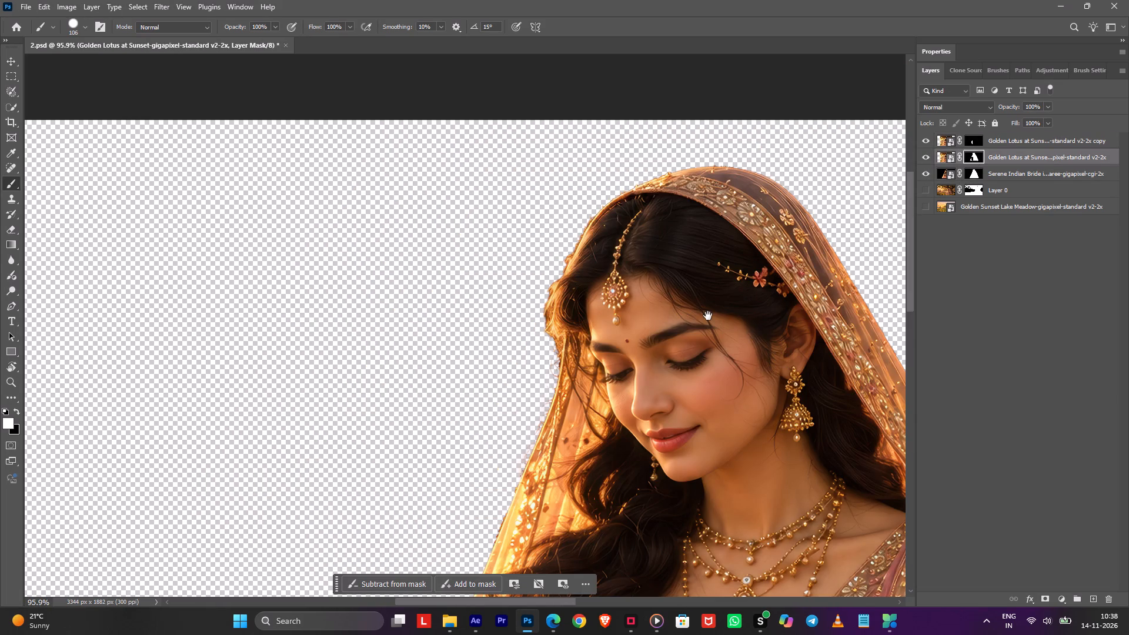
{"action": "left_click_drag", "start_coordinate": [708, 316], "coordinate": [685, 215]}
{"action": "left_click_drag", "start_coordinate": [679, 225], "coordinate": [587, 175]}
{"action": "left_click", "coordinate": [925, 143]}
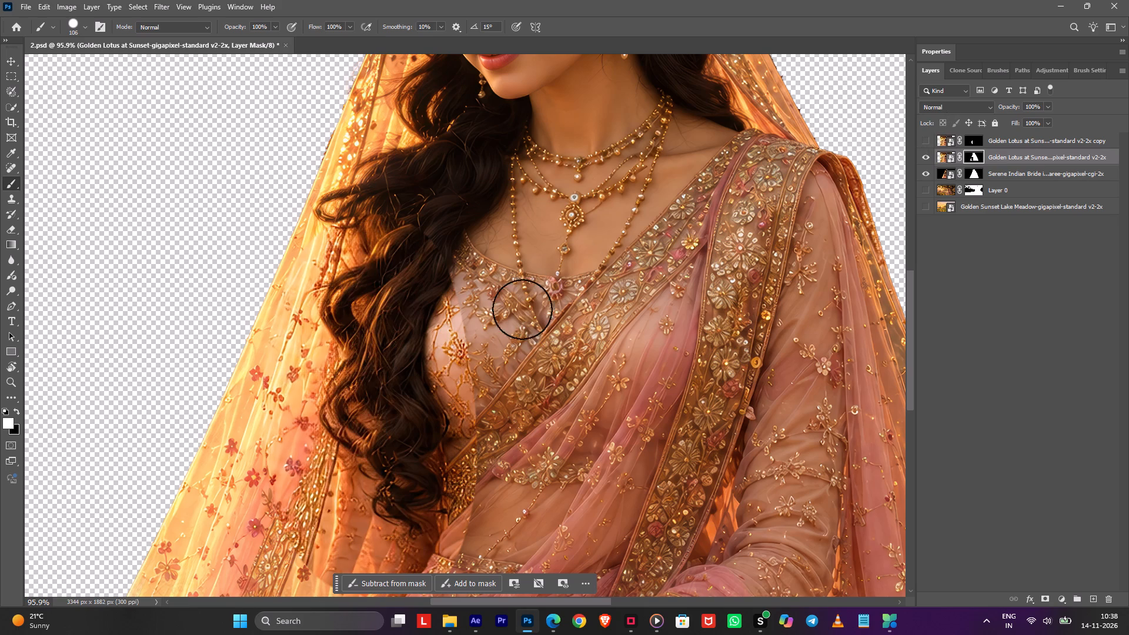
Paint white on the Golden Lotus mask with a soft 106 px brush down the blouse edge beside the curls to the waist.
{"action": "right_click_drag", "start_coordinate": [469, 347], "coordinate": [538, 96], "text": "alt"}
{"action": "left_click_drag", "start_coordinate": [446, 268], "coordinate": [467, 432]}
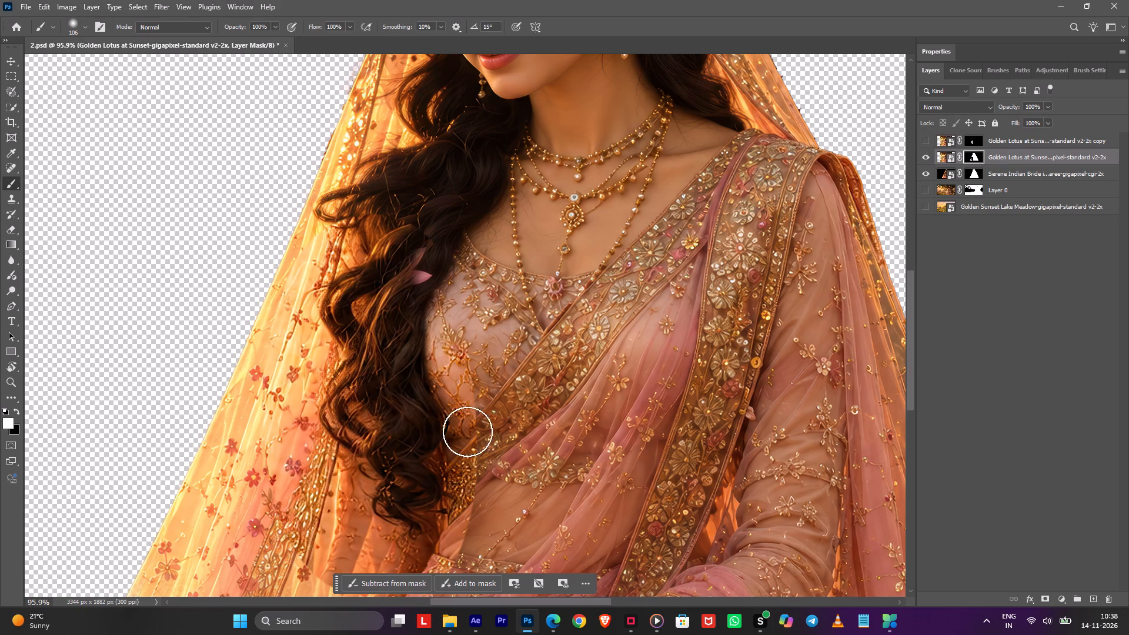
{"action": "left_click_drag", "start_coordinate": [467, 432], "coordinate": [473, 589]}
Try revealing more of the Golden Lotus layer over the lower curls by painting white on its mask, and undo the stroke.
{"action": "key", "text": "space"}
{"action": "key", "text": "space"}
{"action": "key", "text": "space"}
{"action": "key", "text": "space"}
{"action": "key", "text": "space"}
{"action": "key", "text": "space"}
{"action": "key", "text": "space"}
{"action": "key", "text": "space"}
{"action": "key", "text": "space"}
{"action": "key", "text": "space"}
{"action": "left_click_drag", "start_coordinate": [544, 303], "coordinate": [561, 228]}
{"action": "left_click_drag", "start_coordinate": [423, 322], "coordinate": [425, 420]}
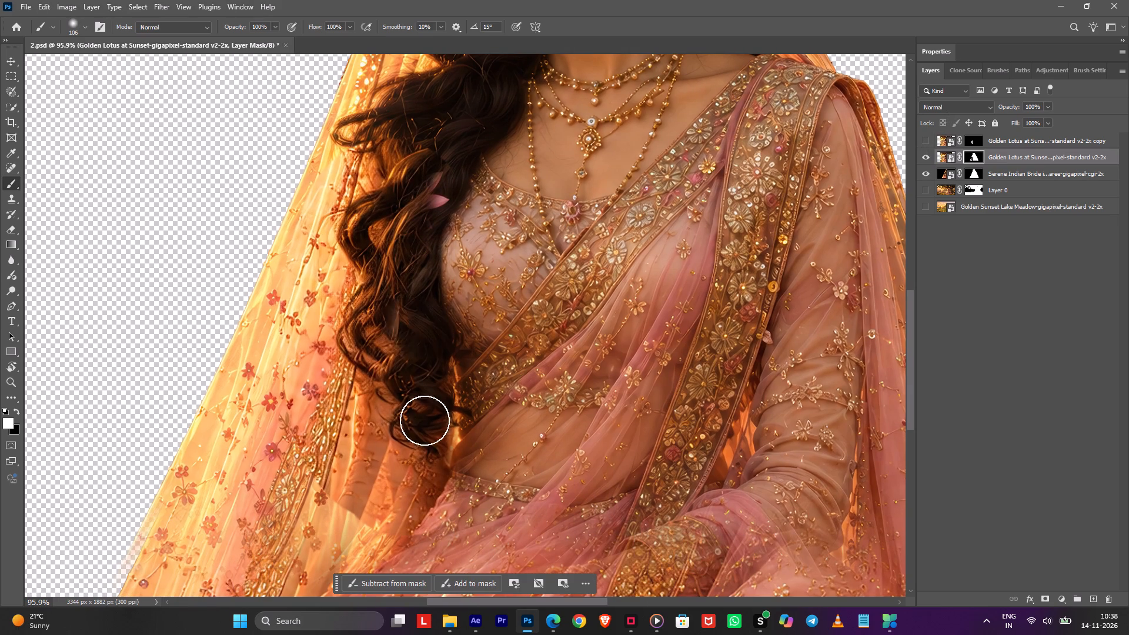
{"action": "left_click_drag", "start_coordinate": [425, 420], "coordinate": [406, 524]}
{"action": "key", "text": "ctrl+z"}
Paint black on the Golden Lotus mask from the waist beside the curl tips down across the lower saree.
{"action": "key", "text": "x"}
{"action": "left_click_drag", "start_coordinate": [453, 362], "coordinate": [359, 594]}
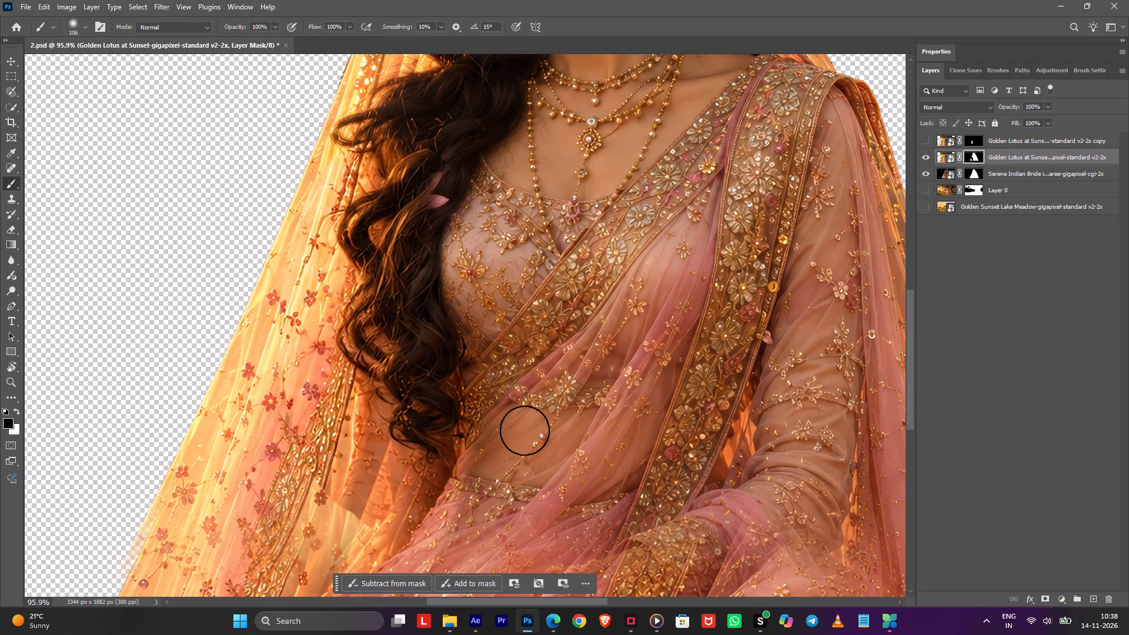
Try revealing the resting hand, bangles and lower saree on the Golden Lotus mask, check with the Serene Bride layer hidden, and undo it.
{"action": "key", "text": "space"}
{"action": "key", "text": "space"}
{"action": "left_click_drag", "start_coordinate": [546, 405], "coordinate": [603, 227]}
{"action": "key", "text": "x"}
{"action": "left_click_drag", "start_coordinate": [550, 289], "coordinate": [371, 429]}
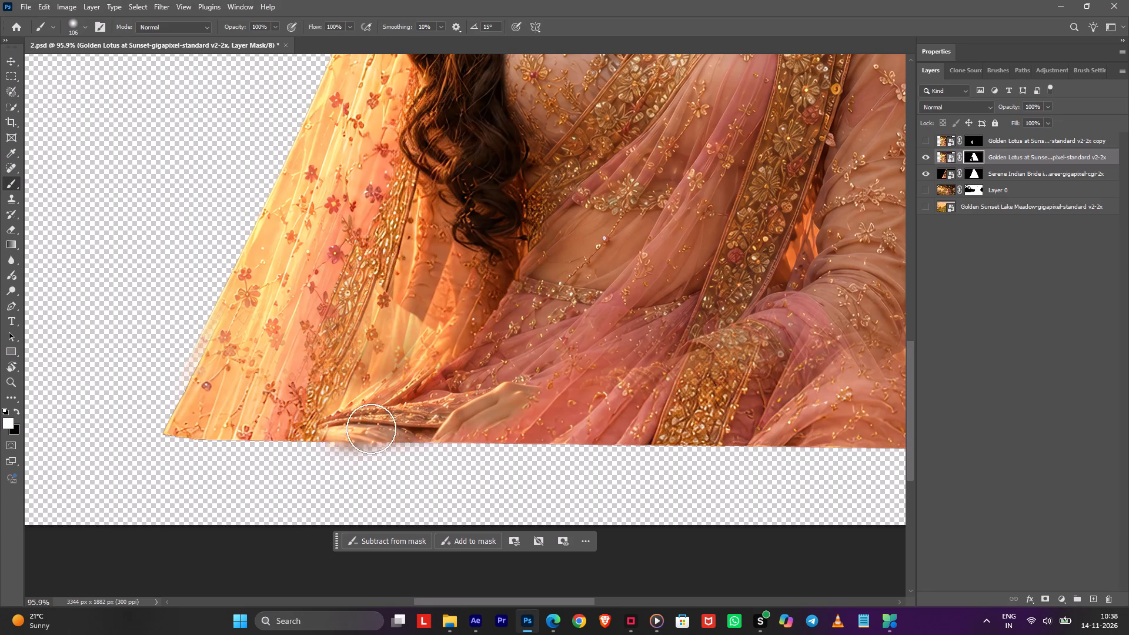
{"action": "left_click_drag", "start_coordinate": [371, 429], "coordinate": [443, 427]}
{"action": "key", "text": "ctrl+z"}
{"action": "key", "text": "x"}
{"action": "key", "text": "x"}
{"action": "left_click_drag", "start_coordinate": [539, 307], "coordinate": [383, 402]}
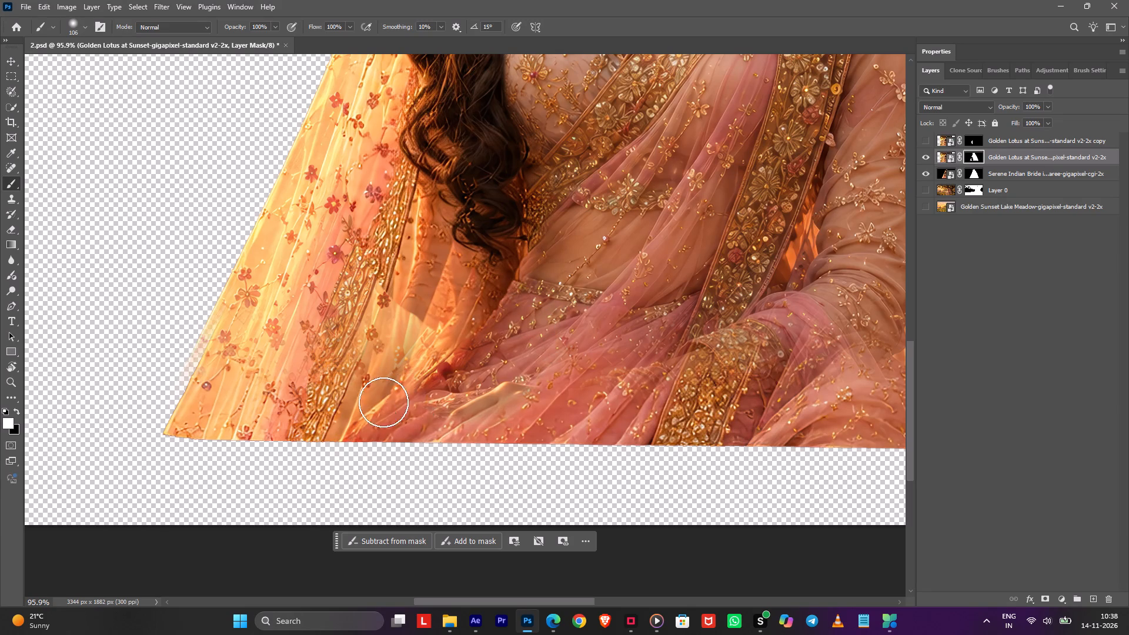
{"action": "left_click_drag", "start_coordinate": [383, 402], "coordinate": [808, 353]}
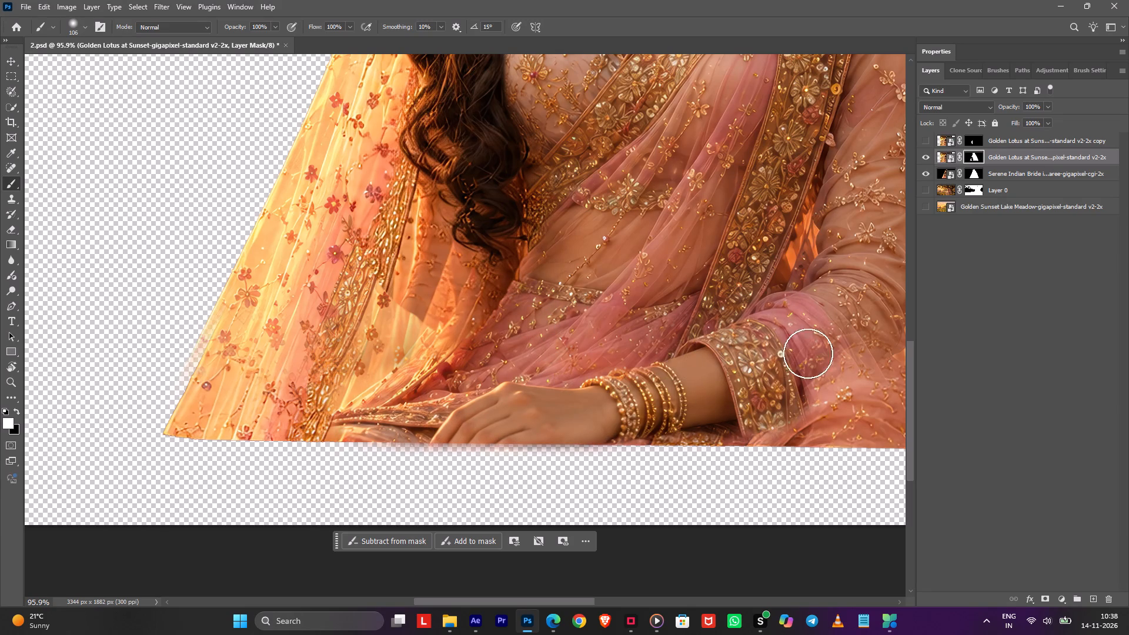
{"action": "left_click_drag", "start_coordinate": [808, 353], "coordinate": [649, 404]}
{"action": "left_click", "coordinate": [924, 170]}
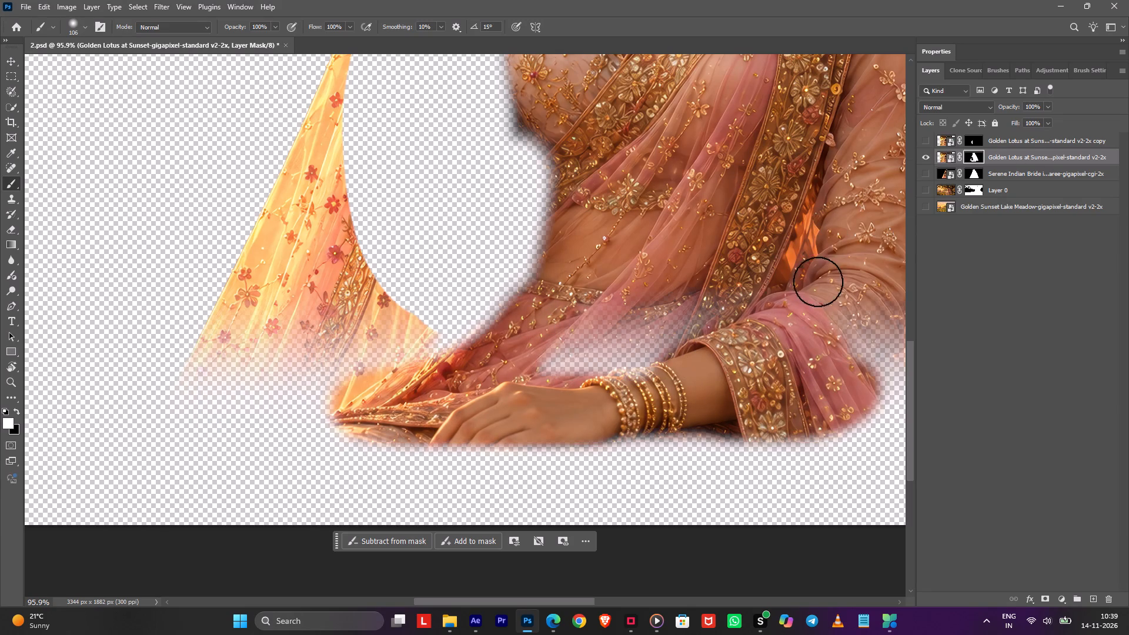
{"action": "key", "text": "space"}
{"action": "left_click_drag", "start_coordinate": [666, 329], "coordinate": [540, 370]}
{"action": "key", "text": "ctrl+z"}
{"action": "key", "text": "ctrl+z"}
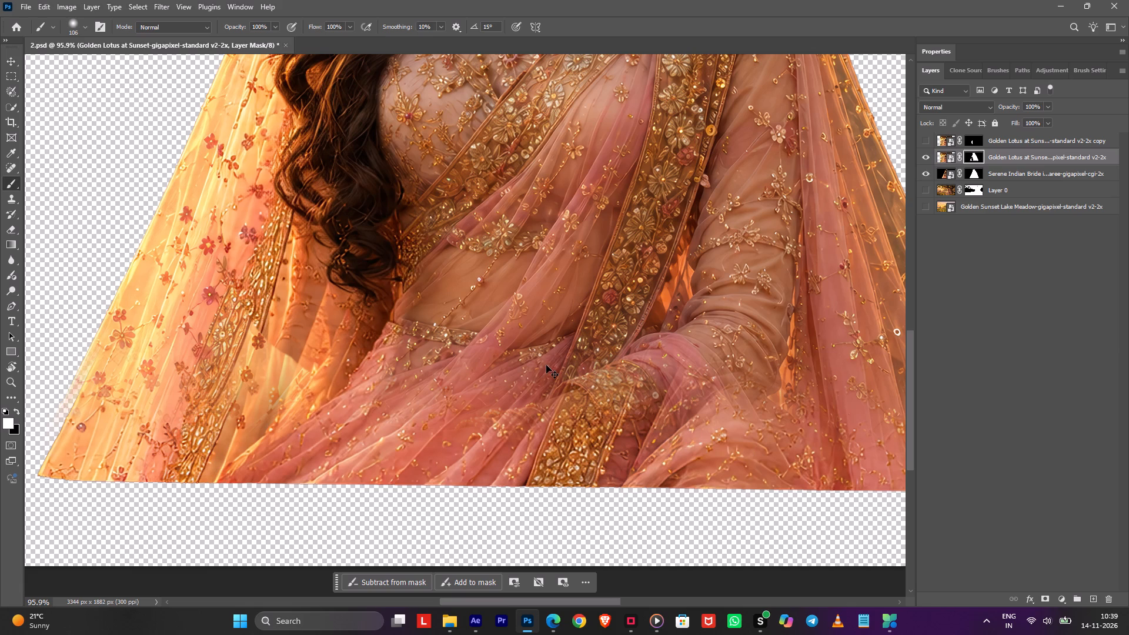
Undo the last three changes to the Golden Lotus mask beside the curls and redo one of them.
{"action": "key", "text": "ctrl+z"}
{"action": "key", "text": "ctrl+z"}
{"action": "key", "text": "ctrl+z"}
{"action": "key", "text": "ctrl+shift+z"}
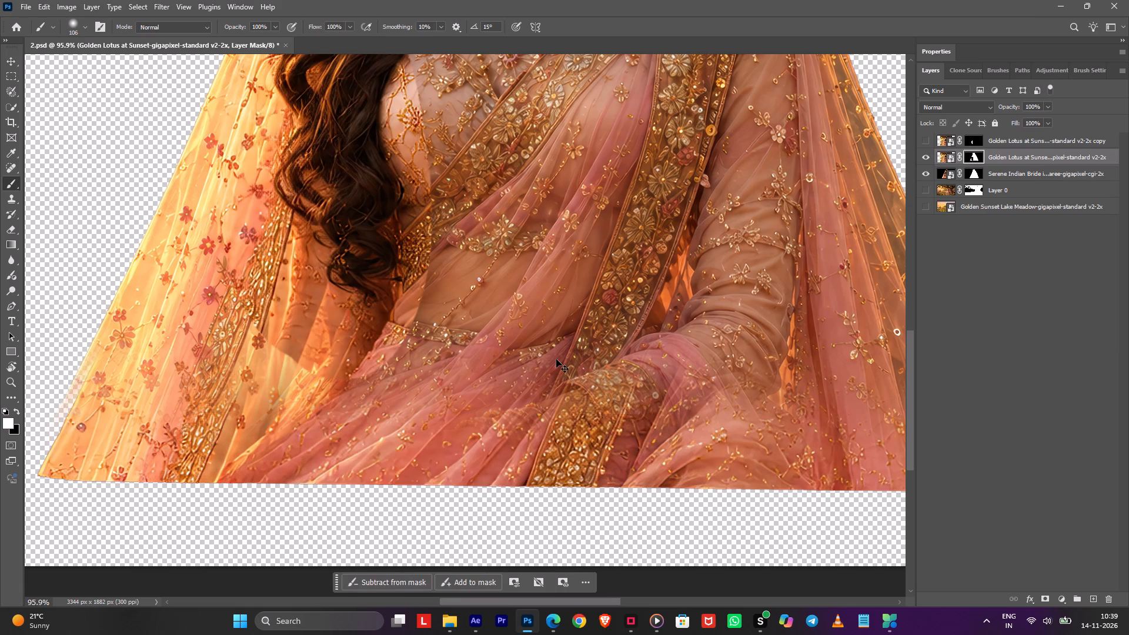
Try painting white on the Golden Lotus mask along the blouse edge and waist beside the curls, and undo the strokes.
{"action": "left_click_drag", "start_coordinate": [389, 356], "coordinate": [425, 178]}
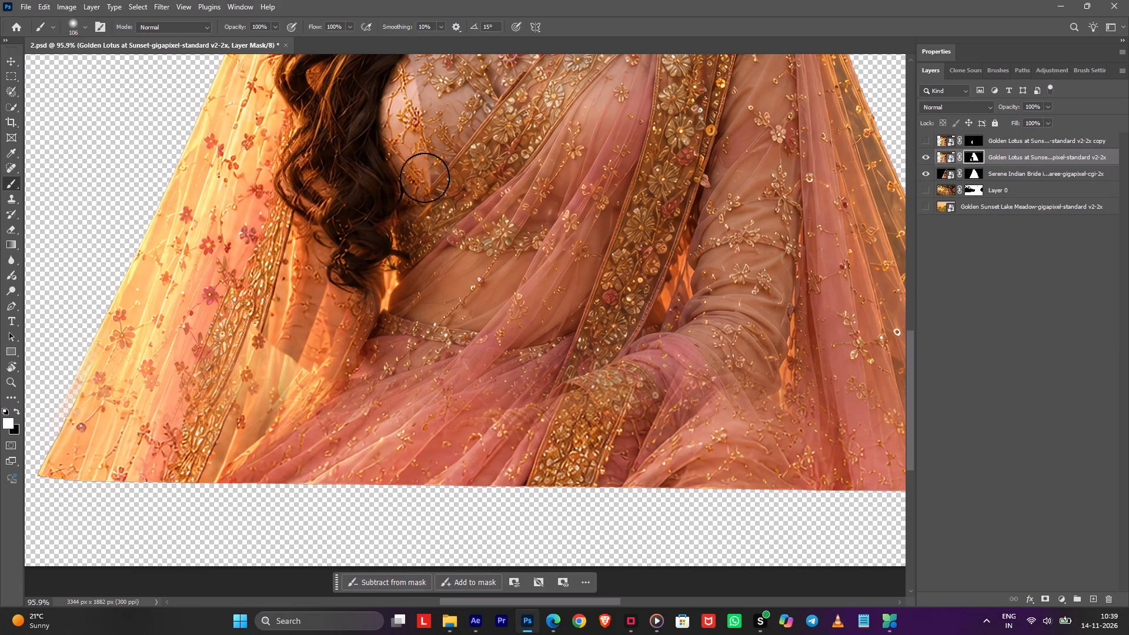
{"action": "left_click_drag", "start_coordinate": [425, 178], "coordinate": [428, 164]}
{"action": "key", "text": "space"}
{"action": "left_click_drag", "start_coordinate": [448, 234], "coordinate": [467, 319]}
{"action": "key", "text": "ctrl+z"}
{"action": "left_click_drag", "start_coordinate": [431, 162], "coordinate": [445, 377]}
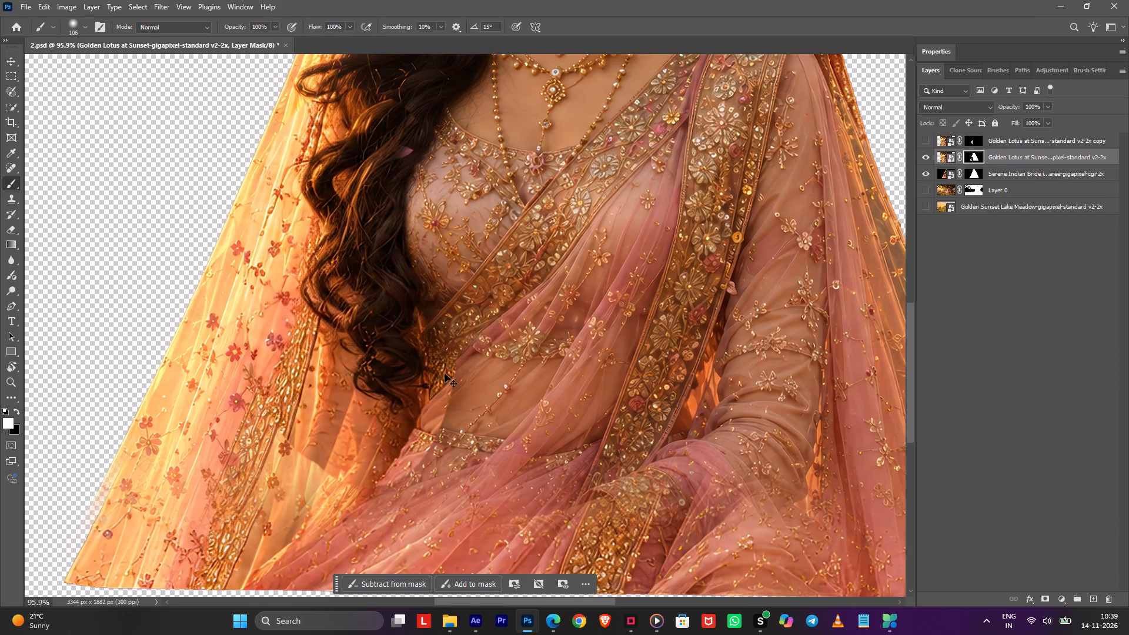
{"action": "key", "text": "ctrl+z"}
Paint black on the Golden Lotus mask with a 177 px brush over the blouse edge, waist, lower veil and curls.
{"action": "key", "text": "x"}
{"action": "right_click_drag", "start_coordinate": [496, 266], "coordinate": [516, 266], "text": "alt"}
{"action": "left_click_drag", "start_coordinate": [450, 169], "coordinate": [439, 392]}
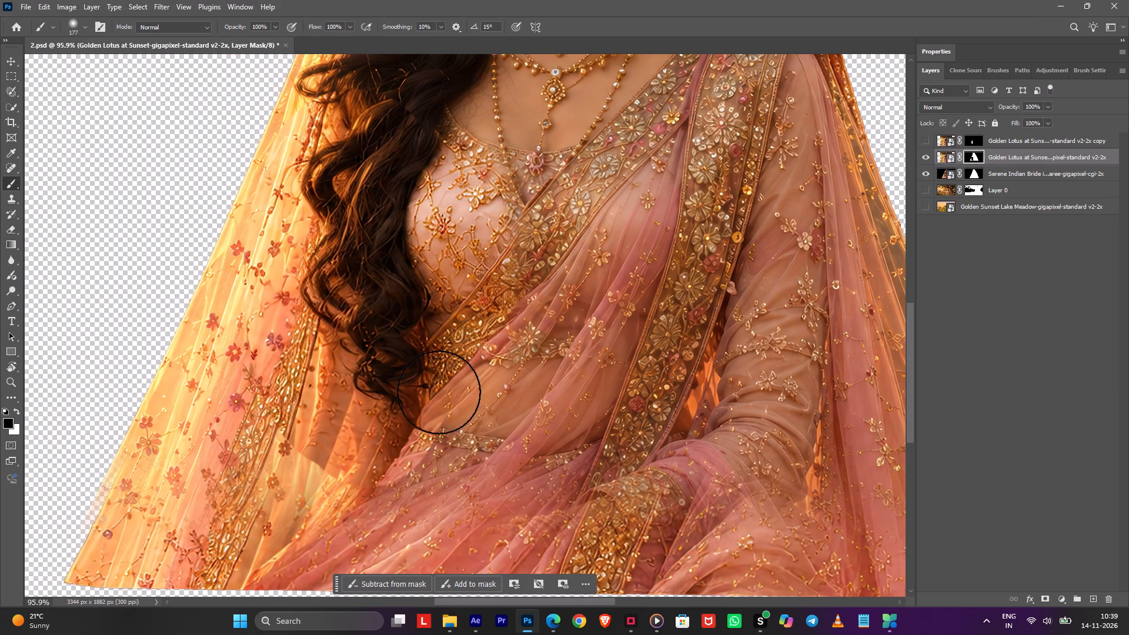
{"action": "left_click_drag", "start_coordinate": [439, 392], "coordinate": [385, 449]}
{"action": "left_click", "coordinate": [298, 453]}
{"action": "left_click_drag", "start_coordinate": [328, 456], "coordinate": [336, 454]}
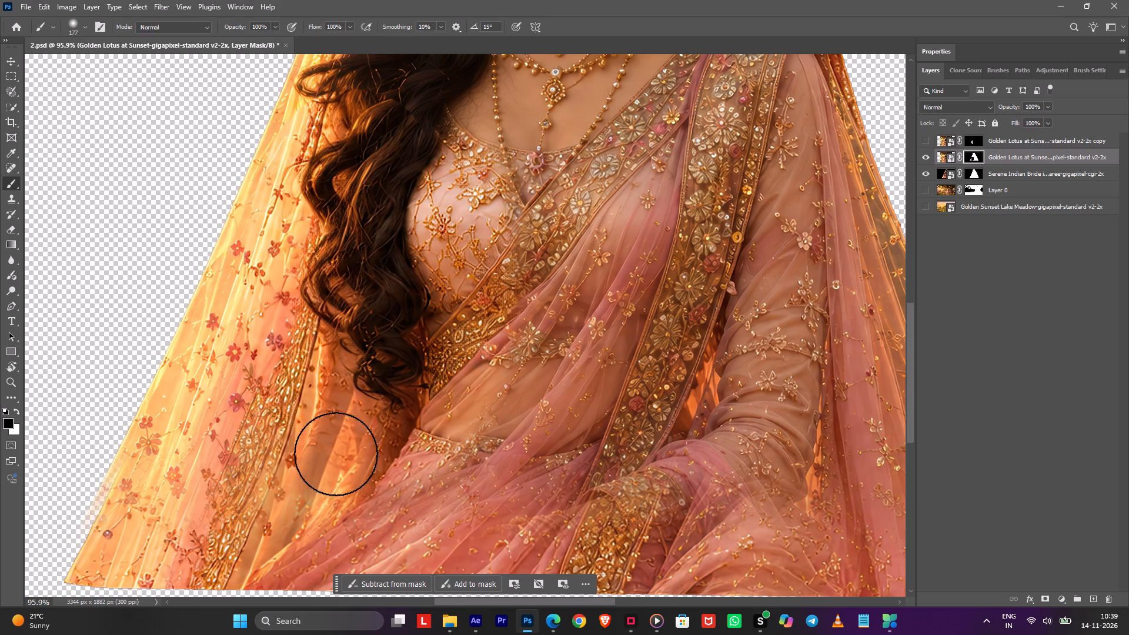
{"action": "left_click_drag", "start_coordinate": [336, 454], "coordinate": [380, 218]}
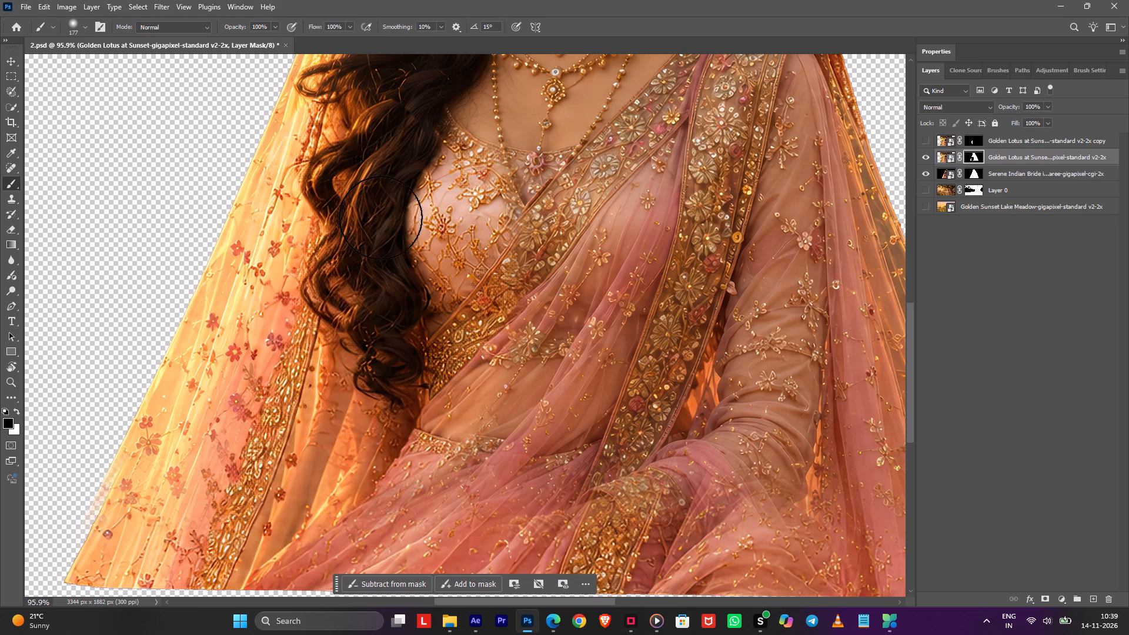
{"action": "left_click_drag", "start_coordinate": [380, 218], "coordinate": [388, 116]}
{"action": "left_click_drag", "start_coordinate": [373, 214], "coordinate": [369, 315]}
Show the Golden Lotus copy layer with the flower-holding hand over the body layers.
{"action": "key", "text": "space"}
{"action": "key", "text": "space"}
{"action": "key", "text": "space"}
{"action": "key", "text": "space"}
{"action": "key", "text": "space"}
{"action": "key", "text": "space"}
{"action": "key", "text": "space"}
{"action": "left_click_drag", "start_coordinate": [395, 238], "coordinate": [368, 389]}
{"action": "scroll", "coordinate": [713, 265], "scroll_direction": "down", "scroll_amount": 4, "text": "alt"}
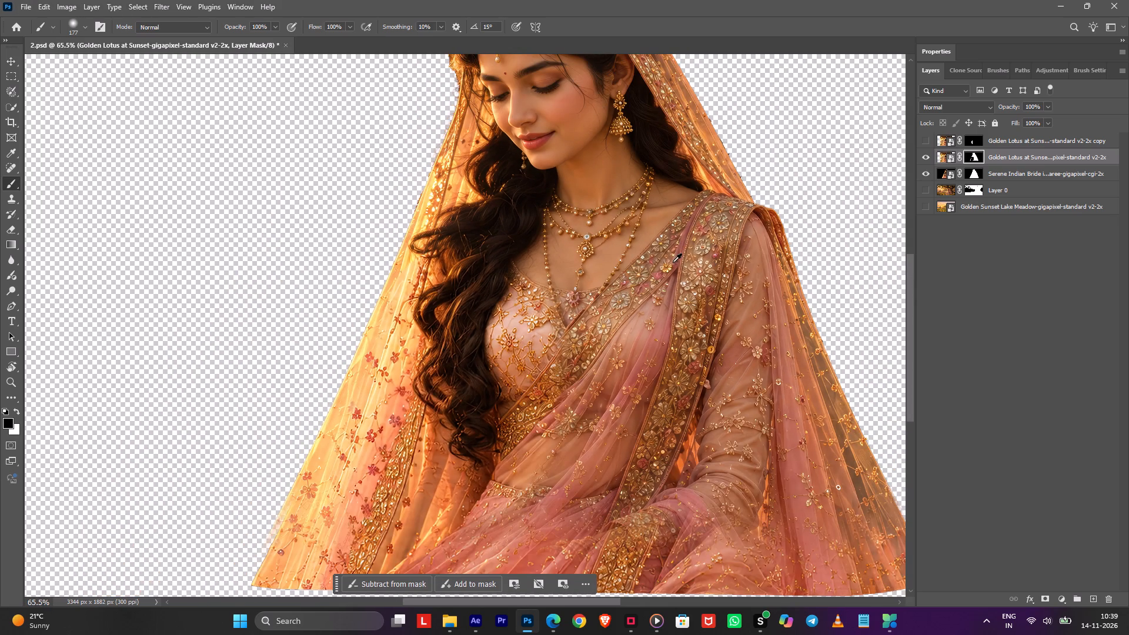
{"action": "left_click", "coordinate": [924, 137]}
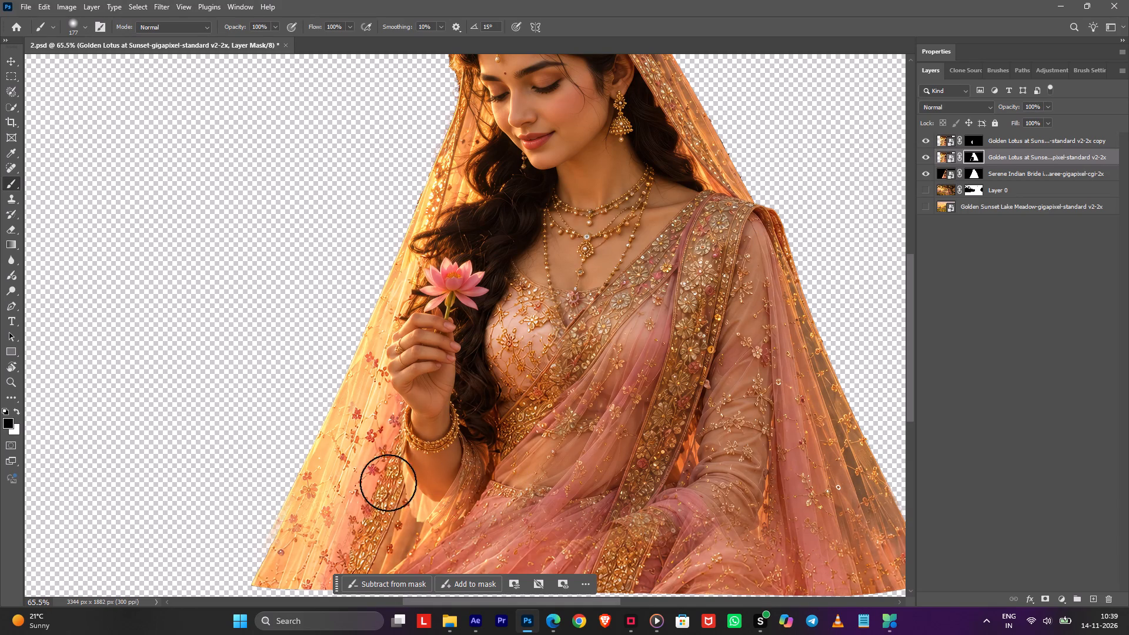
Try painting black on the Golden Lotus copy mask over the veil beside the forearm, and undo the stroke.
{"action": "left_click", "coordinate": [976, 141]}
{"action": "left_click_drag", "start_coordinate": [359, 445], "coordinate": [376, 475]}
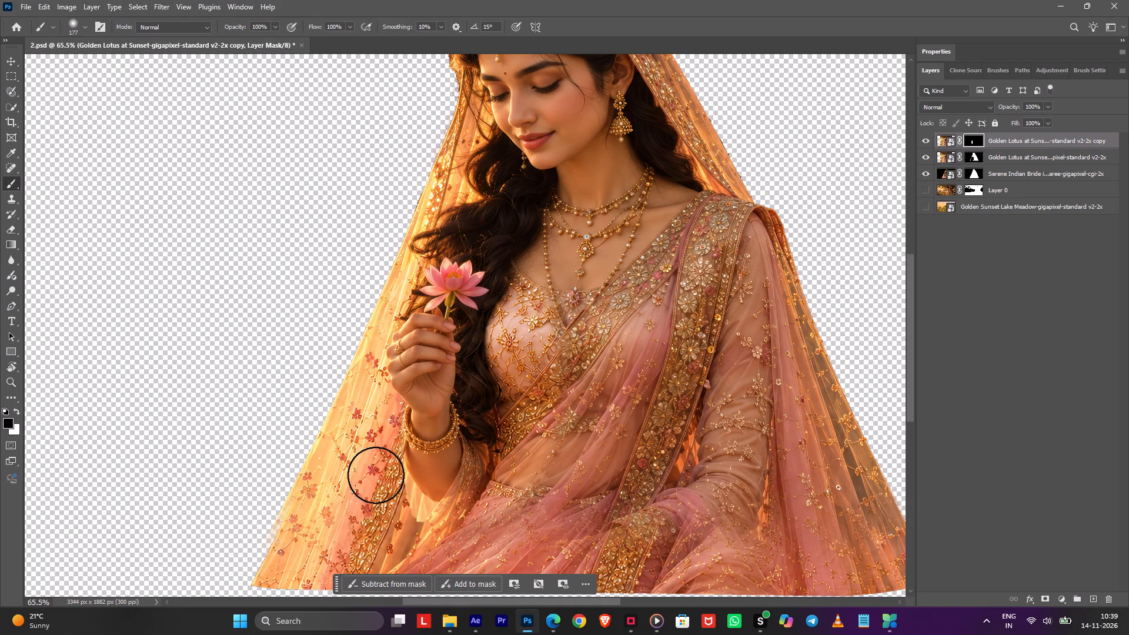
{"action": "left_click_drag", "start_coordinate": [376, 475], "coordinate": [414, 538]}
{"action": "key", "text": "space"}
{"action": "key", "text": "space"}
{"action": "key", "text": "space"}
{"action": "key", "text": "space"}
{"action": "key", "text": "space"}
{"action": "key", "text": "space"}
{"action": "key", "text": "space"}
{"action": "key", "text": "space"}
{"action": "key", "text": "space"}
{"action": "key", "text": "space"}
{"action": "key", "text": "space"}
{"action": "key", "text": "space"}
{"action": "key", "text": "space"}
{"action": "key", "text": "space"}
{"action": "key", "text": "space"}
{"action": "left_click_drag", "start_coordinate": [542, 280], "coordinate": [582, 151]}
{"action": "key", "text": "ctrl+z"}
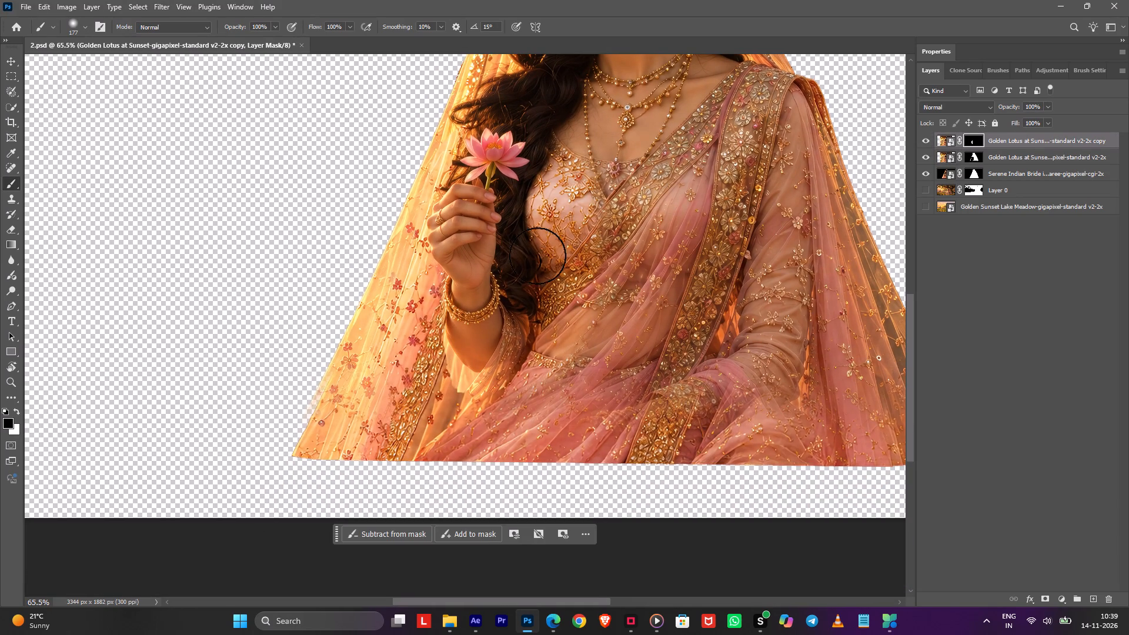
Blend the sleeve below the bangles on the Golden Lotus copy mask with a soft 174 px brush, alternating white and black.
{"action": "right_click_drag", "start_coordinate": [507, 322], "coordinate": [503, 255], "text": "alt"}
{"action": "key", "text": "x"}
{"action": "left_click_drag", "start_coordinate": [454, 339], "coordinate": [507, 340]}
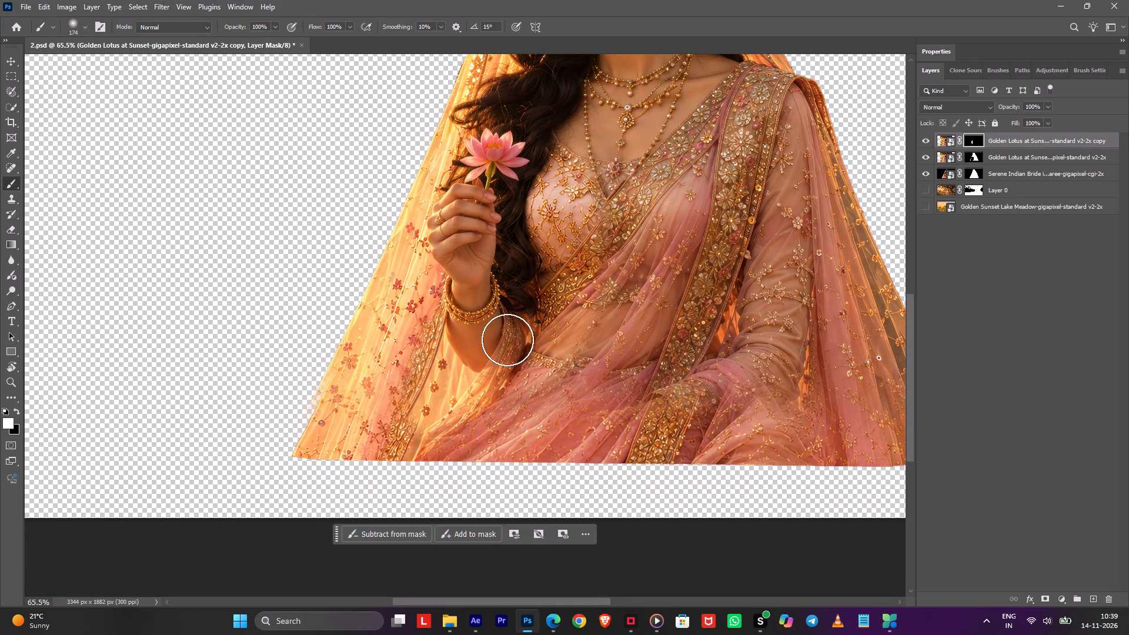
{"action": "left_click_drag", "start_coordinate": [507, 340], "coordinate": [489, 363]}
{"action": "key", "text": "x"}
{"action": "left_click_drag", "start_coordinate": [571, 252], "coordinate": [568, 362]}
{"action": "key", "text": "x"}
{"action": "left_click_drag", "start_coordinate": [533, 272], "coordinate": [486, 391]}
{"action": "key", "text": "x"}
{"action": "left_click_drag", "start_coordinate": [574, 226], "coordinate": [604, 350]}
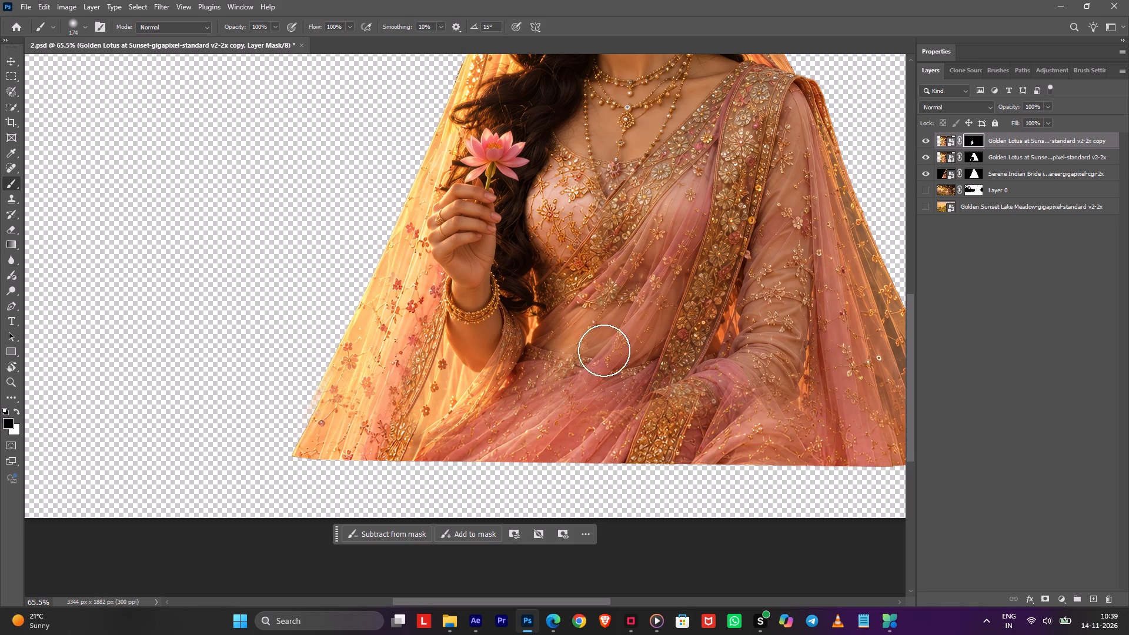
{"action": "left_click_drag", "start_coordinate": [604, 350], "coordinate": [576, 384]}
{"action": "left_click_drag", "start_coordinate": [402, 322], "coordinate": [400, 438]}
{"action": "left_click_drag", "start_coordinate": [603, 419], "coordinate": [374, 425]}
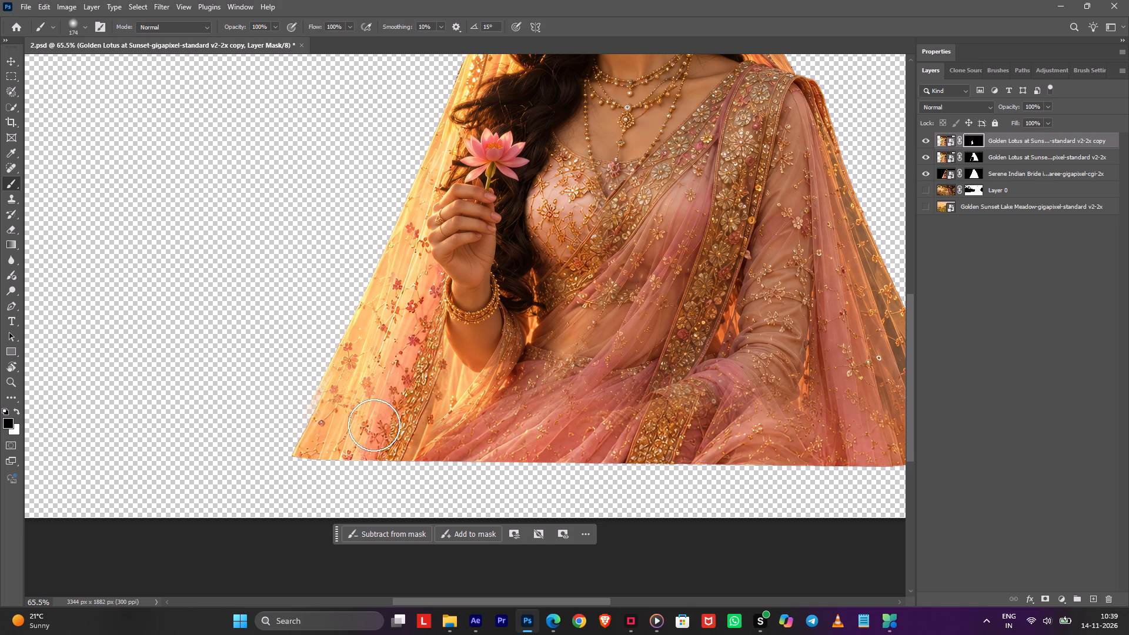
{"action": "left_click_drag", "start_coordinate": [374, 425], "coordinate": [345, 410]}
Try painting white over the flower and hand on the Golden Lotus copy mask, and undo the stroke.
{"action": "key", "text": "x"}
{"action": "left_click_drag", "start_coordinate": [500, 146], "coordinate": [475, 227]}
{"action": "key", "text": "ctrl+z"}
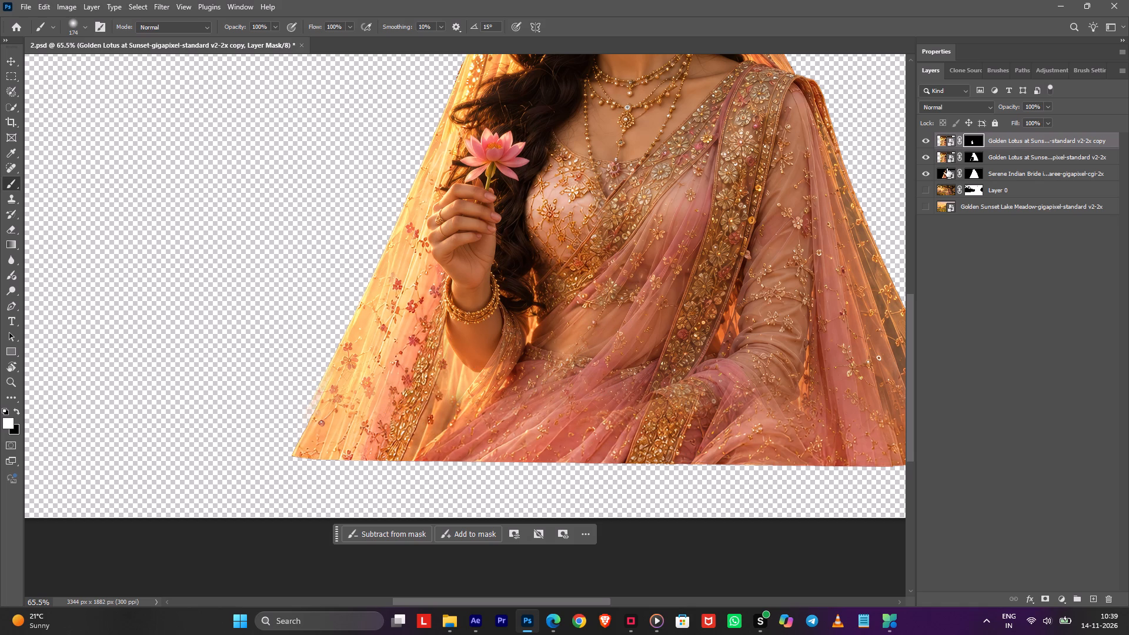
Isolate the Golden Lotus copy layer and the Serene Indian Bride layer in turn to examine what each mask reveals.
{"action": "left_click", "coordinate": [923, 155]}
{"action": "left_click", "coordinate": [926, 173]}
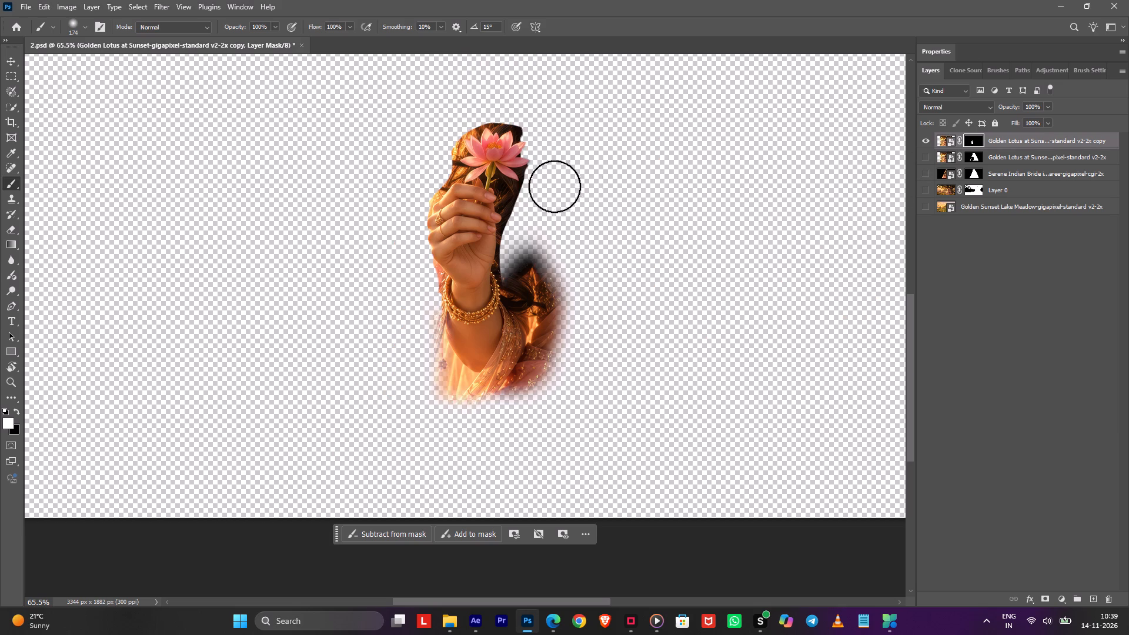
{"action": "scroll", "coordinate": [526, 175], "scroll_direction": "up", "scroll_amount": 4, "text": "alt"}
{"action": "scroll", "coordinate": [526, 174], "scroll_direction": "down", "scroll_amount": 1, "text": "alt"}
{"action": "key", "text": "shift+w"}
{"action": "key", "text": "shift+w"}
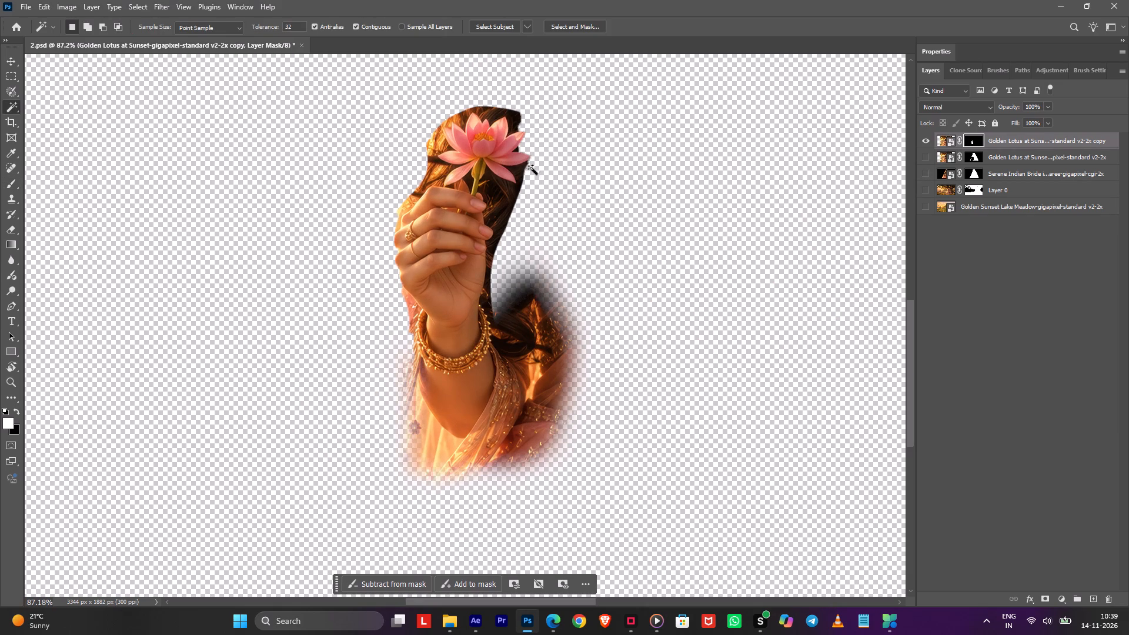
{"action": "left_click", "coordinate": [921, 173]}
{"action": "left_click", "coordinate": [927, 136]}
{"action": "scroll", "coordinate": [674, 216], "scroll_direction": "down", "scroll_amount": 1, "text": "alt"}
{"action": "scroll", "coordinate": [674, 216], "scroll_direction": "up", "scroll_amount": 1, "text": "alt"}
{"action": "scroll", "coordinate": [674, 216], "scroll_direction": "down", "scroll_amount": 1, "text": "alt"}
{"action": "scroll", "coordinate": [674, 217], "scroll_direction": "up", "scroll_amount": 1, "text": "alt"}
{"action": "scroll", "coordinate": [674, 217], "scroll_direction": "down", "scroll_amount": 2, "text": "alt"}
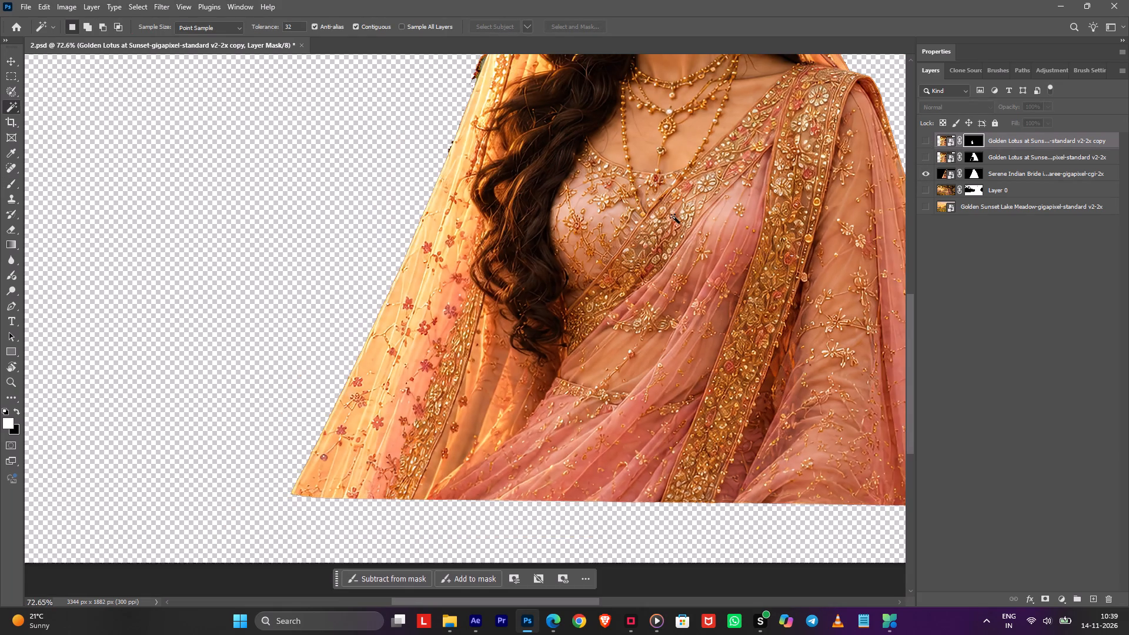
{"action": "scroll", "coordinate": [706, 205], "scroll_direction": "down", "scroll_amount": 5, "text": "alt"}
Paint black on the Serene Indian Bride mask with a soft 231 px brush down the neck, chest and central saree.
{"action": "left_click", "coordinate": [978, 172]}
{"action": "key", "text": "space"}
{"action": "left_click_drag", "start_coordinate": [634, 200], "coordinate": [629, 216]}
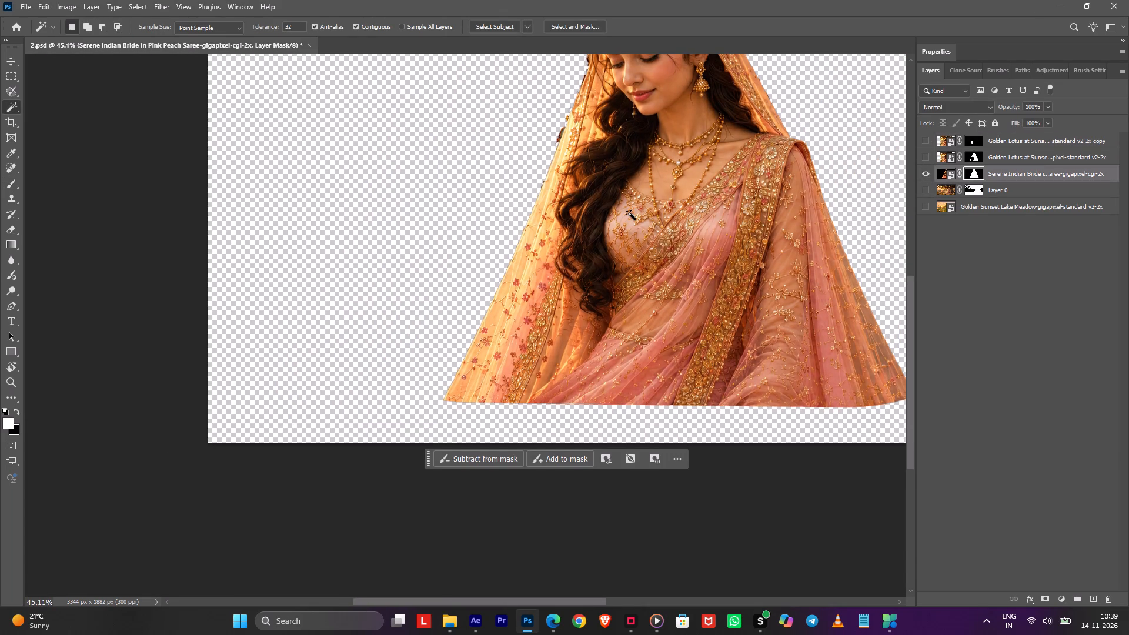
{"action": "key", "text": "x"}
{"action": "right_click_drag", "start_coordinate": [640, 151], "coordinate": [659, 158], "text": "alt"}
{"action": "key", "text": "b"}
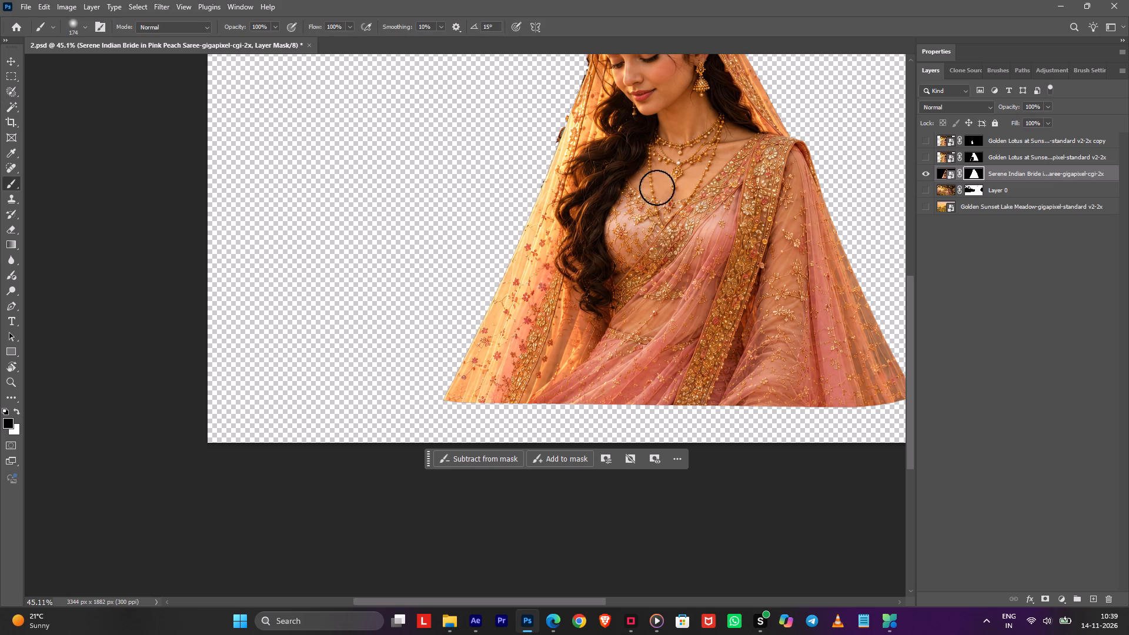
{"action": "right_click_drag", "start_coordinate": [640, 199], "coordinate": [650, 204], "text": "alt"}
{"action": "left_click_drag", "start_coordinate": [673, 111], "coordinate": [676, 448]}
{"action": "key", "text": "space"}
{"action": "key", "text": "space"}
{"action": "key", "text": "space"}
{"action": "key", "text": "space"}
{"action": "key", "text": "space"}
{"action": "key", "text": "space"}
{"action": "left_click_drag", "start_coordinate": [691, 229], "coordinate": [605, 238]}
{"action": "left_click_drag", "start_coordinate": [628, 143], "coordinate": [636, 291]}
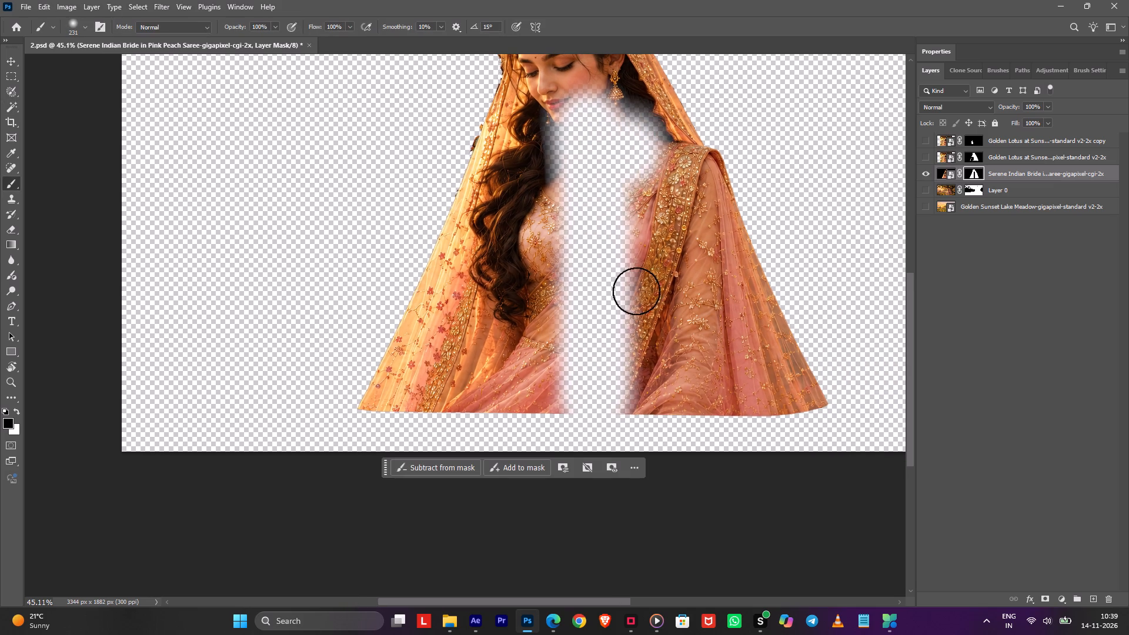
{"action": "left_click_drag", "start_coordinate": [636, 291], "coordinate": [642, 336]}
Mask out the Serene Indian Bride's draped shoulder, arm, head, lower hem and blouse edge with a hard 546 px black brush.
{"action": "right_click_drag", "start_coordinate": [643, 232], "coordinate": [704, 454], "text": "alt"}
{"action": "right_click_drag", "start_coordinate": [706, 286], "coordinate": [646, 330], "text": "alt"}
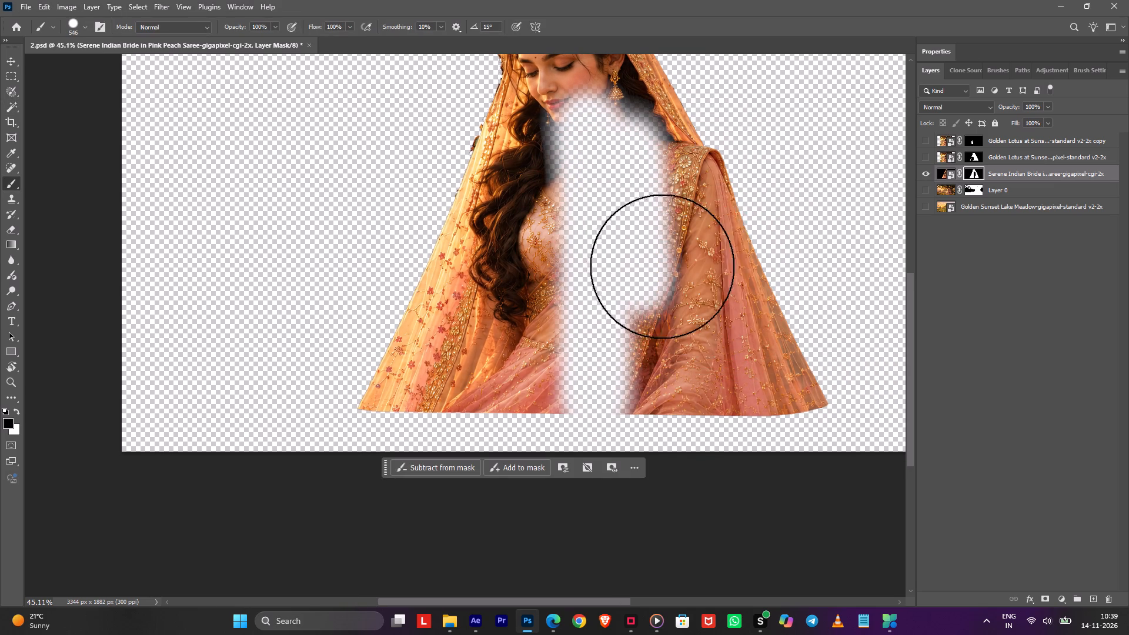
{"action": "left_click_drag", "start_coordinate": [686, 191], "coordinate": [749, 224]}
{"action": "left_click_drag", "start_coordinate": [683, 327], "coordinate": [684, 401]}
{"action": "key", "text": "space"}
{"action": "left_click_drag", "start_coordinate": [705, 278], "coordinate": [723, 391]}
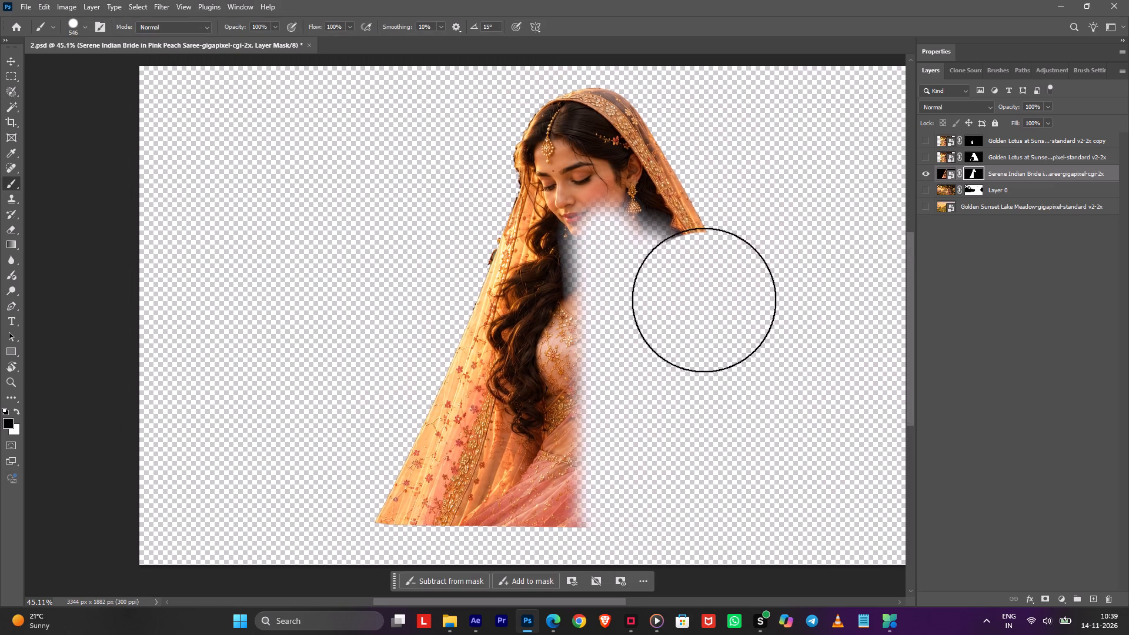
{"action": "left_click_drag", "start_coordinate": [701, 260], "coordinate": [429, 224]}
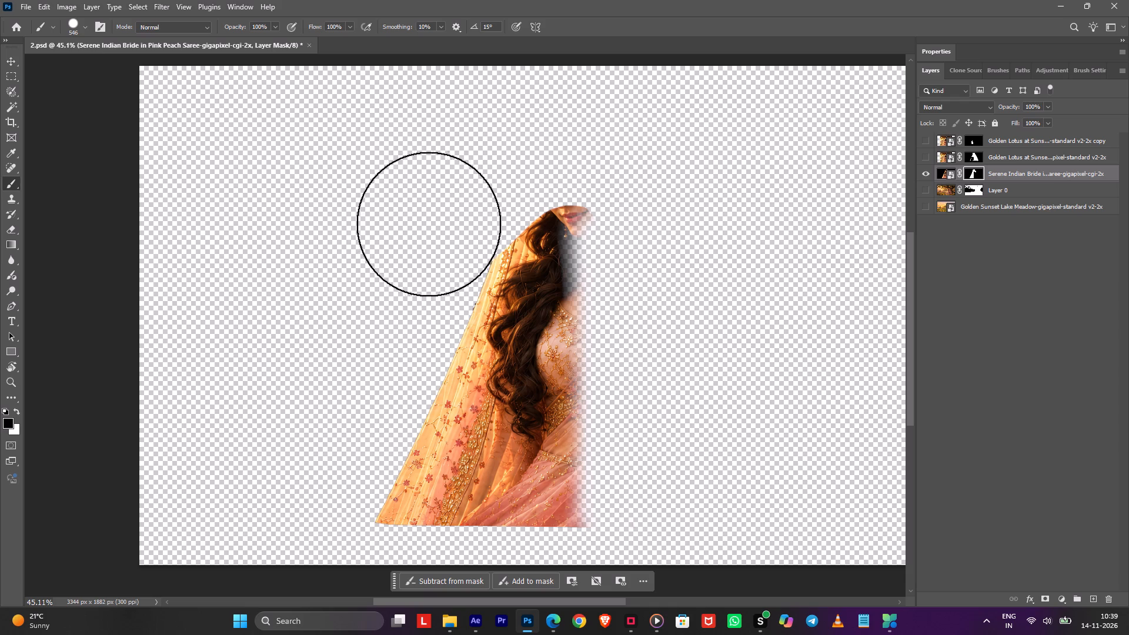
{"action": "left_click_drag", "start_coordinate": [429, 224], "coordinate": [418, 242]}
{"action": "left_click_drag", "start_coordinate": [425, 230], "coordinate": [707, 527]}
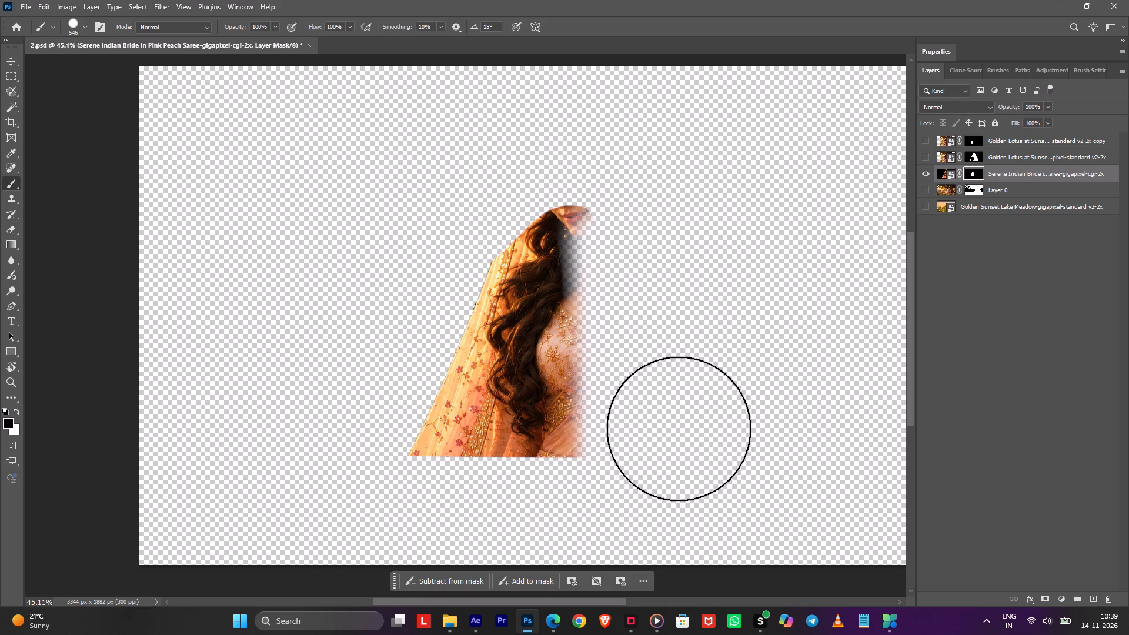
{"action": "left_click_drag", "start_coordinate": [637, 350], "coordinate": [667, 426]}
Isolate the Golden Lotus layer and paint white on its mask with the 546 px brush to restore the blouse and waist.
{"action": "left_click", "coordinate": [927, 165]}
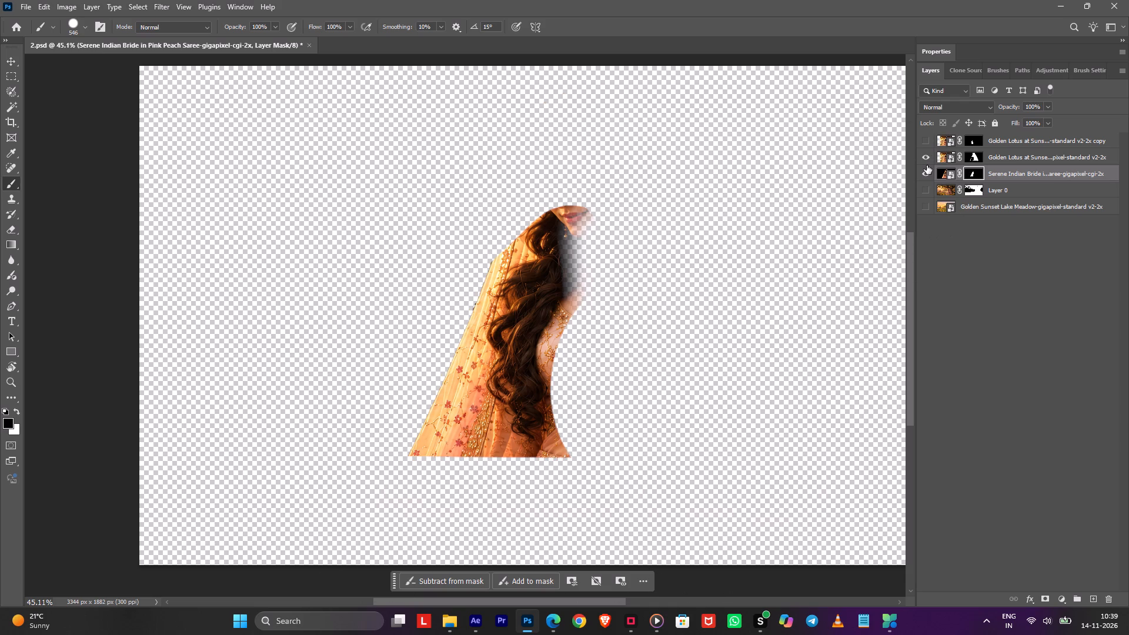
{"action": "left_click", "coordinate": [926, 138]}
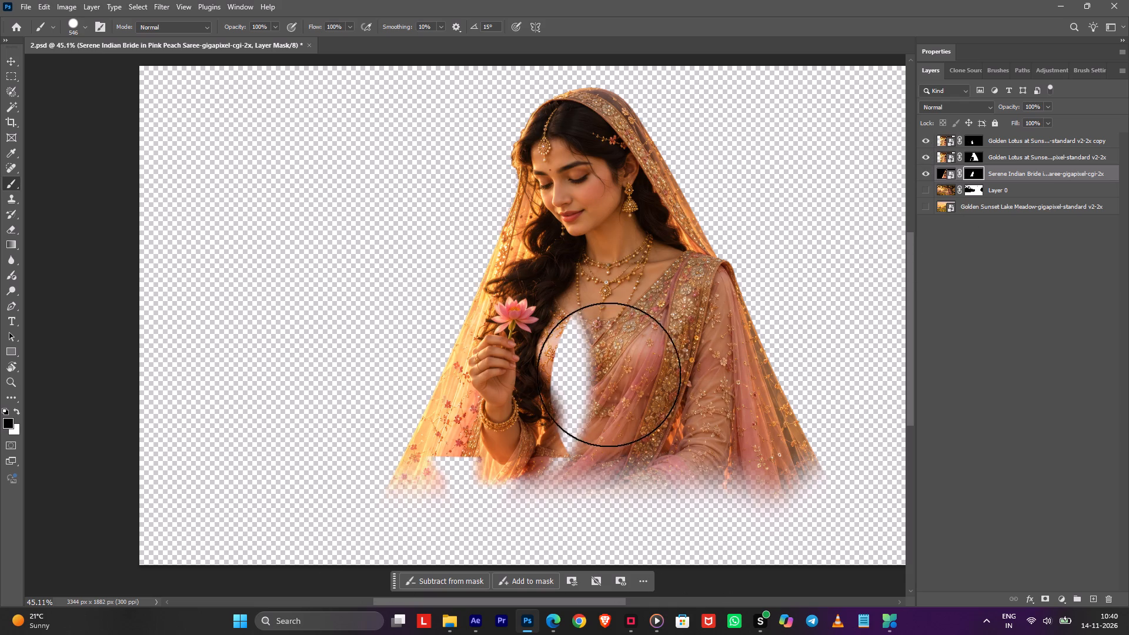
{"action": "left_click", "coordinate": [920, 153]}
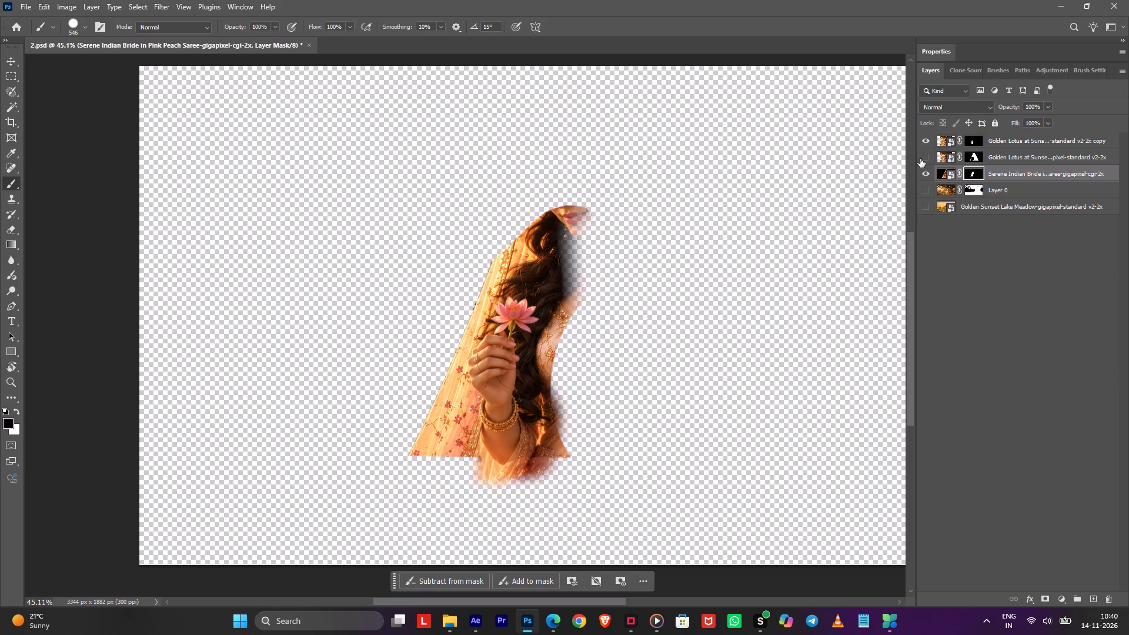
{"action": "left_click", "coordinate": [923, 172]}
{"action": "left_click", "coordinate": [926, 138]}
{"action": "left_click", "coordinate": [927, 157]}
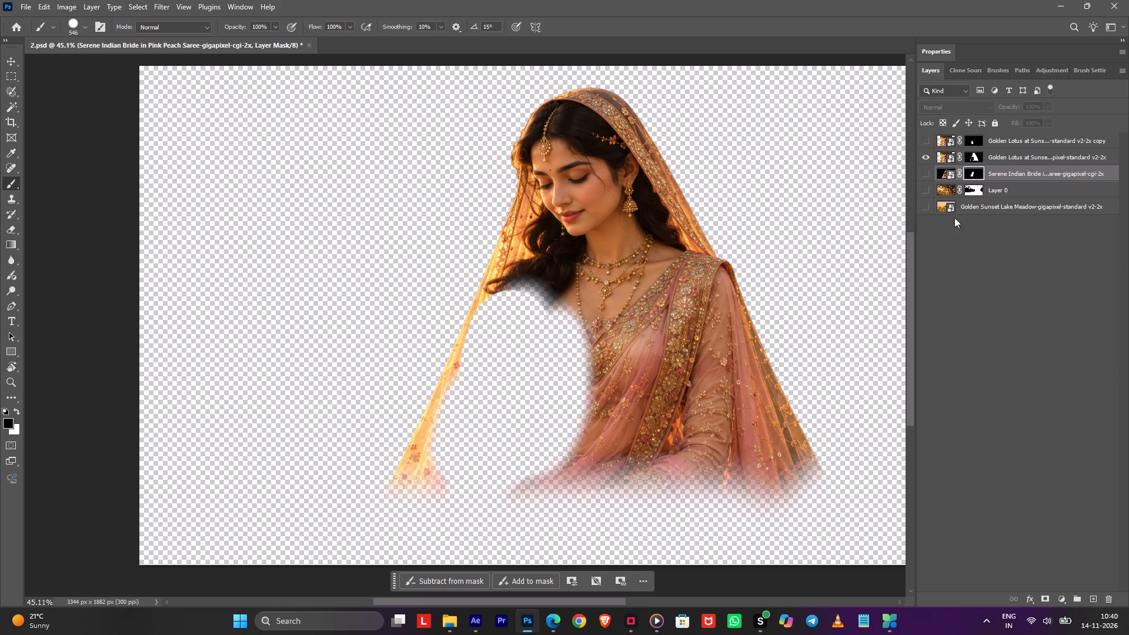
{"action": "left_click", "coordinate": [972, 154]}
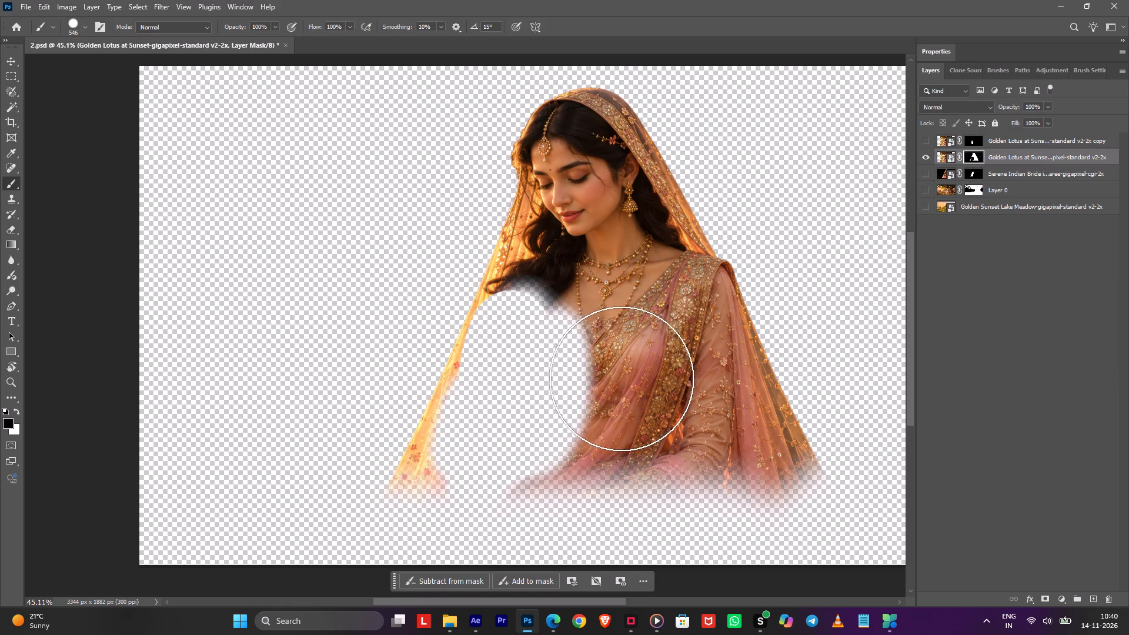
{"action": "key", "text": "x"}
{"action": "left_click", "coordinate": [621, 376]}
{"action": "left_click_drag", "start_coordinate": [615, 388], "coordinate": [614, 383]}
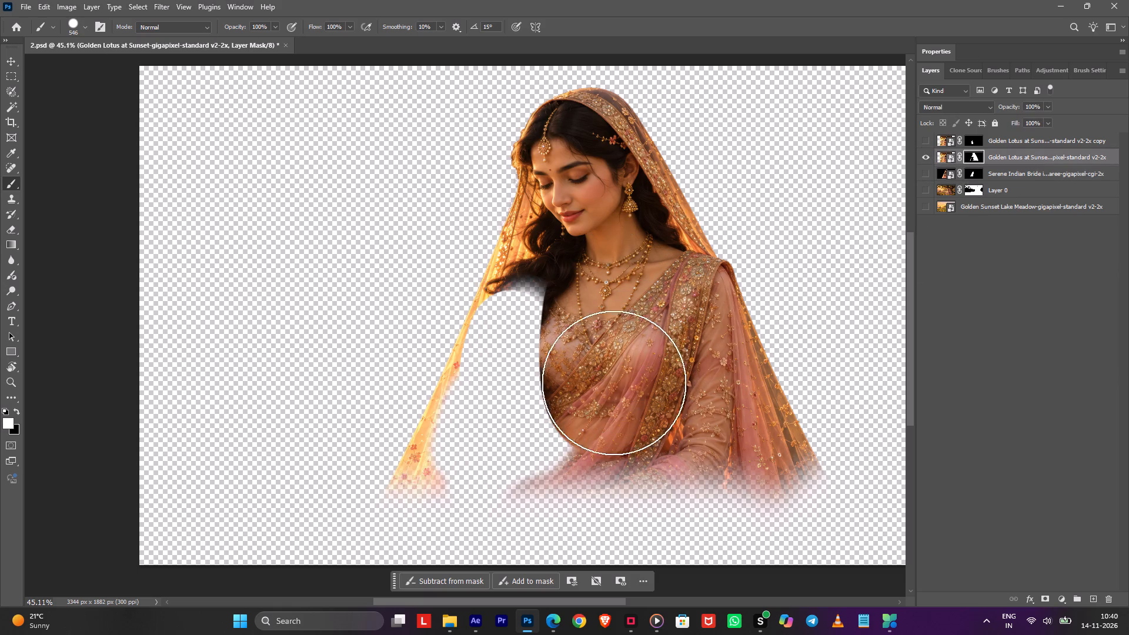
{"action": "left_click_drag", "start_coordinate": [614, 383], "coordinate": [621, 303]}
Show the copy and Serene Indian Bride layers, paint white along the bride mask's lower edge with a 152 px brush, and save.
{"action": "left_click", "coordinate": [921, 139]}
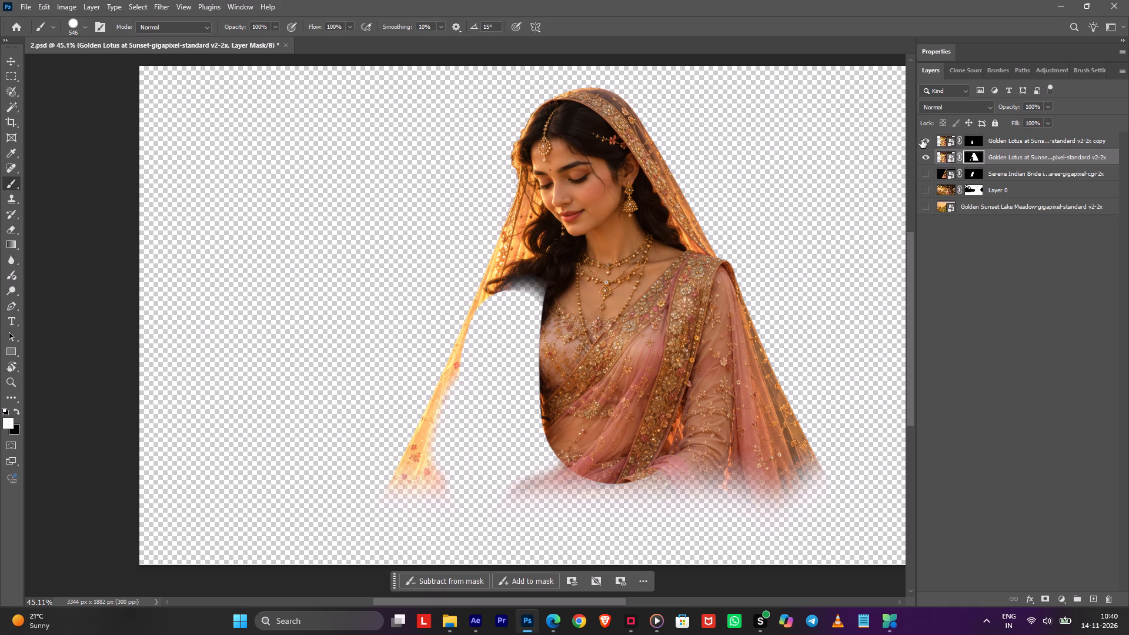
{"action": "left_click", "coordinate": [920, 178]}
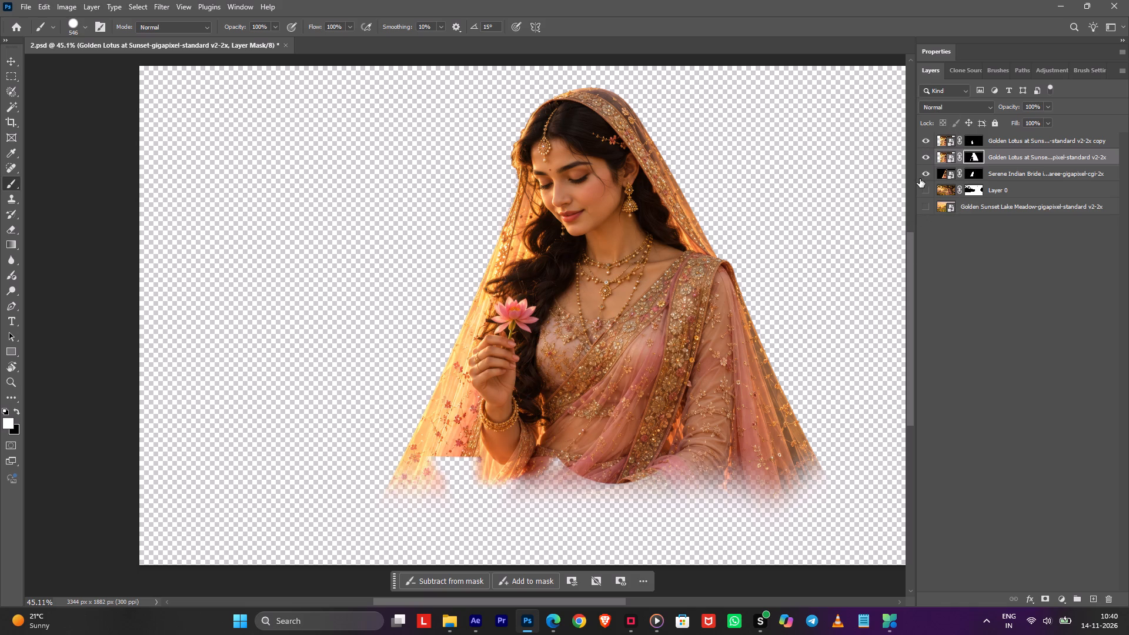
{"action": "right_click_drag", "start_coordinate": [535, 460], "coordinate": [462, 471], "text": "alt"}
{"action": "left_click", "coordinate": [976, 172]}
{"action": "right_click_drag", "start_coordinate": [422, 485], "coordinate": [446, 492], "text": "alt"}
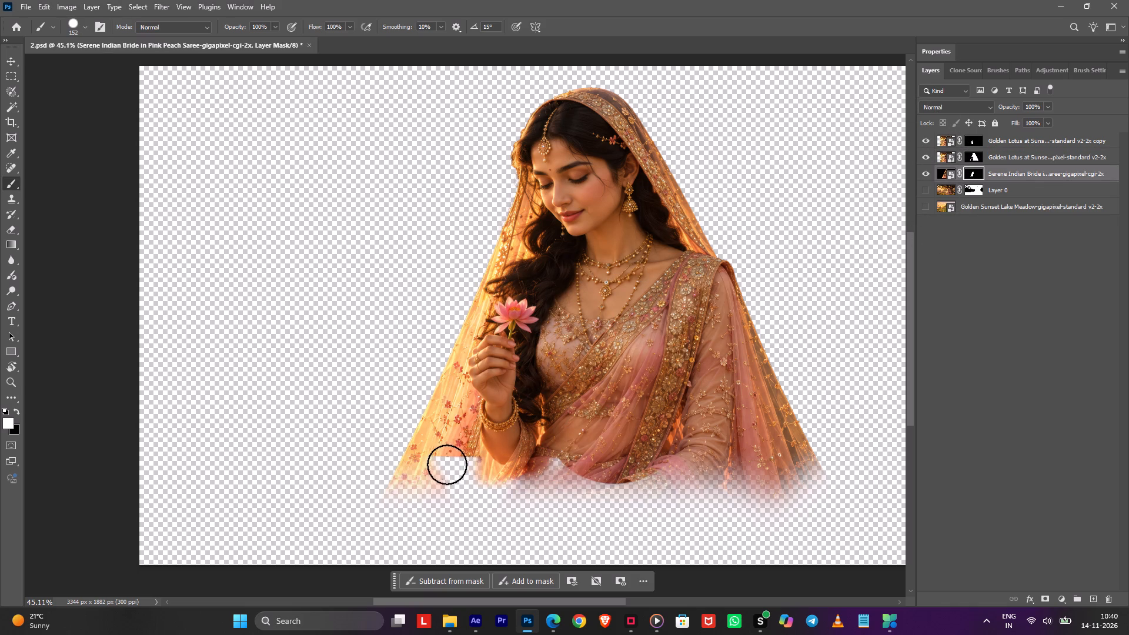
{"action": "left_click_drag", "start_coordinate": [441, 465], "coordinate": [677, 456]}
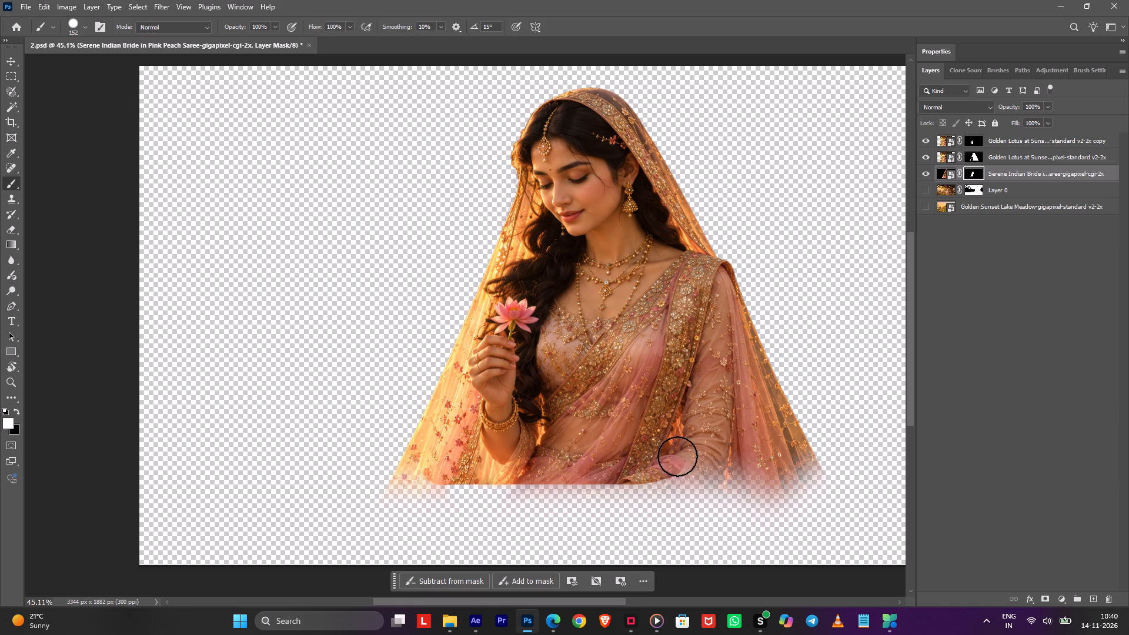
{"action": "left_click_drag", "start_coordinate": [677, 456], "coordinate": [716, 445]}
{"action": "key", "text": "ctrl+s"}
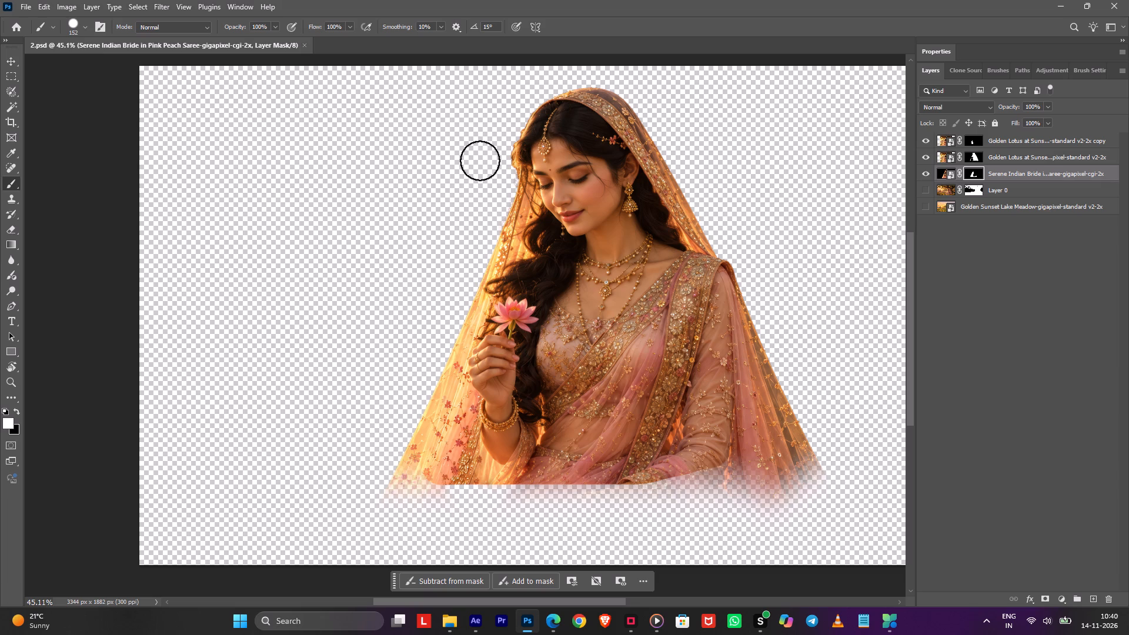
Examine the blended flower hand, blouse and veil up close, and save the Photoshop document again.
{"action": "scroll", "coordinate": [557, 196], "scroll_direction": "up", "scroll_amount": 3, "text": "alt"}
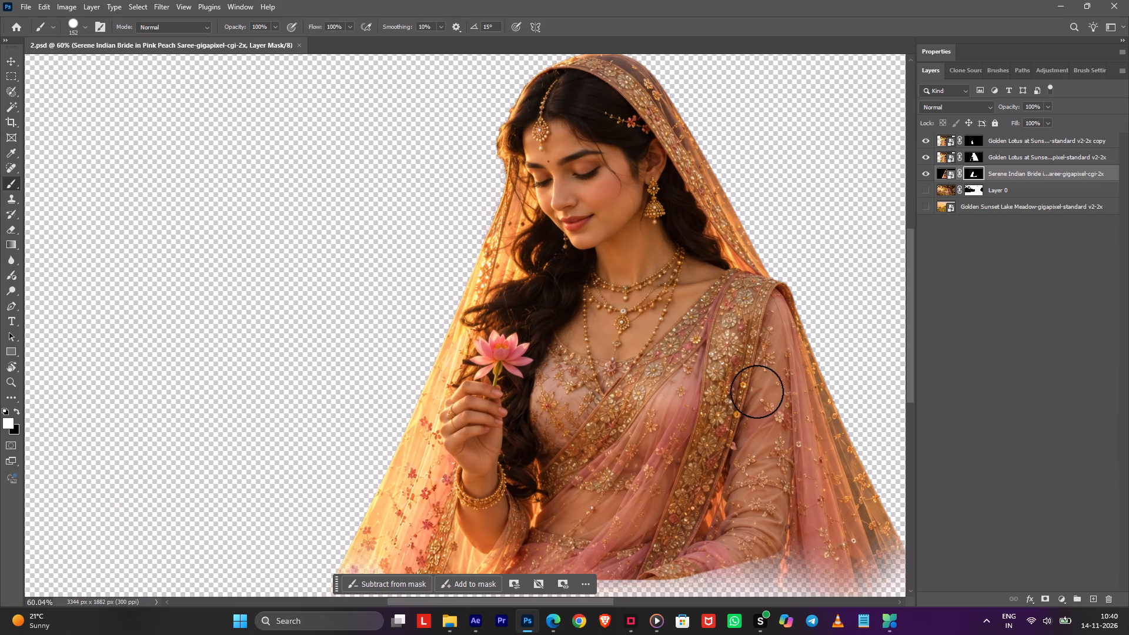
{"action": "key", "text": "space"}
{"action": "key", "text": "space"}
{"action": "key", "text": "space"}
{"action": "key", "text": "space"}
{"action": "key", "text": "space"}
{"action": "key", "text": "space"}
{"action": "key", "text": "space"}
{"action": "key", "text": "space"}
{"action": "key", "text": "space"}
{"action": "key", "text": "space"}
{"action": "key", "text": "space"}
{"action": "key", "text": "space"}
{"action": "key", "text": "space"}
{"action": "key", "text": "space"}
{"action": "key", "text": "space"}
{"action": "key", "text": "space"}
{"action": "key", "text": "space"}
{"action": "key", "text": "space"}
{"action": "key", "text": "space"}
{"action": "key", "text": "space"}
{"action": "left_click_drag", "start_coordinate": [726, 382], "coordinate": [672, 367]}
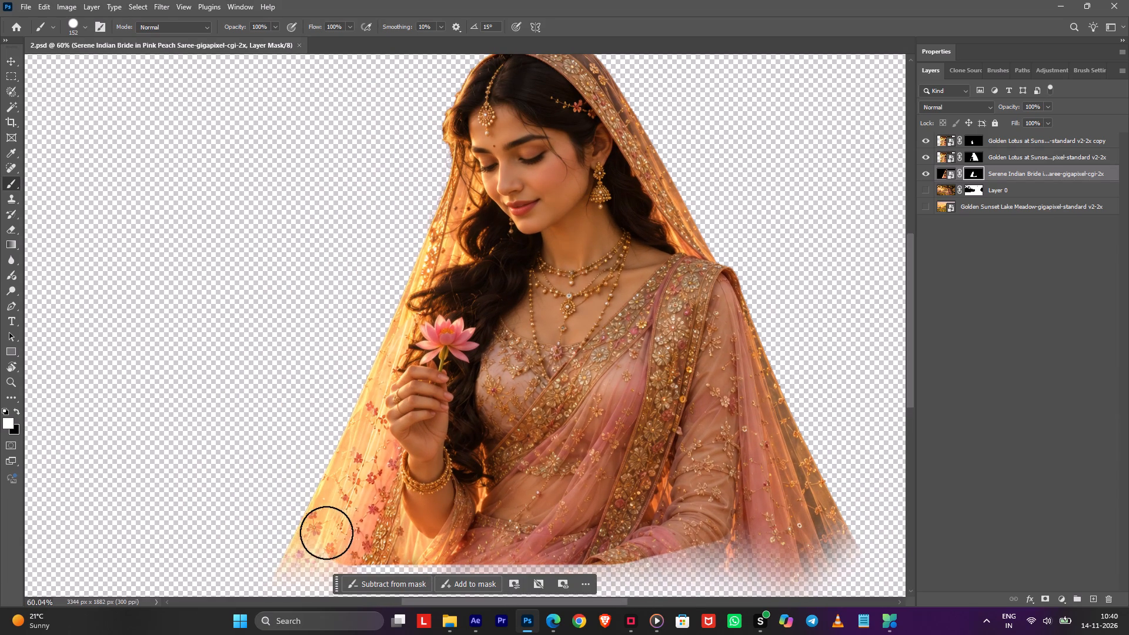
{"action": "key", "text": "ctrl+s"}
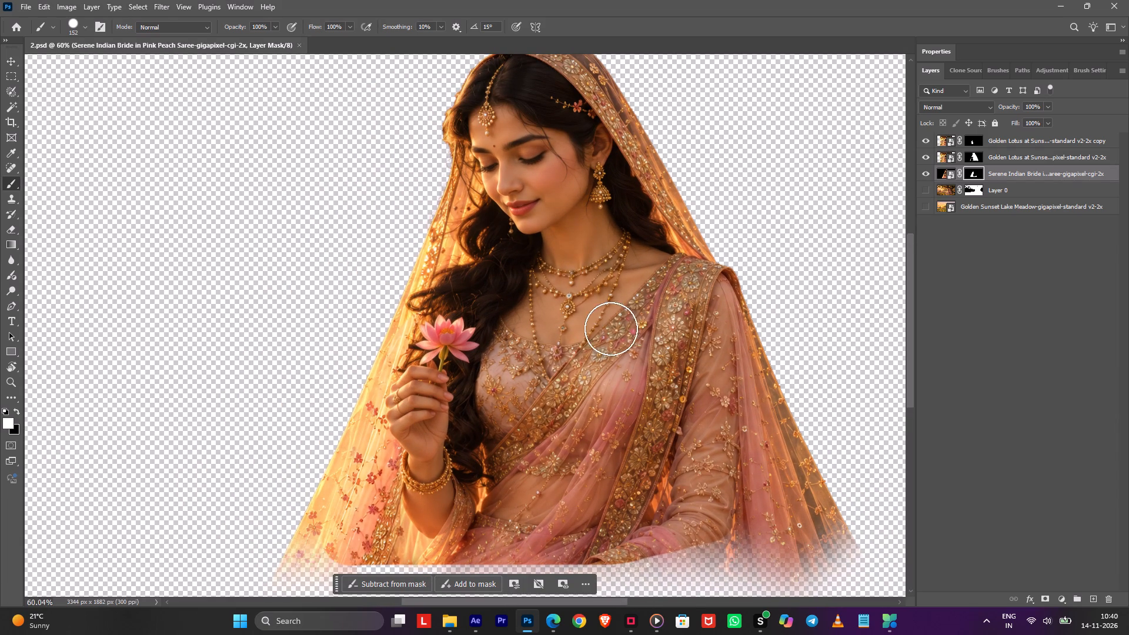
Switch to After Effects and set the FG composition's preview resolution to Full.
{"action": "left_click", "coordinate": [484, 629]}
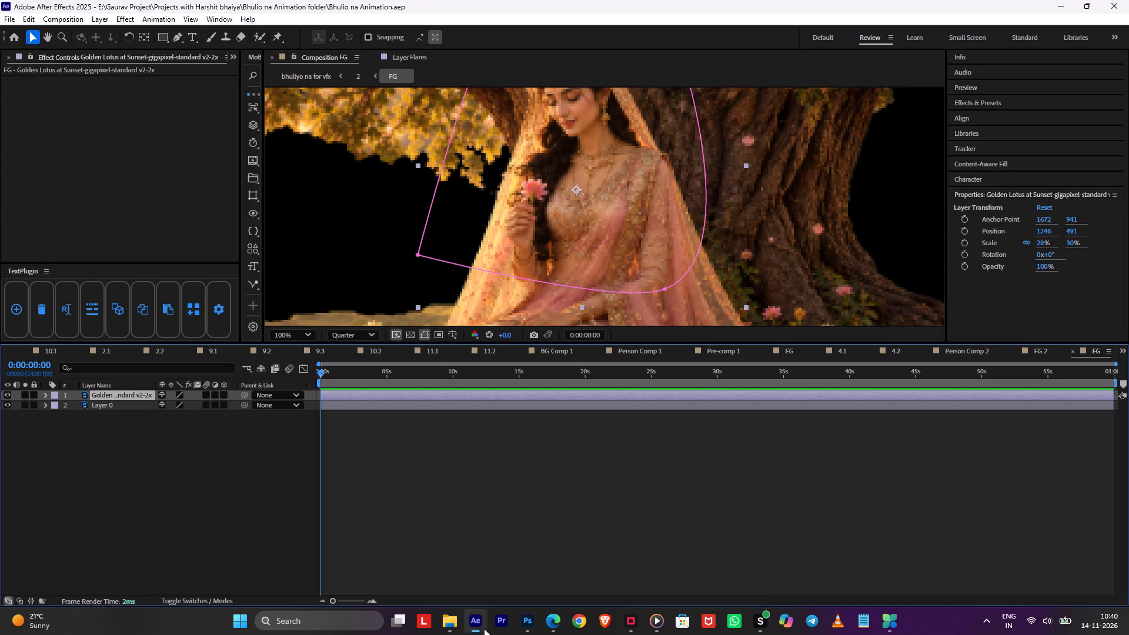
{"action": "left_click", "coordinate": [451, 442]}
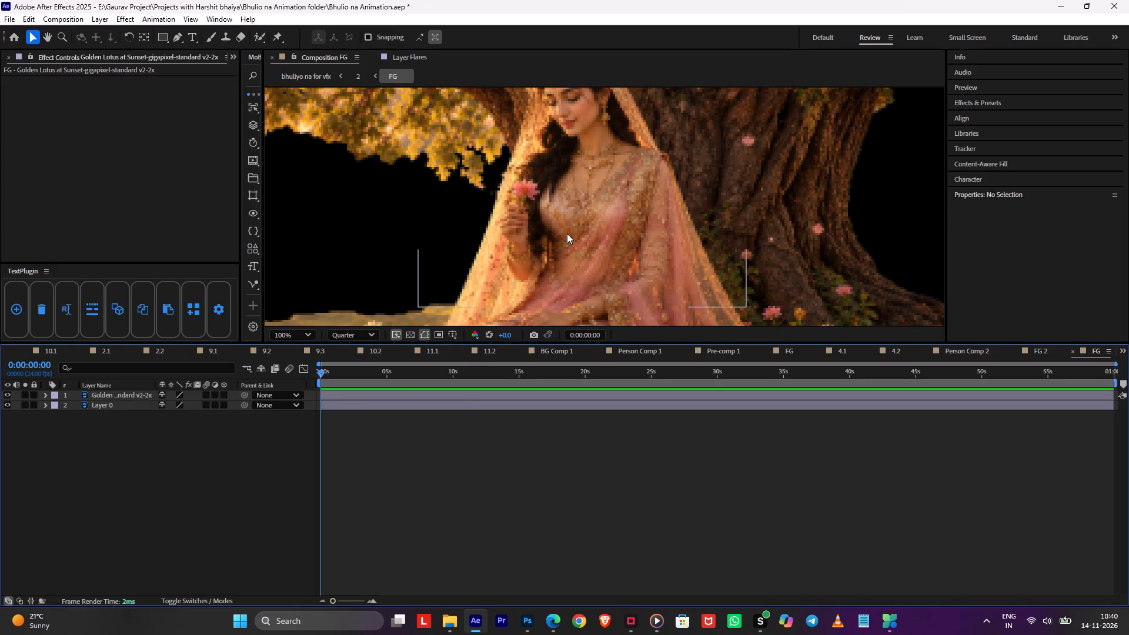
{"action": "scroll", "coordinate": [567, 233], "scroll_direction": "down", "scroll_amount": 1}
{"action": "scroll", "coordinate": [567, 233], "scroll_direction": "up", "scroll_amount": 1}
{"action": "left_click", "coordinate": [476, 425]}
{"action": "left_click", "coordinate": [360, 335]}
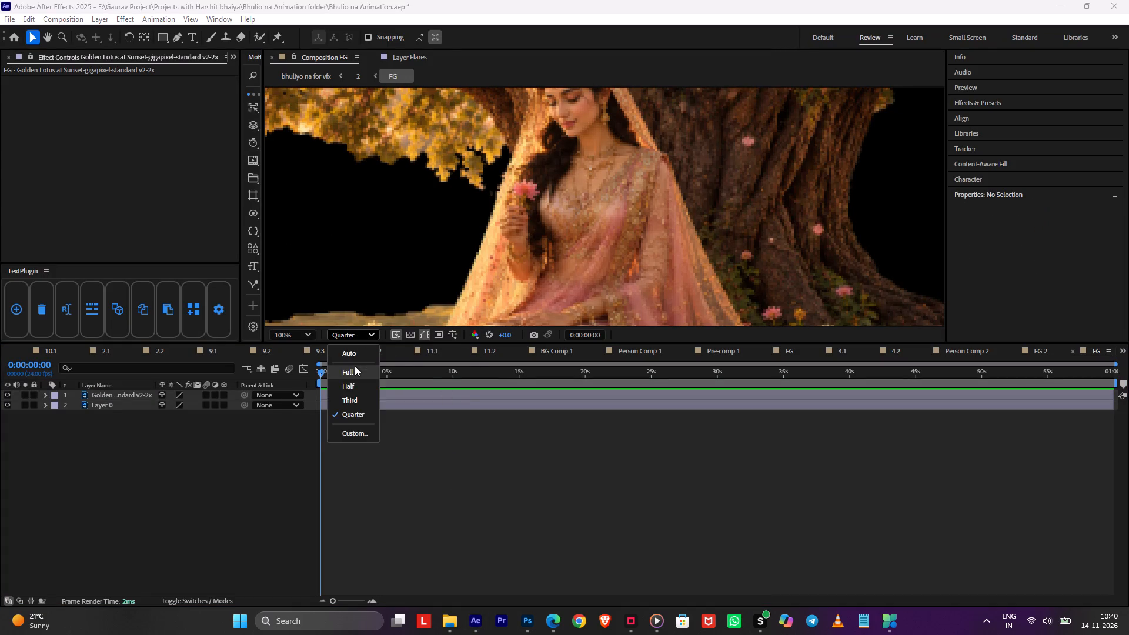
{"action": "left_click", "coordinate": [355, 368]}
{"action": "left_click", "coordinate": [402, 484]}
Import 2.psd from the 2 Layers folder into the FG composition as a Composition with Editable Layer Styles.
{"action": "left_click", "coordinate": [446, 619]}
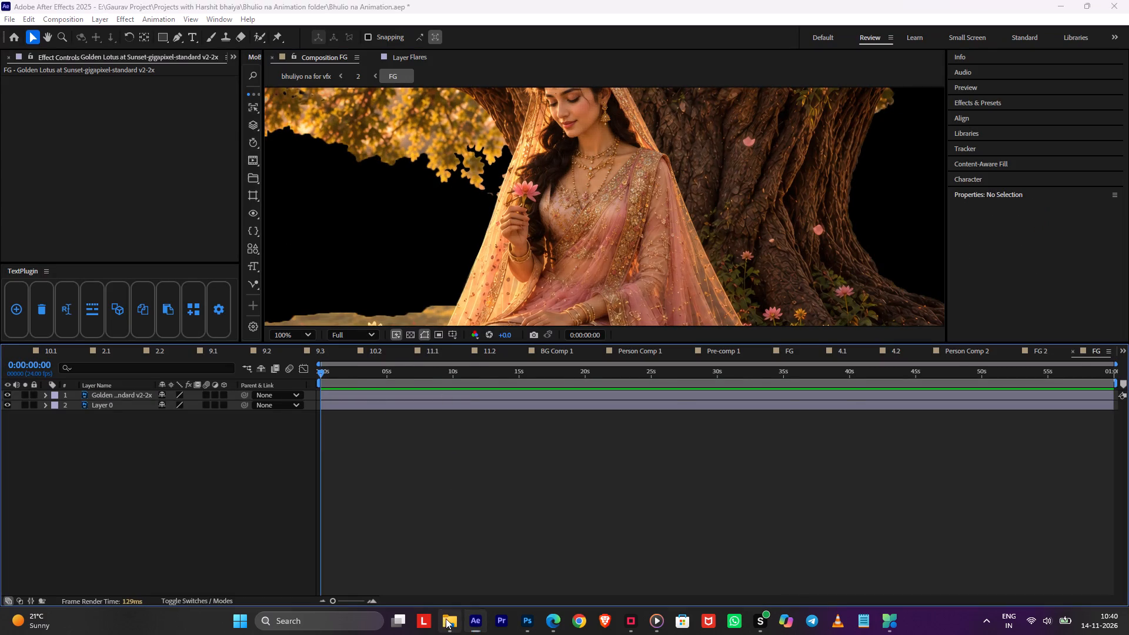
{"action": "left_click", "coordinate": [82, 0]}
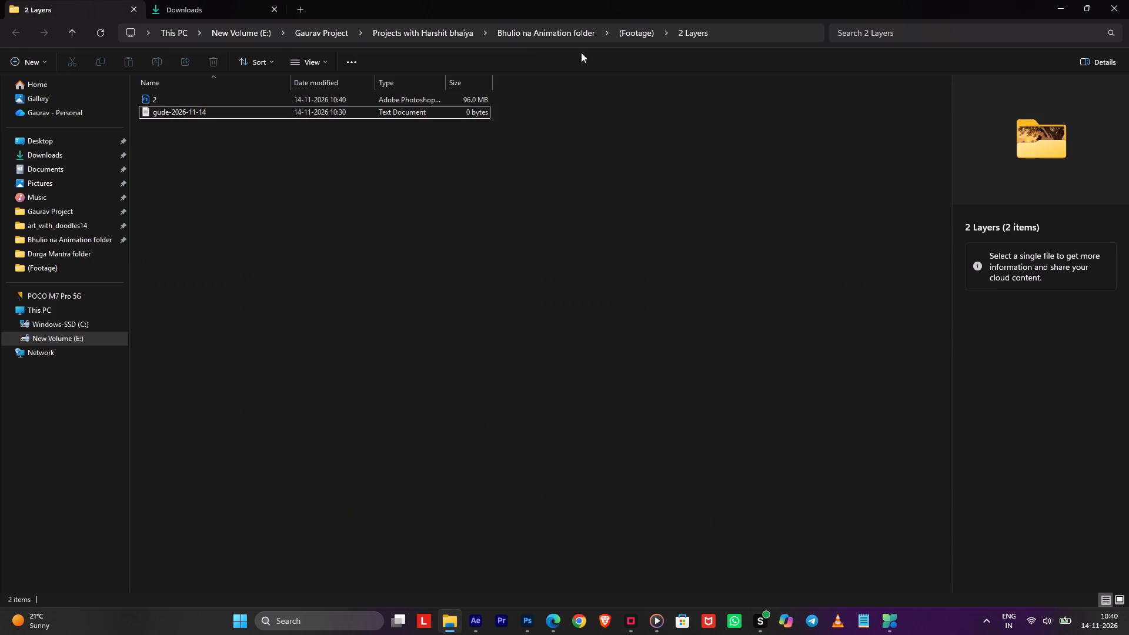
{"action": "left_click", "coordinate": [345, 103]}
{"action": "left_click_drag", "start_coordinate": [299, 100], "coordinate": [566, 262]}
{"action": "key", "text": "alt+Tab"}
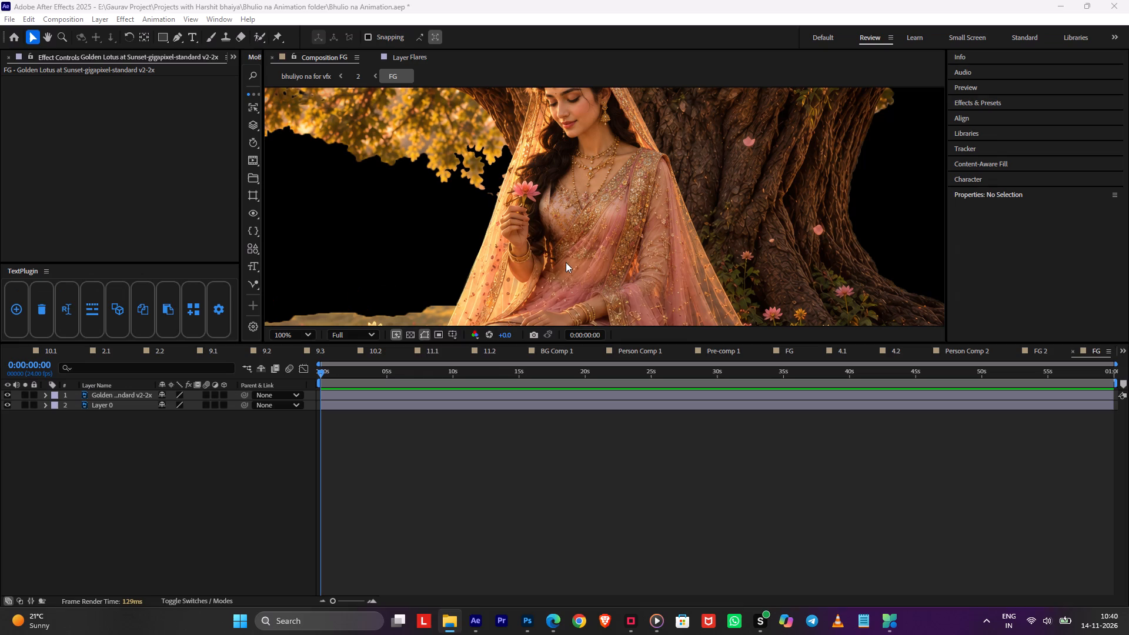
{"action": "left_click_drag", "start_coordinate": [566, 262], "coordinate": [568, 257]}
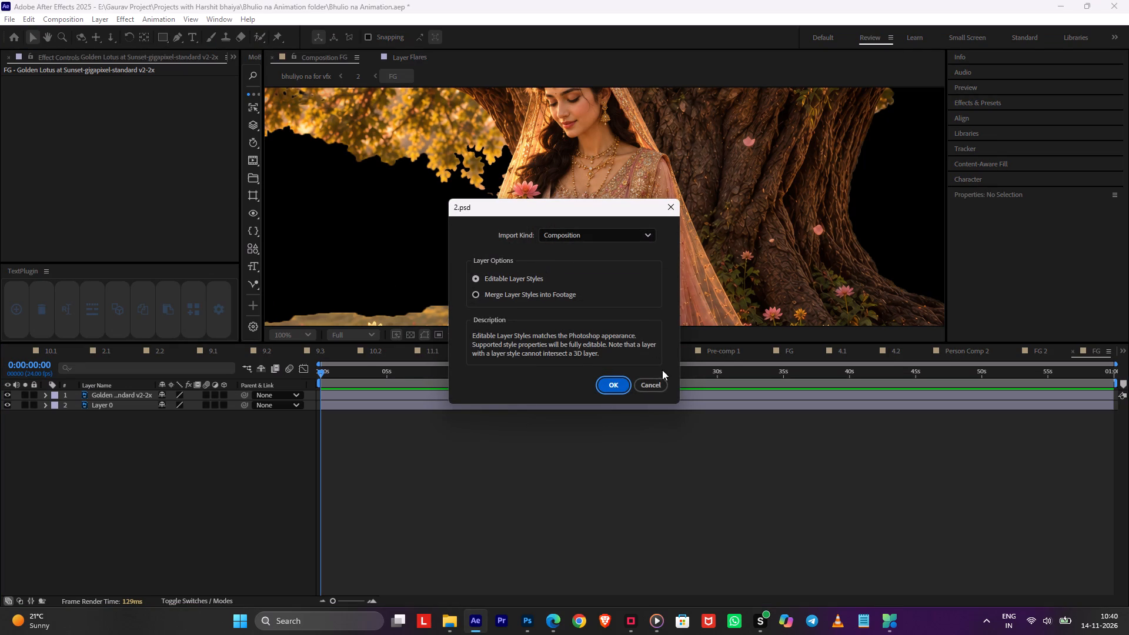
{"action": "left_click", "coordinate": [615, 379]}
Move the visible Golden Lotus copy, Golden Lotus and Serene Indian Bride layers from imported composition 12 into FG.
{"action": "double_click", "coordinate": [433, 392]}
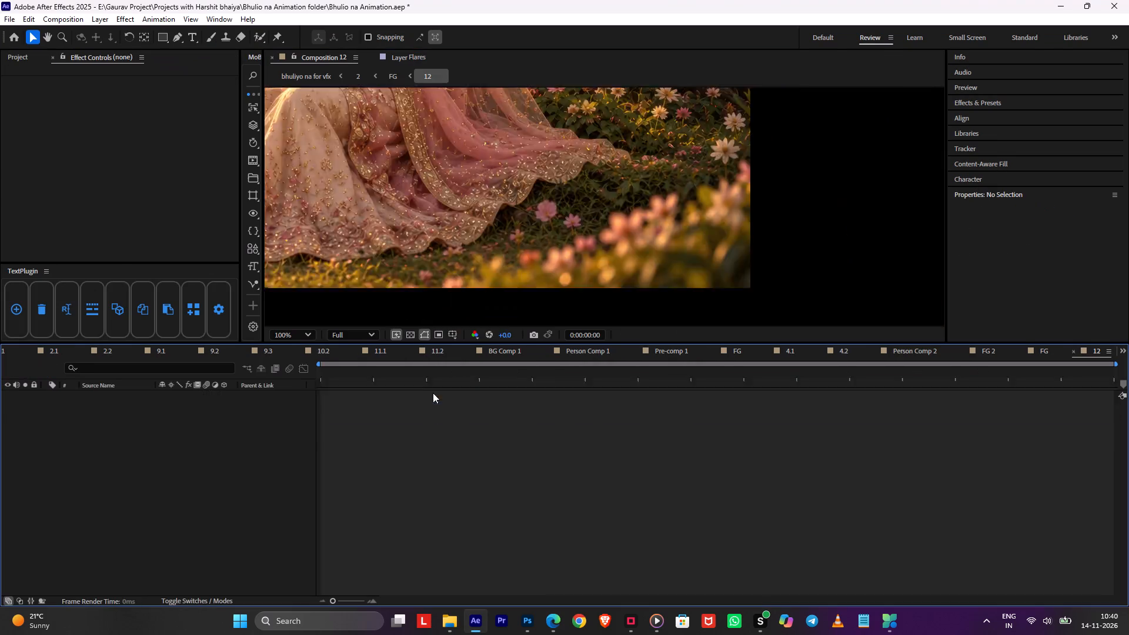
{"action": "left_click", "coordinate": [429, 395]}
{"action": "left_click", "coordinate": [415, 409], "text": "shift"}
{"action": "left_click", "coordinate": [411, 411], "text": "shift"}
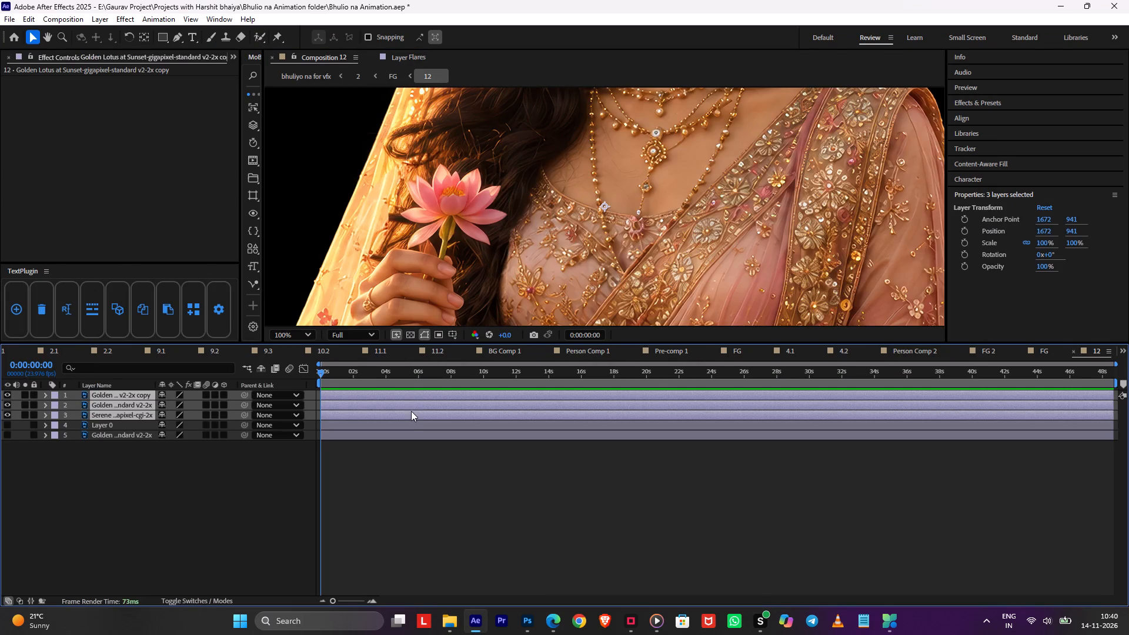
{"action": "key", "text": "ctrl+x"}
{"action": "key", "text": "Tab"}
{"action": "left_click", "coordinate": [329, 410]}
{"action": "key", "text": "ctrl+v"}
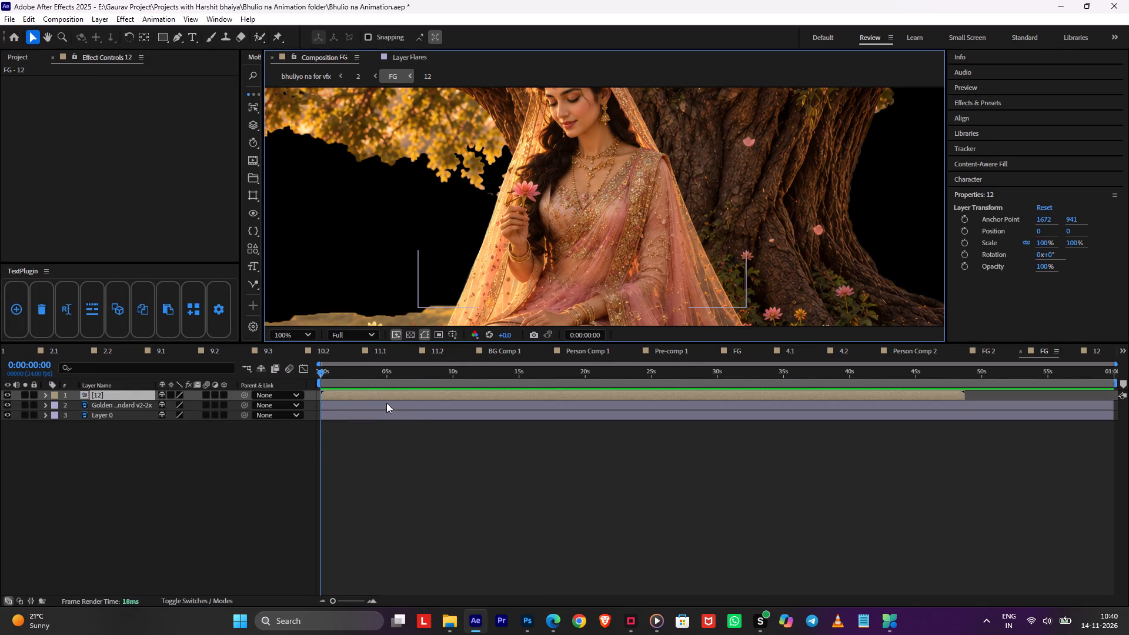
Parent the three pasted layers to the original Golden Lotus layer in FG, moving them to its location.
{"action": "left_click_drag", "start_coordinate": [246, 395], "coordinate": [136, 436]}
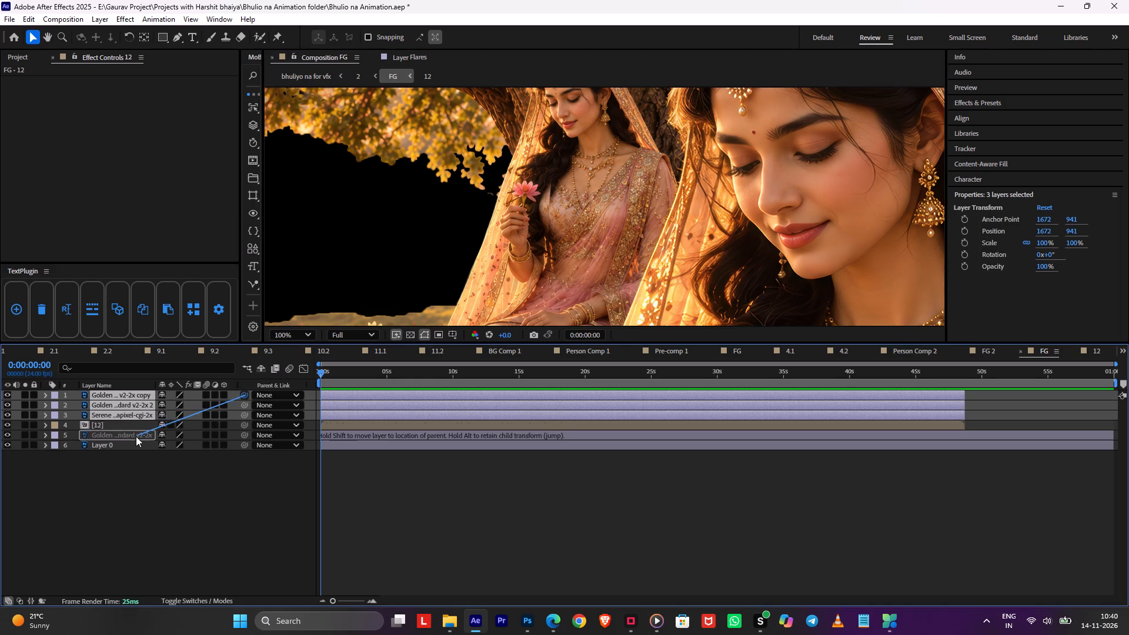
{"action": "left_click_drag", "start_coordinate": [136, 436], "coordinate": [134, 439]}
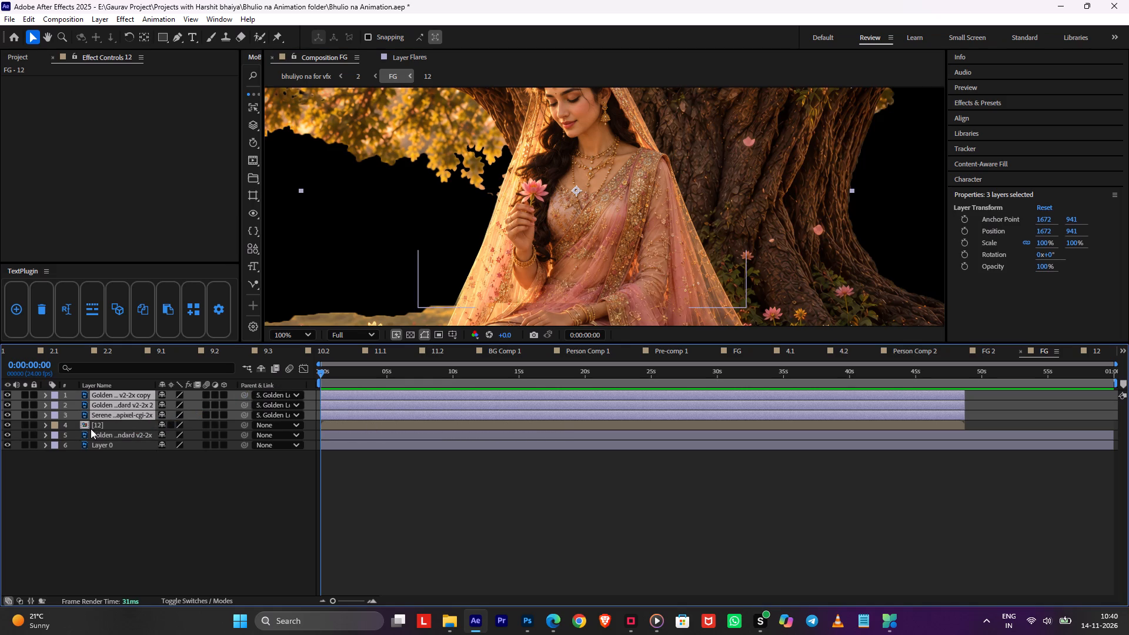
Reveal the imported composition 12 in the project and delete it.
{"action": "left_click", "coordinate": [91, 429]}
{"action": "right_click", "coordinate": [91, 428]}
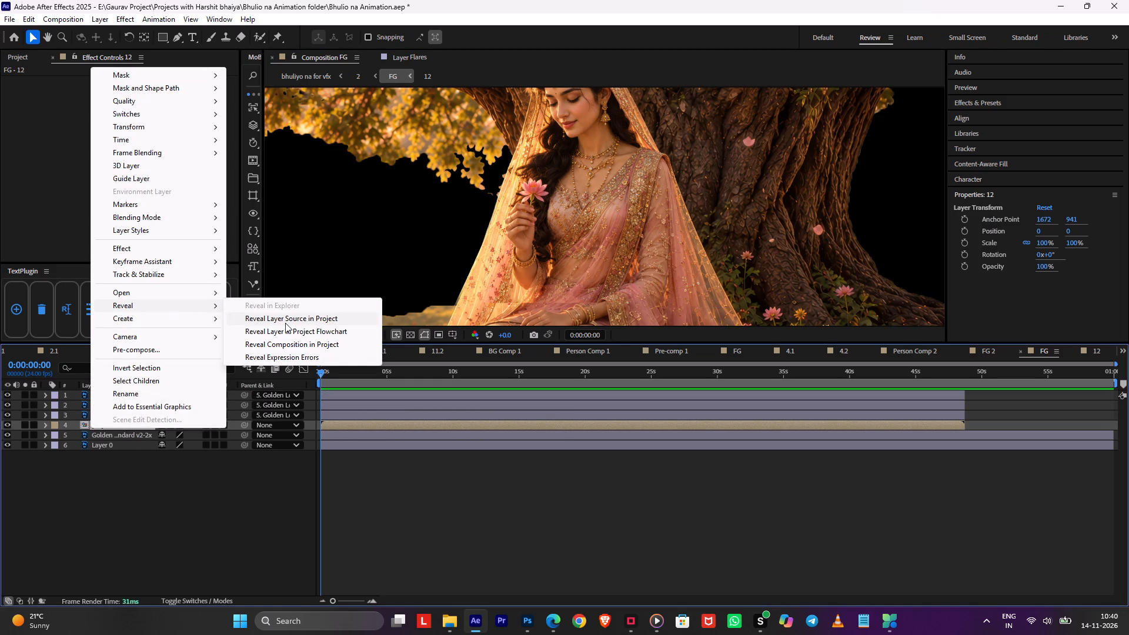
{"action": "left_click", "coordinate": [286, 323]}
{"action": "key", "text": "Delete"}
{"action": "key", "text": "Return"}
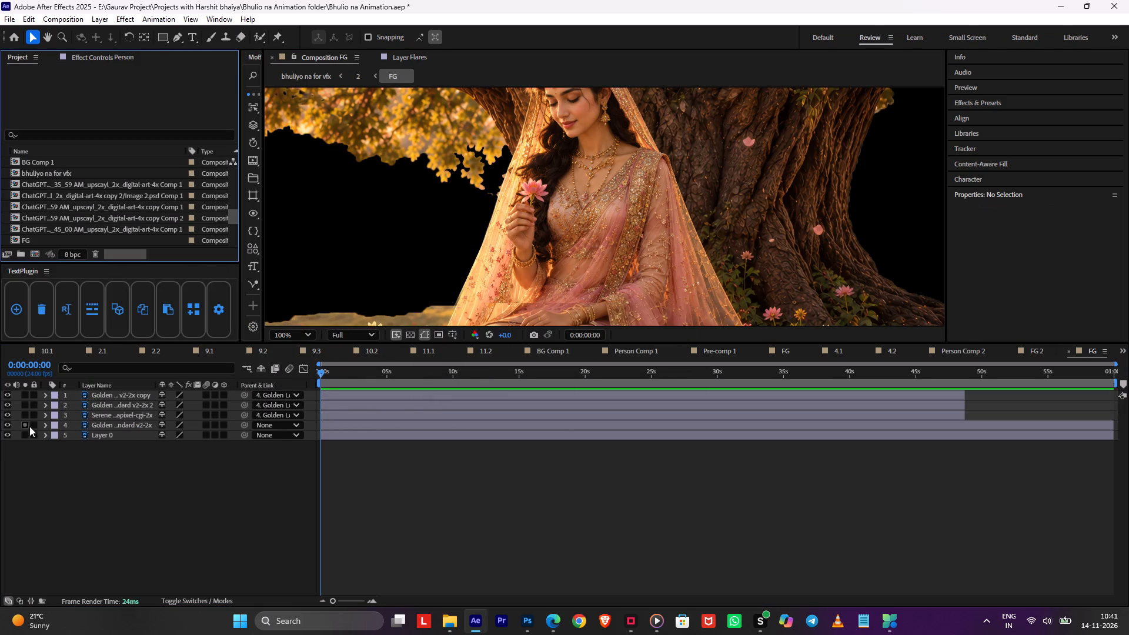
Delete the original Golden Lotus layer from the FG composition.
{"action": "left_click", "coordinate": [118, 420]}
{"action": "key", "text": "Delete"}
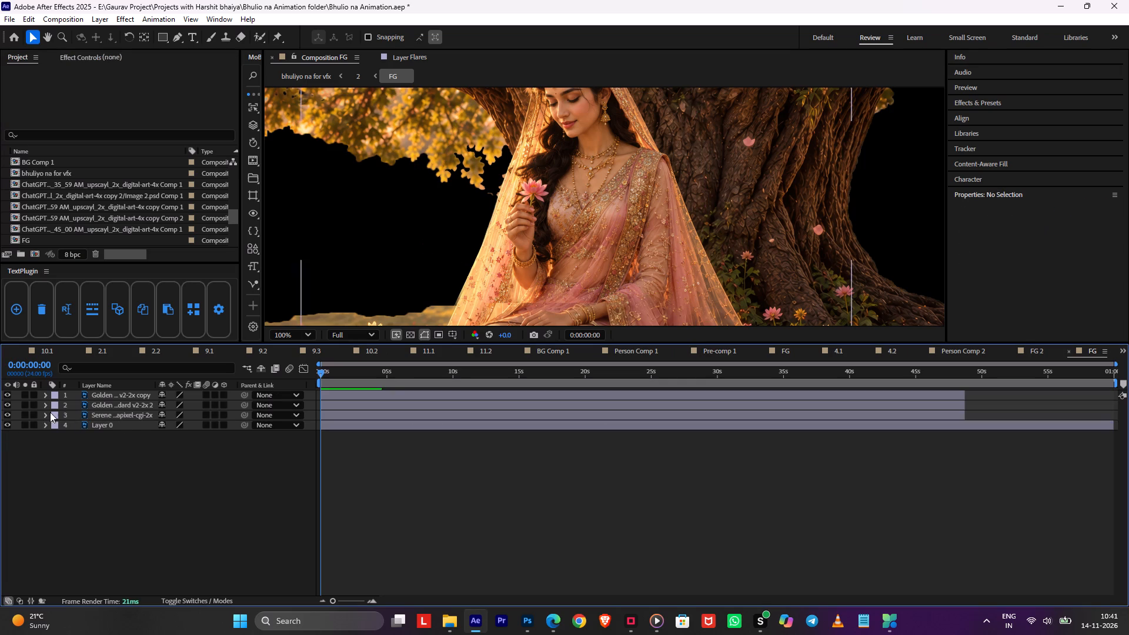
Toggle the pasted bride layers' visibility in FG to check what each one contributes.
{"action": "left_click", "coordinate": [9, 409]}
{"action": "left_click", "coordinate": [9, 409]}
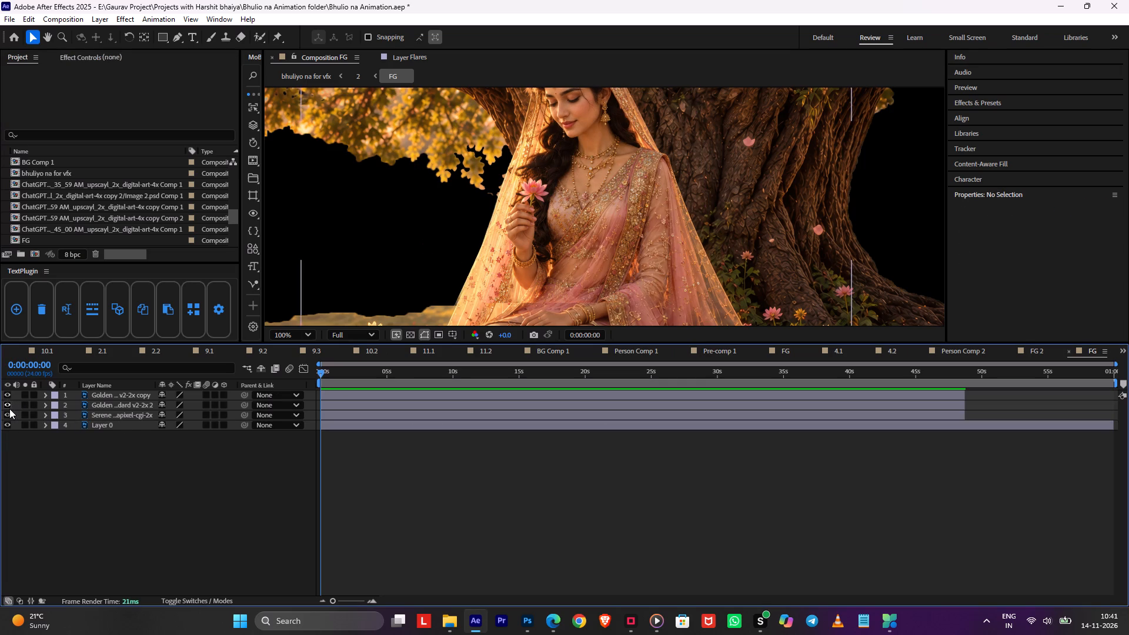
{"action": "left_click", "coordinate": [7, 403]}
{"action": "left_click", "coordinate": [7, 403]}
{"action": "left_click", "coordinate": [8, 390]}
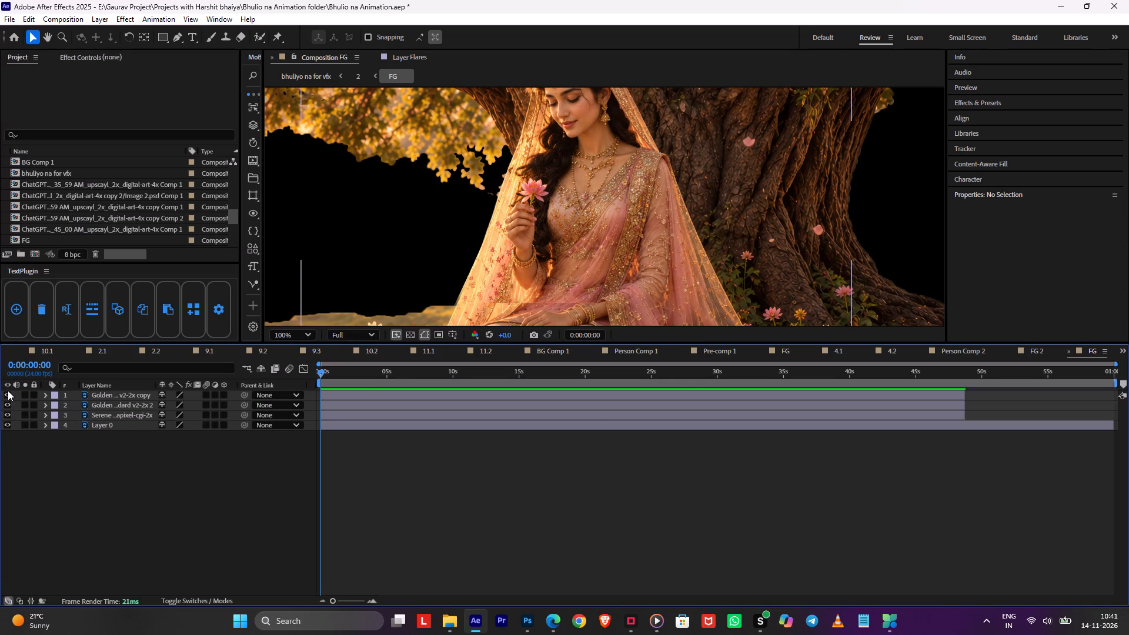
{"action": "left_click", "coordinate": [8, 390]}
{"action": "left_click", "coordinate": [8, 394]}
{"action": "left_click", "coordinate": [8, 394]}
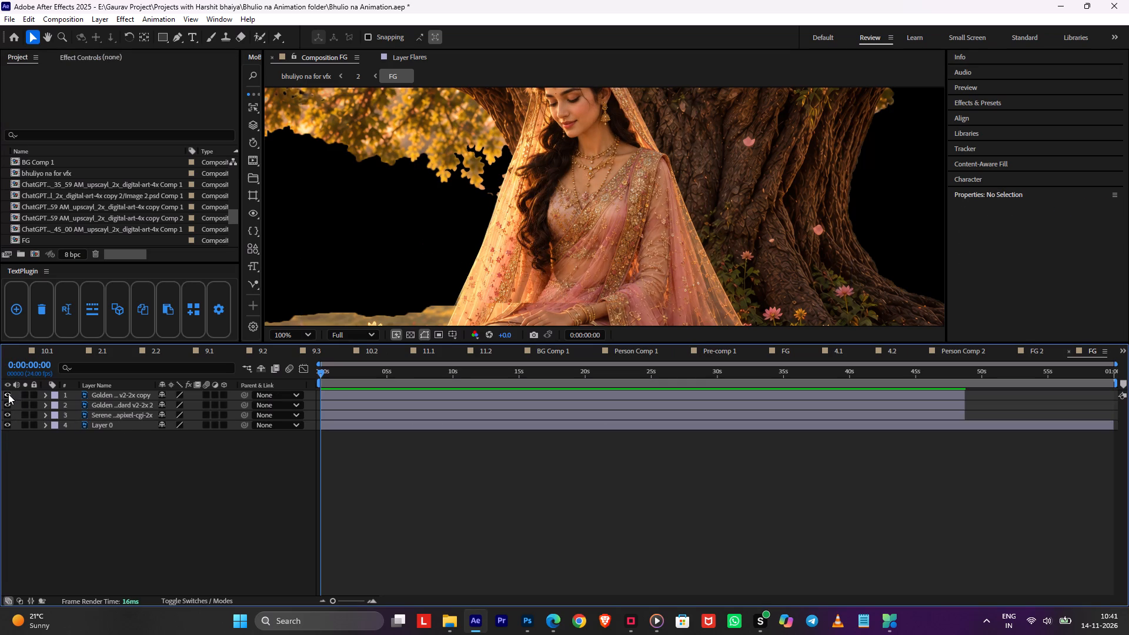
Pre-compose the Golden Lotus v2-2x 2 and Serene Indian Bride layers as "Lady without hand" and save the project.
{"action": "left_click", "coordinate": [96, 399]}
{"action": "left_click", "coordinate": [95, 403]}
{"action": "left_click", "coordinate": [92, 412], "text": "shift"}
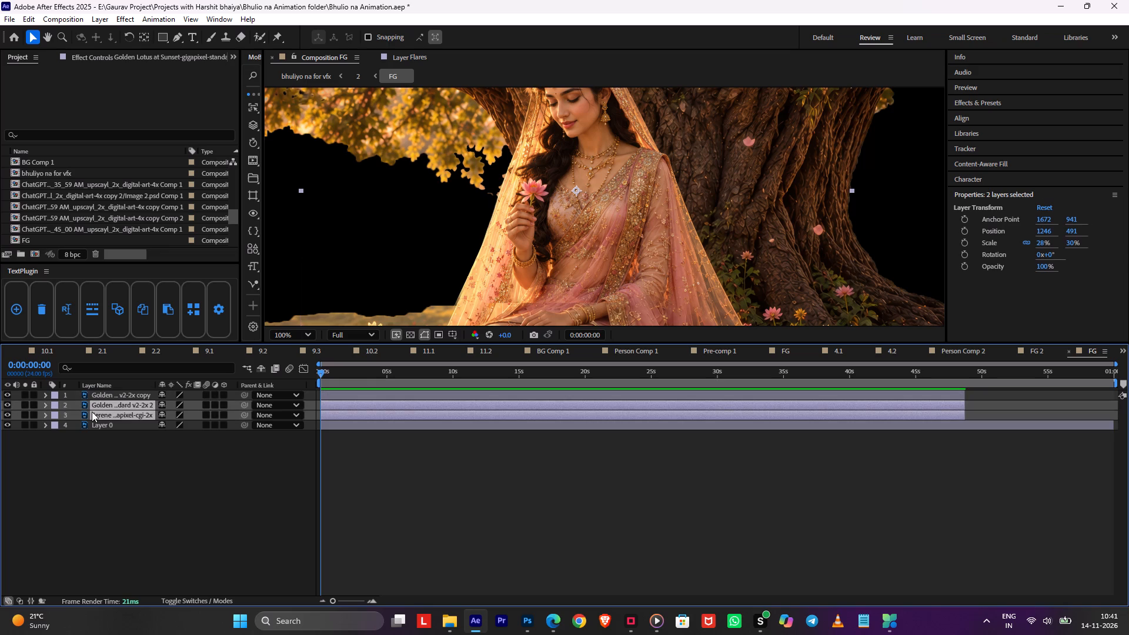
{"action": "key", "text": "ctrl+shift+c"}
{"action": "type", "text": "Lai"}
{"action": "key", "text": "BackSpace"}
{"action": "type", "text": "dy without hand"}
{"action": "key", "text": "Return"}
{"action": "key", "text": "ctrl+s"}
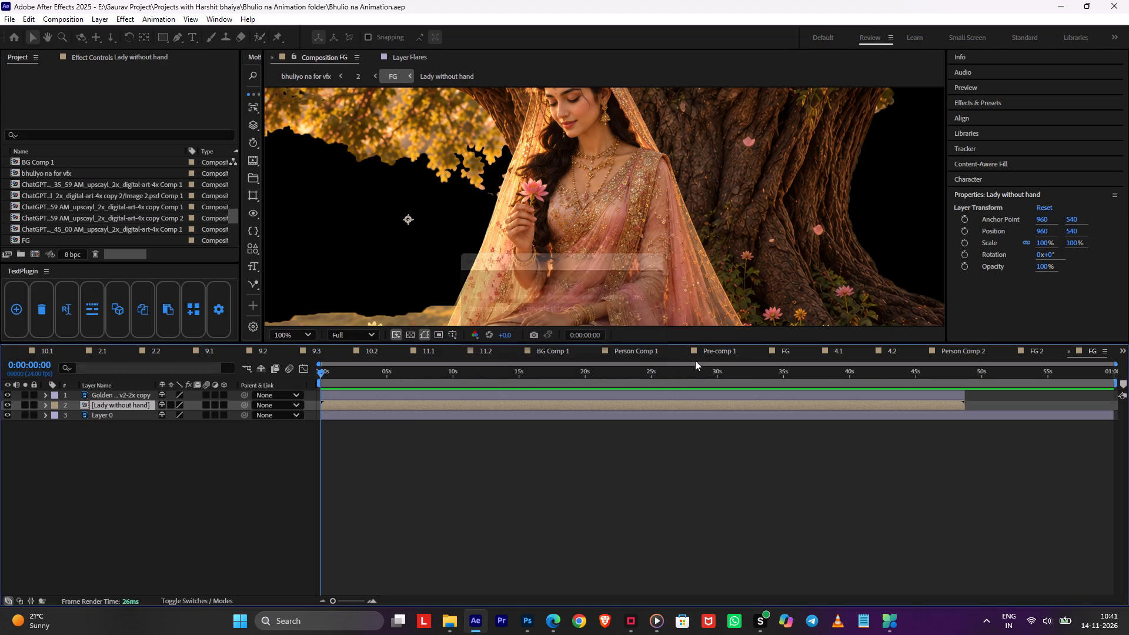
Extend the Golden Lotus copy layer's end to the end of the FG timeline.
{"action": "left_click_drag", "start_coordinate": [962, 397], "coordinate": [1108, 402]}
{"action": "left_click", "coordinate": [1036, 452]}
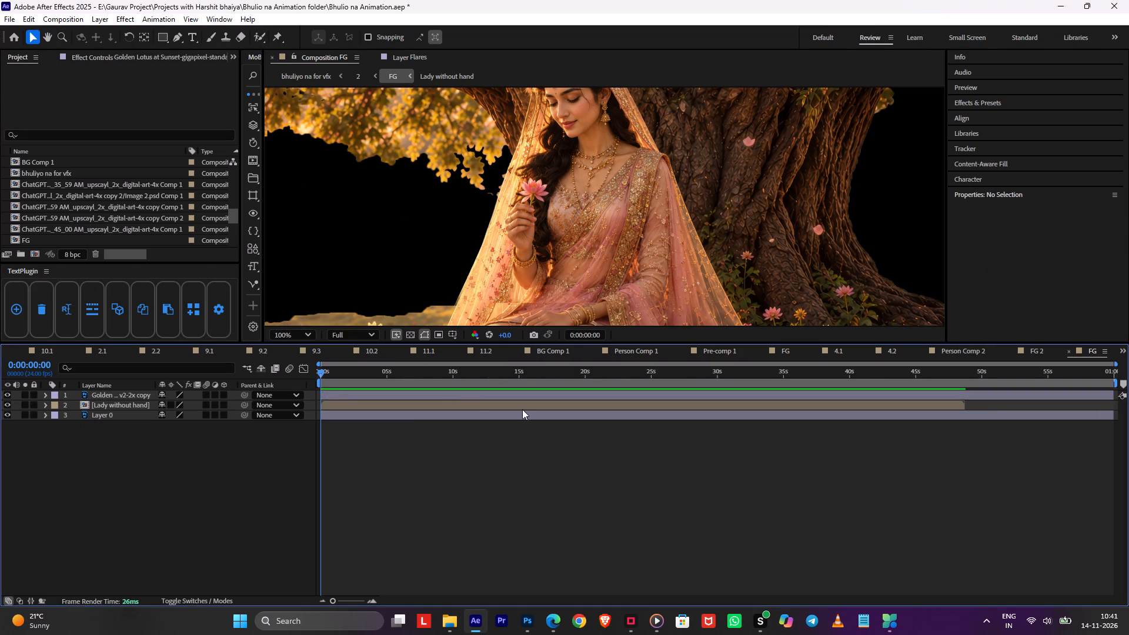
Examine the flower hand, saree and face up close in the FG composition at Full resolution.
{"action": "left_click", "coordinate": [452, 392]}
{"action": "scroll", "coordinate": [533, 290], "scroll_direction": "up", "scroll_amount": 2}
{"action": "key", "text": "space"}
{"action": "key", "text": "space"}
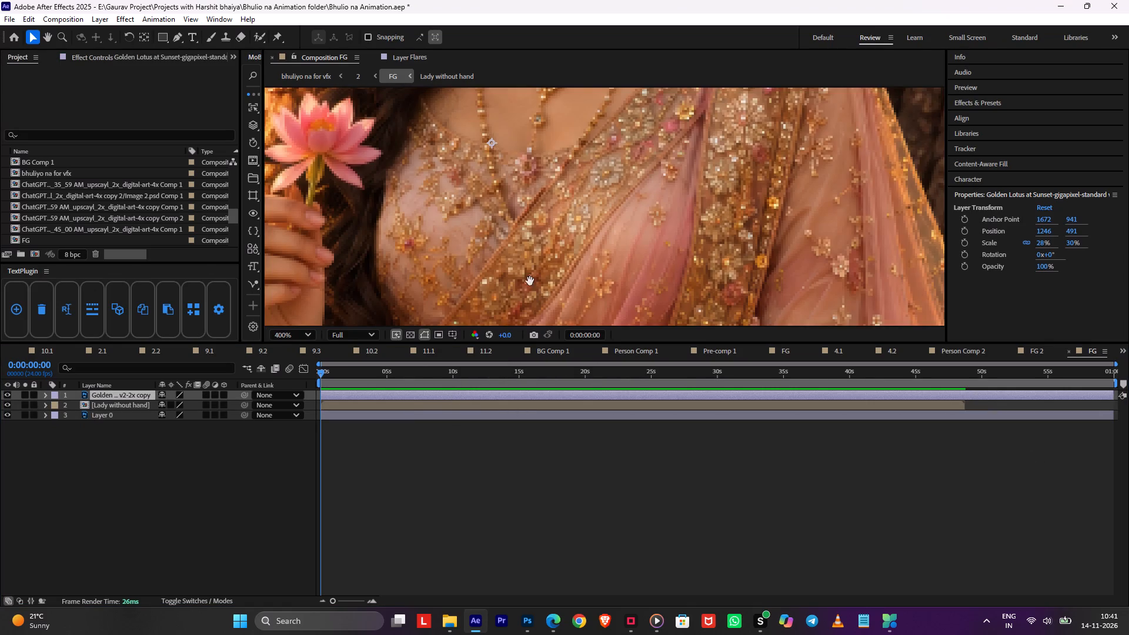
{"action": "left_click_drag", "start_coordinate": [530, 272], "coordinate": [579, 161]}
{"action": "scroll", "coordinate": [572, 171], "scroll_direction": "down", "scroll_amount": 1}
{"action": "left_click", "coordinate": [358, 333]}
{"action": "left_click", "coordinate": [352, 370]}
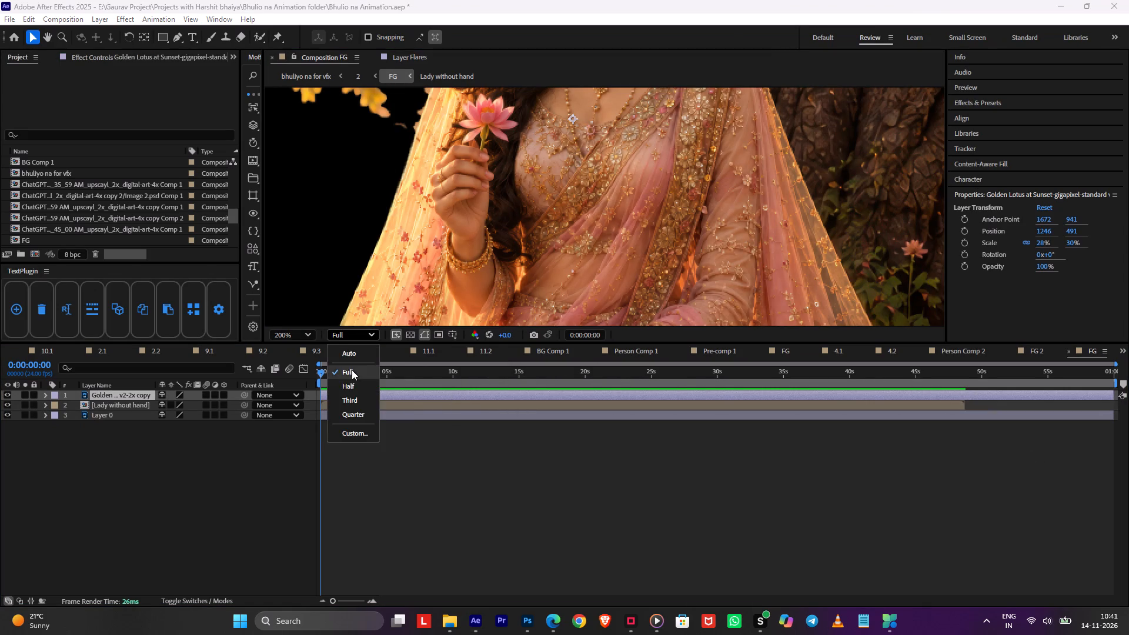
{"action": "left_click", "coordinate": [441, 444]}
{"action": "middle_click_drag", "start_coordinate": [562, 190], "coordinate": [569, 396]}
{"action": "scroll", "coordinate": [574, 269], "scroll_direction": "up", "scroll_amount": 1}
{"action": "scroll", "coordinate": [588, 192], "scroll_direction": "up", "scroll_amount": 1}
{"action": "middle_click_drag", "start_coordinate": [593, 209], "coordinate": [597, 300]}
{"action": "scroll", "coordinate": [597, 270], "scroll_direction": "down", "scroll_amount": 1}
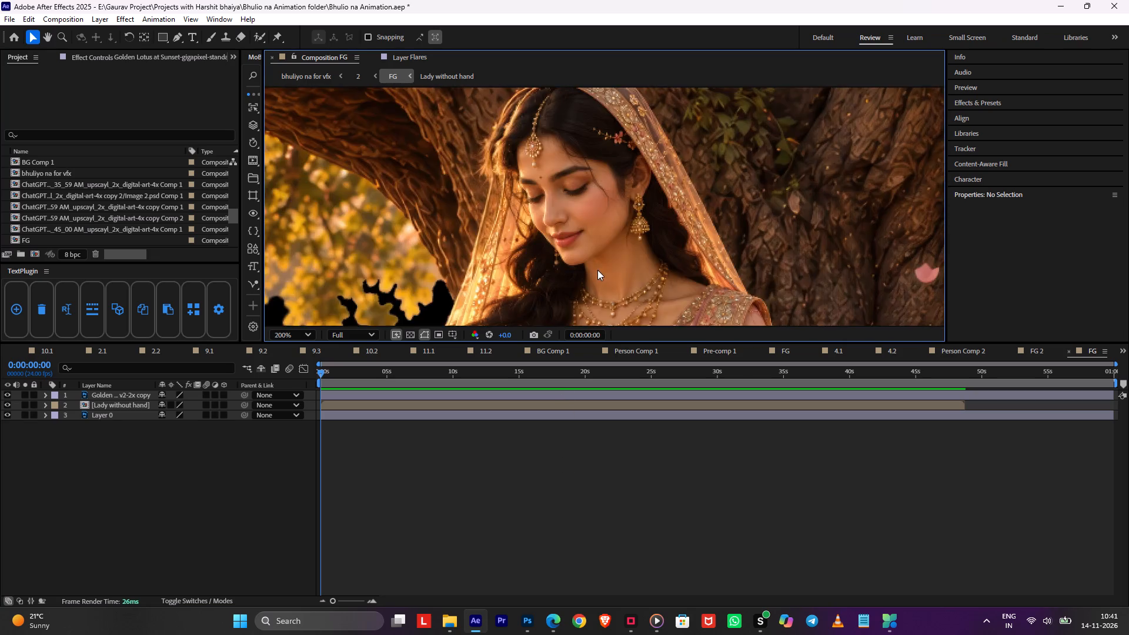
{"action": "scroll", "coordinate": [597, 270], "scroll_direction": "down", "scroll_amount": 2}
{"action": "scroll", "coordinate": [597, 270], "scroll_direction": "up", "scroll_amount": 2}
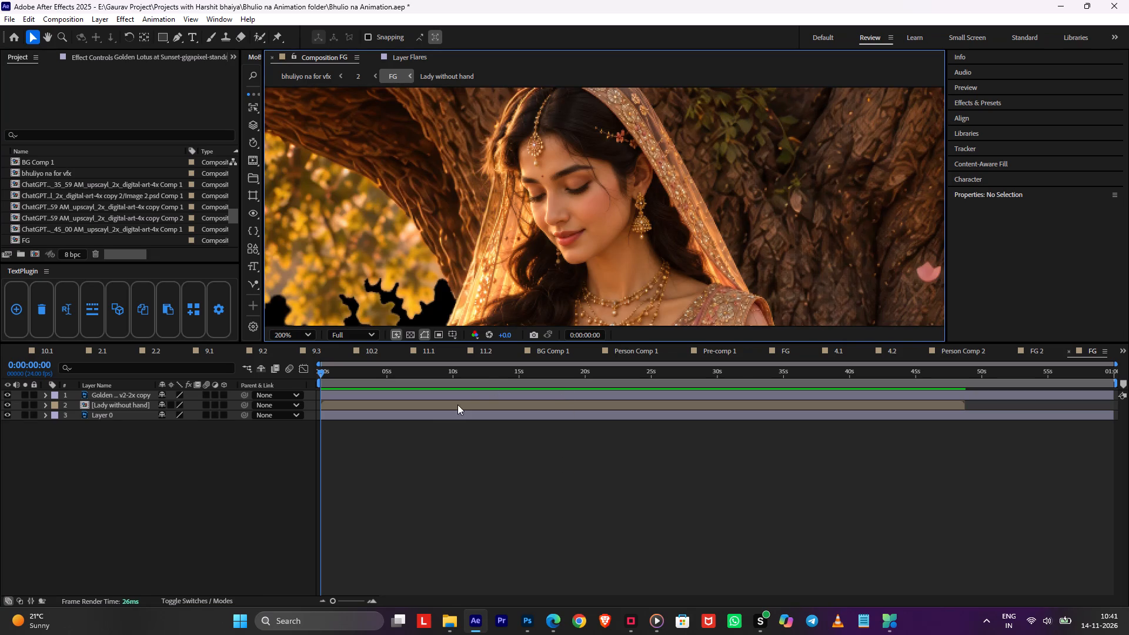
Inspect the bride inside the Lady without hand composition, then return to the FG composition.
{"action": "double_click", "coordinate": [439, 406]}
{"action": "middle_click_drag", "start_coordinate": [707, 199], "coordinate": [631, 405]}
{"action": "middle_click_drag", "start_coordinate": [540, 337], "coordinate": [513, 346]}
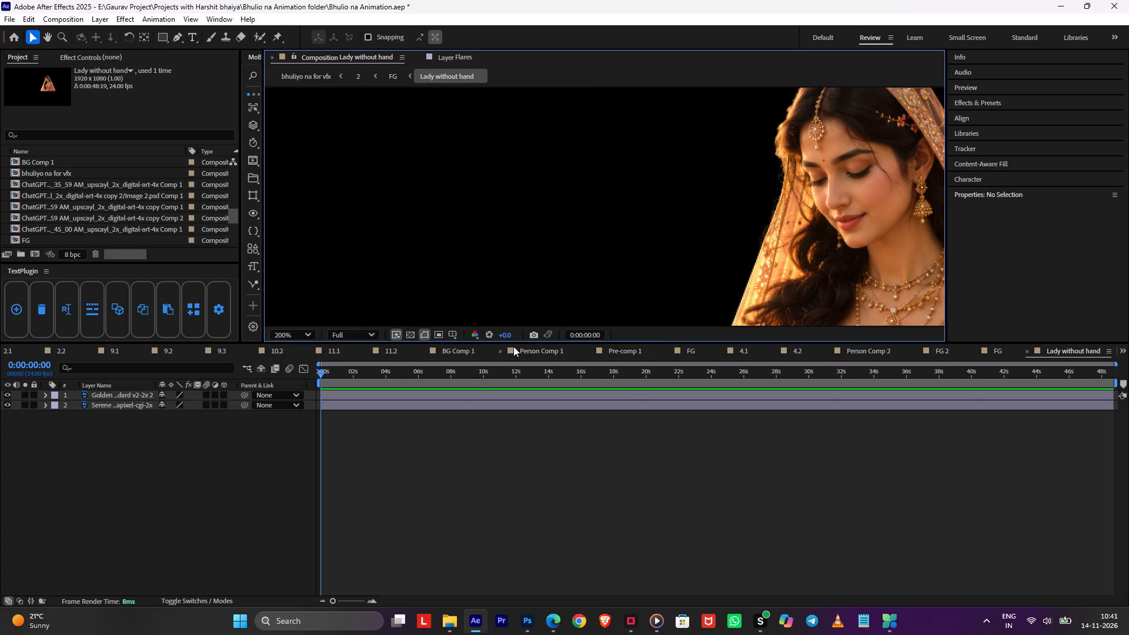
{"action": "middle_click_drag", "start_coordinate": [513, 346], "coordinate": [452, 371]}
{"action": "middle_click_drag", "start_coordinate": [747, 170], "coordinate": [570, 268]}
{"action": "key", "text": "Tab"}
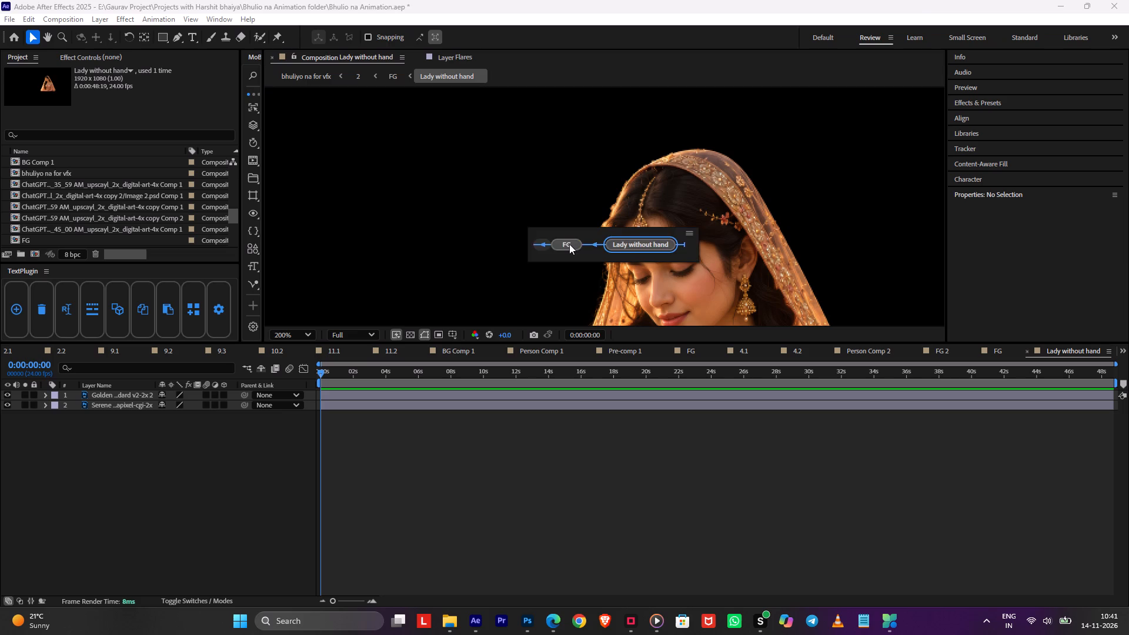
{"action": "middle_click", "coordinate": [569, 244]}
{"action": "key", "text": "Tab"}
{"action": "left_click", "coordinate": [505, 245]}
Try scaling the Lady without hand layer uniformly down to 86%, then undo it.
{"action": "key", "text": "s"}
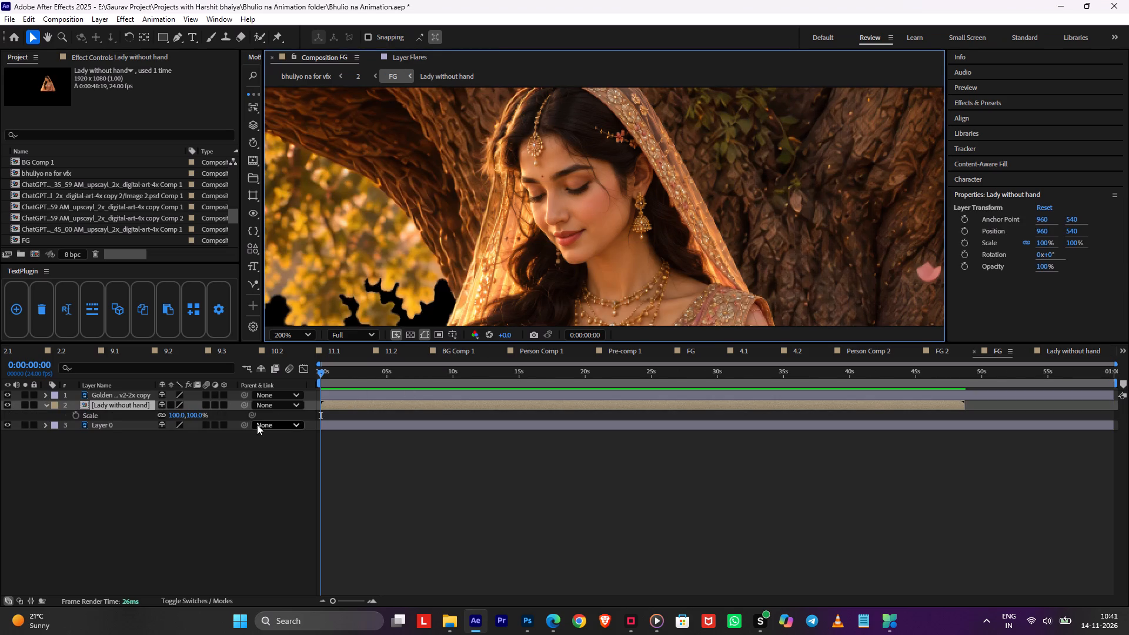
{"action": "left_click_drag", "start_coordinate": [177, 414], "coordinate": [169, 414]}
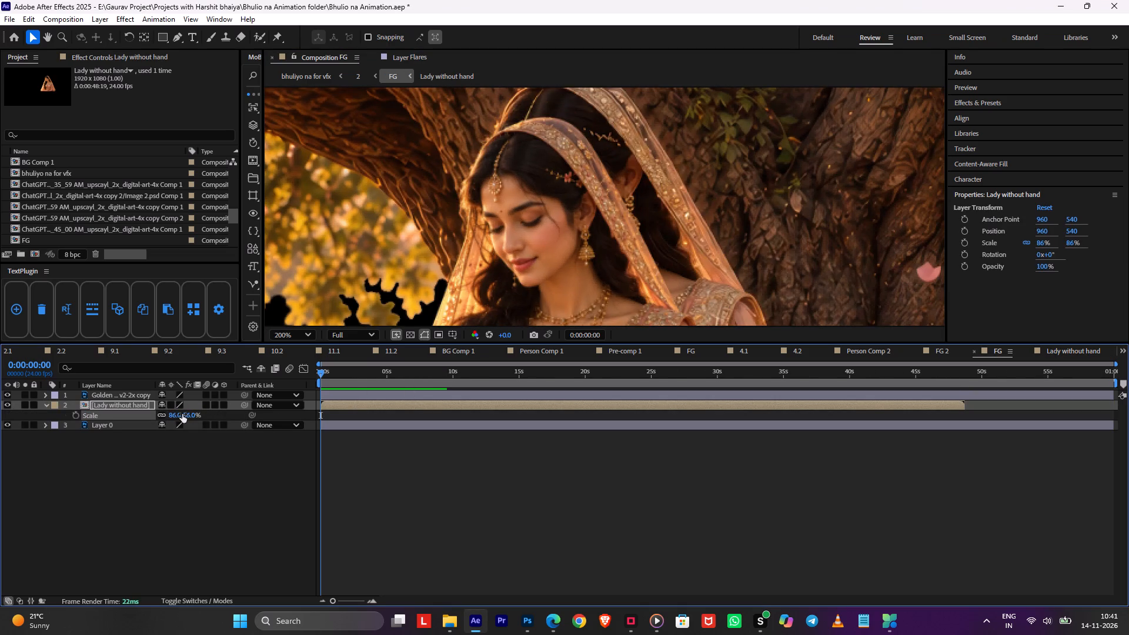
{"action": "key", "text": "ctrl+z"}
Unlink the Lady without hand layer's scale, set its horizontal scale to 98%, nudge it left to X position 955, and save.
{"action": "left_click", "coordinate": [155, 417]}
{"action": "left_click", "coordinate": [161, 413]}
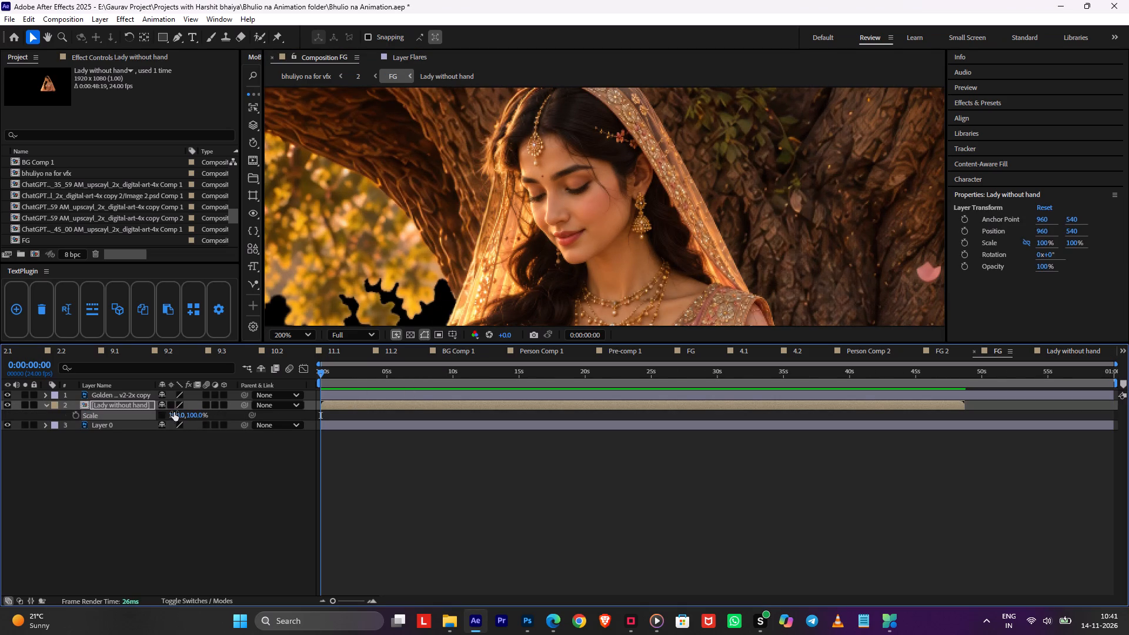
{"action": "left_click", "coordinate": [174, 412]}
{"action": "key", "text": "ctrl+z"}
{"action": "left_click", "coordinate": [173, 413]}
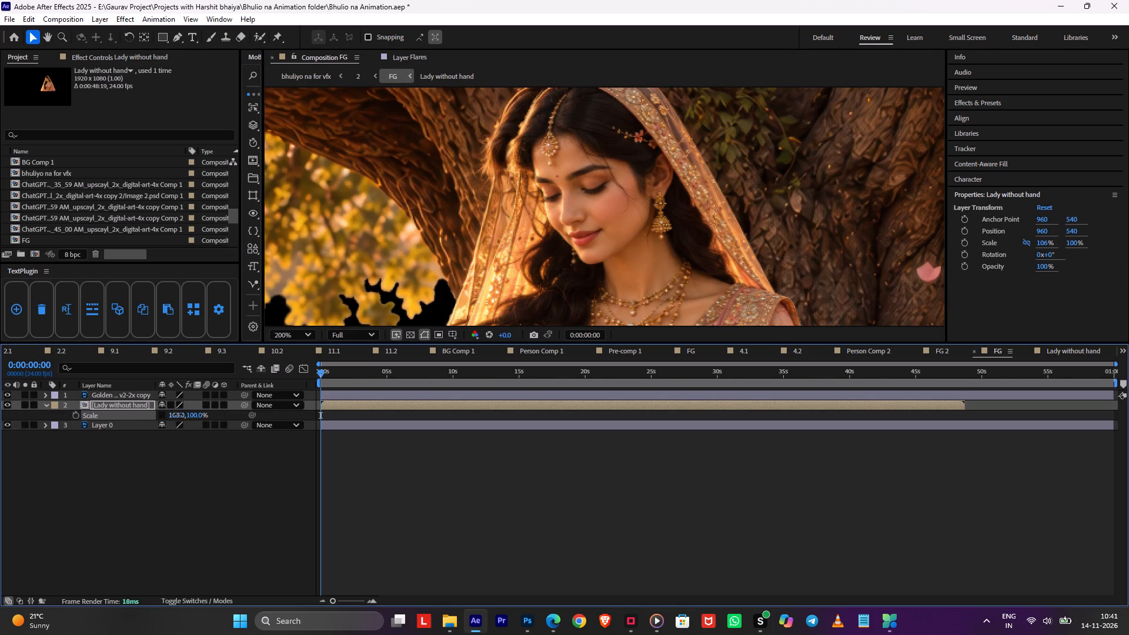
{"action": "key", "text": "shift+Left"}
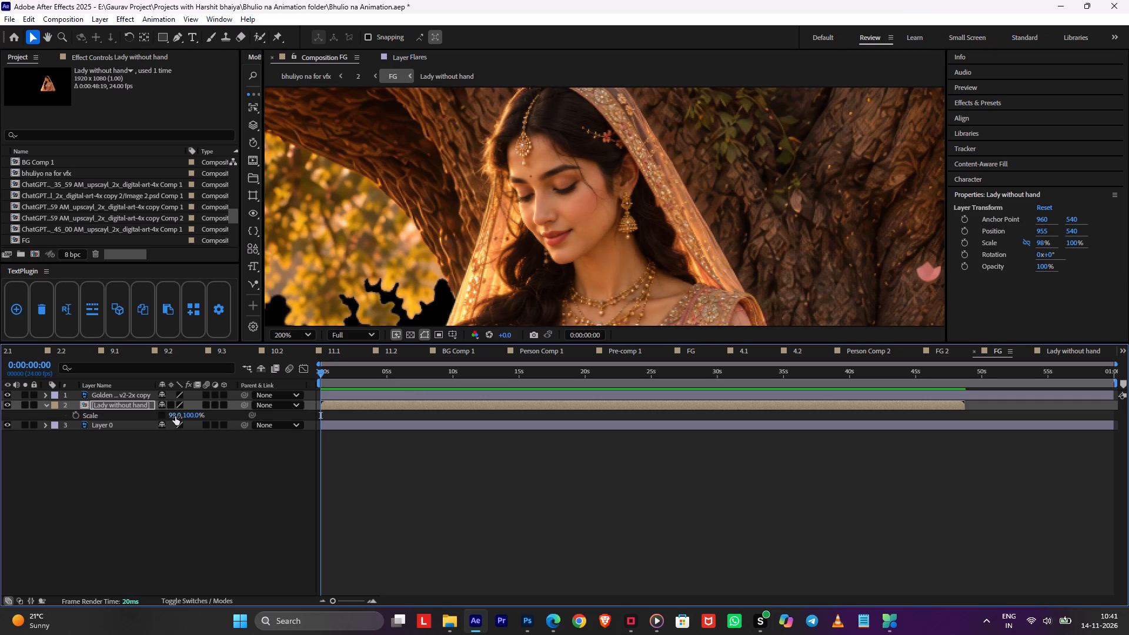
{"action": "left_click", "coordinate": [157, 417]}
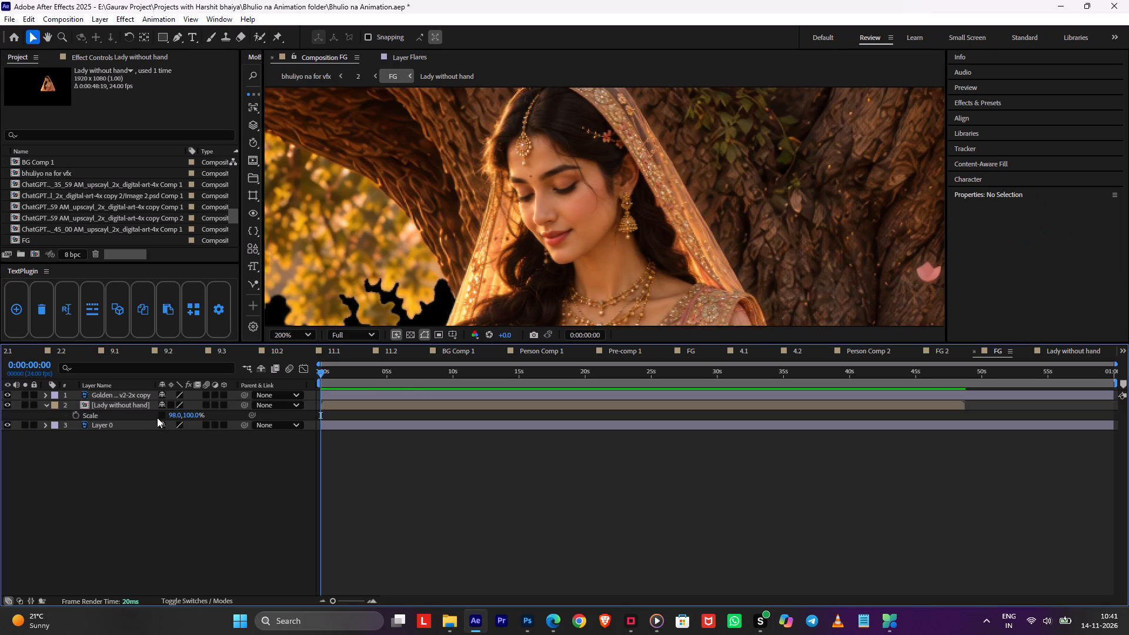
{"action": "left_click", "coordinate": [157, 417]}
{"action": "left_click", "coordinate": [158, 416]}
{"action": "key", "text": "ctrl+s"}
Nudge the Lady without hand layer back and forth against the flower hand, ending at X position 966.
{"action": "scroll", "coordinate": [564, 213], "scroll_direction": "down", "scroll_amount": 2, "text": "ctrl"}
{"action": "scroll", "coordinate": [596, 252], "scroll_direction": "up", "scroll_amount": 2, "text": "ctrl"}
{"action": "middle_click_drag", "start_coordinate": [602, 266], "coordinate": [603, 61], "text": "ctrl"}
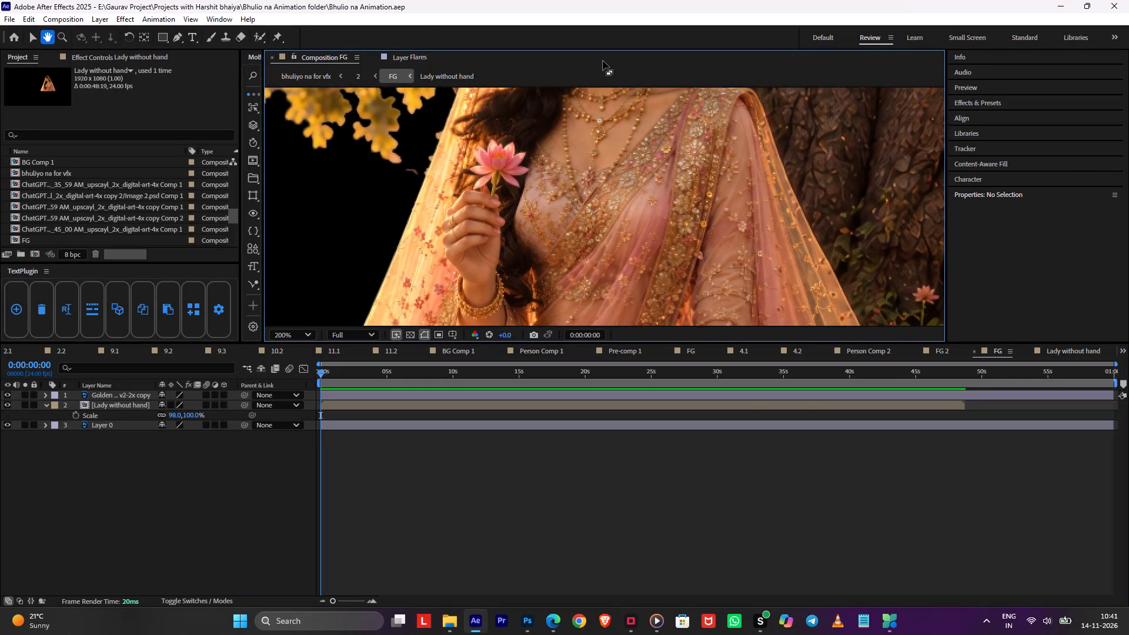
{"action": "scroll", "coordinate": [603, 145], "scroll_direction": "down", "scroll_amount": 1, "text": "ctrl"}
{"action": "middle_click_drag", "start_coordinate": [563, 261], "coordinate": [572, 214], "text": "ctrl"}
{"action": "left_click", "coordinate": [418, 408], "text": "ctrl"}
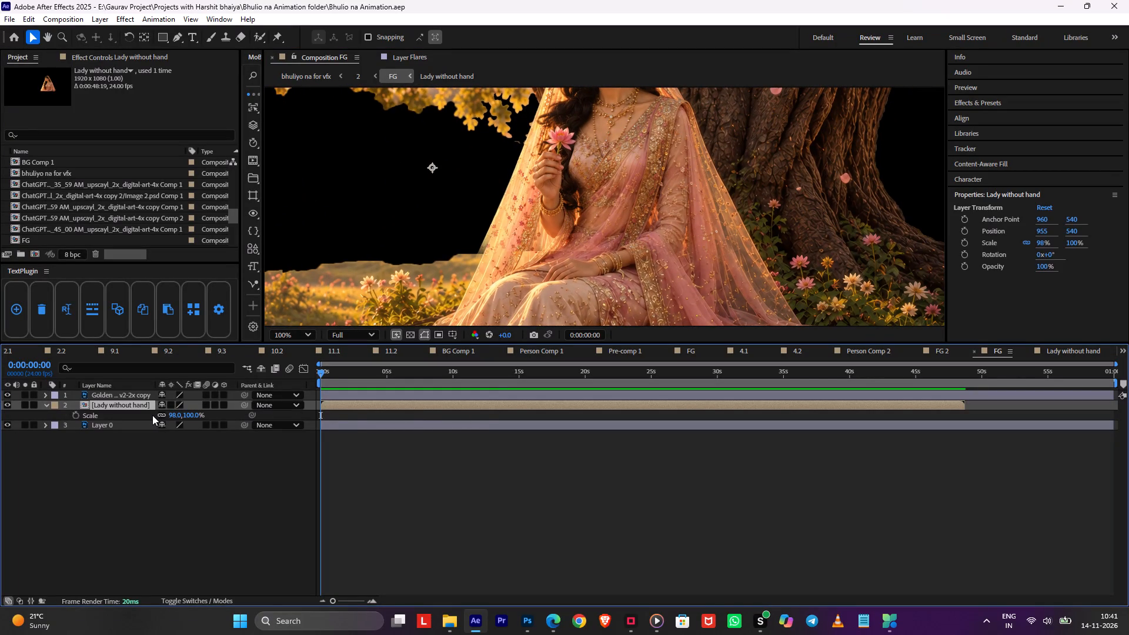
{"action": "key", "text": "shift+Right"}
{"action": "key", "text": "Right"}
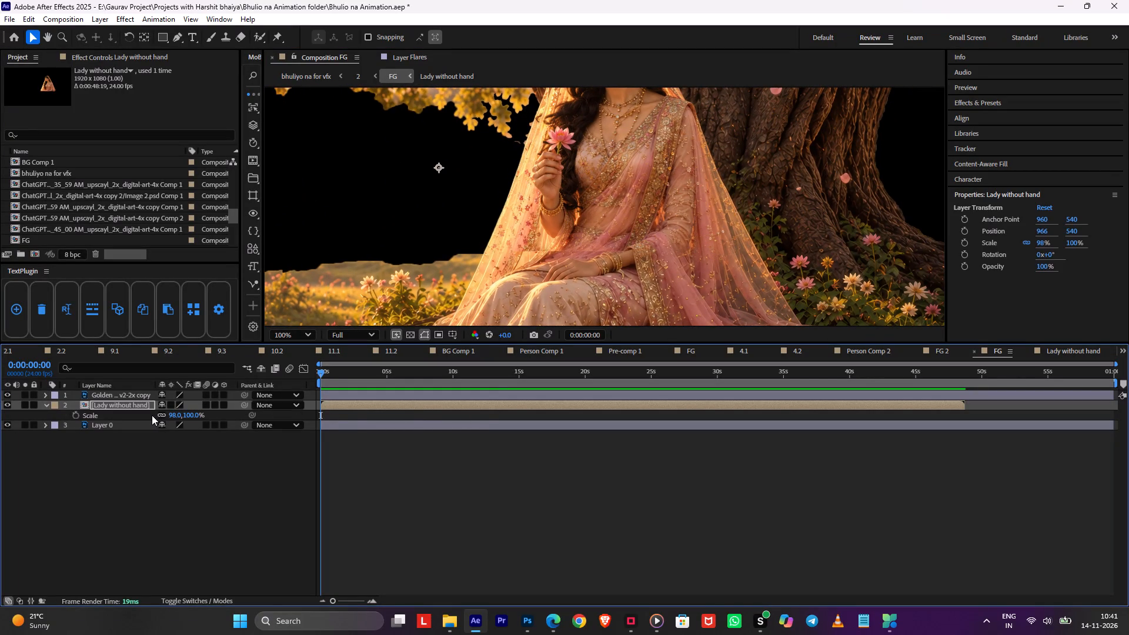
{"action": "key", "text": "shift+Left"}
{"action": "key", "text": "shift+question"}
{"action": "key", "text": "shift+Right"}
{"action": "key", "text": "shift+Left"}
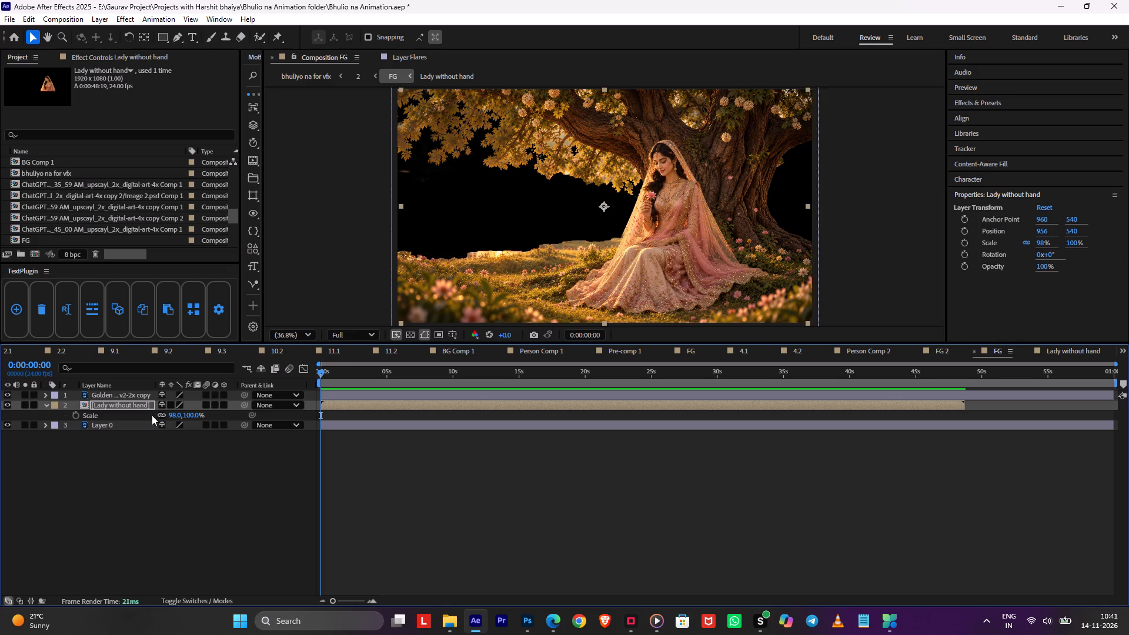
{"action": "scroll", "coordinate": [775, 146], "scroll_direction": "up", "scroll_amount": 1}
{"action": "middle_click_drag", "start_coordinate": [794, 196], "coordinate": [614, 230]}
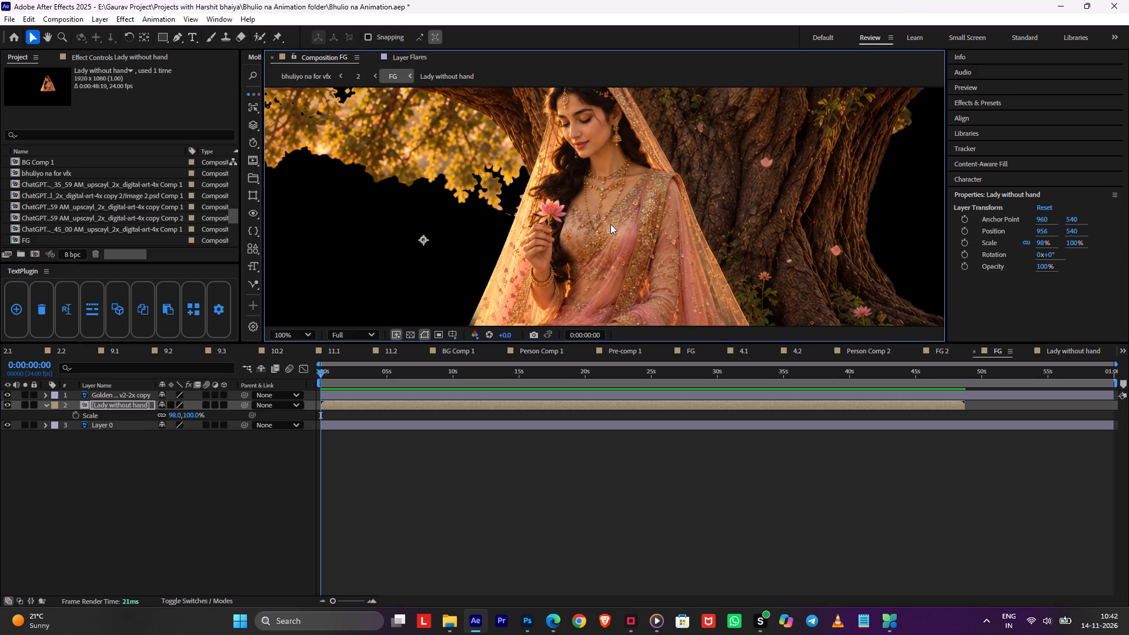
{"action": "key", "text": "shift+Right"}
Examine the face, saree and forearm overlap up close, check shot 2 in the main composition, and return to FG.
{"action": "scroll", "coordinate": [616, 230], "scroll_direction": "up", "scroll_amount": 1}
{"action": "middle_click_drag", "start_coordinate": [616, 230], "coordinate": [633, 360]}
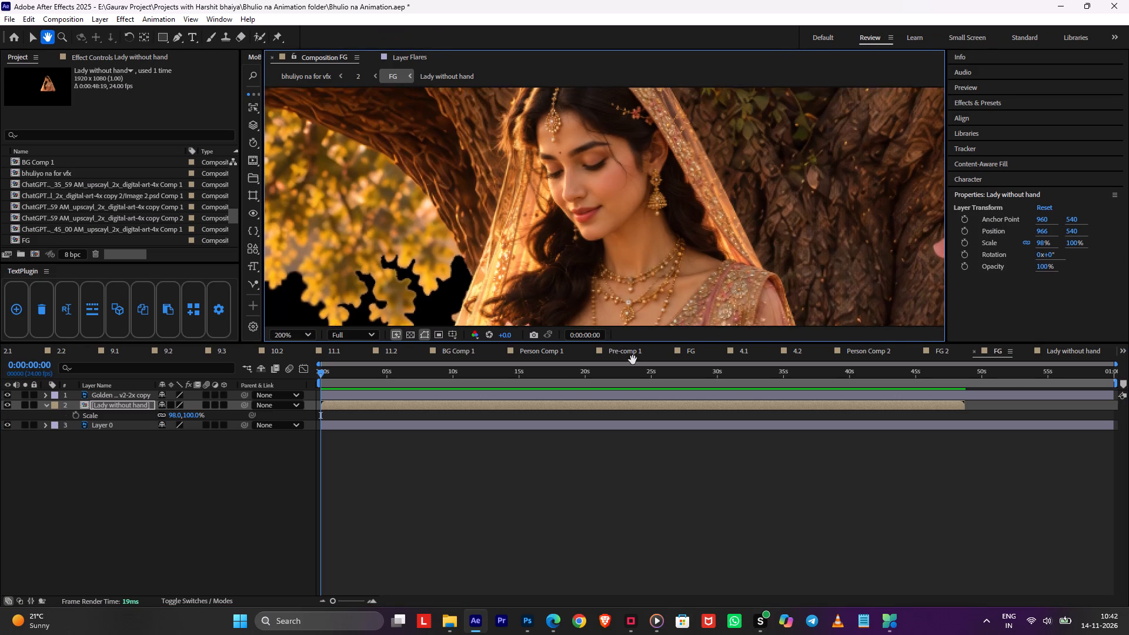
{"action": "middle_click_drag", "start_coordinate": [633, 360], "coordinate": [688, 111]}
{"action": "scroll", "coordinate": [643, 230], "scroll_direction": "up", "scroll_amount": 1}
{"action": "middle_click_drag", "start_coordinate": [643, 229], "coordinate": [669, 58]}
{"action": "scroll", "coordinate": [669, 58], "scroll_direction": "down", "scroll_amount": 1}
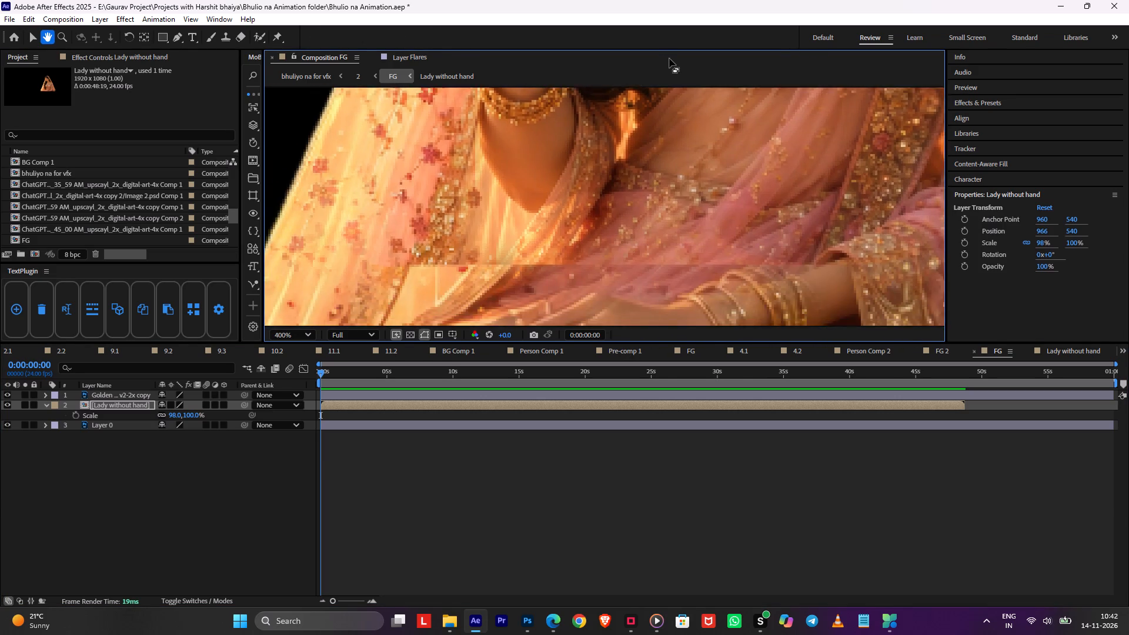
{"action": "scroll", "coordinate": [669, 58], "scroll_direction": "down", "scroll_amount": 1}
{"action": "key", "text": "Tab"}
{"action": "left_click", "coordinate": [603, 149]}
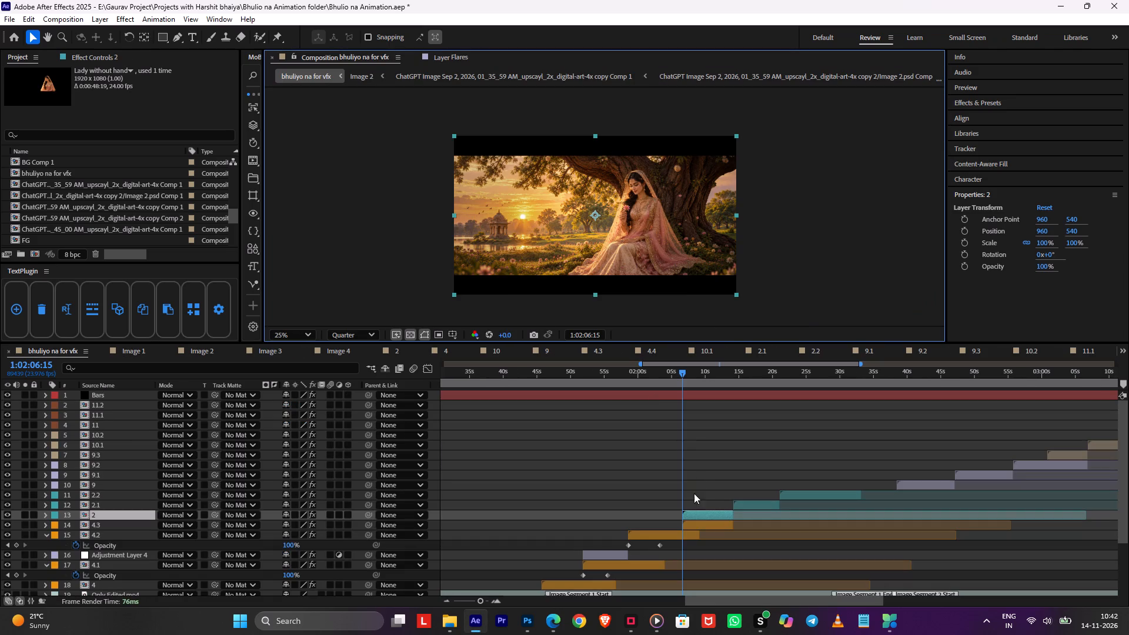
{"action": "double_click", "coordinate": [700, 512]}
{"action": "double_click", "coordinate": [617, 465]}
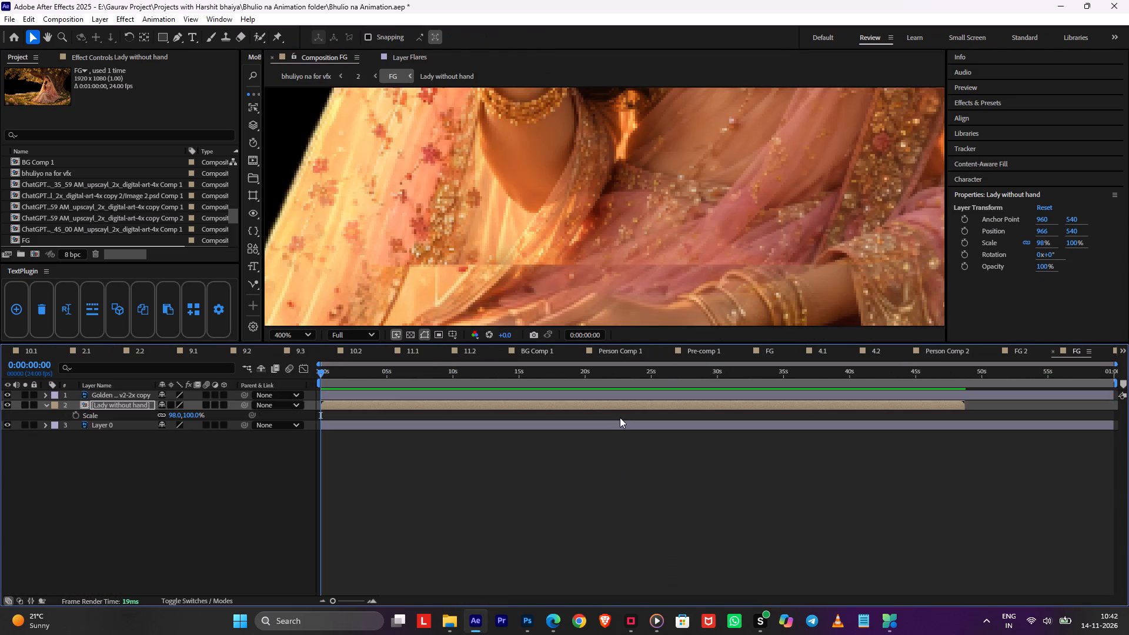
Toggle Layer 0's visibility in FG to check what it contributes behind the bride.
{"action": "scroll", "coordinate": [650, 253], "scroll_direction": "down", "scroll_amount": 2}
{"action": "middle_click_drag", "start_coordinate": [622, 224], "coordinate": [618, 300]}
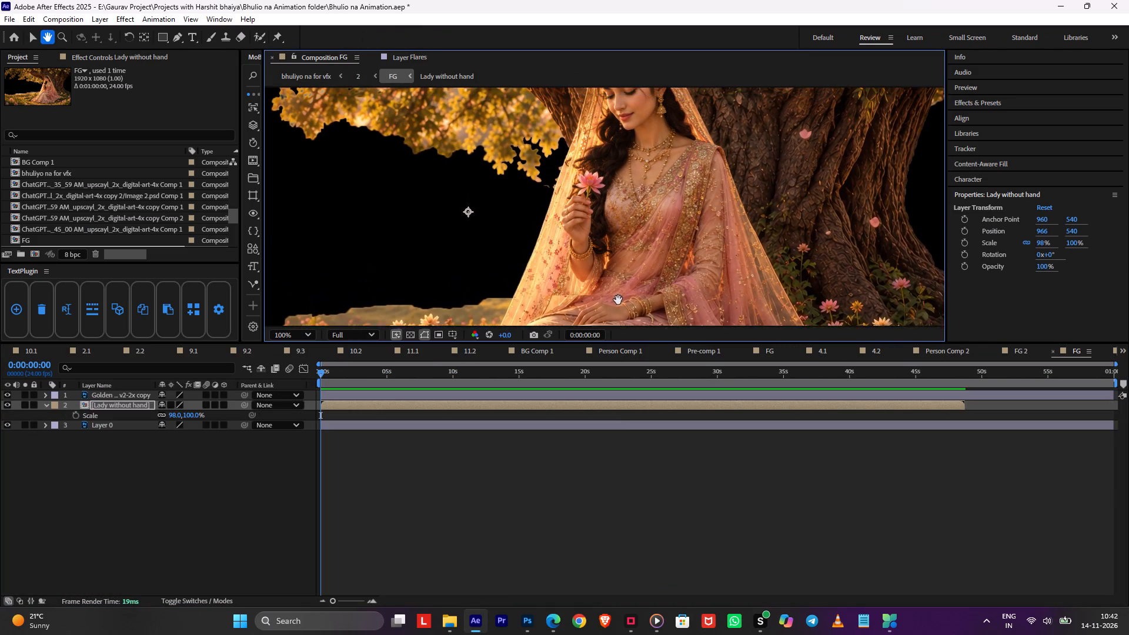
{"action": "middle_click_drag", "start_coordinate": [618, 300], "coordinate": [609, 334]}
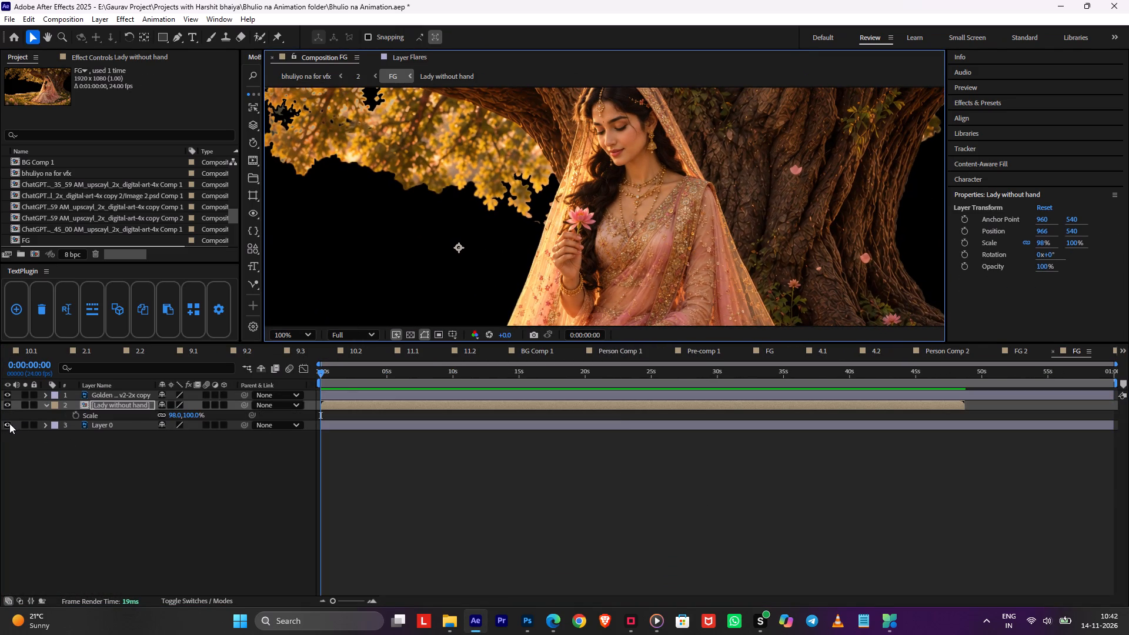
{"action": "left_click", "coordinate": [7, 423]}
{"action": "left_click", "coordinate": [7, 423]}
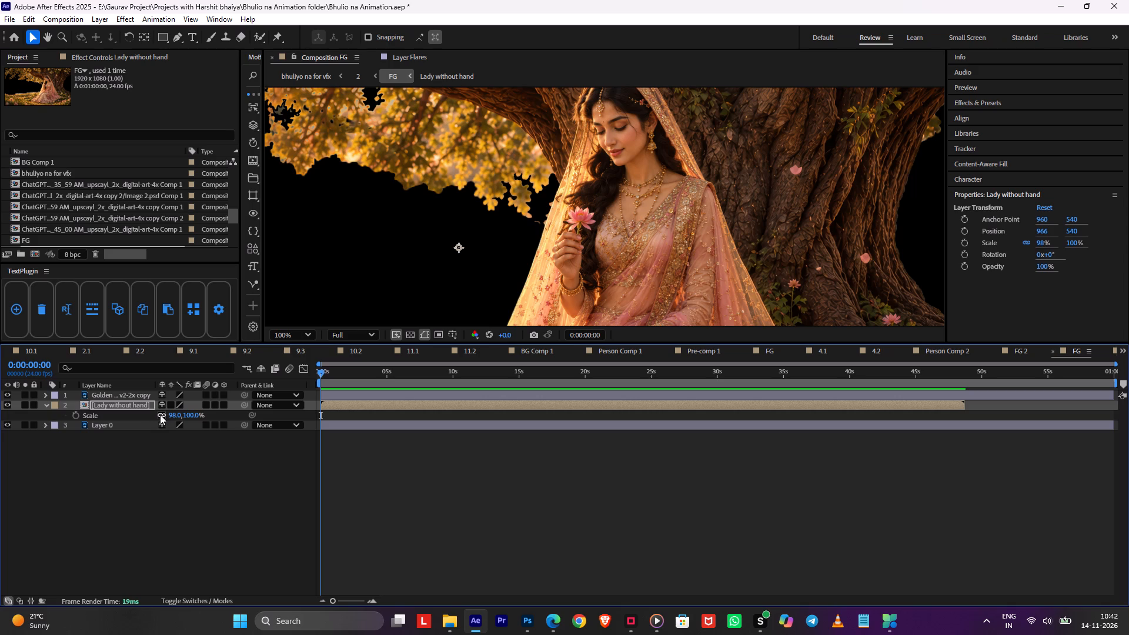
Set the Lady without hand layer's horizontal scale to 100% and relink the scale proportions.
{"action": "left_click", "coordinate": [161, 414]}
{"action": "left_click", "coordinate": [171, 415]}
{"action": "type", "text": "10"}
{"action": "key", "text": "0"}
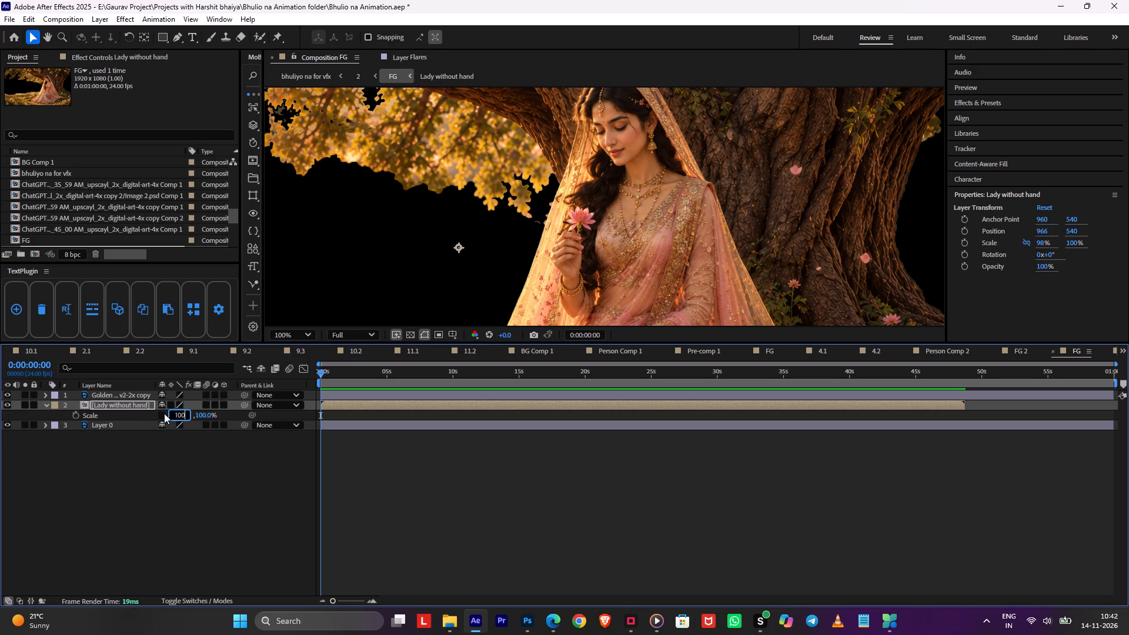
{"action": "left_click", "coordinate": [164, 413]}
{"action": "left_click", "coordinate": [413, 435]}
Nudge the Lady without hand layer left to X position 953 to align it with the flower hand.
{"action": "left_click", "coordinate": [409, 399]}
{"action": "left_click", "coordinate": [401, 406]}
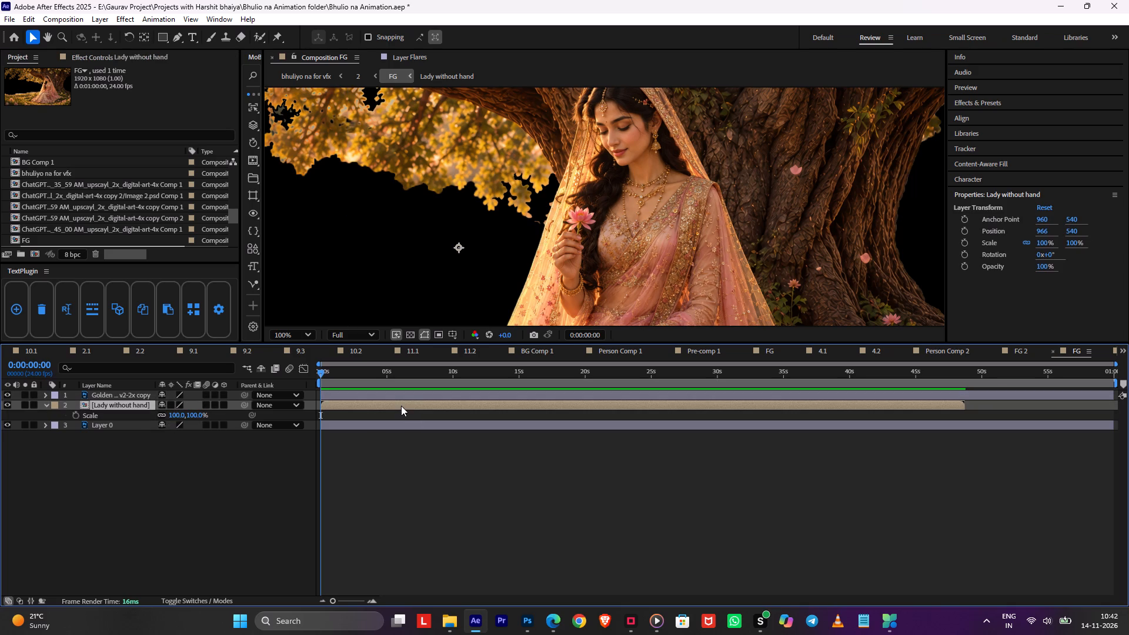
{"action": "key", "text": "shift+Down"}
{"action": "key", "text": "shift+Up"}
{"action": "key", "text": "shift+Left"}
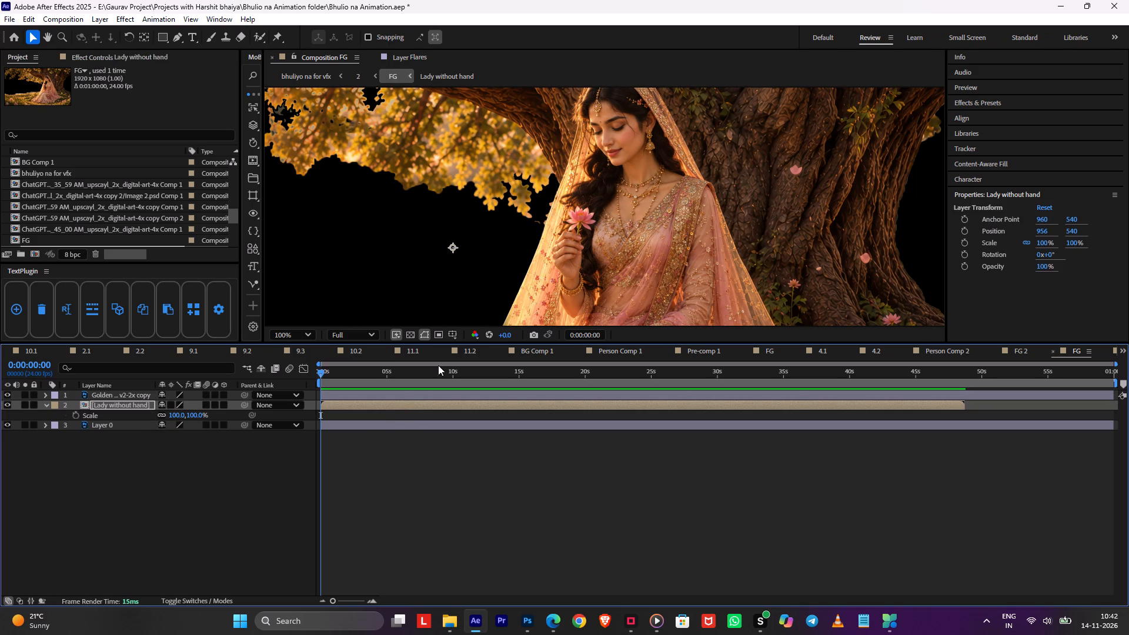
{"action": "key", "text": "Left"}
{"action": "key", "text": "Left"}
{"action": "key", "text": "Left"}
{"action": "scroll", "coordinate": [706, 165], "scroll_direction": "down", "scroll_amount": 1}
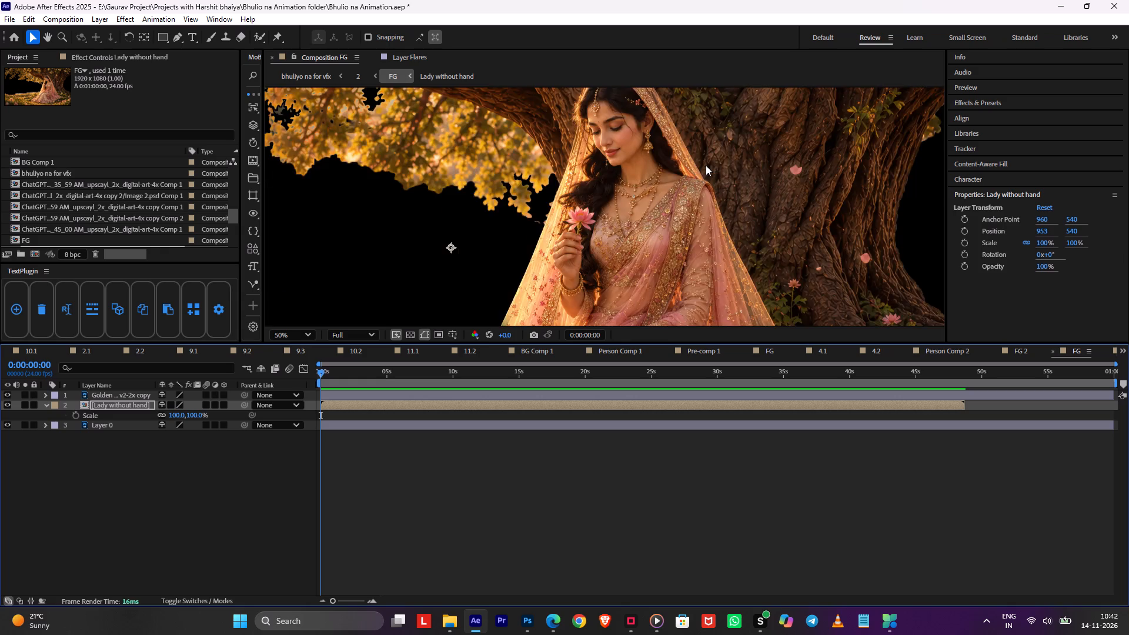
{"action": "middle_click_drag", "start_coordinate": [632, 284], "coordinate": [636, 235]}
{"action": "scroll", "coordinate": [636, 235], "scroll_direction": "up", "scroll_amount": 1}
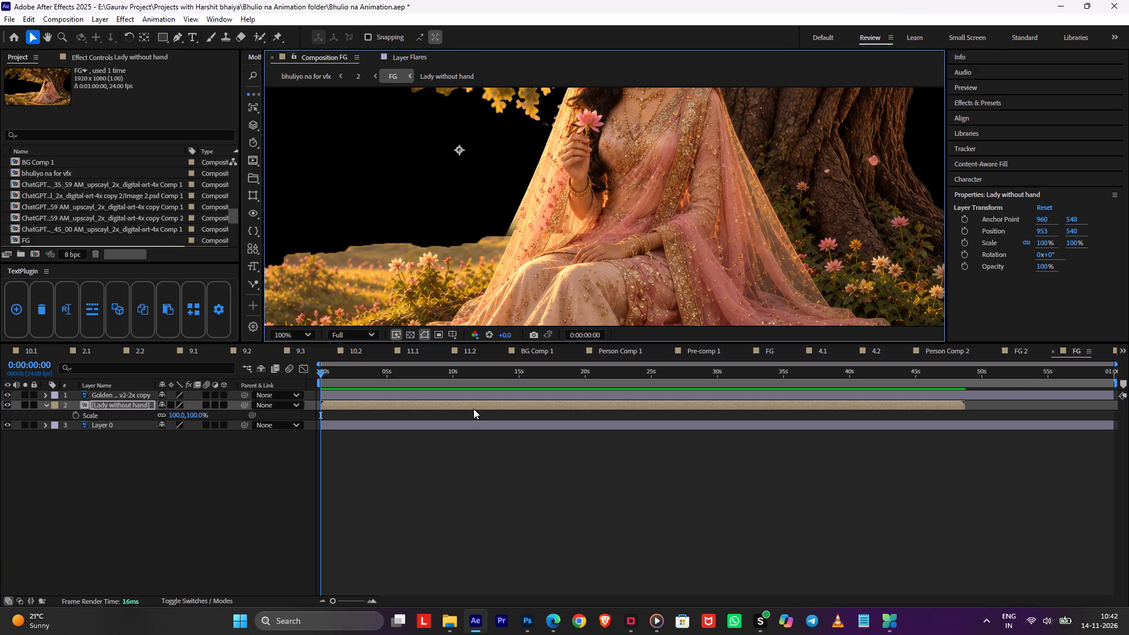
Draw a closed Pen mask around the bride's head, flower hand and upper body on the Lady without hand layer, and save.
{"action": "key", "text": "m"}
{"action": "scroll", "coordinate": [487, 203], "scroll_direction": "down", "scroll_amount": 1}
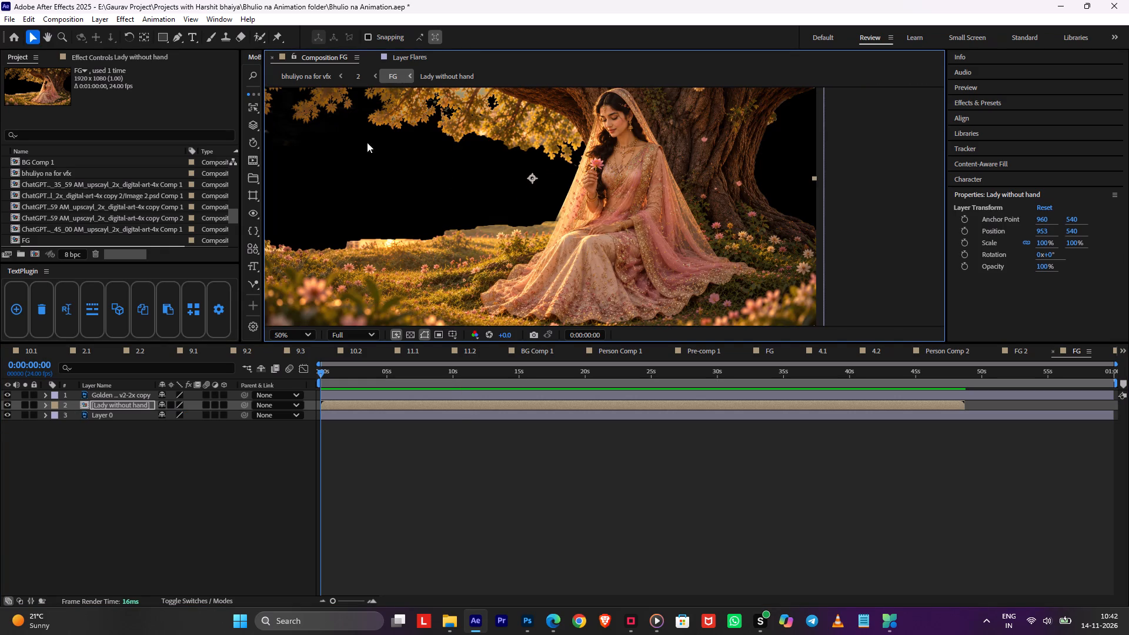
{"action": "left_click", "coordinate": [178, 37]}
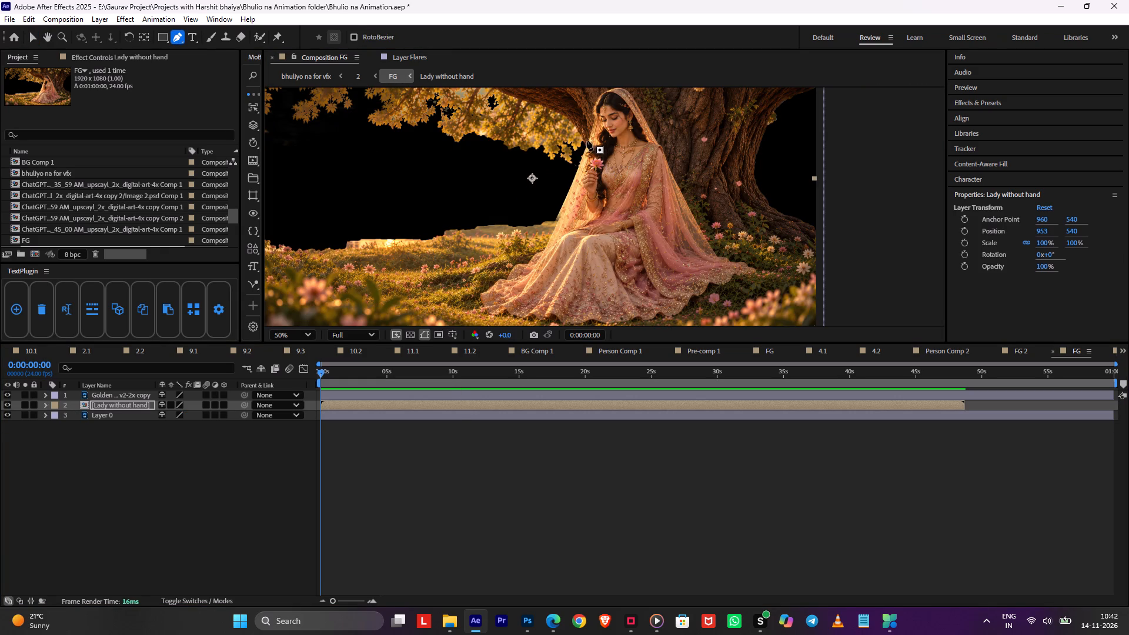
{"action": "left_click", "coordinate": [586, 139]}
{"action": "left_click_drag", "start_coordinate": [580, 186], "coordinate": [574, 211]}
{"action": "left_click", "coordinate": [573, 215]}
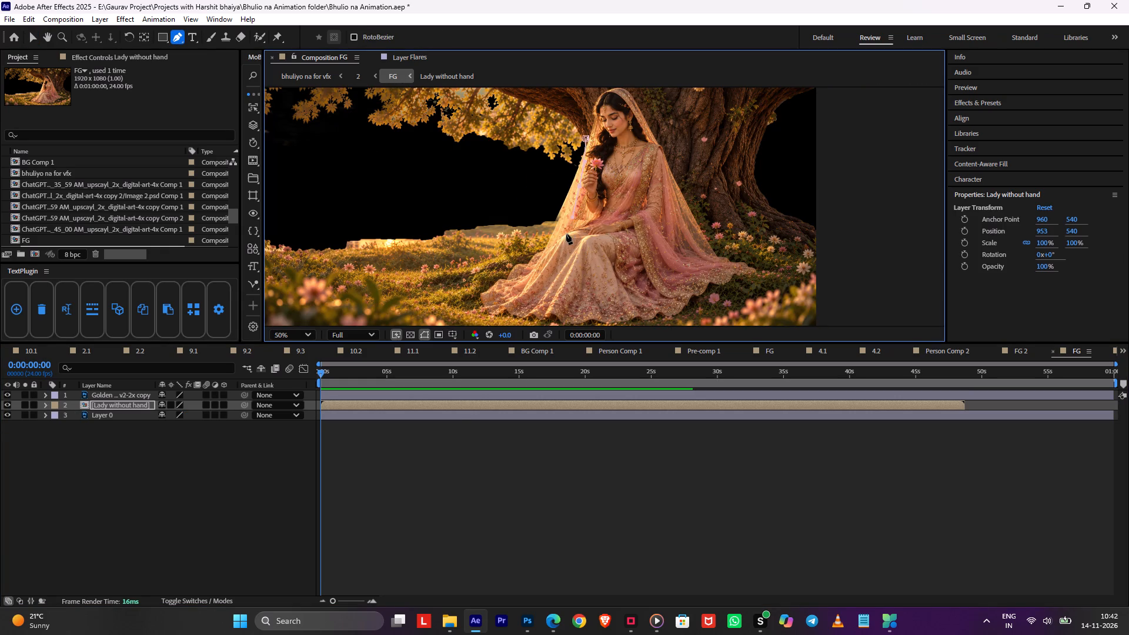
{"action": "left_click", "coordinate": [566, 234]}
{"action": "key", "text": "ctrl+z"}
{"action": "left_click_drag", "start_coordinate": [658, 201], "coordinate": [679, 199]}
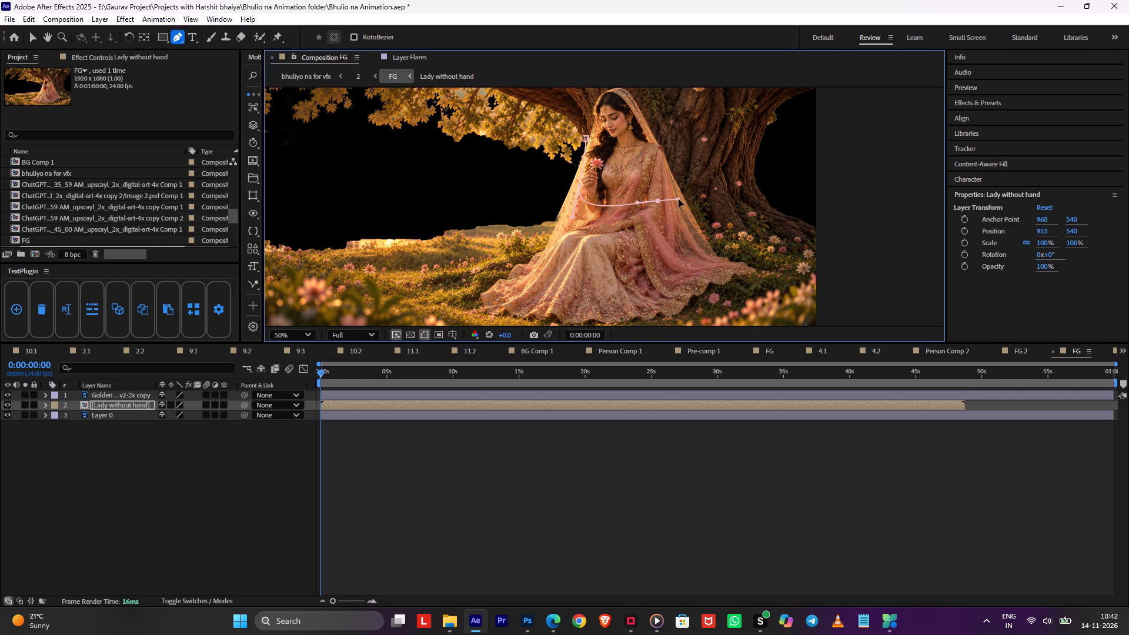
{"action": "left_click_drag", "start_coordinate": [679, 199], "coordinate": [682, 196]}
{"action": "left_click", "coordinate": [690, 155]}
{"action": "left_click_drag", "start_coordinate": [623, 86], "coordinate": [609, 88]}
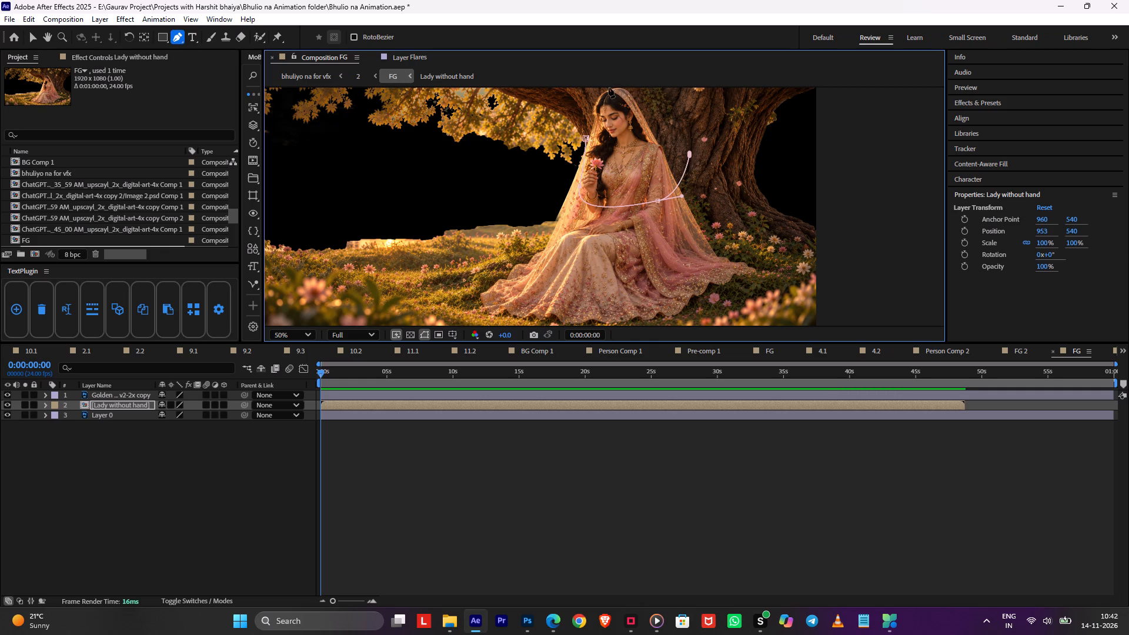
{"action": "key", "text": "space"}
{"action": "left_click_drag", "start_coordinate": [657, 126], "coordinate": [663, 153]}
{"action": "left_click_drag", "start_coordinate": [636, 112], "coordinate": [630, 106]}
{"action": "left_click_drag", "start_coordinate": [596, 108], "coordinate": [590, 118]}
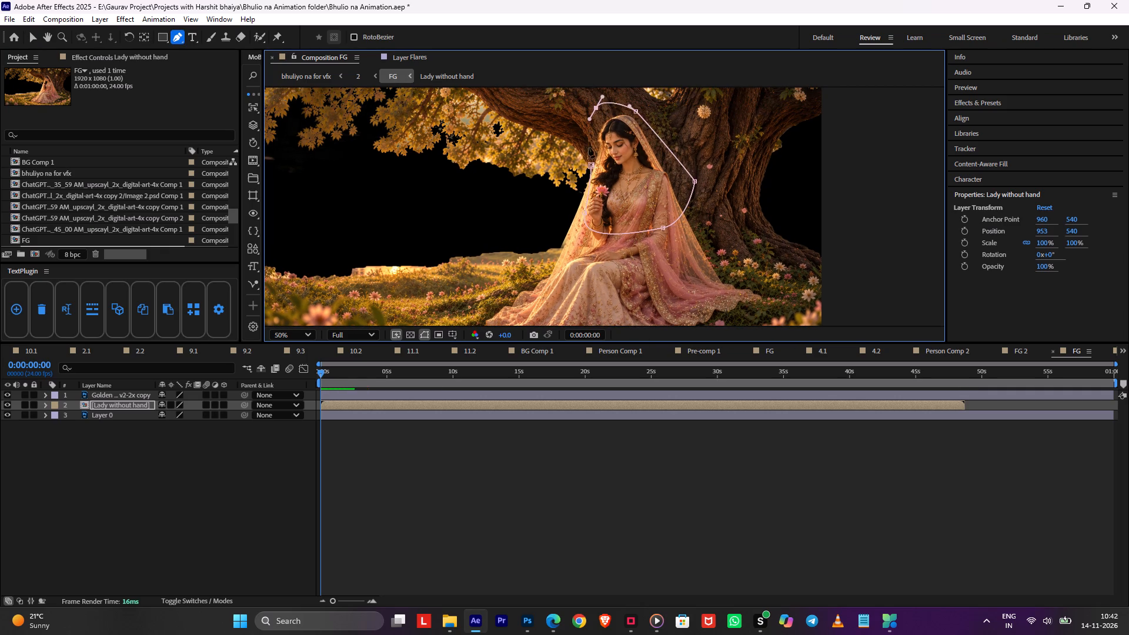
{"action": "left_click", "coordinate": [589, 167]}
{"action": "left_click", "coordinate": [553, 451]}
{"action": "scroll", "coordinate": [652, 252], "scroll_direction": "up", "scroll_amount": 1}
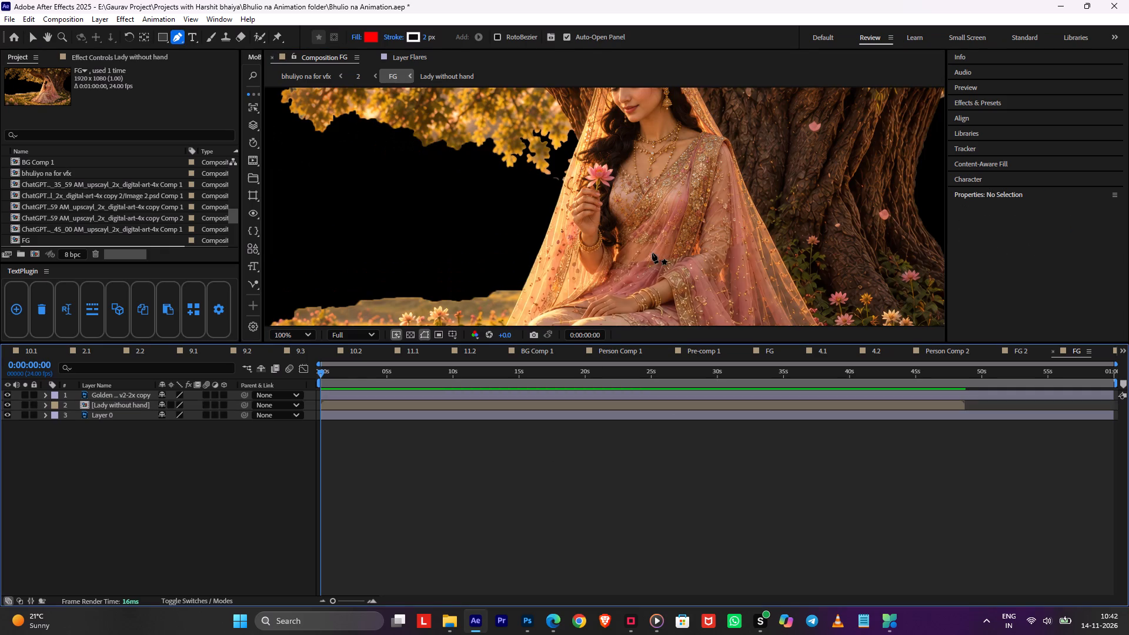
{"action": "key", "text": "ctrl+s"}
Feather the Lady without hand layer's mask by 41 pixels.
{"action": "double_click", "coordinate": [121, 398]}
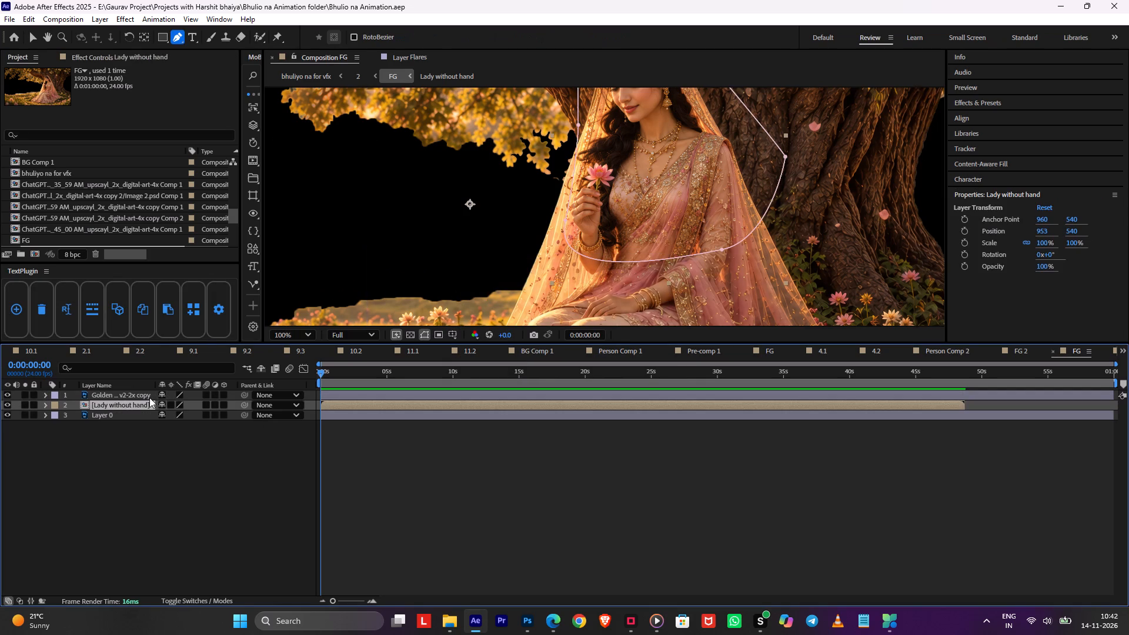
{"action": "key", "text": "f"}
{"action": "left_click_drag", "start_coordinate": [171, 424], "coordinate": [184, 420]}
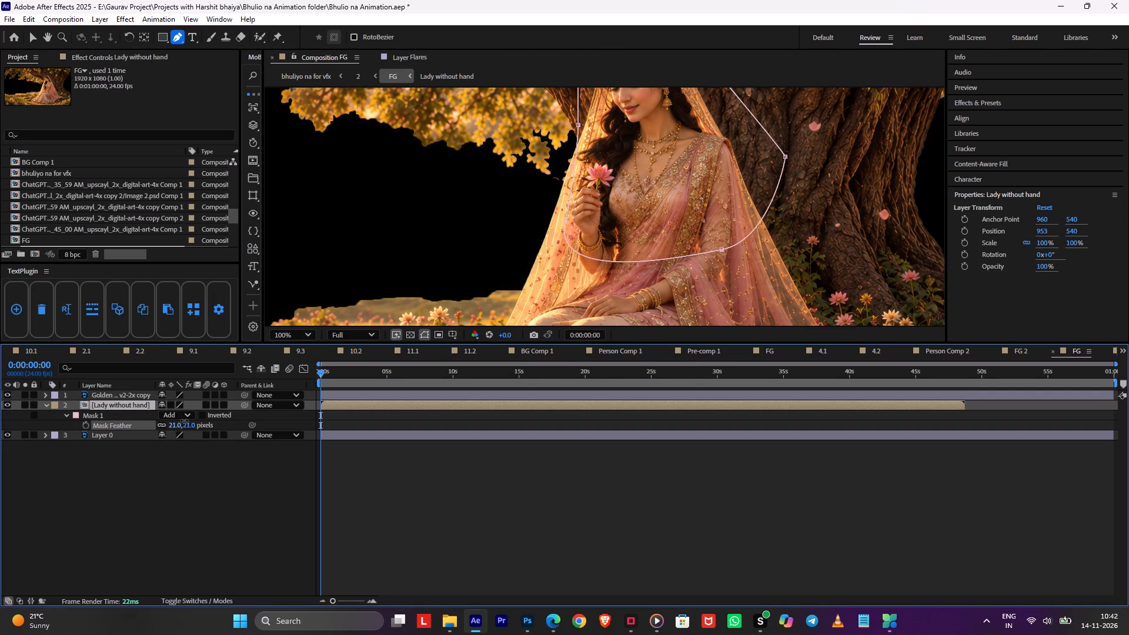
{"action": "left_click_drag", "start_coordinate": [184, 420], "coordinate": [189, 419]}
{"action": "left_click", "coordinate": [459, 500]}
{"action": "scroll", "coordinate": [623, 263], "scroll_direction": "up", "scroll_amount": 1}
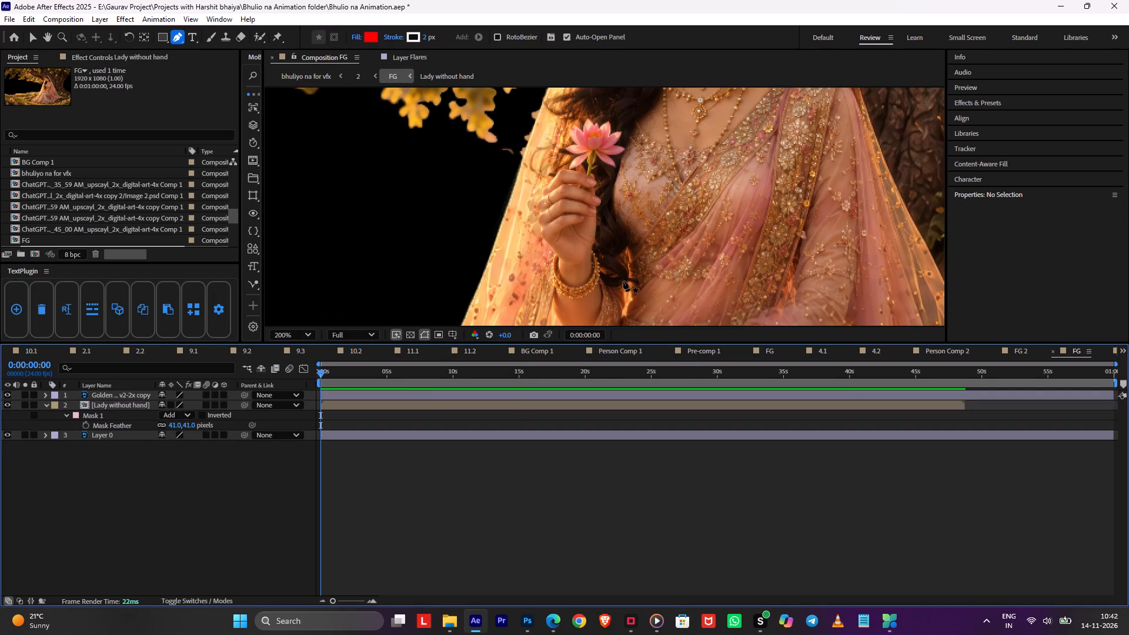
Raise the Lady without hand layer's mask feather to 88 pixels and save the project.
{"action": "key", "text": "space"}
{"action": "key", "text": "space"}
{"action": "key", "text": "space"}
{"action": "key", "text": "space"}
{"action": "key", "text": "space"}
{"action": "key", "text": "space"}
{"action": "left_click_drag", "start_coordinate": [623, 286], "coordinate": [616, 139]}
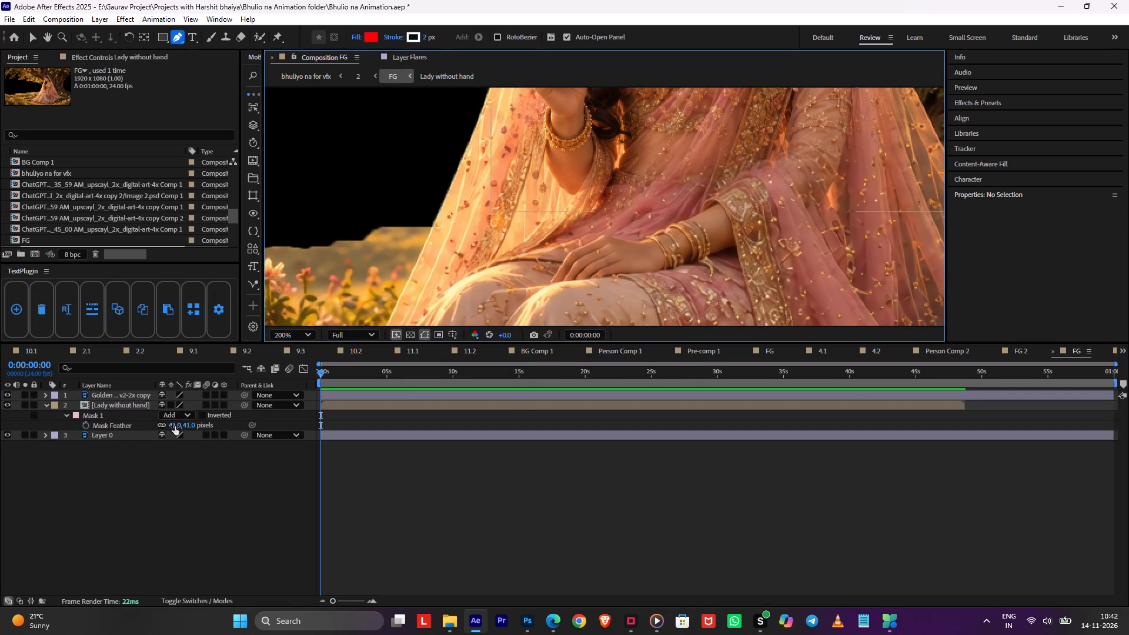
{"action": "left_click_drag", "start_coordinate": [175, 426], "coordinate": [179, 426]}
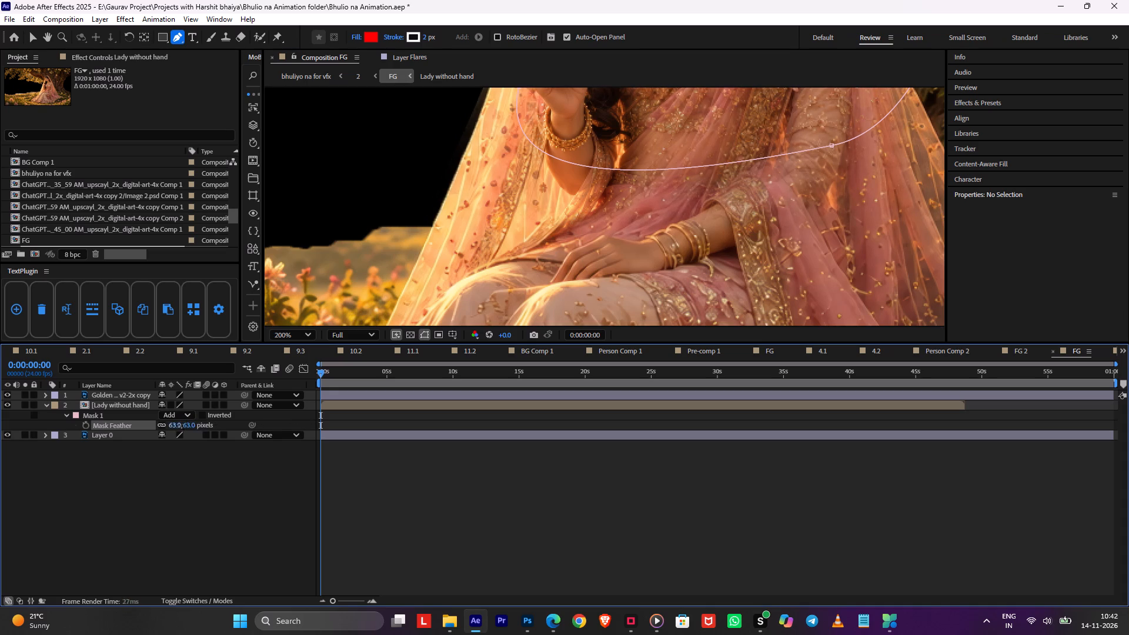
{"action": "left_click_drag", "start_coordinate": [179, 426], "coordinate": [119, 424]}
{"action": "left_click", "coordinate": [473, 528]}
{"action": "scroll", "coordinate": [541, 246], "scroll_direction": "down", "scroll_amount": 1}
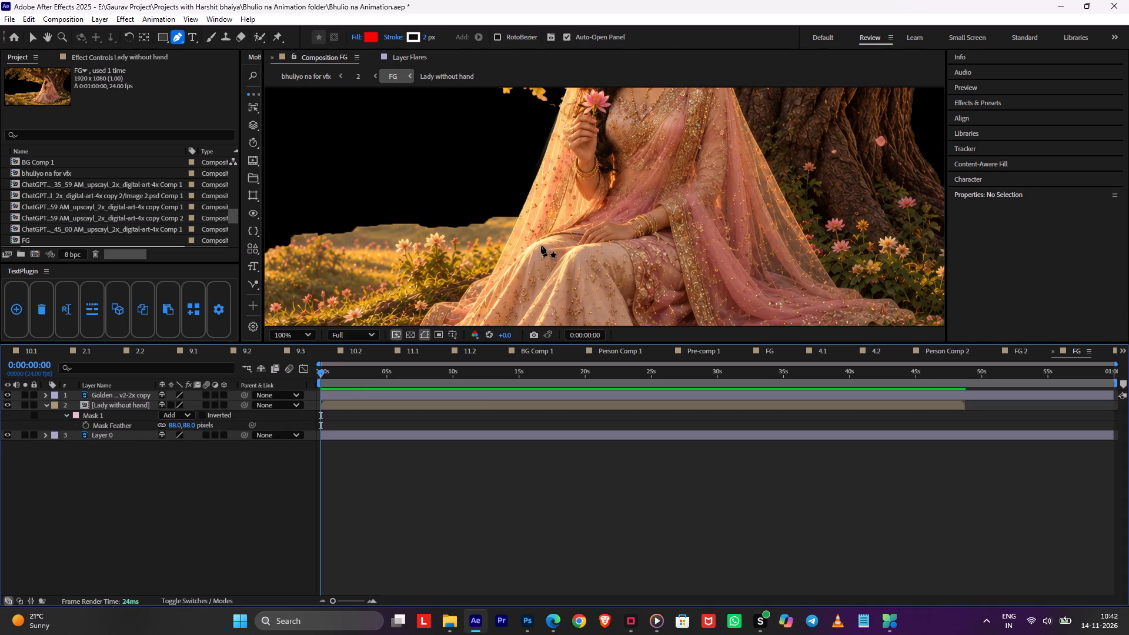
{"action": "key", "text": "ctrl+s"}
Go up to composition 2, inspect the flower hand at Full preview resolution, and reopen the FG composition.
{"action": "key", "text": "v"}
{"action": "key", "text": "Tab"}
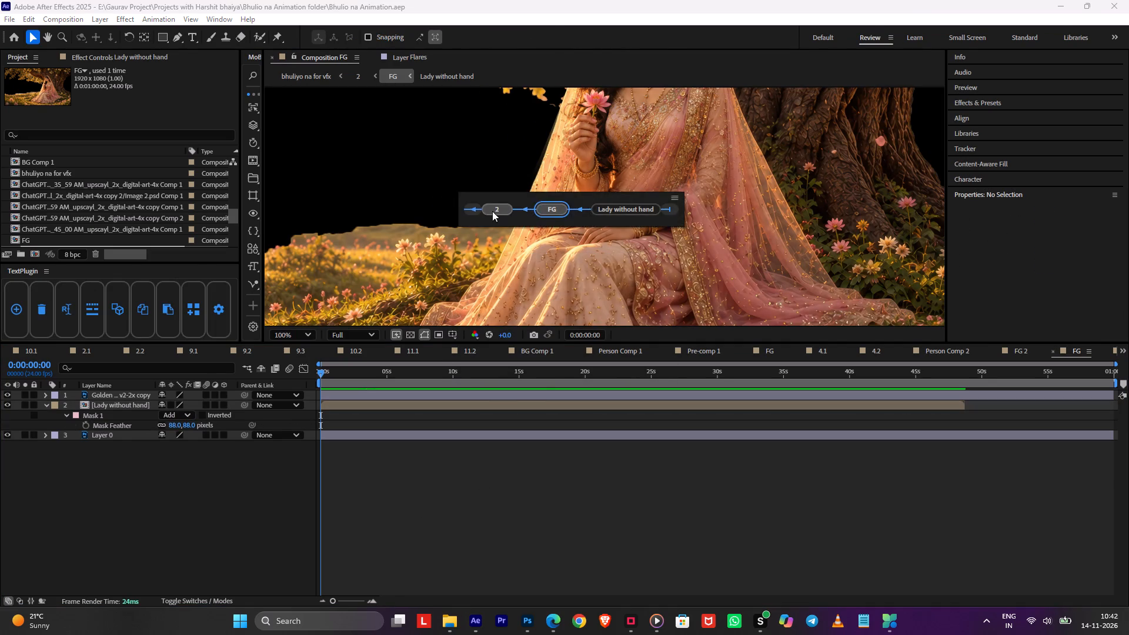
{"action": "left_click", "coordinate": [492, 211]}
{"action": "scroll", "coordinate": [593, 227], "scroll_direction": "up", "scroll_amount": 2}
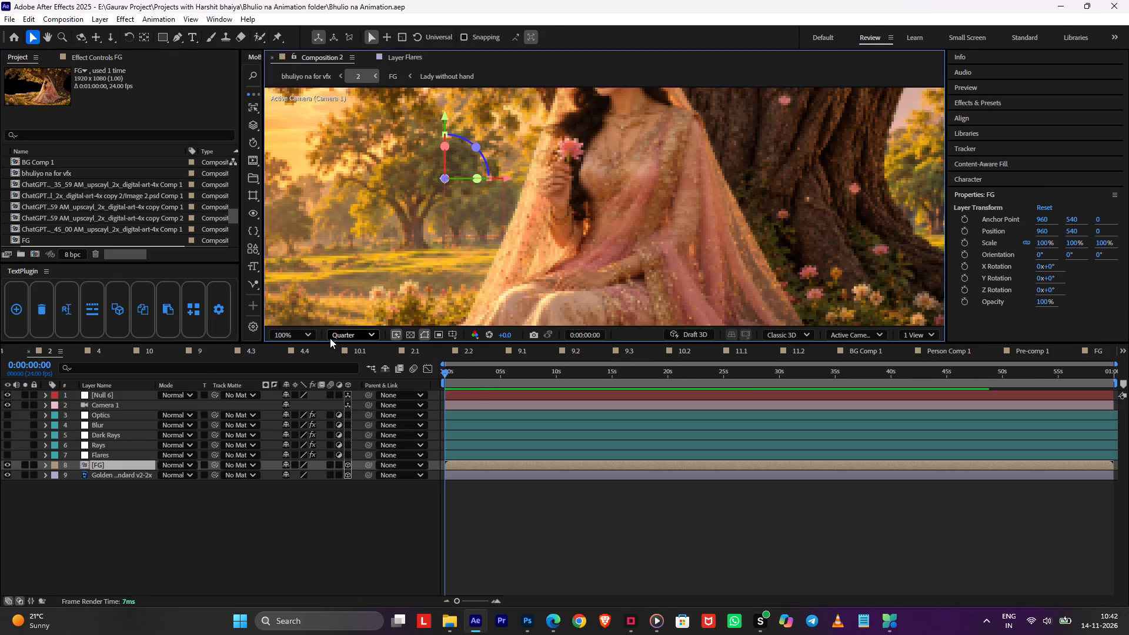
{"action": "left_click", "coordinate": [330, 338]}
{"action": "left_click", "coordinate": [348, 373]}
{"action": "middle_click_drag", "start_coordinate": [590, 174], "coordinate": [590, 202]}
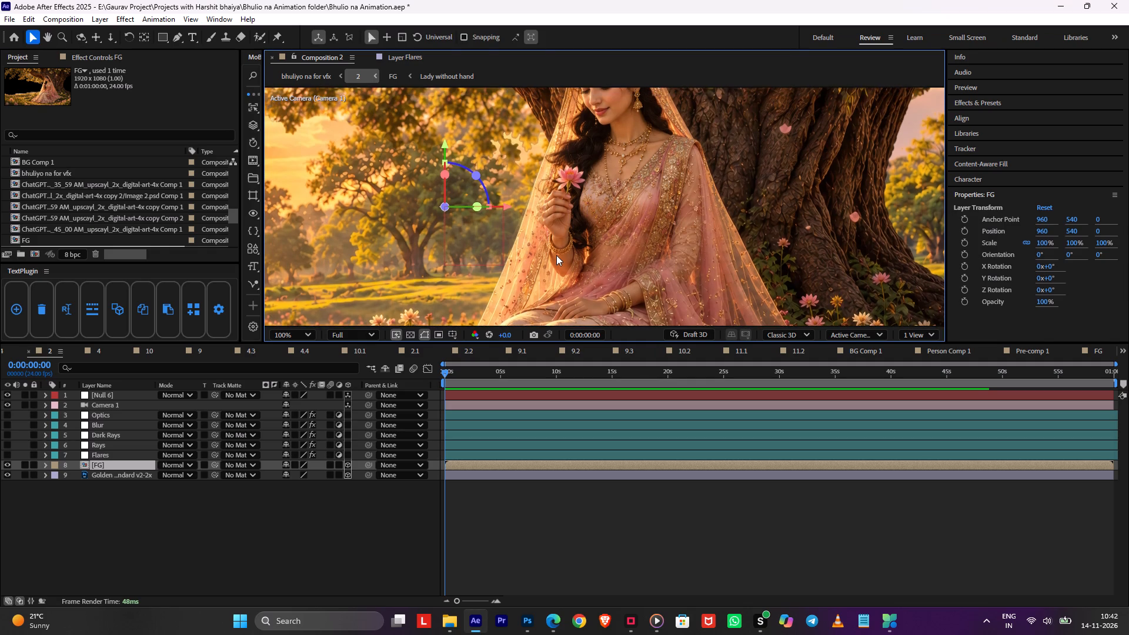
{"action": "scroll", "coordinate": [556, 256], "scroll_direction": "up", "scroll_amount": 1}
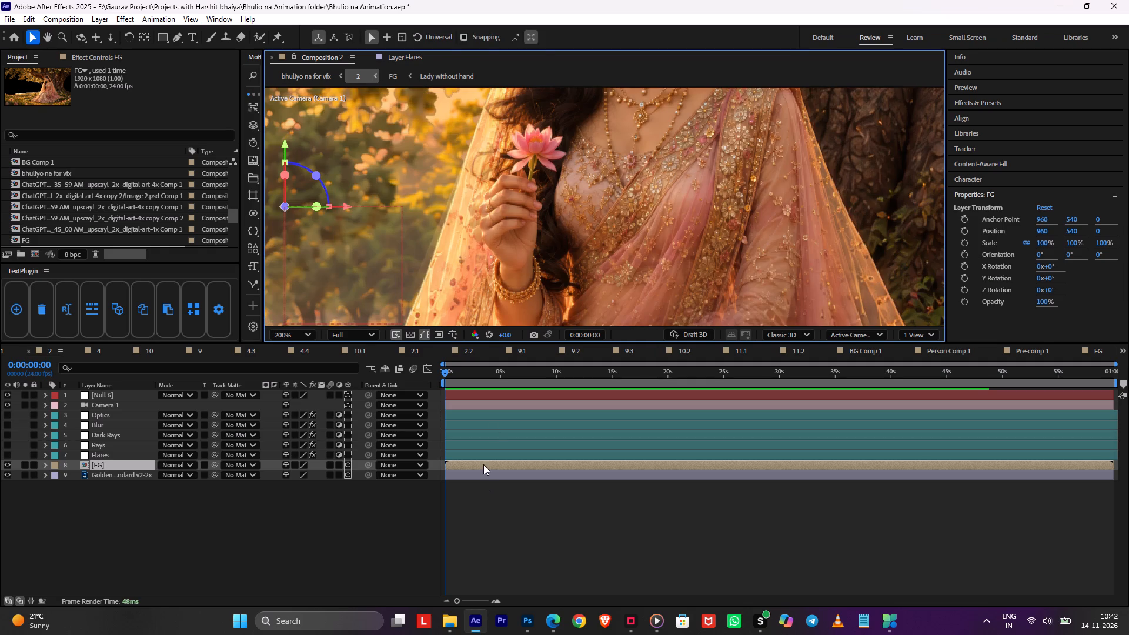
{"action": "double_click", "coordinate": [483, 464]}
In Photoshop, hide both Golden Lotus layers and paint out the veil's outer left edge on the Serene Indian Bride layer mask.
{"action": "left_click", "coordinate": [531, 624]}
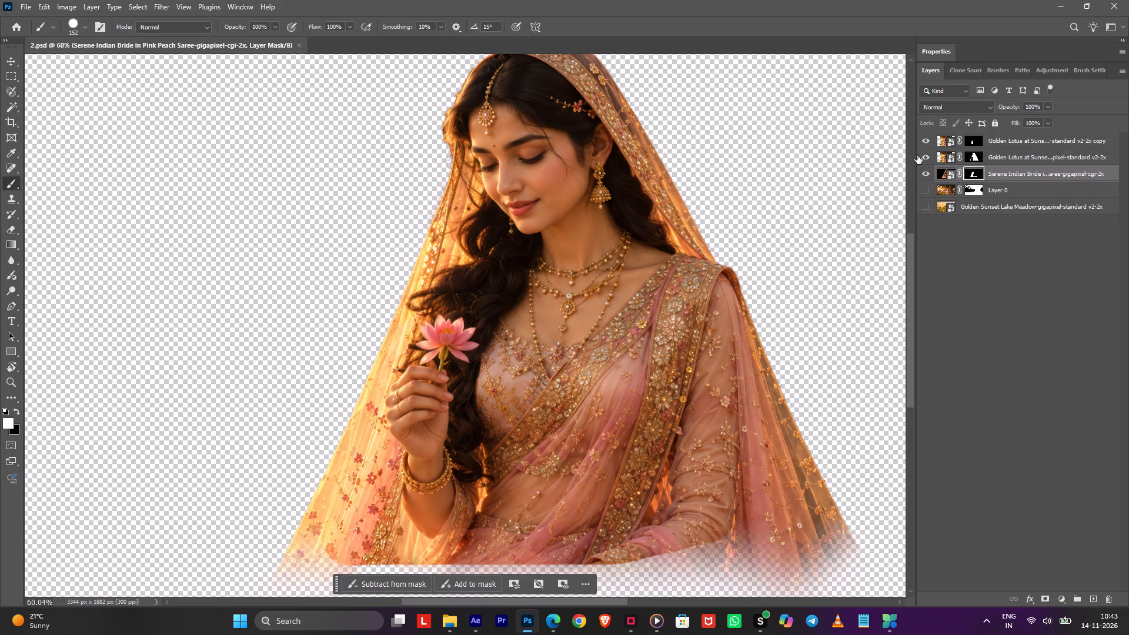
{"action": "left_click", "coordinate": [921, 157]}
{"action": "left_click", "coordinate": [921, 158]}
{"action": "left_click_drag", "start_coordinate": [923, 153], "coordinate": [921, 126]}
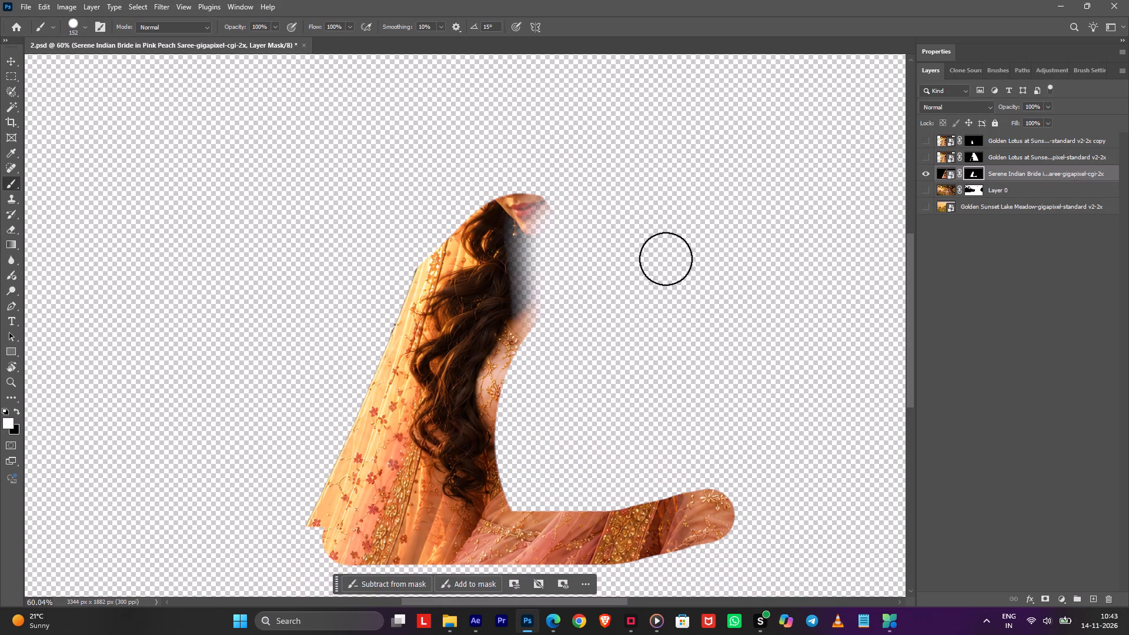
{"action": "key", "text": "x"}
{"action": "left_click", "coordinate": [398, 258]}
{"action": "left_click", "coordinate": [322, 546], "text": "shift"}
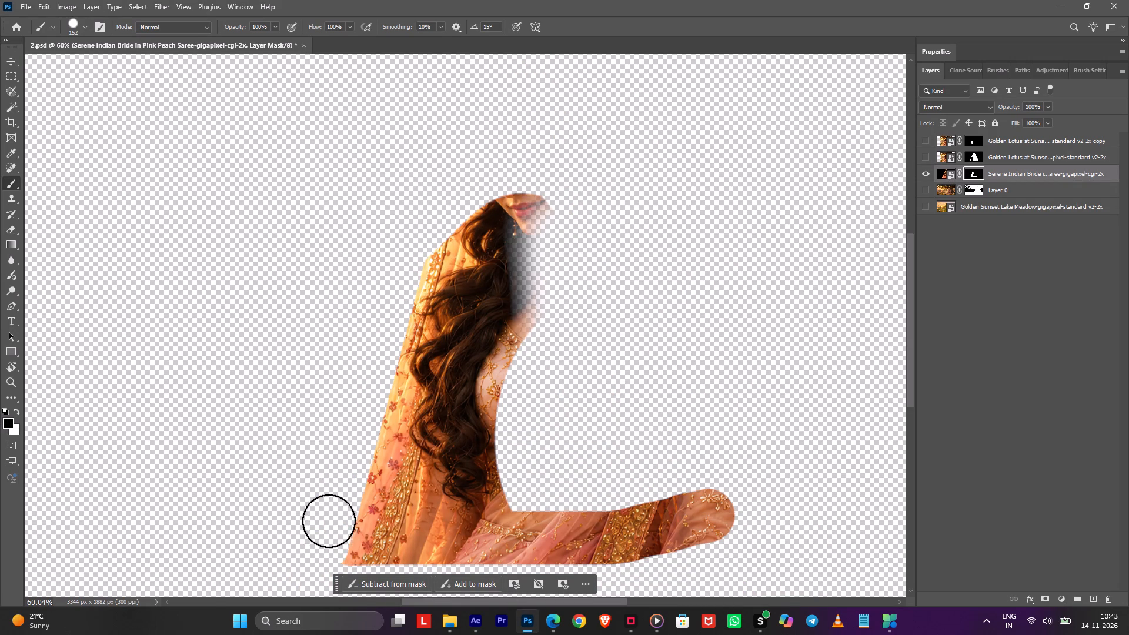
Show the lower Golden Lotus layer, brush its veil's outer left edge out of the mask, save 2.psd, and check FG in After Effects.
{"action": "left_click", "coordinate": [930, 155]}
{"action": "left_click_drag", "start_coordinate": [384, 301], "coordinate": [371, 337]}
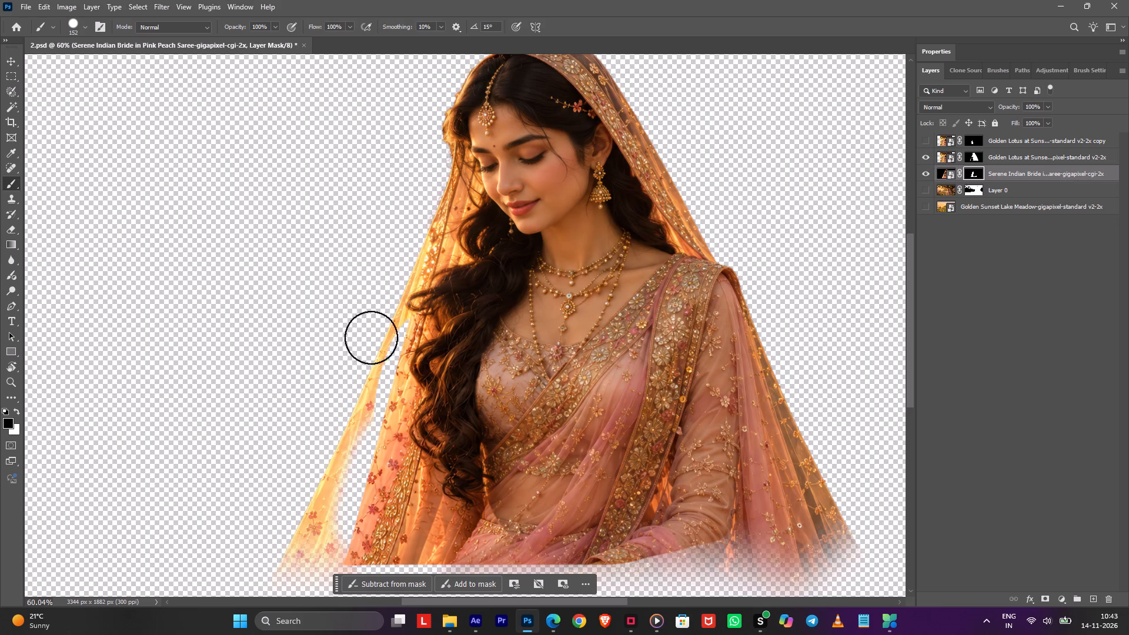
{"action": "left_click_drag", "start_coordinate": [371, 337], "coordinate": [333, 422]}
{"action": "left_click", "coordinate": [973, 158]}
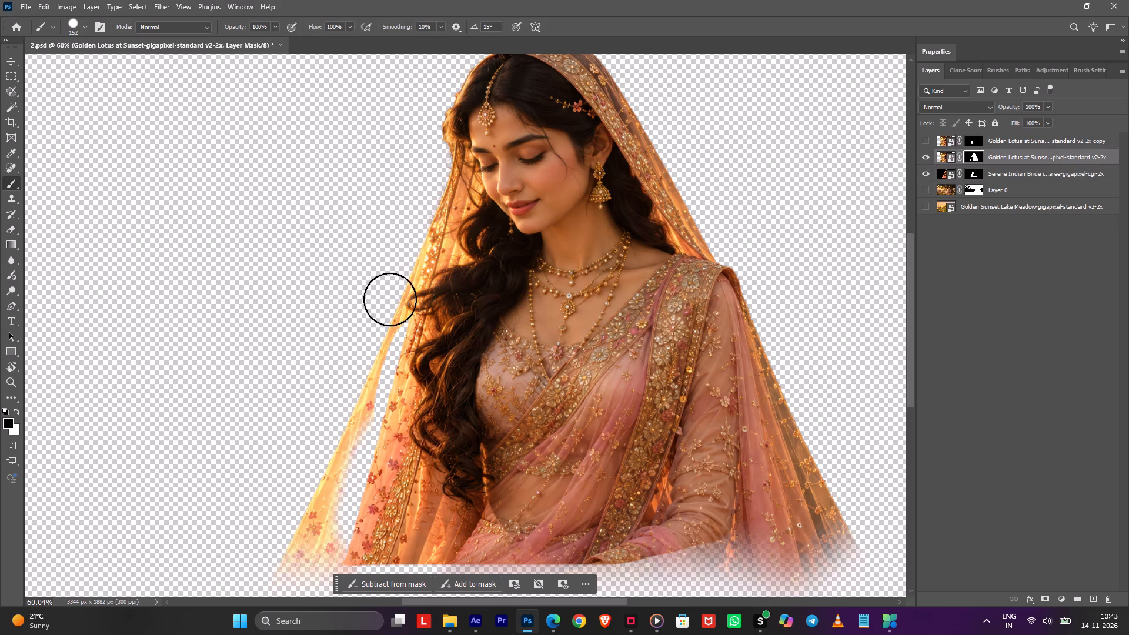
{"action": "left_click_drag", "start_coordinate": [382, 304], "coordinate": [308, 543]}
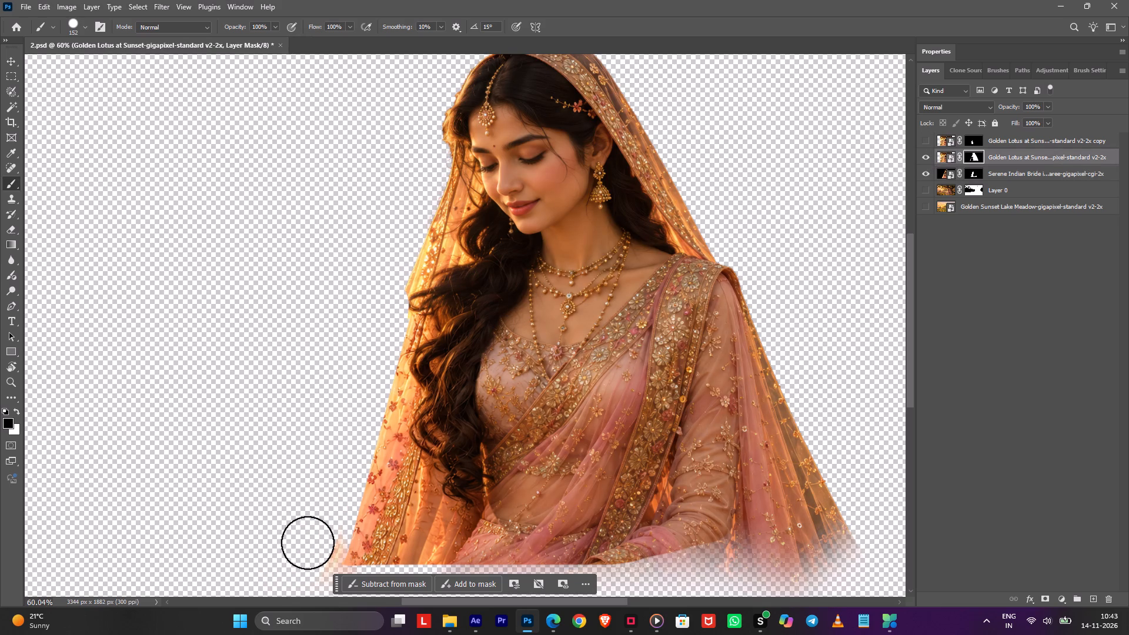
{"action": "left_click_drag", "start_coordinate": [308, 543], "coordinate": [301, 571]}
{"action": "key", "text": "ctrl+s"}
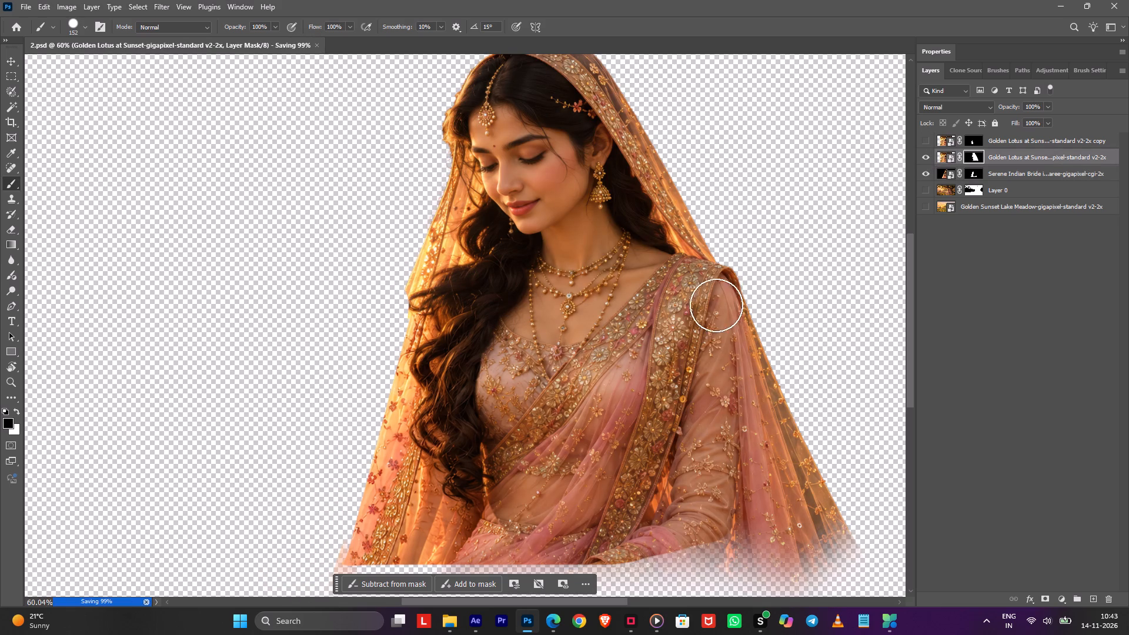
{"action": "key", "text": "alt+Tab"}
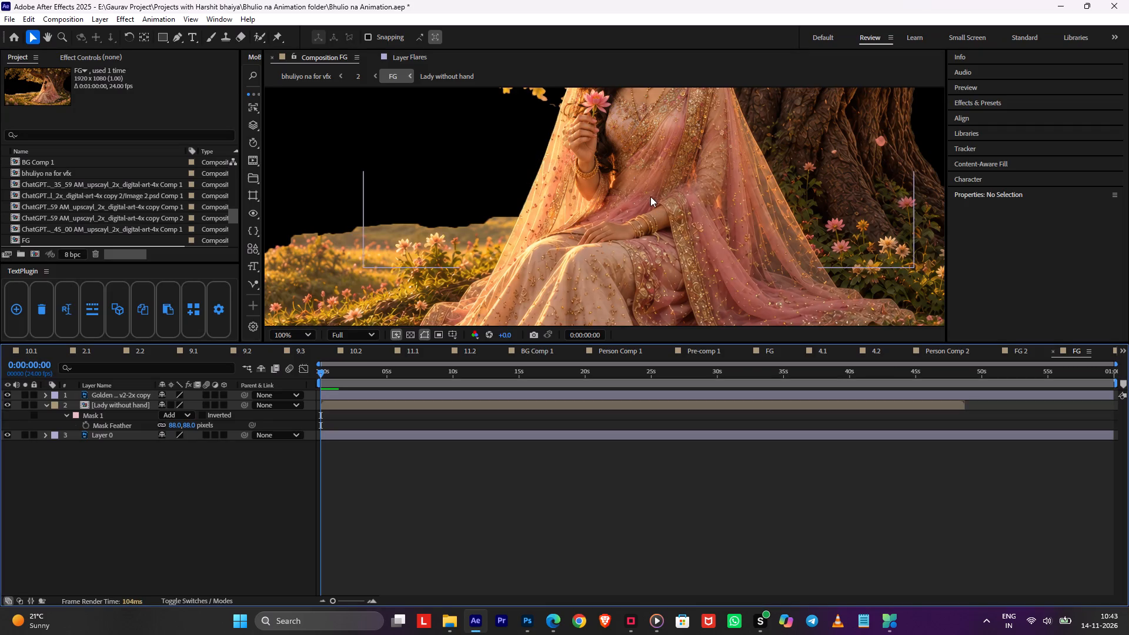
{"action": "scroll", "coordinate": [649, 192], "scroll_direction": "up", "scroll_amount": 1}
{"action": "middle_click_drag", "start_coordinate": [649, 192], "coordinate": [663, 320]}
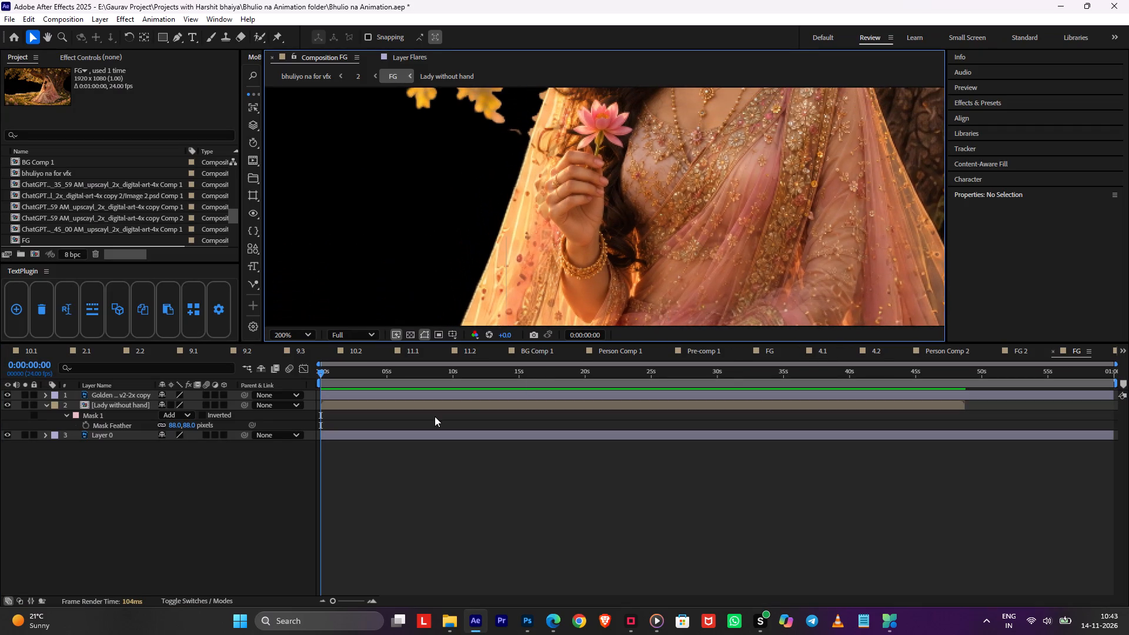
{"action": "scroll", "coordinate": [555, 252], "scroll_direction": "up", "scroll_amount": 1}
Back in Photoshop, show only Layer 0 and select its image for Spot Healing Brush work around the flower hand.
{"action": "key", "text": "alt+Tab"}
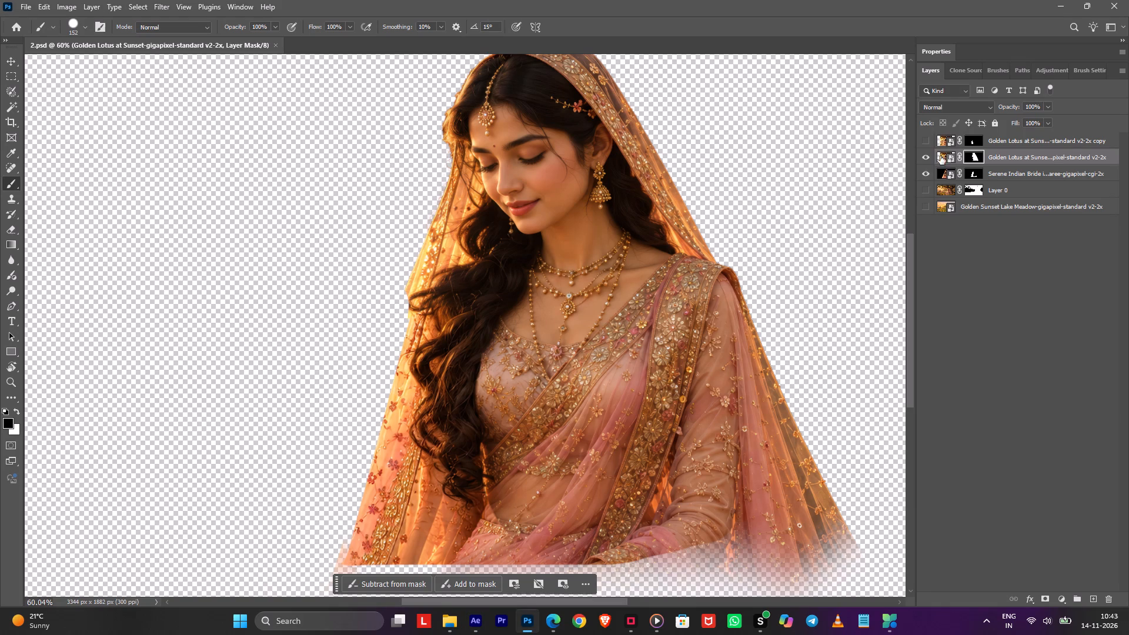
{"action": "left_click", "coordinate": [929, 136]}
{"action": "left_click_drag", "start_coordinate": [929, 138], "coordinate": [929, 174]}
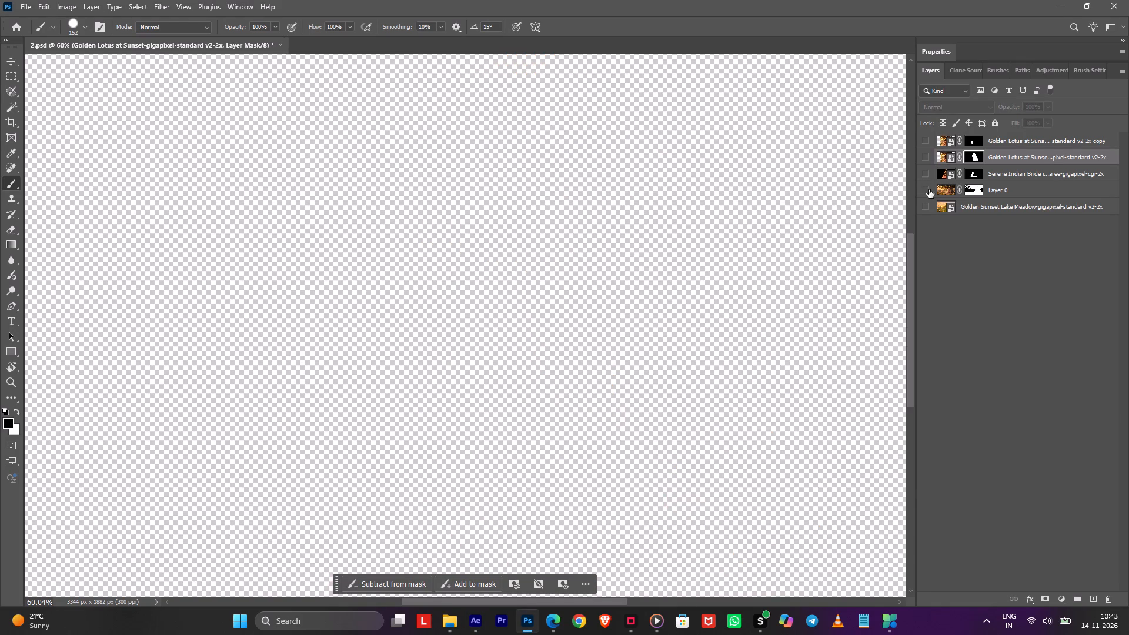
{"action": "left_click", "coordinate": [929, 189]}
{"action": "scroll", "coordinate": [660, 345], "scroll_direction": "up", "scroll_amount": 11, "text": "alt"}
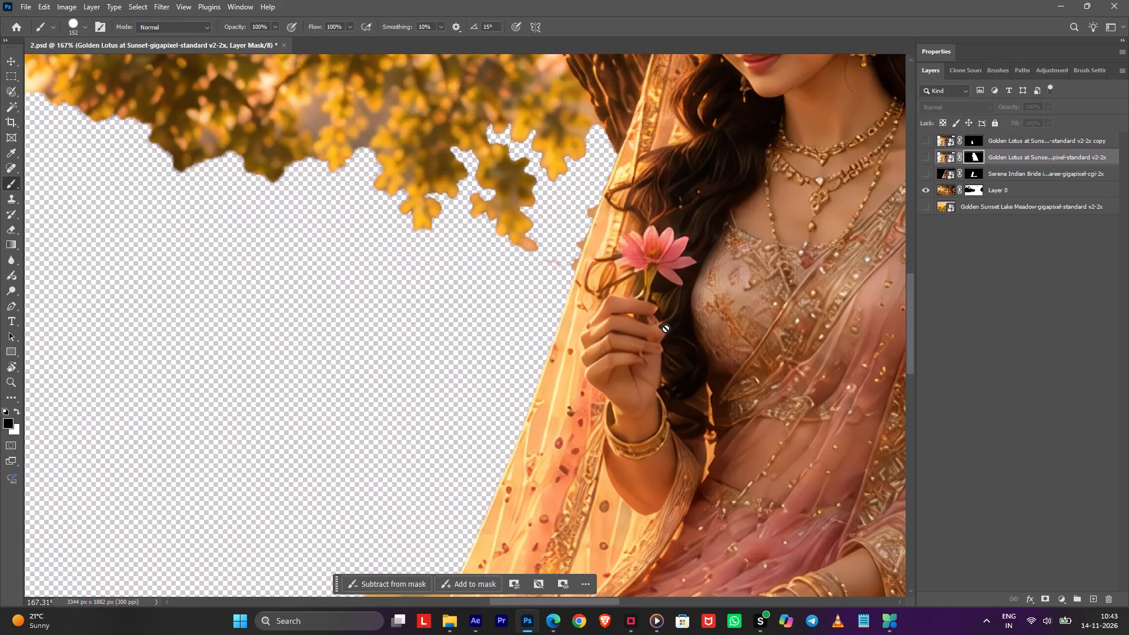
{"action": "left_click", "coordinate": [943, 189]}
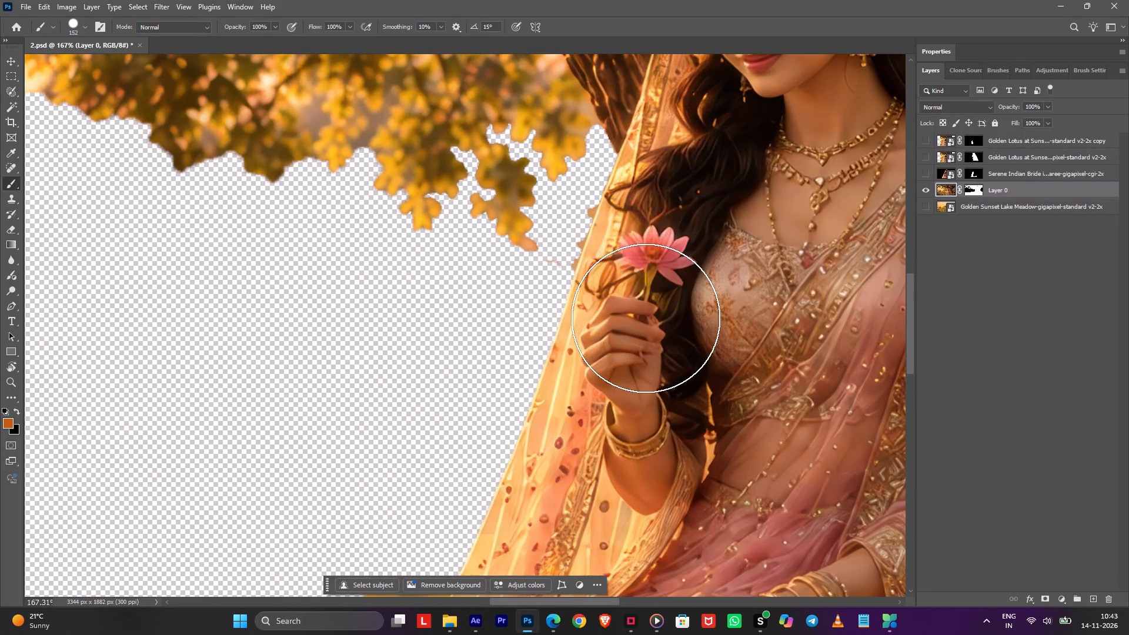
{"action": "key", "text": "j"}
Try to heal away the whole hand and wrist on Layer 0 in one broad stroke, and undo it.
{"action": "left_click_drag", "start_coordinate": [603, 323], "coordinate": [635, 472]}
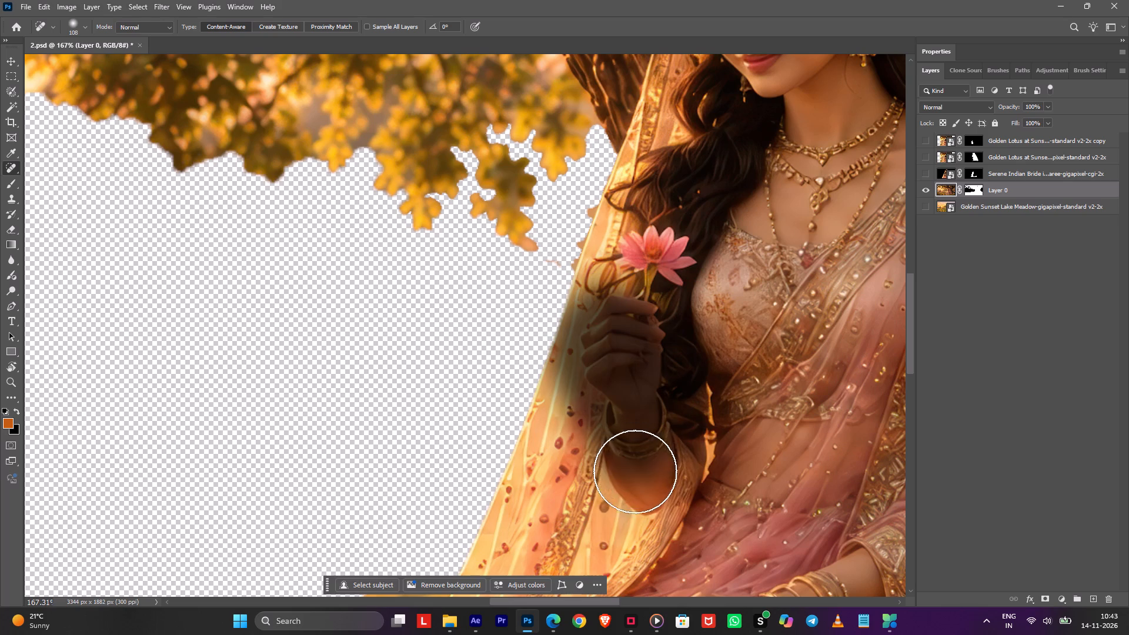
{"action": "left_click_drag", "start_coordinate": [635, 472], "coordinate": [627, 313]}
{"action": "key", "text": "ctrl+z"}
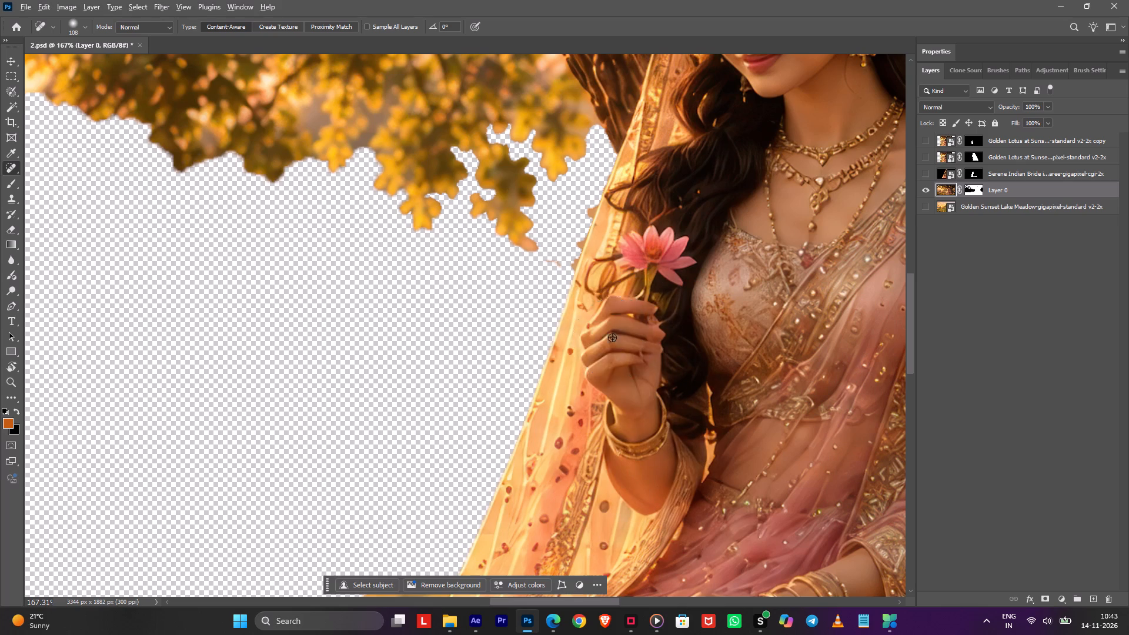
With a Spot Healing Brush of size 67, remove the flower and the hand's outer edge from Layer 0, and save 2.psd.
{"action": "right_click_drag", "start_coordinate": [612, 337], "coordinate": [589, 346], "text": "alt"}
{"action": "left_click_drag", "start_coordinate": [602, 325], "coordinate": [616, 421]}
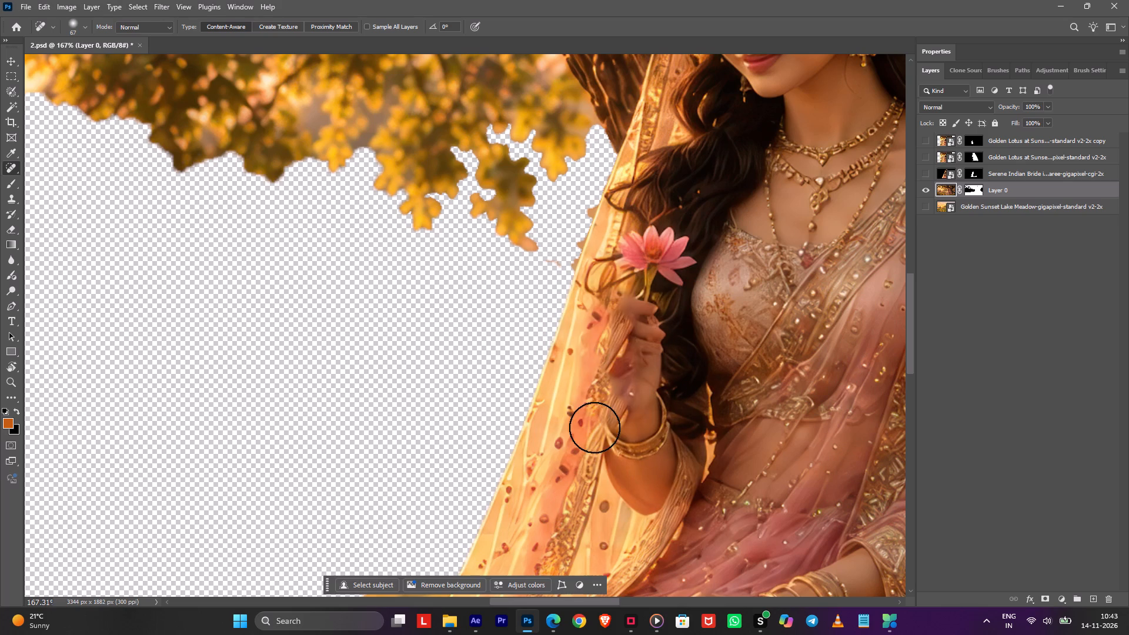
{"action": "left_click_drag", "start_coordinate": [621, 302], "coordinate": [598, 439]}
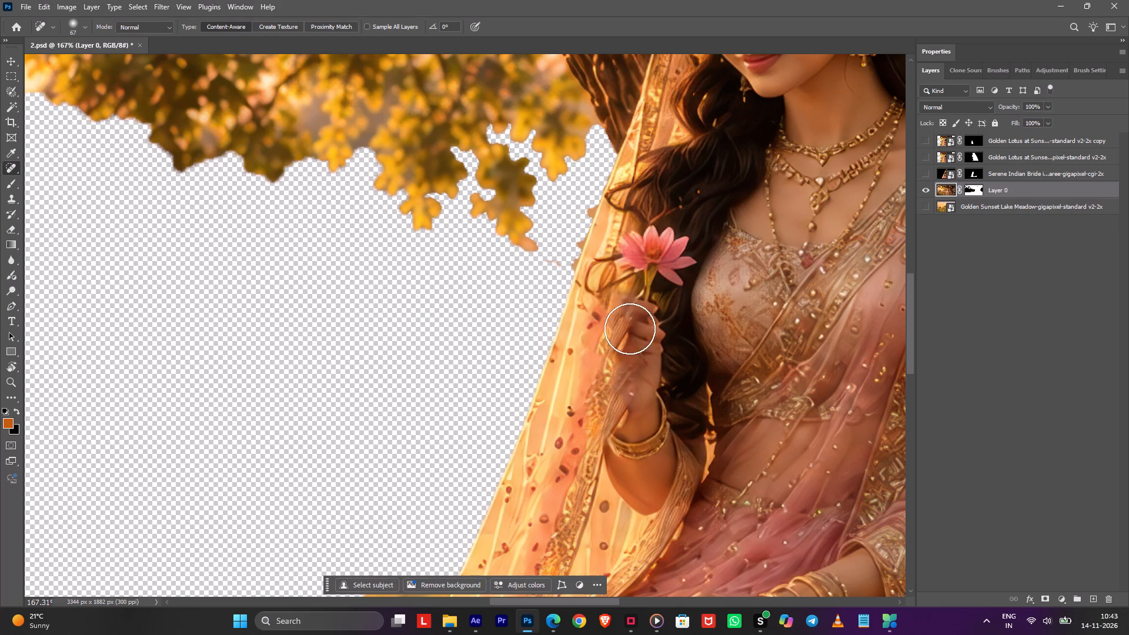
{"action": "left_click_drag", "start_coordinate": [641, 310], "coordinate": [672, 309]}
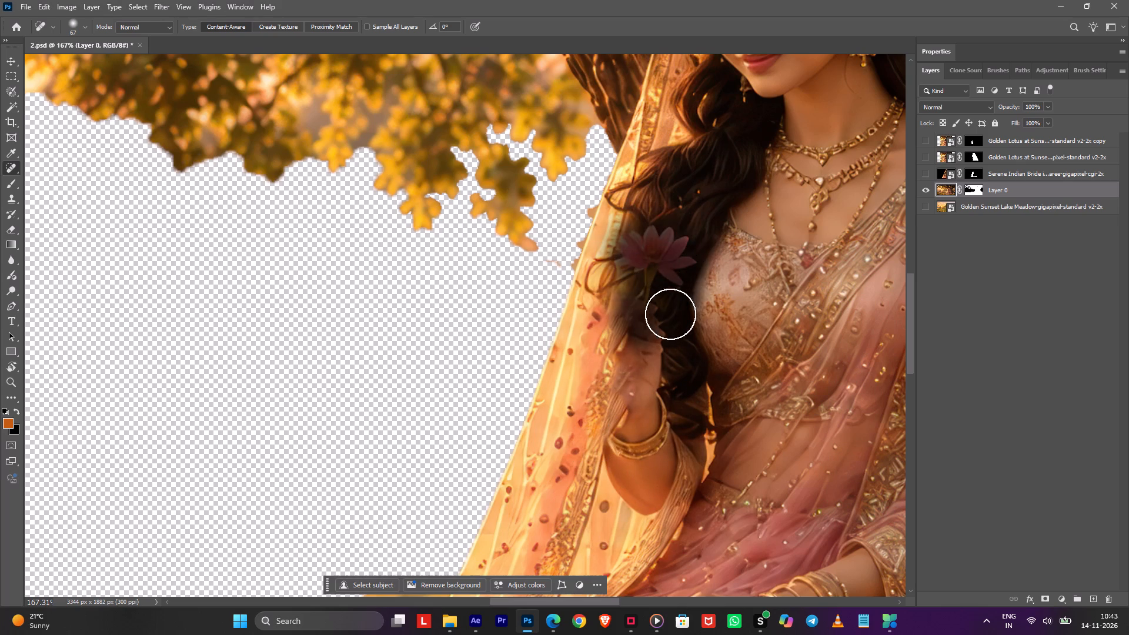
{"action": "key", "text": "ctrl+z"}
{"action": "left_click_drag", "start_coordinate": [642, 256], "coordinate": [639, 247]}
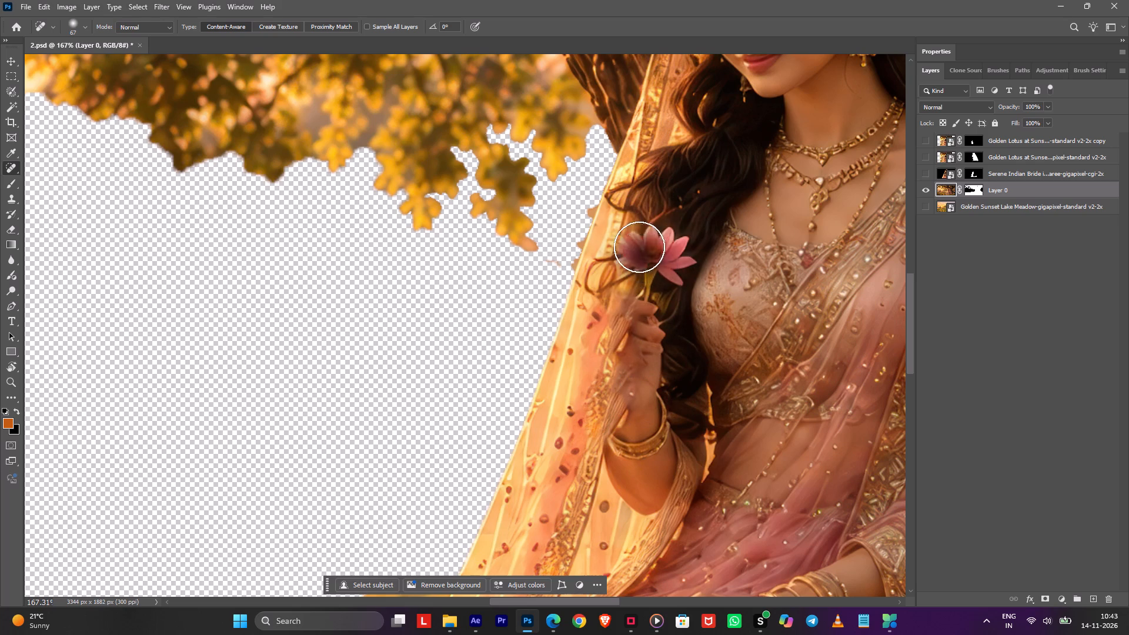
{"action": "left_click_drag", "start_coordinate": [639, 247], "coordinate": [676, 268]}
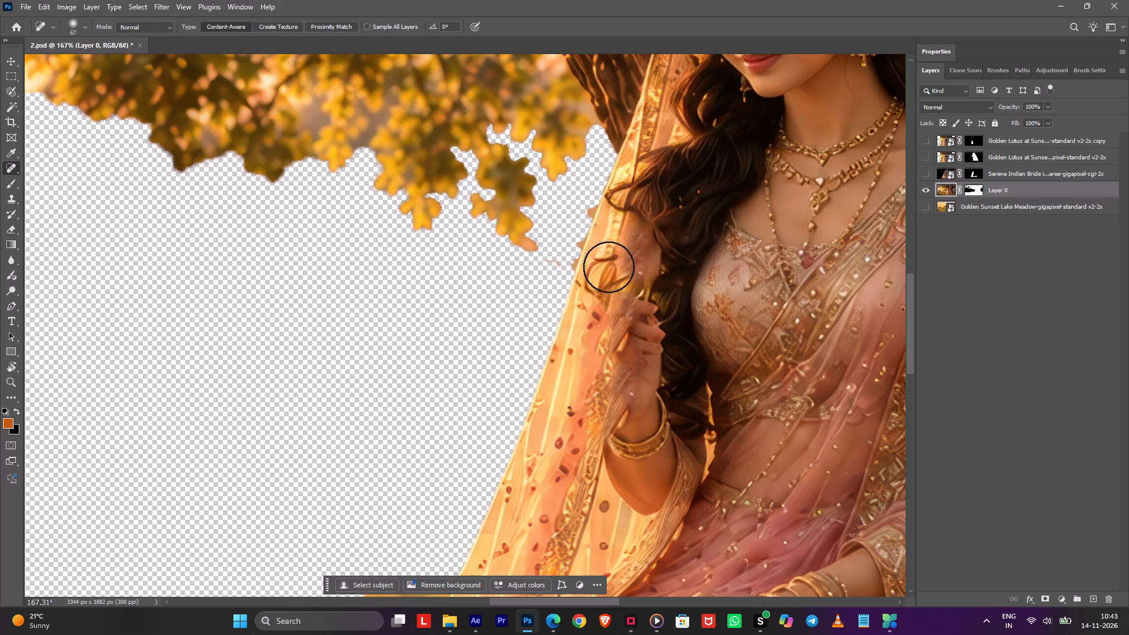
{"action": "left_click_drag", "start_coordinate": [609, 262], "coordinate": [586, 437]}
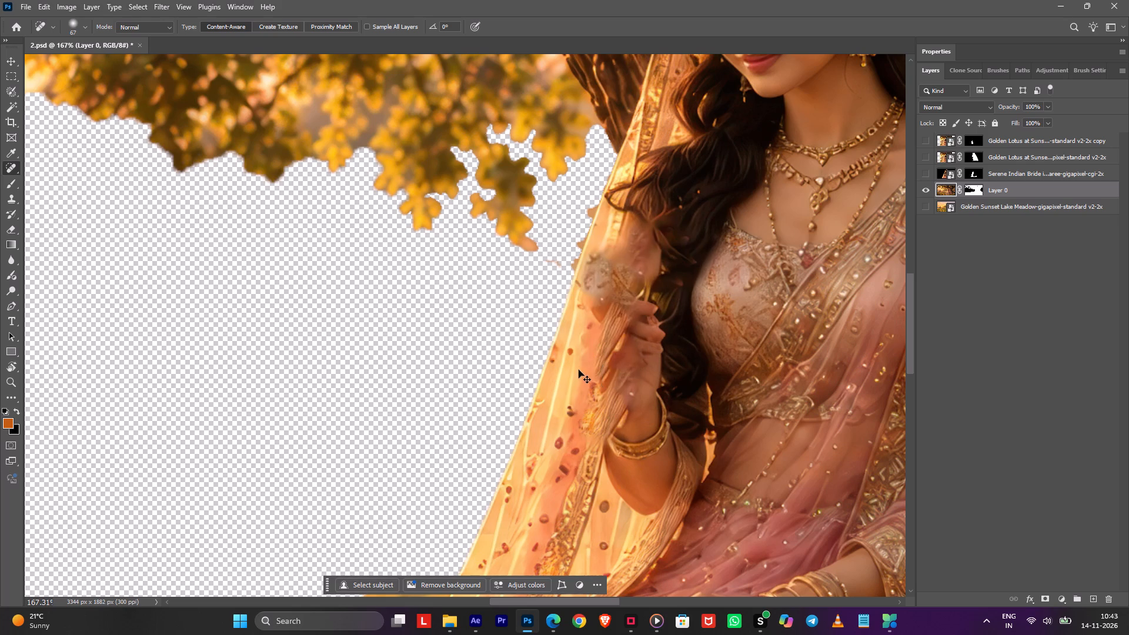
{"action": "key", "text": "ctrl+z"}
{"action": "left_click_drag", "start_coordinate": [611, 337], "coordinate": [594, 442]}
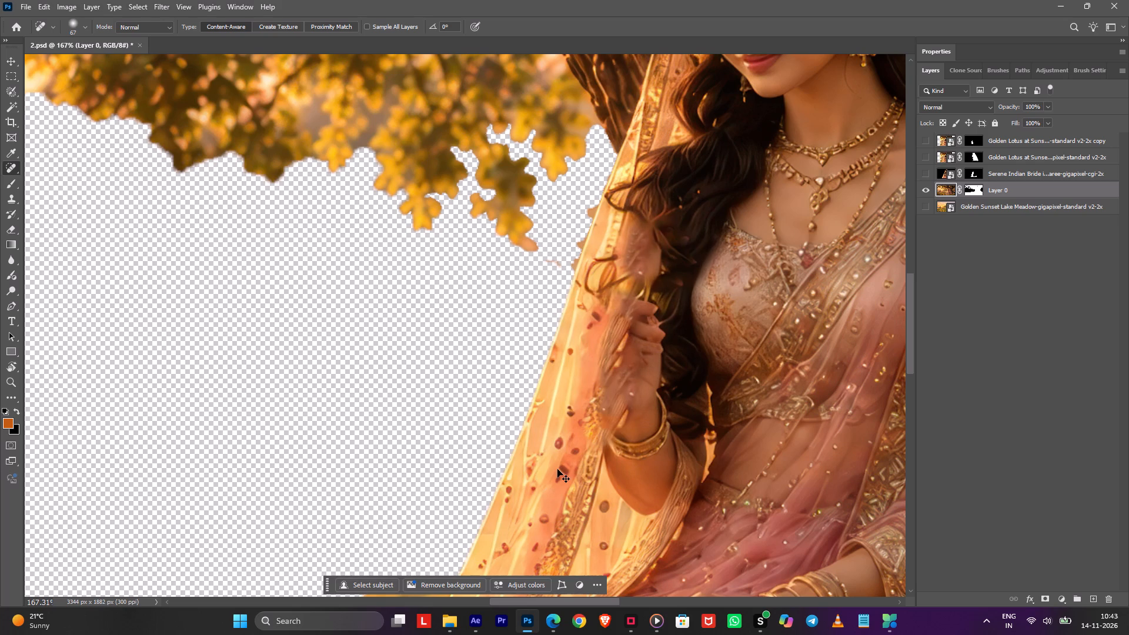
{"action": "key", "text": "ctrl+s"}
In After Effects, nudge the Golden Lotus copy flower-hand layer left to X position 1241 in FG.
{"action": "key", "text": "alt+Tab"}
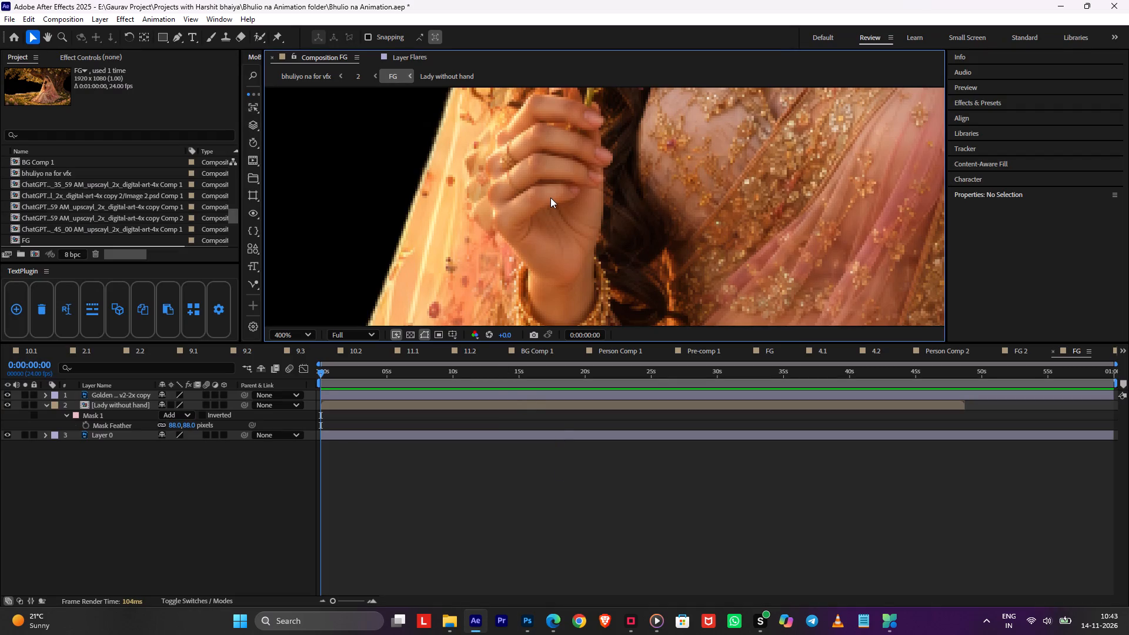
{"action": "scroll", "coordinate": [550, 198], "scroll_direction": "down", "scroll_amount": 1}
{"action": "left_click", "coordinate": [480, 395]}
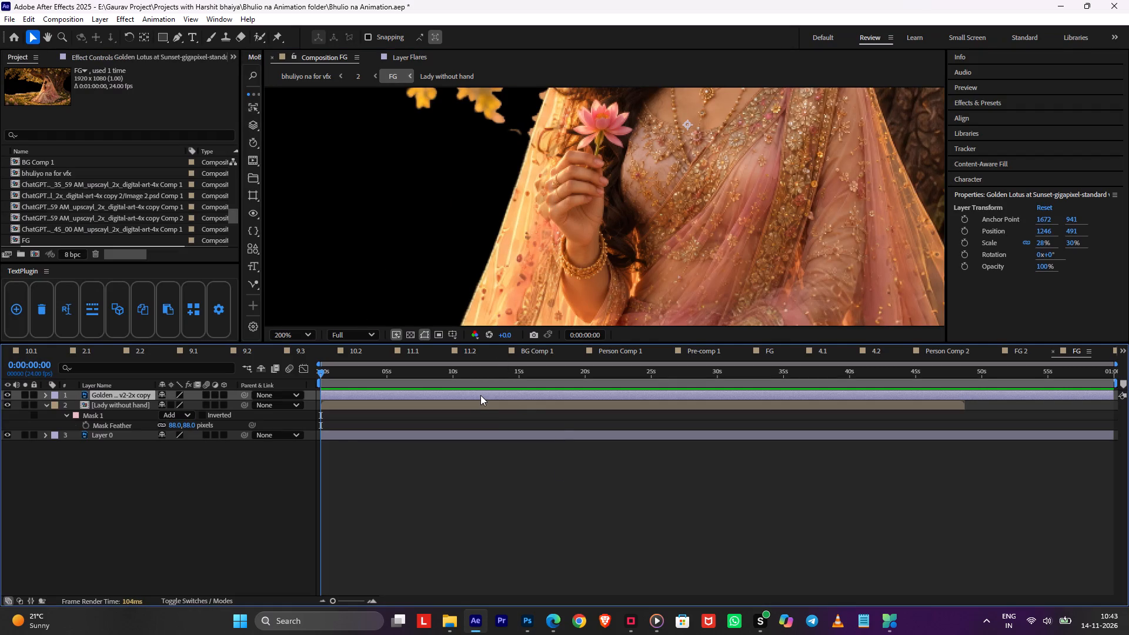
{"action": "key", "text": "shift+Left"}
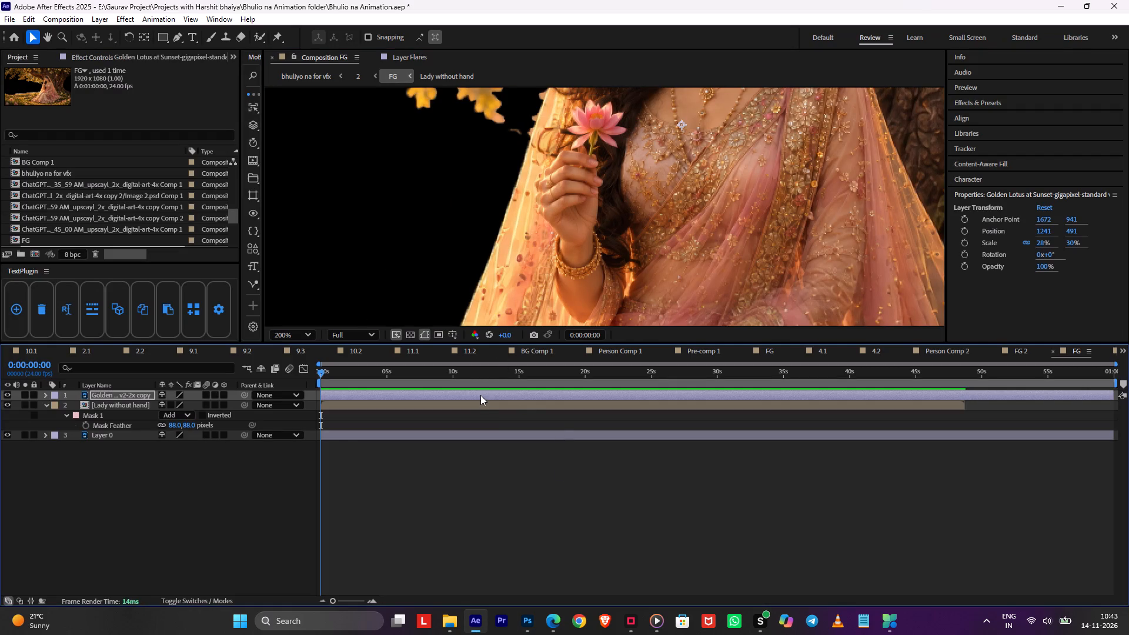
{"action": "key", "text": "shift+Left"}
{"action": "key", "text": "shift+Right"}
{"action": "key", "text": "shift+Right"}
{"action": "key", "text": "shift+Left"}
{"action": "left_click", "coordinate": [547, 459]}
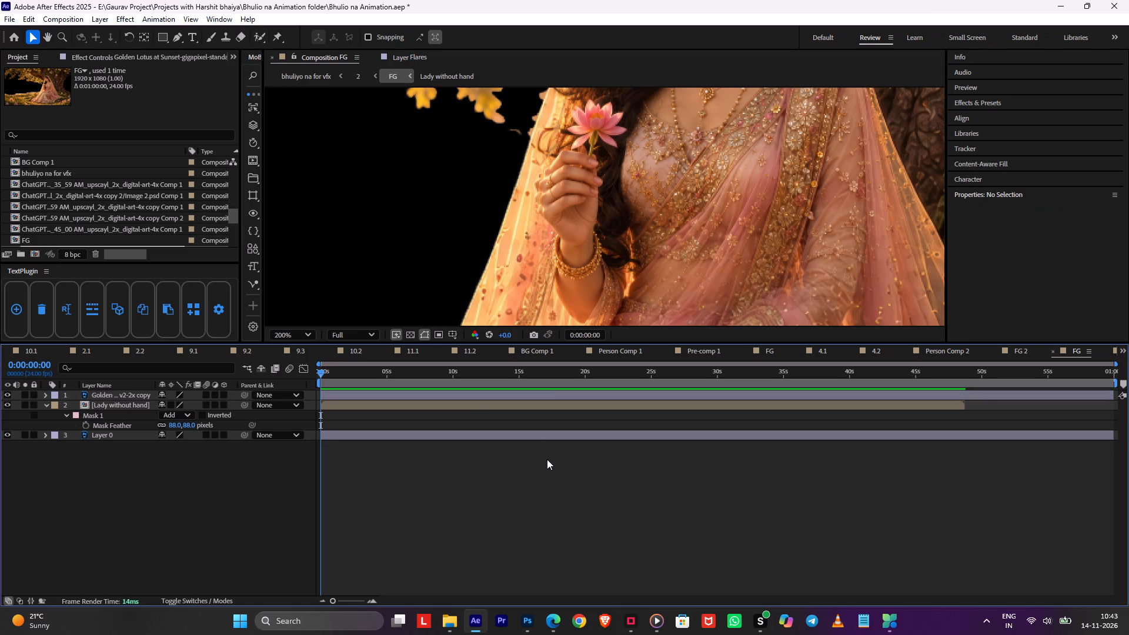
Switch back to Photoshop and save 2.psd again.
{"action": "key", "text": "alt+Tab"}
{"action": "key", "text": "ctrl+s"}
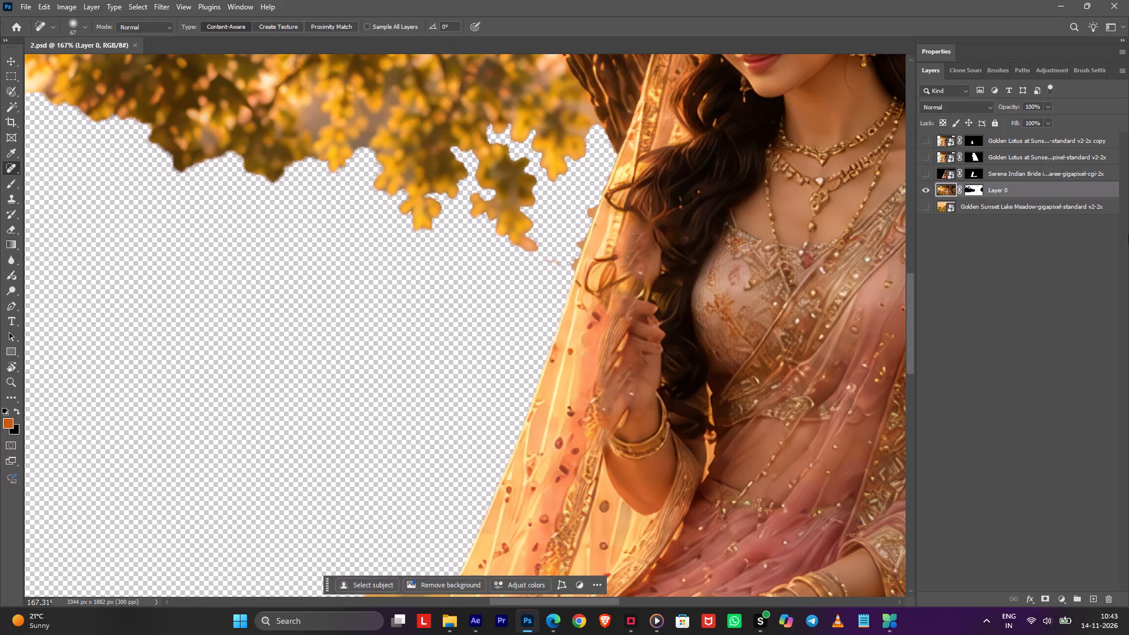
Deselect Layer 0, save 2.psd, and switch to After Effects.
{"action": "left_click", "coordinate": [1128, 234]}
{"action": "left_click", "coordinate": [974, 270]}
{"action": "key", "text": "ctrl+s"}
{"action": "key", "text": "ctrl+s"}
{"action": "key", "text": "alt+Tab"}
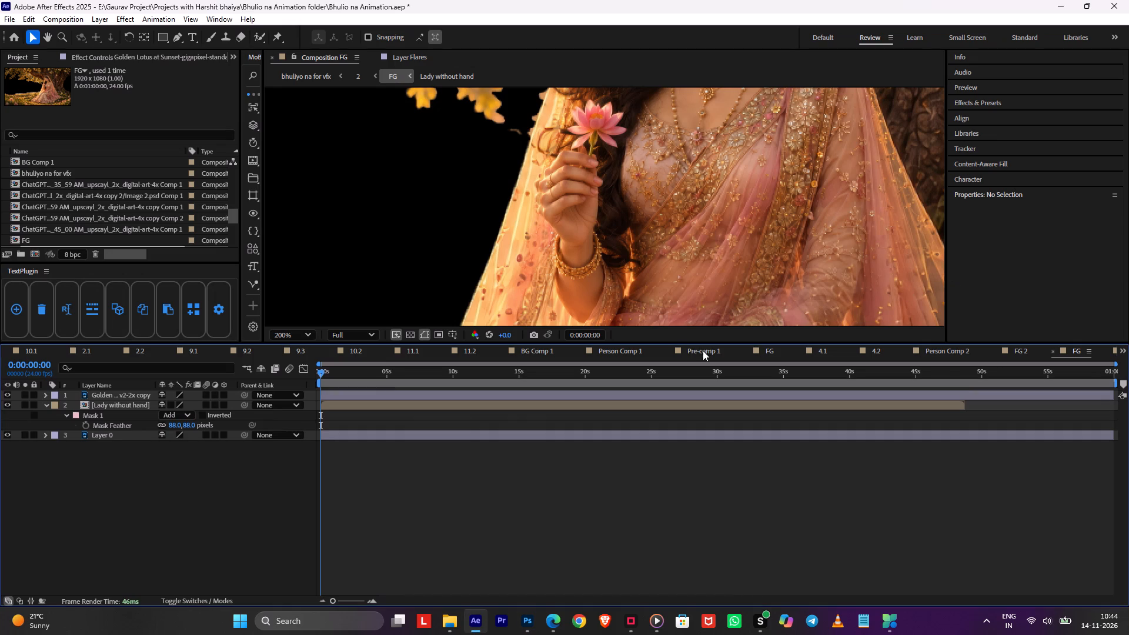
Solo Layer 0 in the FG comp to examine the retouched hand area on its own.
{"action": "left_click", "coordinate": [352, 332]}
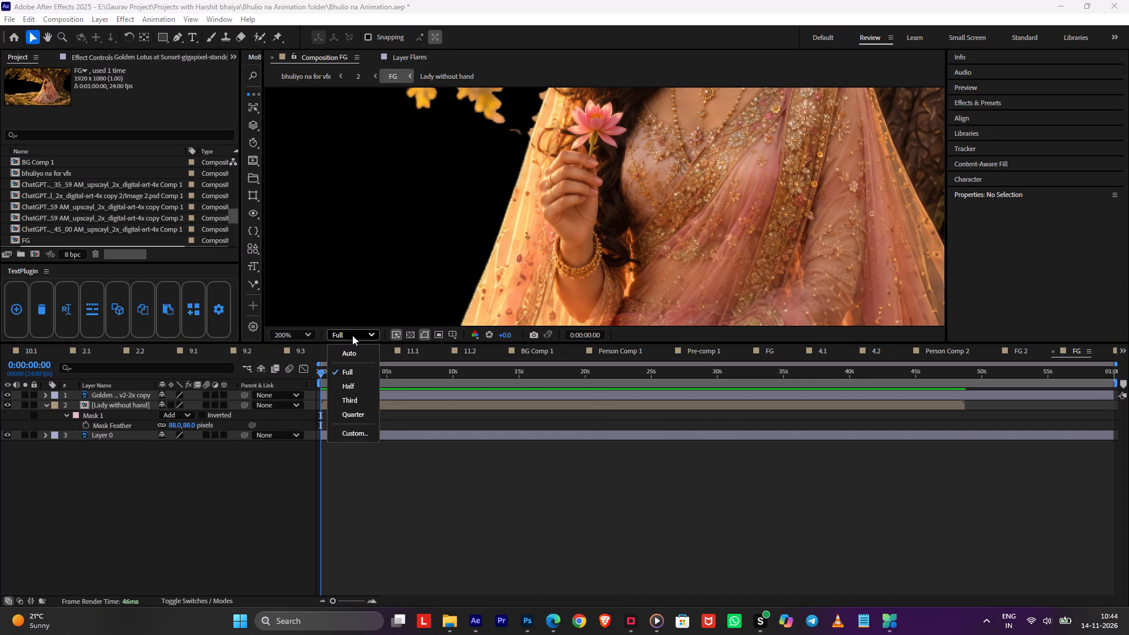
{"action": "left_click", "coordinate": [24, 434]}
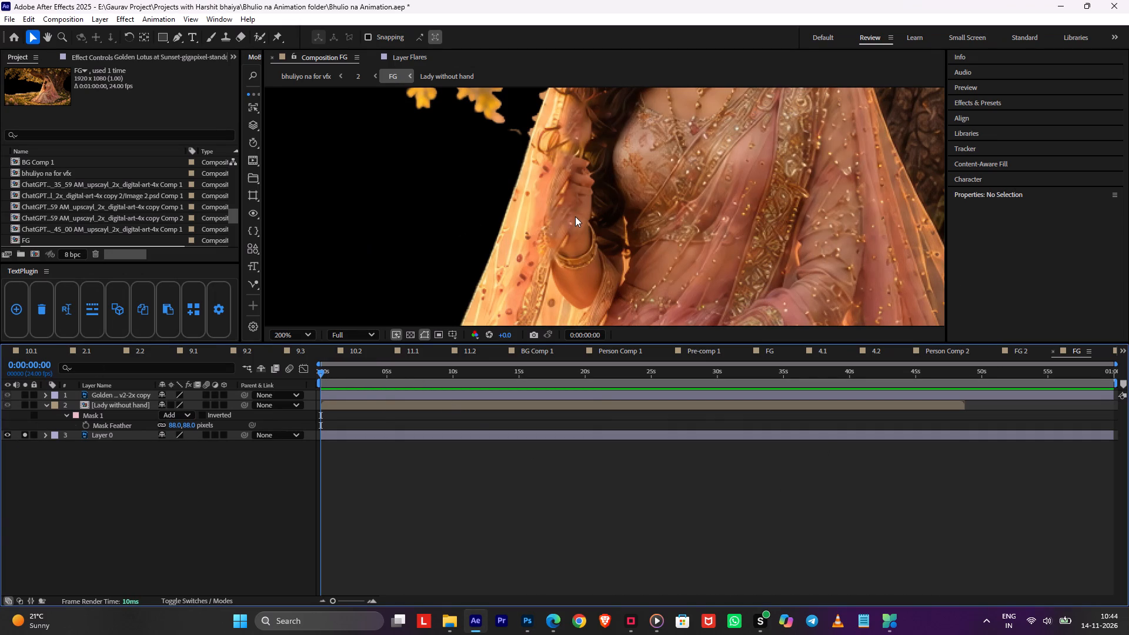
{"action": "left_click", "coordinate": [24, 434]}
{"action": "left_click", "coordinate": [24, 434]}
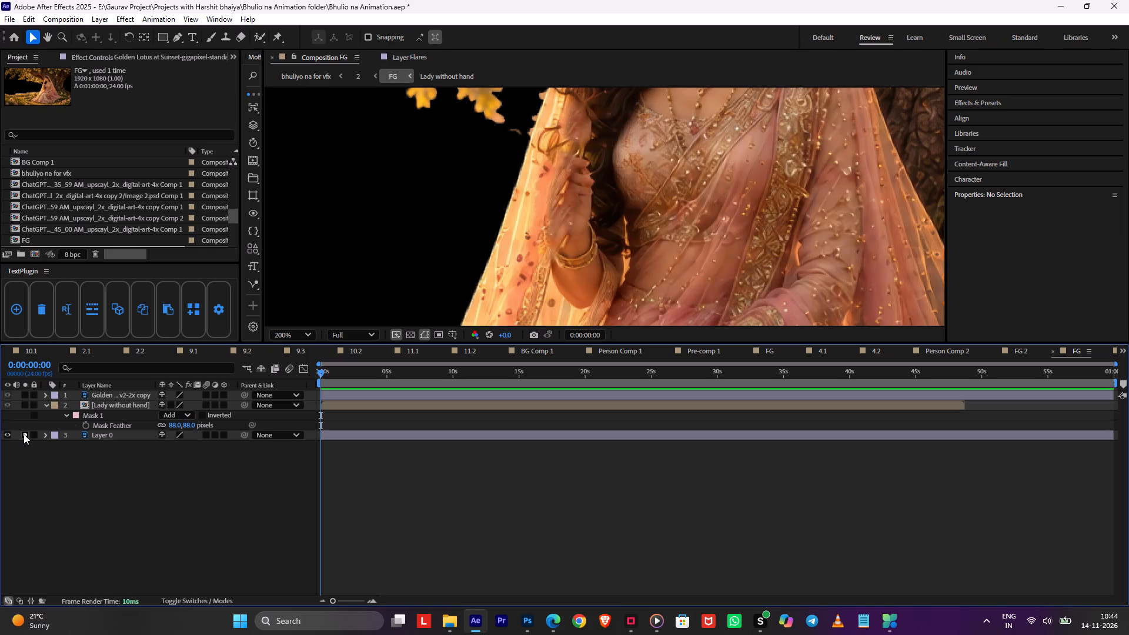
{"action": "left_click", "coordinate": [24, 434]}
{"action": "left_click", "coordinate": [24, 434]}
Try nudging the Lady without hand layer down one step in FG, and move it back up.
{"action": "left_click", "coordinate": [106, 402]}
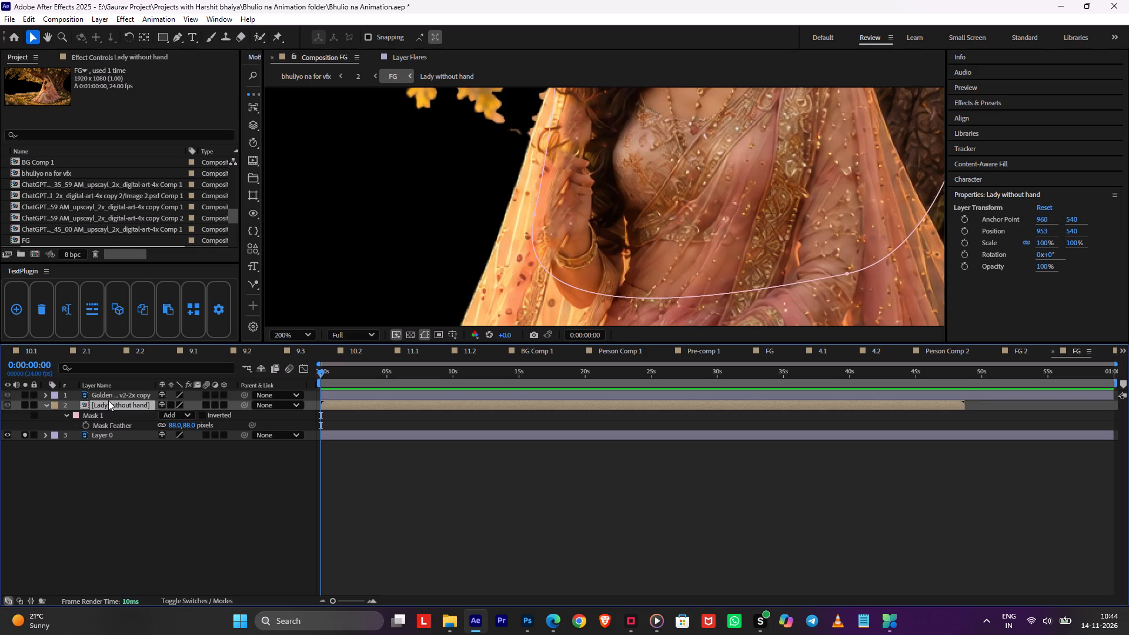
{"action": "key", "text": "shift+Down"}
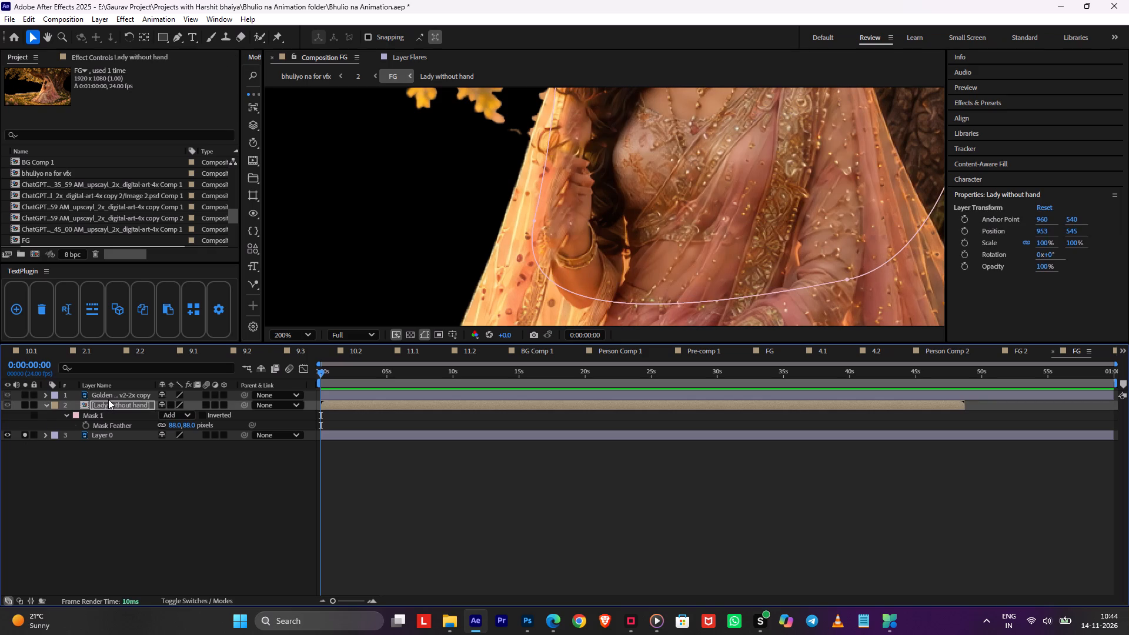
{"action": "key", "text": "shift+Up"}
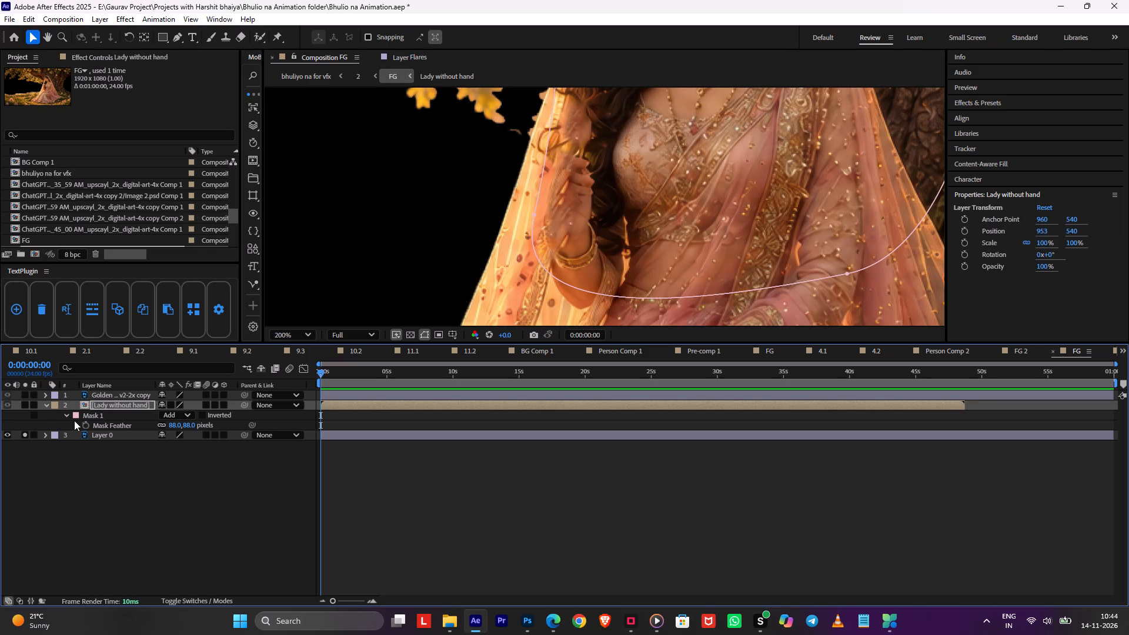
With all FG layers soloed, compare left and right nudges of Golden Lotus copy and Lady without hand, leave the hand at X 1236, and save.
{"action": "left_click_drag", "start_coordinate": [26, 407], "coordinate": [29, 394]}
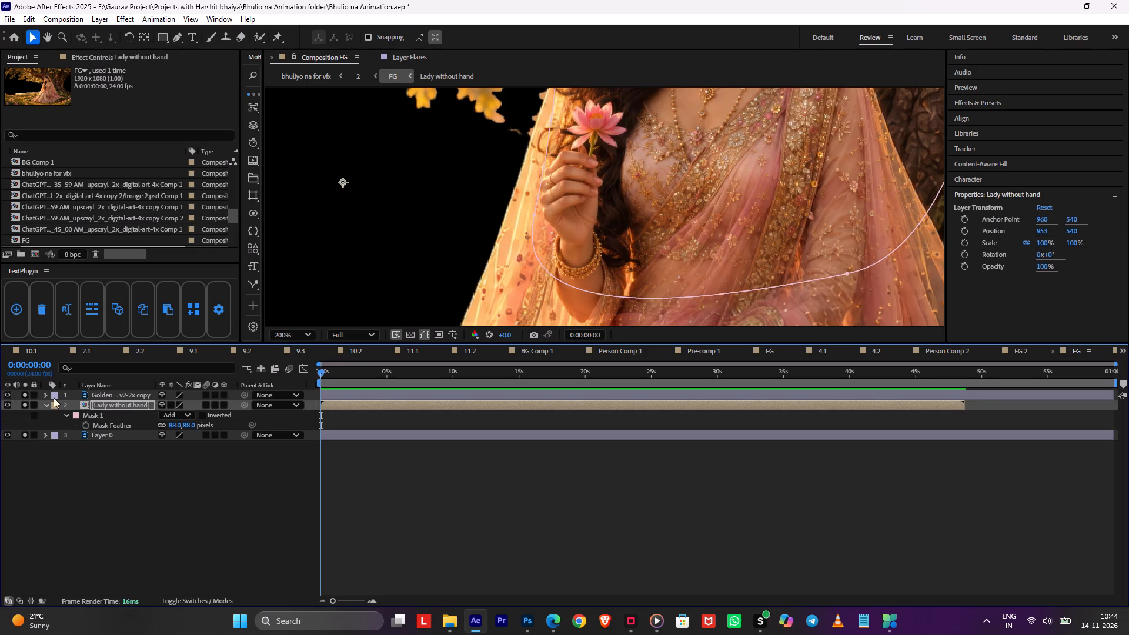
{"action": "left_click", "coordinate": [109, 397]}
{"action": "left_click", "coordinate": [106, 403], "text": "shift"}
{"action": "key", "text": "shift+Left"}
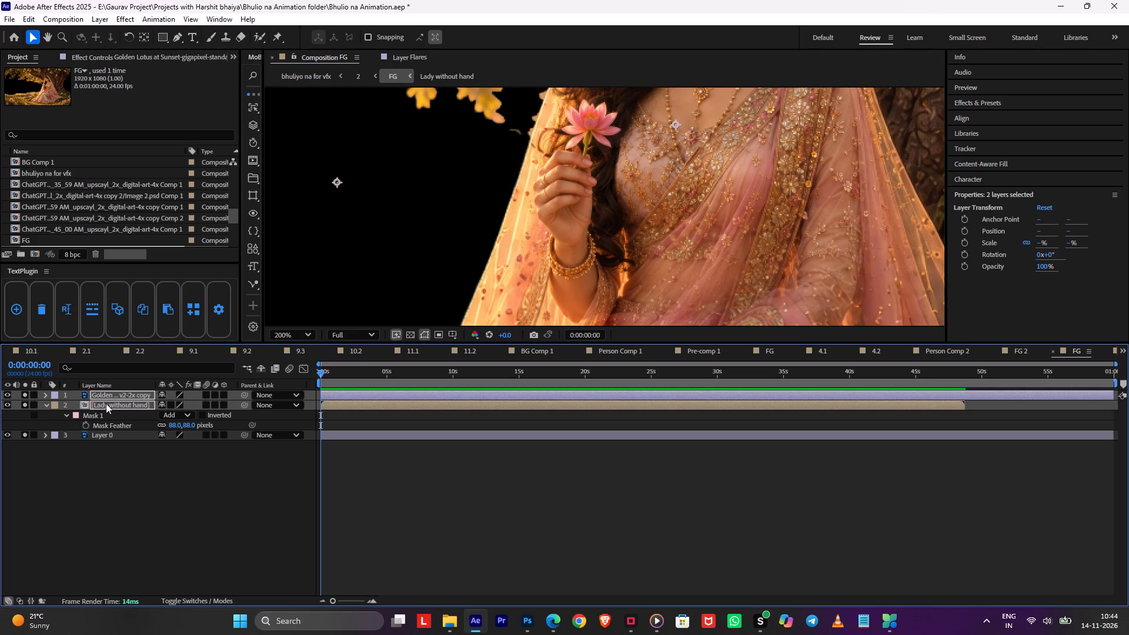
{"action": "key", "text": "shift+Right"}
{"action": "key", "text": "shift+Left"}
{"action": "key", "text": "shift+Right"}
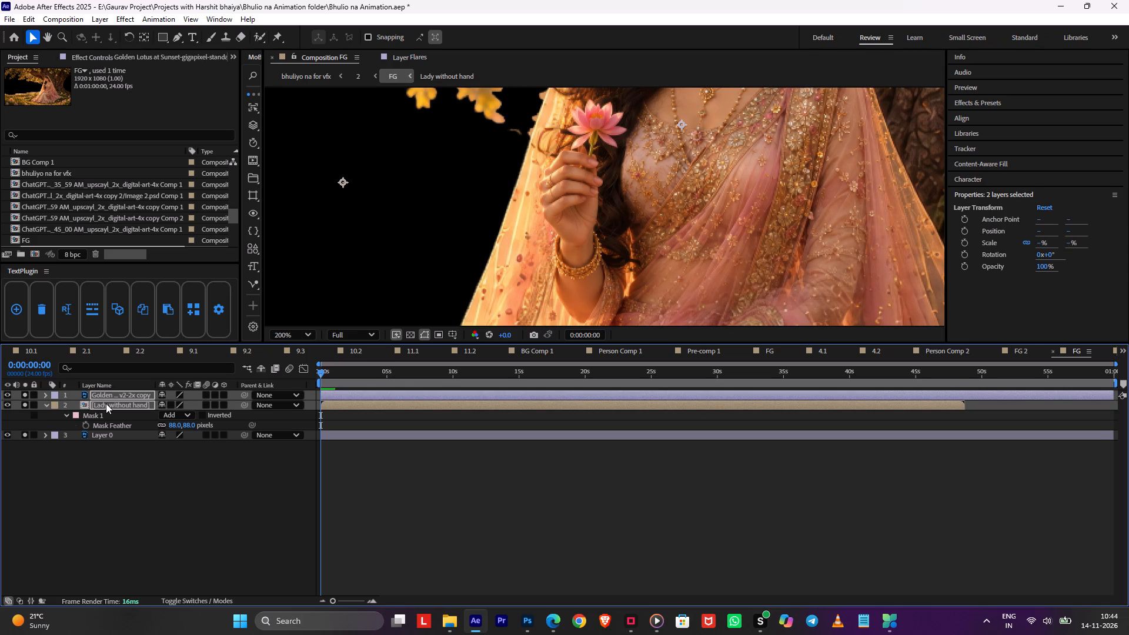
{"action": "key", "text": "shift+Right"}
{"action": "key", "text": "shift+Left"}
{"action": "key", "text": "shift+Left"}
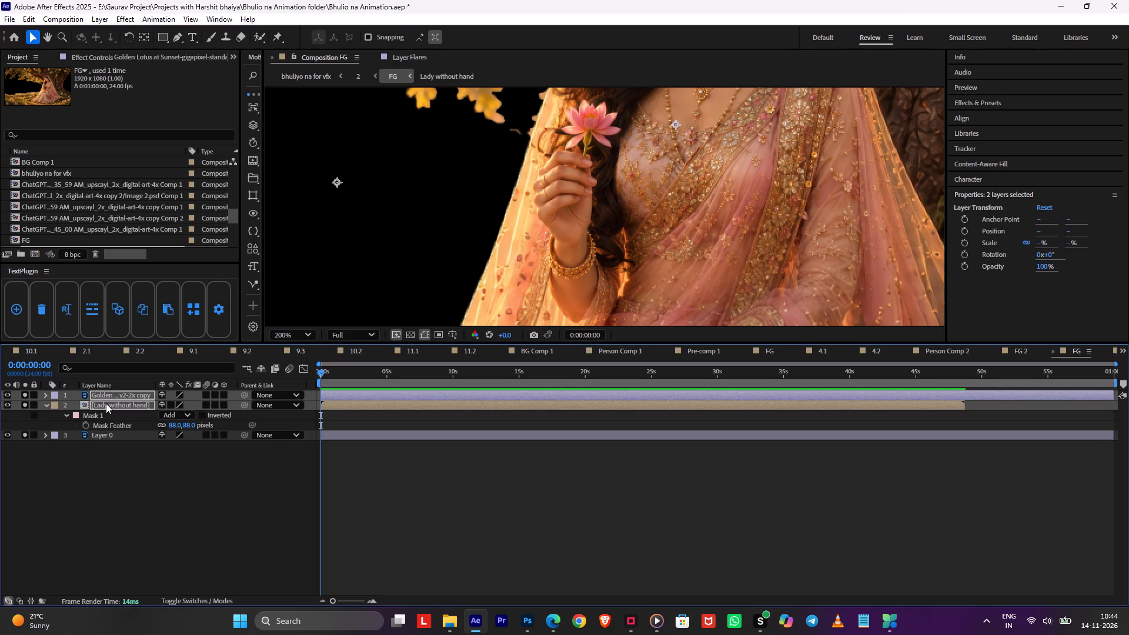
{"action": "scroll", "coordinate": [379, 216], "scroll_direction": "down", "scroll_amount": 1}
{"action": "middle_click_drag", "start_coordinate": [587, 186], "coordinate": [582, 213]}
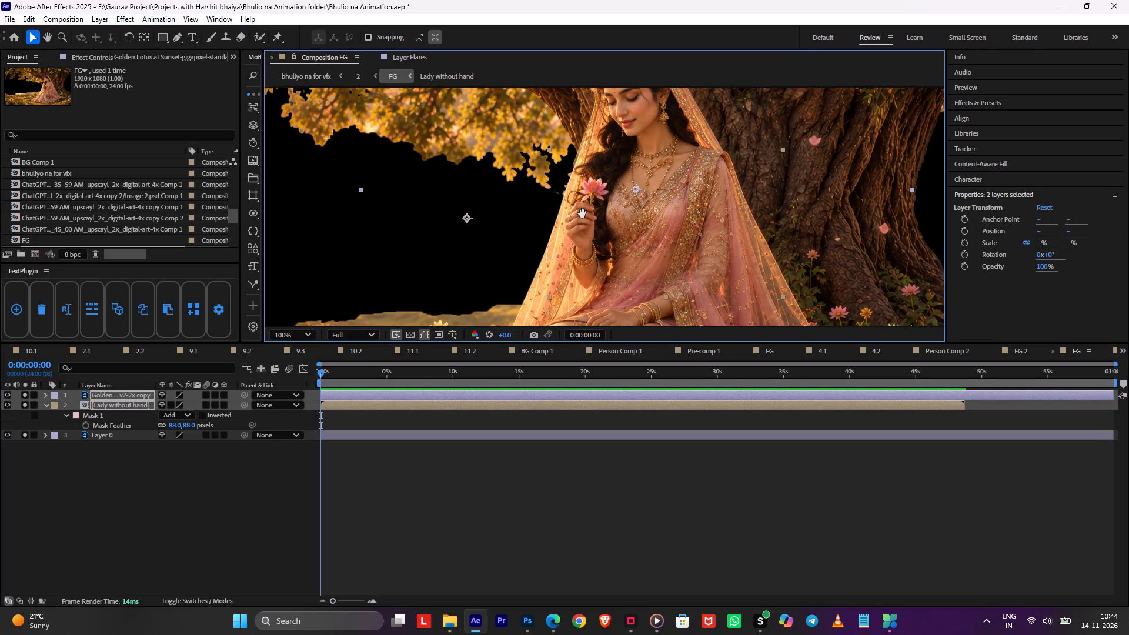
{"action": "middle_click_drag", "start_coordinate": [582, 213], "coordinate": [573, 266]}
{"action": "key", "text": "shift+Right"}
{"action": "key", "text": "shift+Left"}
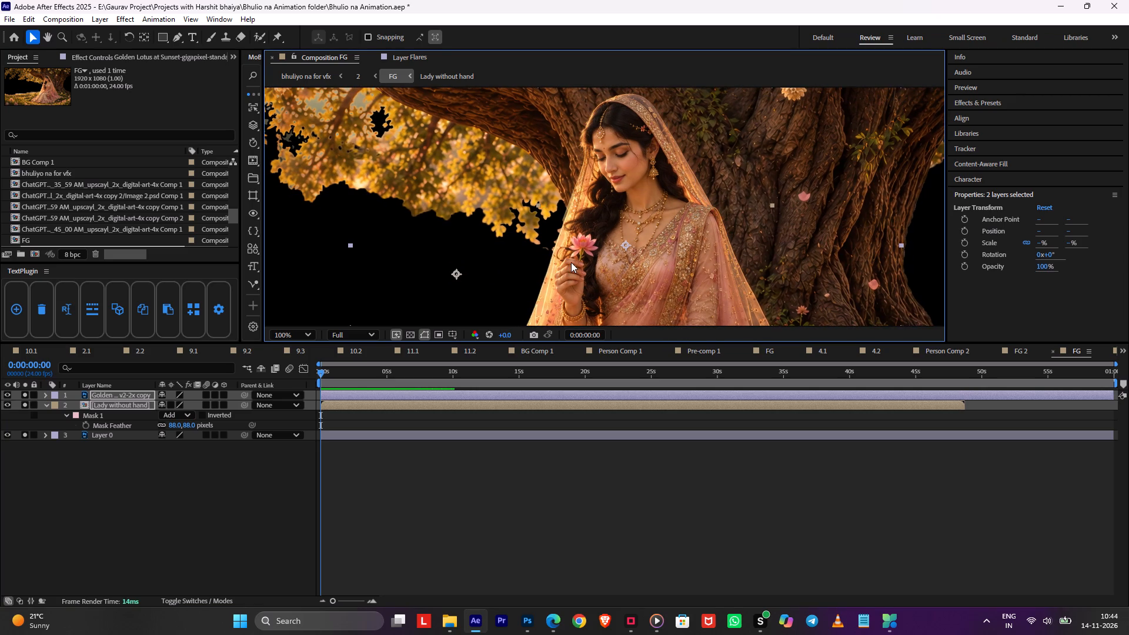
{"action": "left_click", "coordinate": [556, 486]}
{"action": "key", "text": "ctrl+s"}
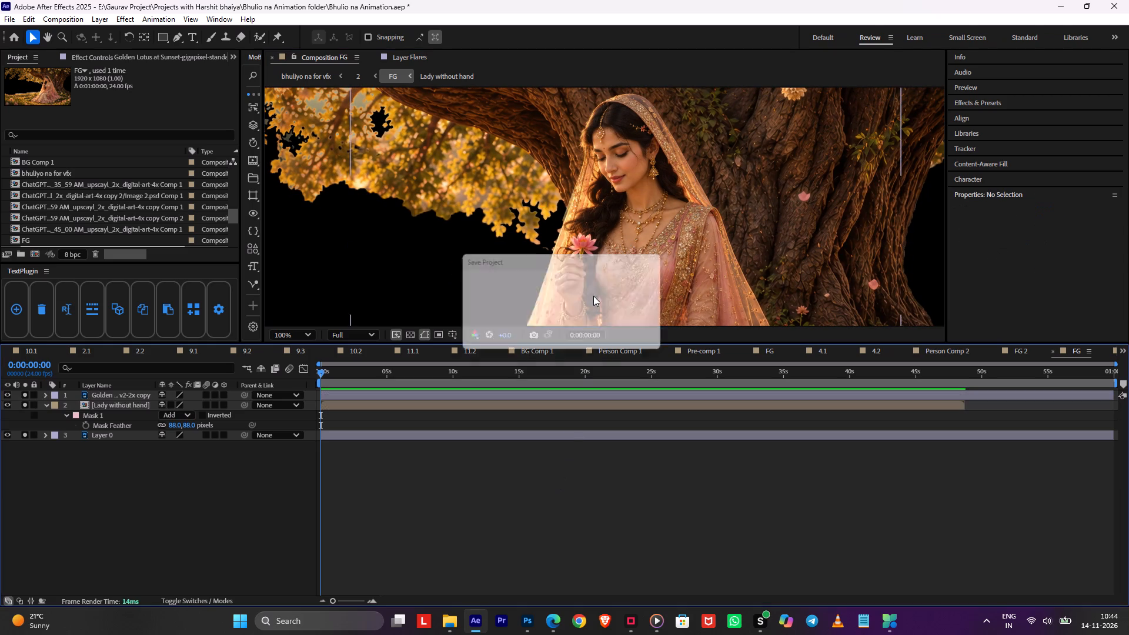
Reselect Golden Lotus copy and Lady without hand together, nudge both one step right in FG, and save the project.
{"action": "scroll", "coordinate": [670, 243], "scroll_direction": "up", "scroll_amount": 2}
{"action": "left_click", "coordinate": [630, 273]}
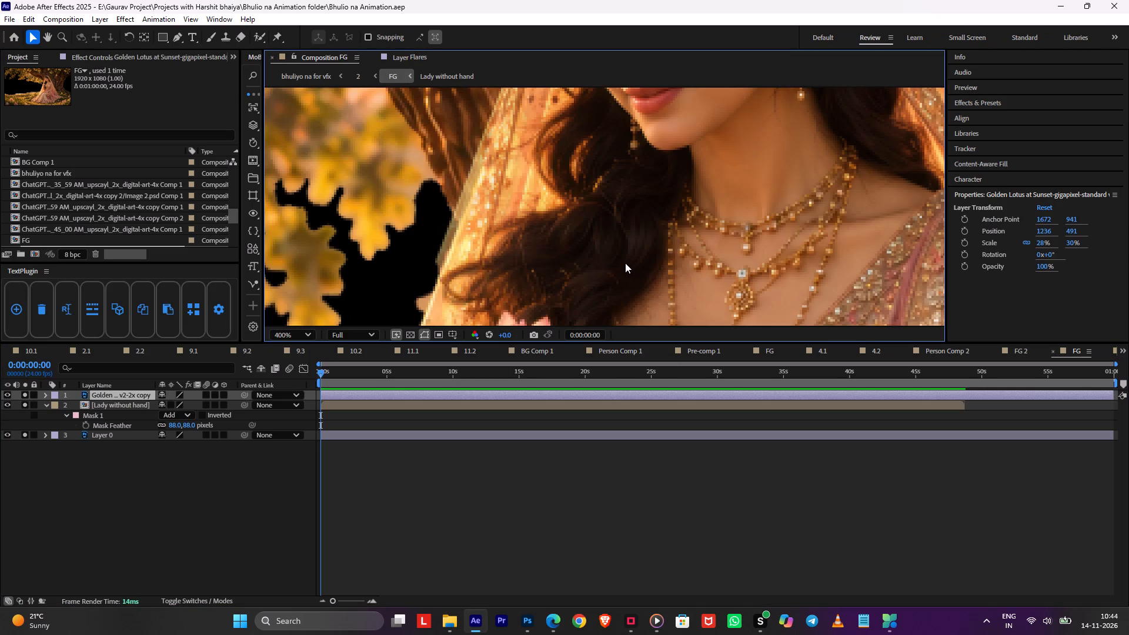
{"action": "scroll", "coordinate": [618, 266], "scroll_direction": "down", "scroll_amount": 2}
{"action": "key", "text": "ctrl+z"}
{"action": "key", "text": "ctrl+z"}
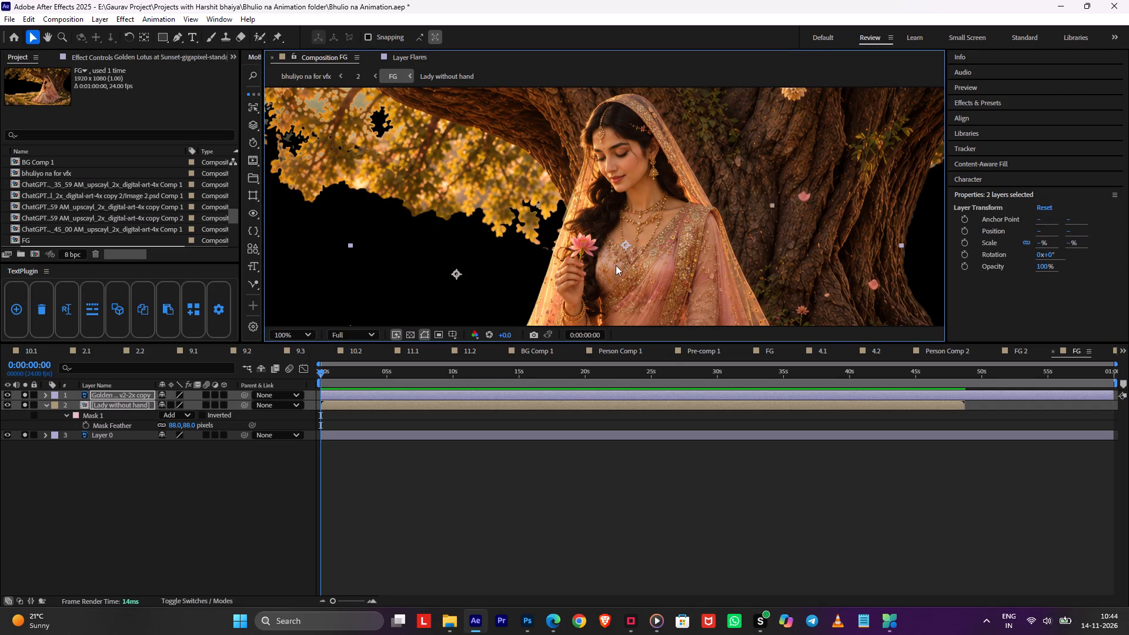
{"action": "scroll", "coordinate": [617, 262], "scroll_direction": "up", "scroll_amount": 1}
{"action": "left_click", "coordinate": [501, 405], "text": "shift"}
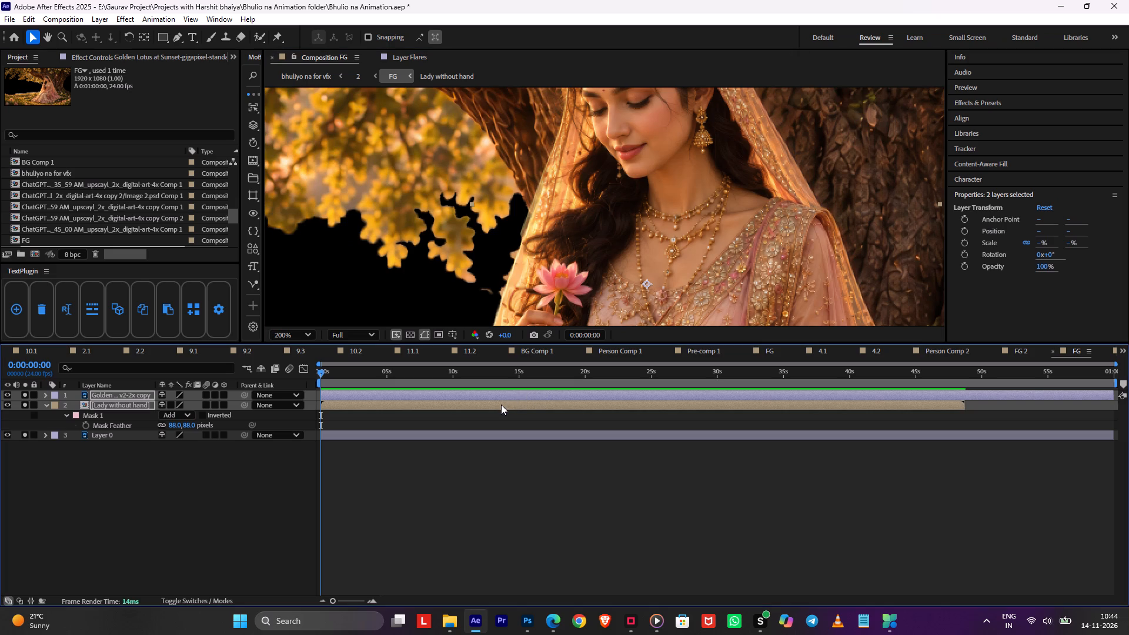
{"action": "key", "text": "shift+Right"}
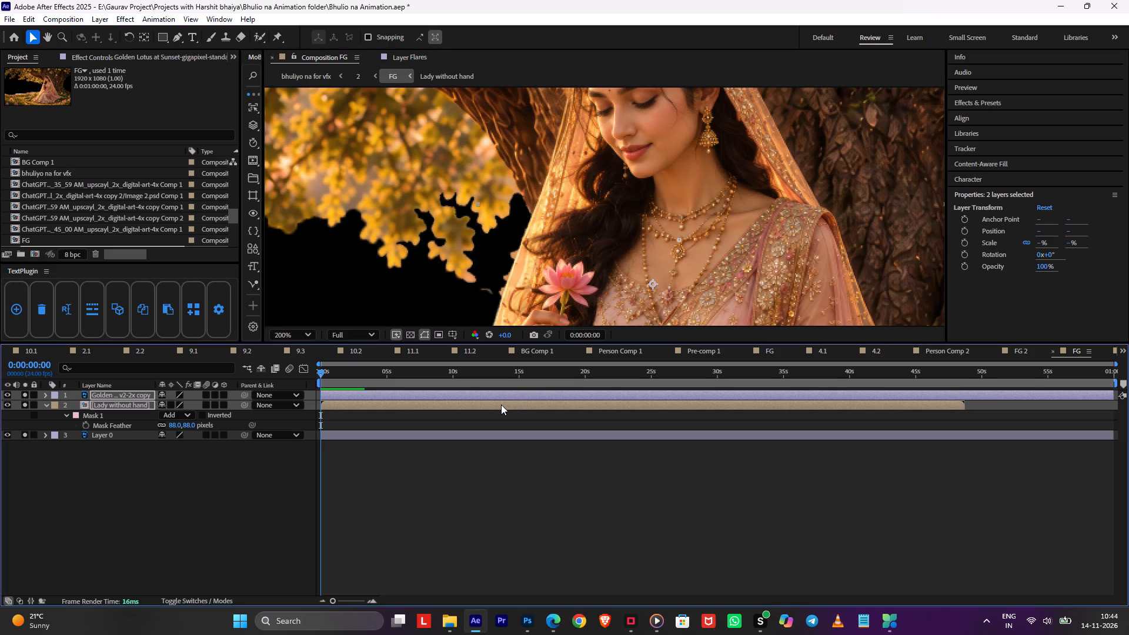
{"action": "scroll", "coordinate": [596, 246], "scroll_direction": "down", "scroll_amount": 1}
{"action": "middle_click_drag", "start_coordinate": [592, 252], "coordinate": [588, 205]}
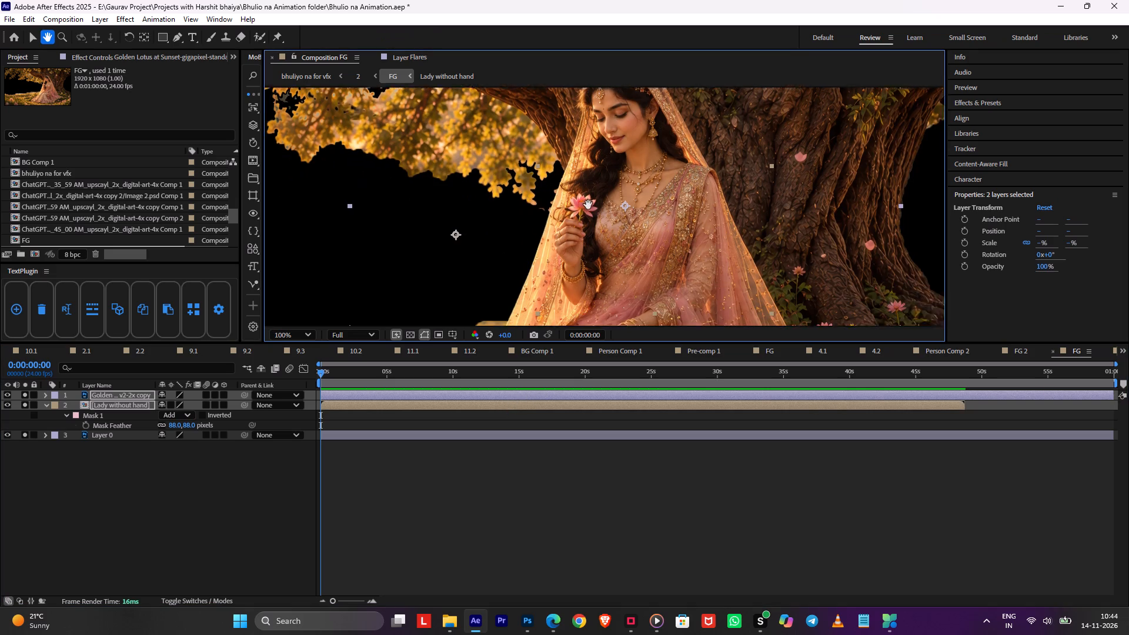
{"action": "middle_click_drag", "start_coordinate": [588, 205], "coordinate": [588, 153]}
{"action": "left_click", "coordinate": [524, 482]}
{"action": "scroll", "coordinate": [552, 213], "scroll_direction": "up", "scroll_amount": 1}
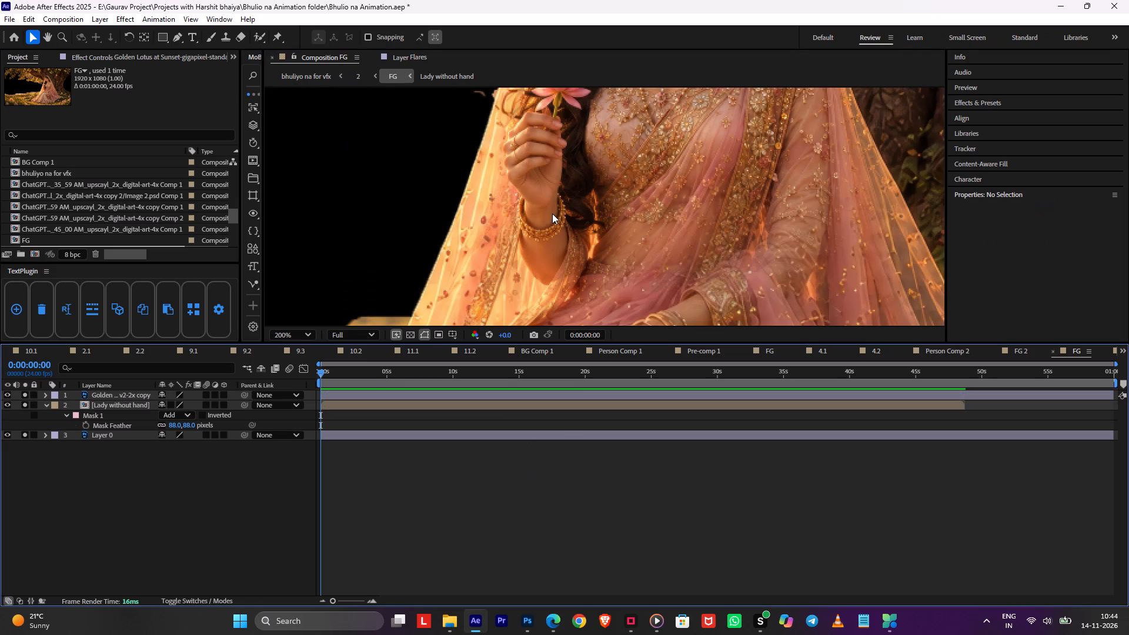
{"action": "key", "text": "ctrl+s"}
Switch to Photoshop and show the Serene Indian Bride layer and the original Golden Lotus at Sunset layer in 2.psd.
{"action": "left_click", "coordinate": [383, 413]}
{"action": "key", "text": "alt+Tab"}
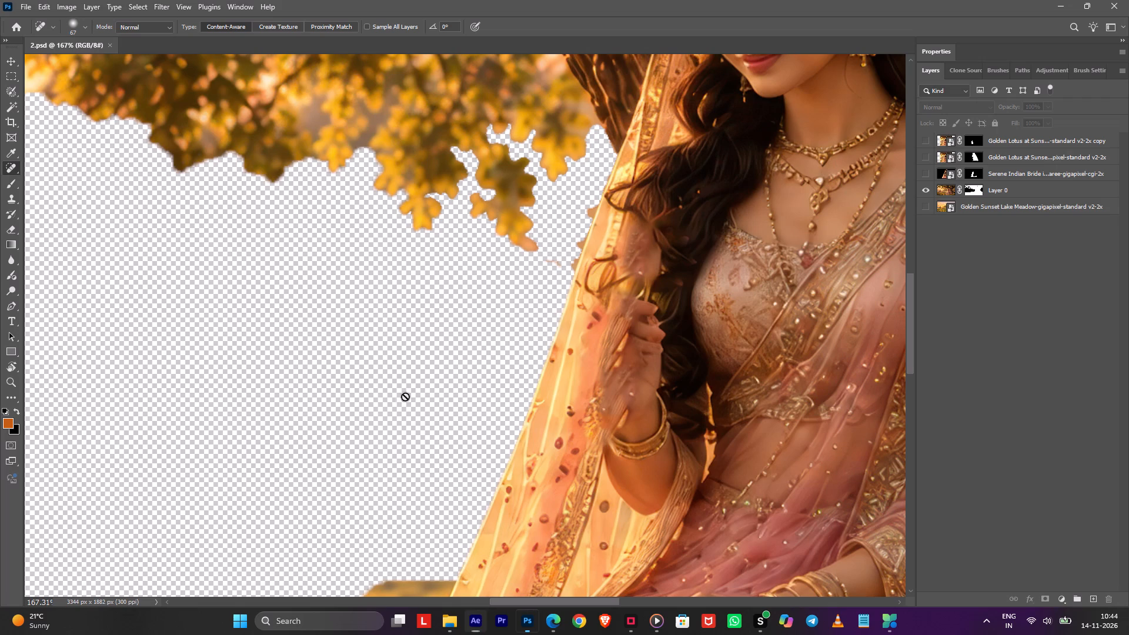
{"action": "left_click", "coordinate": [929, 169]}
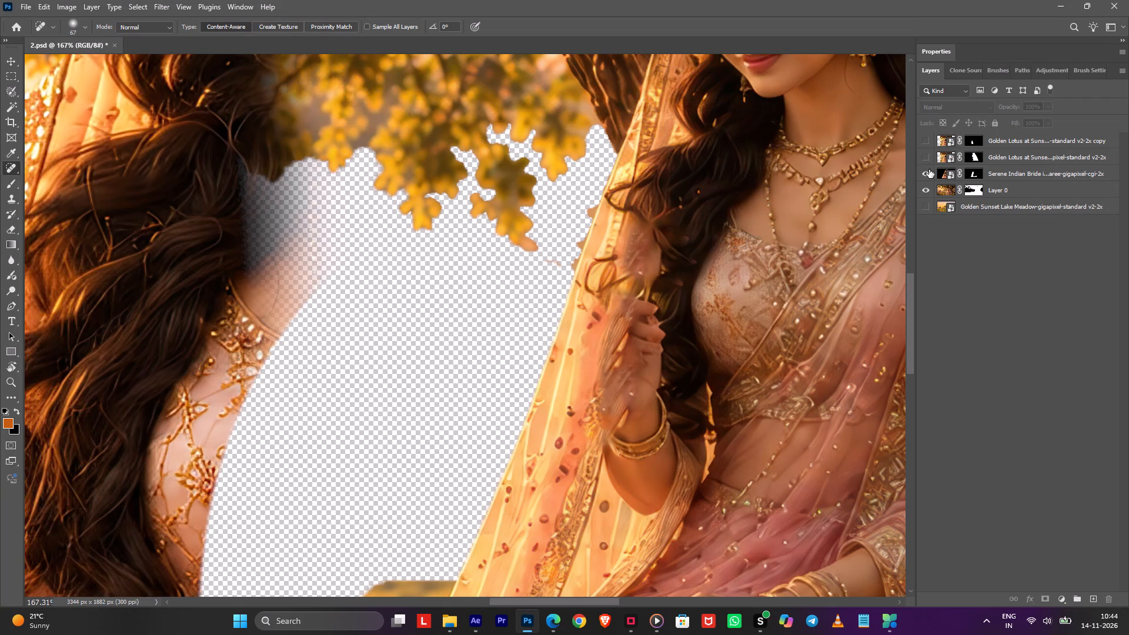
{"action": "key", "text": "space"}
{"action": "key", "text": "space"}
{"action": "key", "text": "space"}
{"action": "key", "text": "space"}
{"action": "key", "text": "space"}
{"action": "key", "text": "space"}
{"action": "key", "text": "space"}
{"action": "key", "text": "space"}
{"action": "key", "text": "space"}
{"action": "key", "text": "space"}
{"action": "key", "text": "space"}
{"action": "key", "text": "space"}
{"action": "key", "text": "space"}
{"action": "key", "text": "space"}
{"action": "key", "text": "space"}
{"action": "key", "text": "space"}
{"action": "key", "text": "space"}
{"action": "key", "text": "space"}
{"action": "key", "text": "space"}
{"action": "key", "text": "space"}
{"action": "left_click_drag", "start_coordinate": [151, 393], "coordinate": [374, 328]}
{"action": "left_click_drag", "start_coordinate": [385, 325], "coordinate": [362, 406]}
{"action": "scroll", "coordinate": [429, 316], "scroll_direction": "down", "scroll_amount": 2}
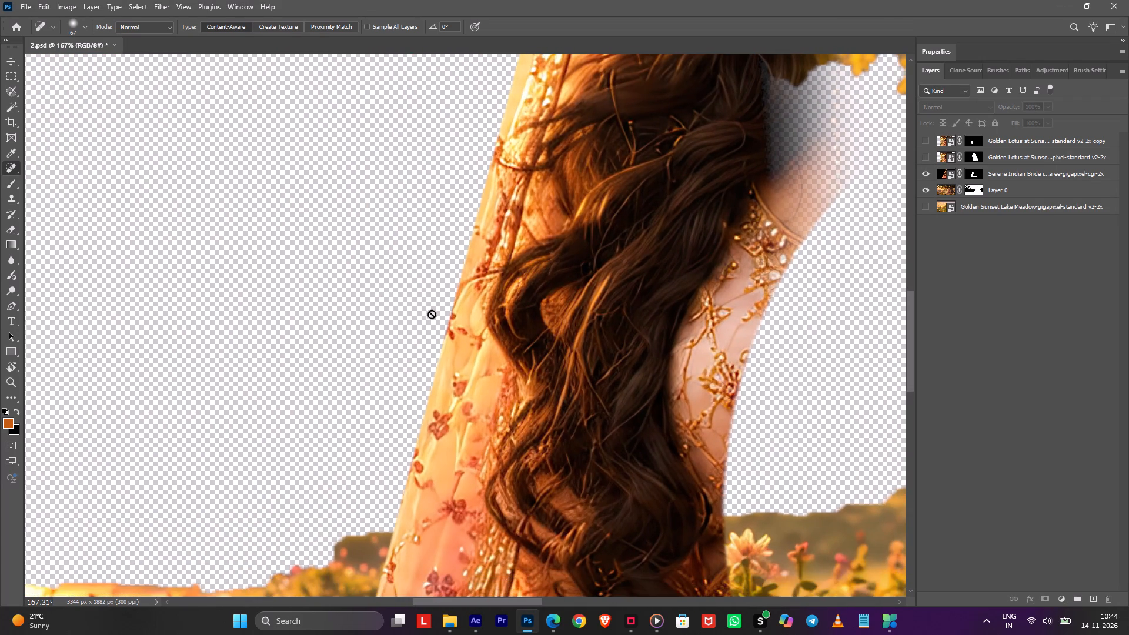
{"action": "scroll", "coordinate": [435, 313], "scroll_direction": "down", "scroll_amount": 7, "text": "alt"}
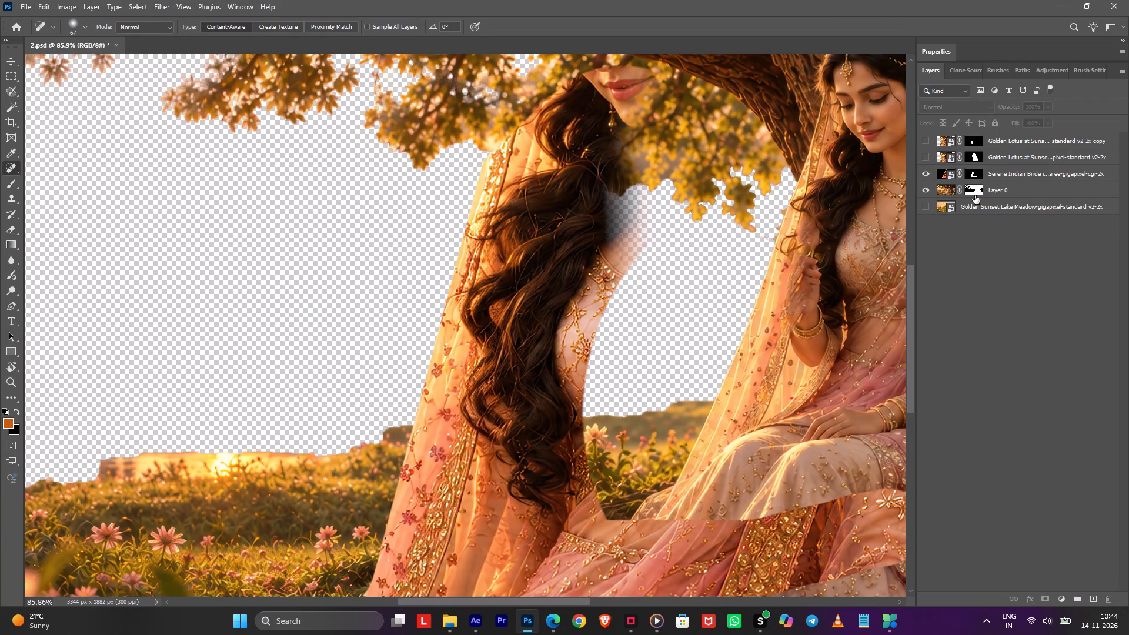
{"action": "left_click", "coordinate": [930, 155]}
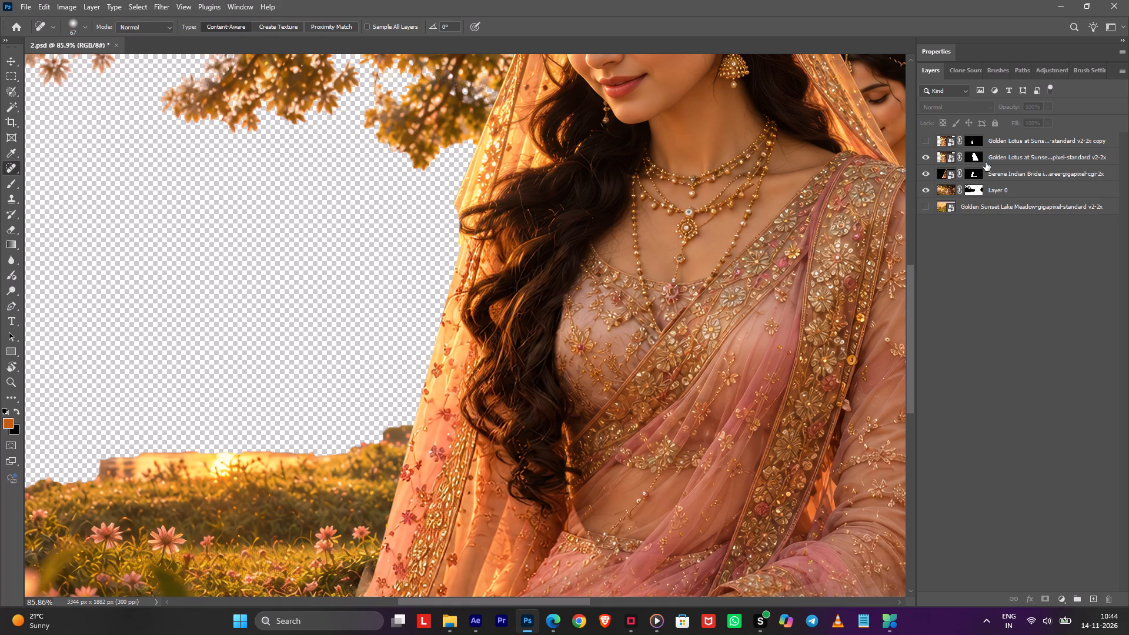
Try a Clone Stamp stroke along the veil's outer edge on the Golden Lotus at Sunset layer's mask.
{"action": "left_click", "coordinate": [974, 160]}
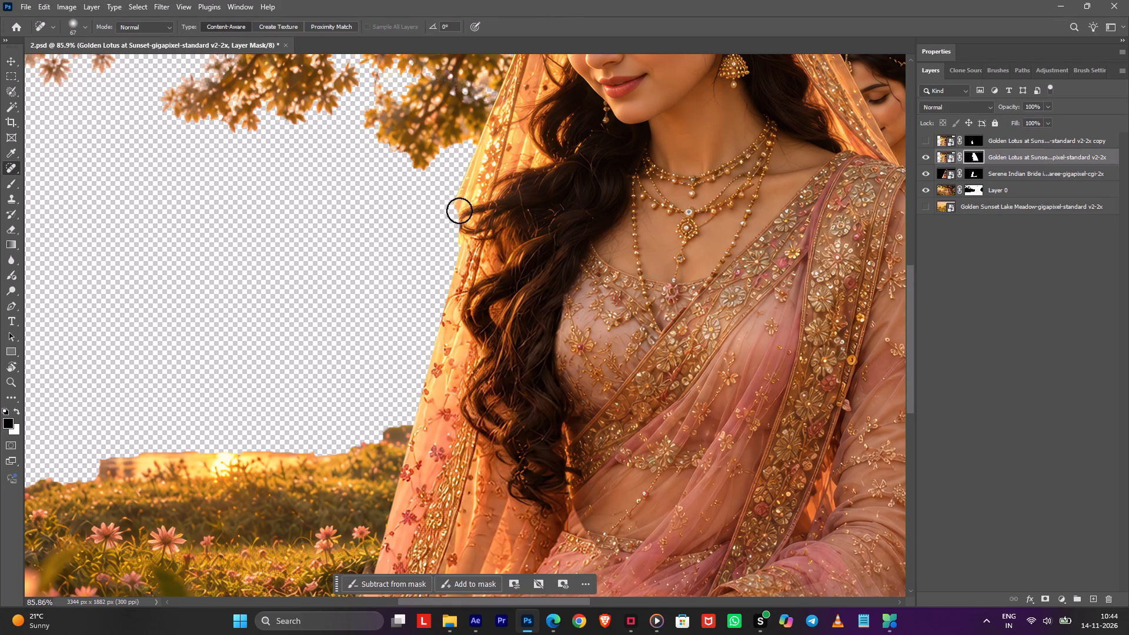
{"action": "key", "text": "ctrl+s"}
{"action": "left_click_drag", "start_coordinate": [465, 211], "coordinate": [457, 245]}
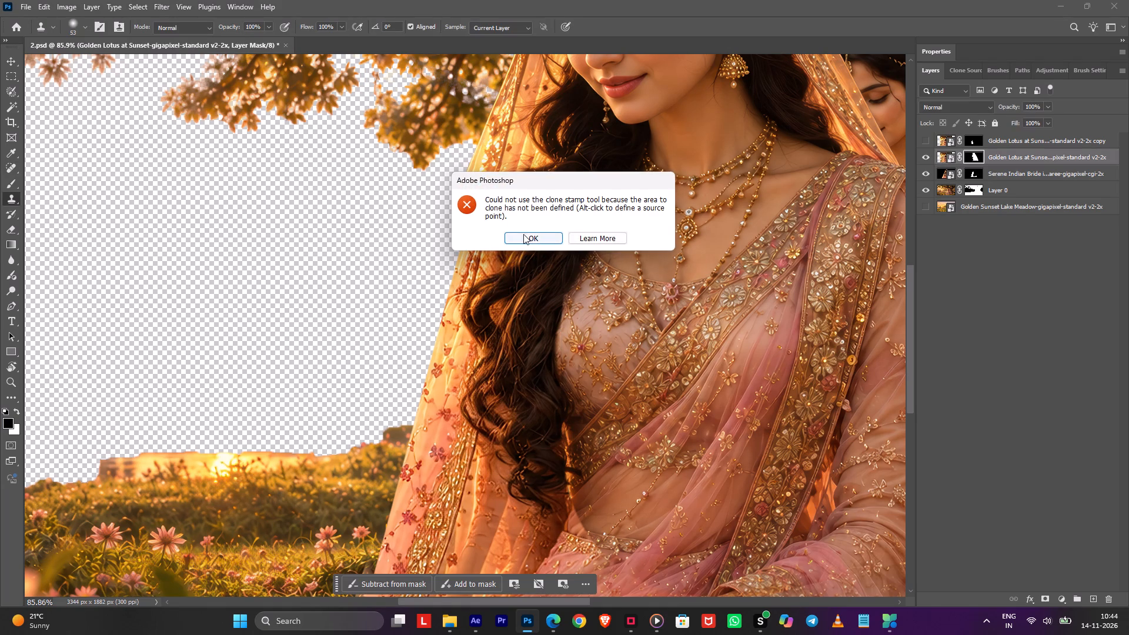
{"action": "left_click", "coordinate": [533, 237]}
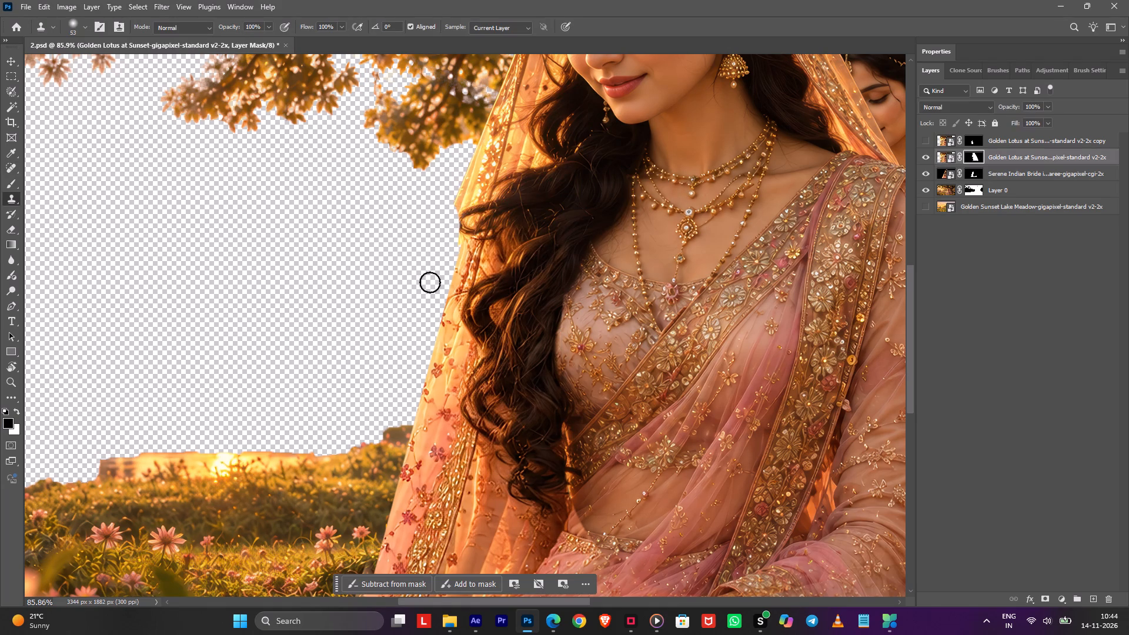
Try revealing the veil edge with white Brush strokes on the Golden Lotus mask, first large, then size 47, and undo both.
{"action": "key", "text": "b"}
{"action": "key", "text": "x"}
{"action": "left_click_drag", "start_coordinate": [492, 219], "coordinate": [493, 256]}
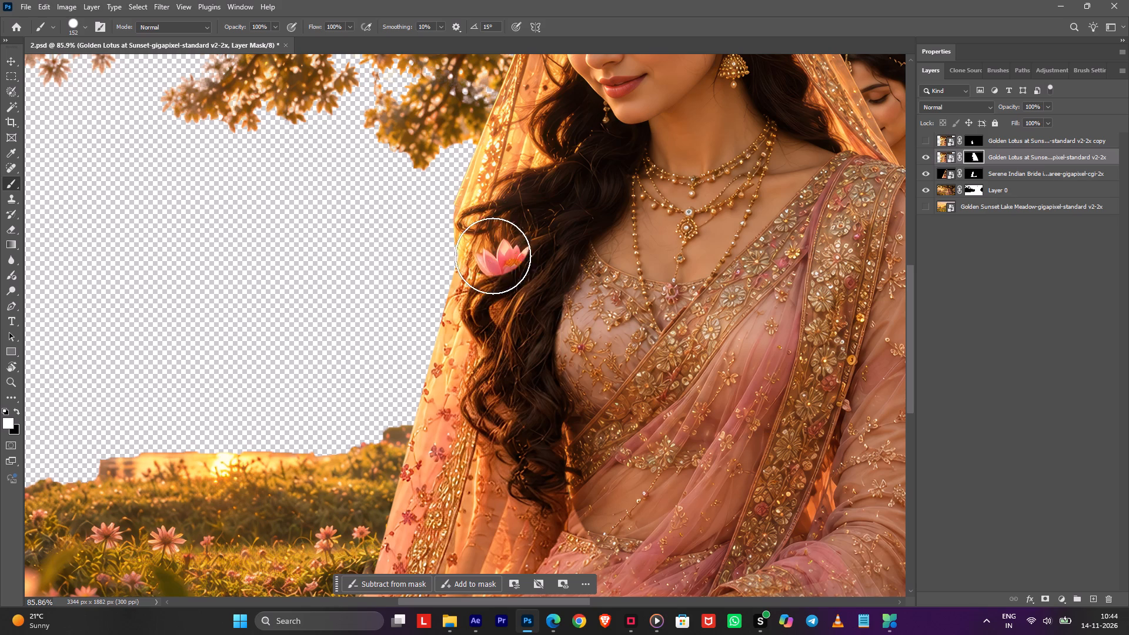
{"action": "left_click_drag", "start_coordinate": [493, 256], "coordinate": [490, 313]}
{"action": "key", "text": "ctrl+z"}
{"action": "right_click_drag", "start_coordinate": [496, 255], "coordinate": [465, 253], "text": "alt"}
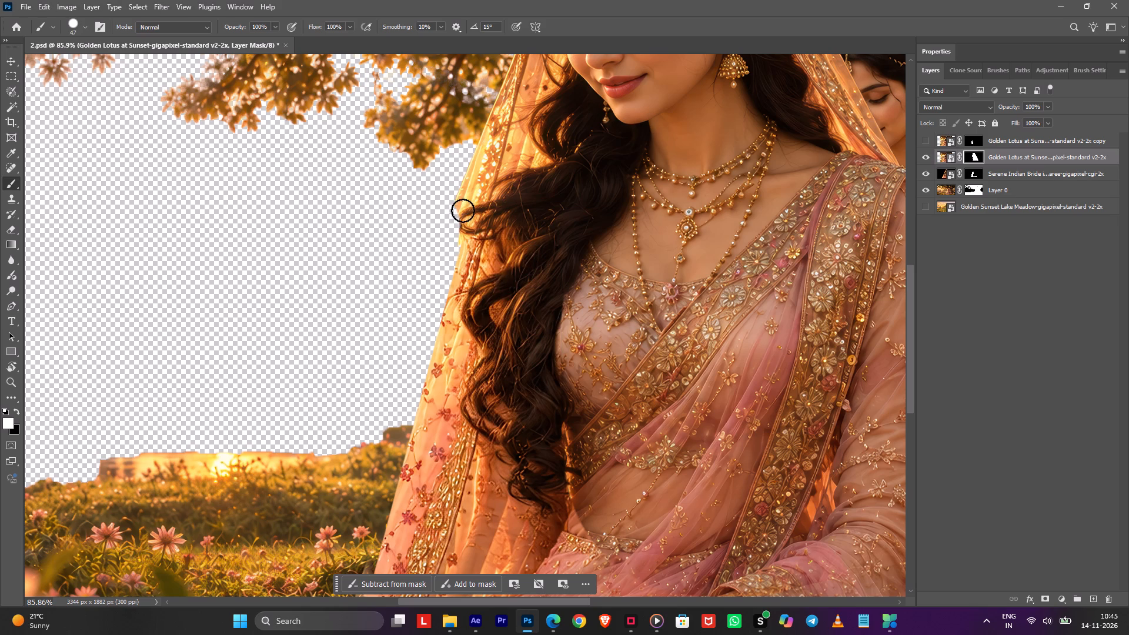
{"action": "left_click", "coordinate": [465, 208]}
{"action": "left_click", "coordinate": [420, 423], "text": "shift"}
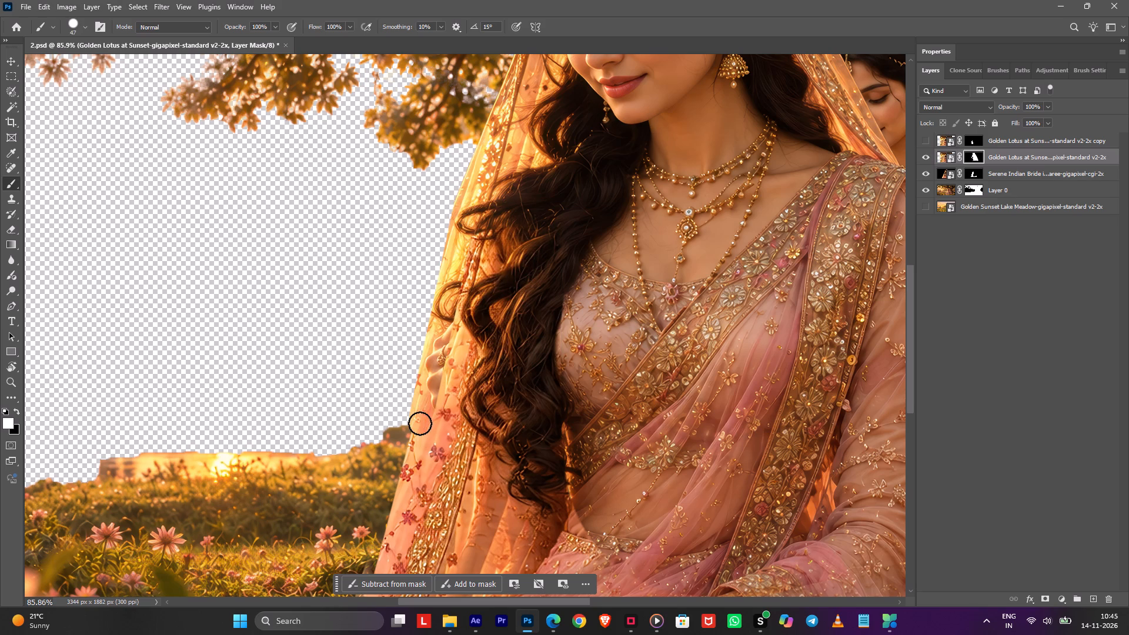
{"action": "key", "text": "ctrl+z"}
Reveal more of the veil's outer edge by painting white on the Serene Indian Bride layer mask with a size 175 Brush.
{"action": "left_click", "coordinate": [967, 173]}
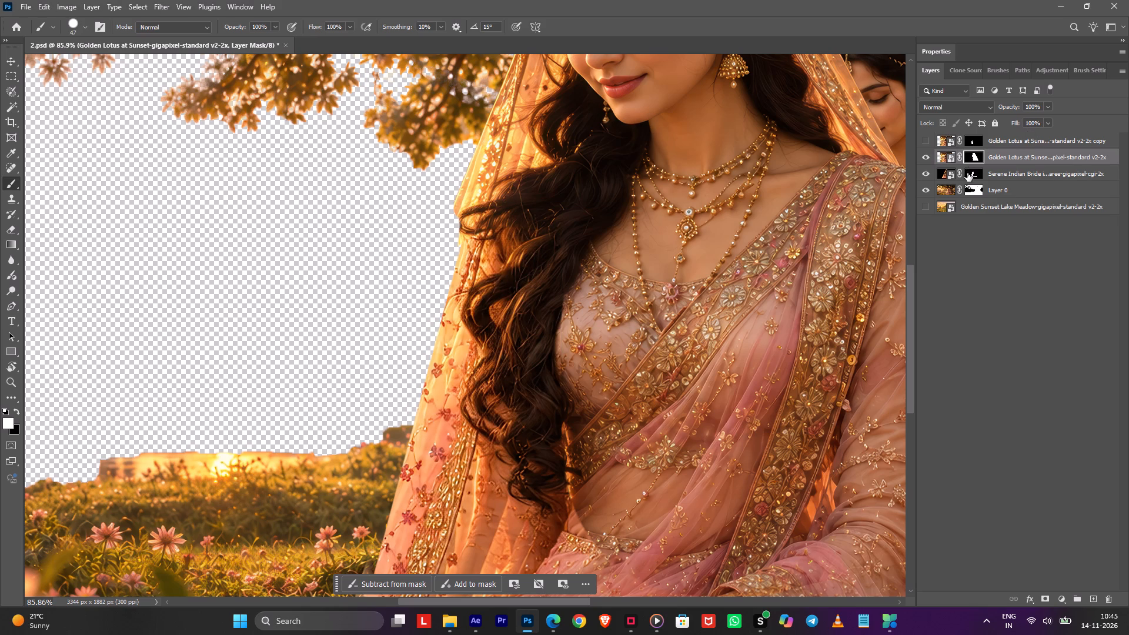
{"action": "left_click_drag", "start_coordinate": [463, 213], "coordinate": [424, 365]}
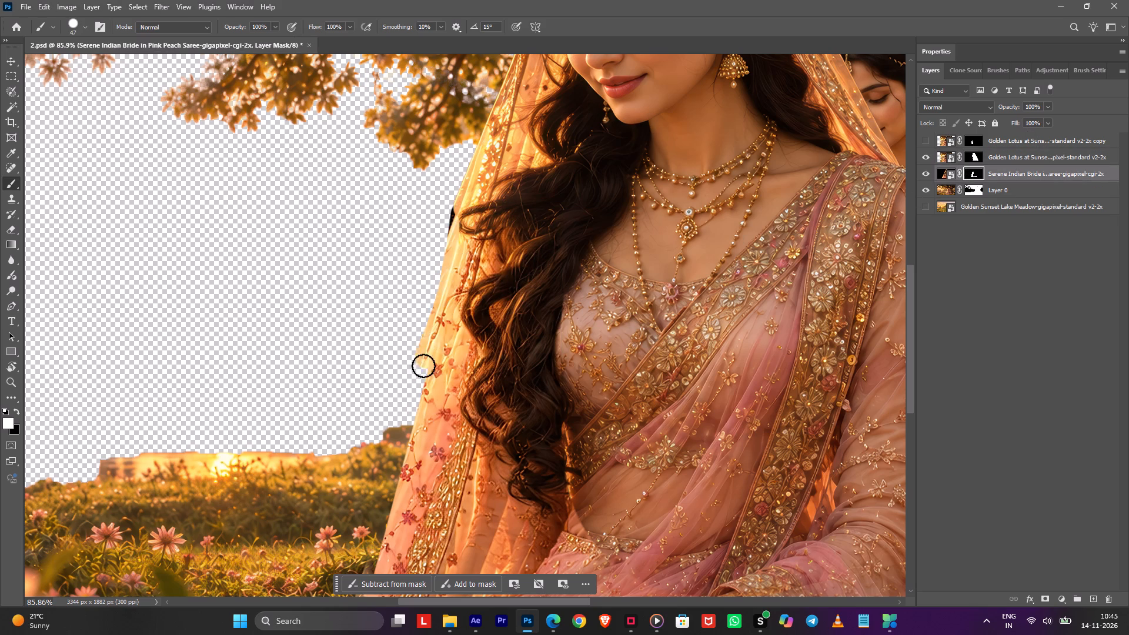
{"action": "key", "text": "ctrl+z"}
{"action": "right_click_drag", "start_coordinate": [389, 325], "coordinate": [427, 316], "text": "alt"}
{"action": "left_click_drag", "start_coordinate": [474, 205], "coordinate": [395, 464]}
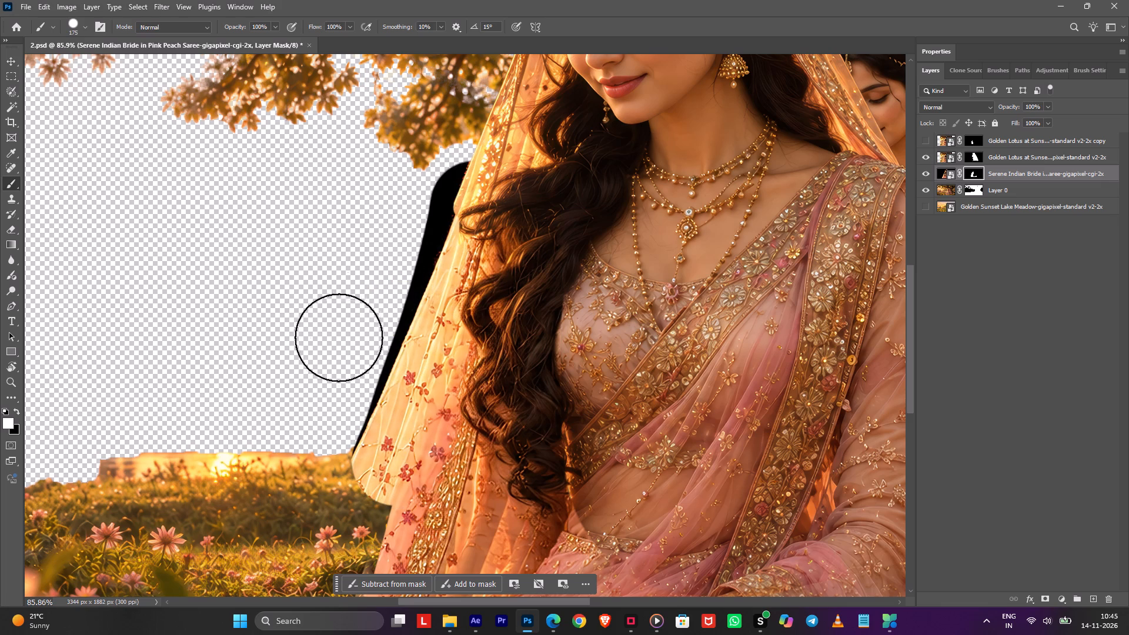
Select the black area outside the veil with the Magic Wand, hide it using a size 175 black Brush on the Serene Indian Bride mask, and deselect.
{"action": "key", "text": "shift+w"}
{"action": "left_click", "coordinate": [442, 183]}
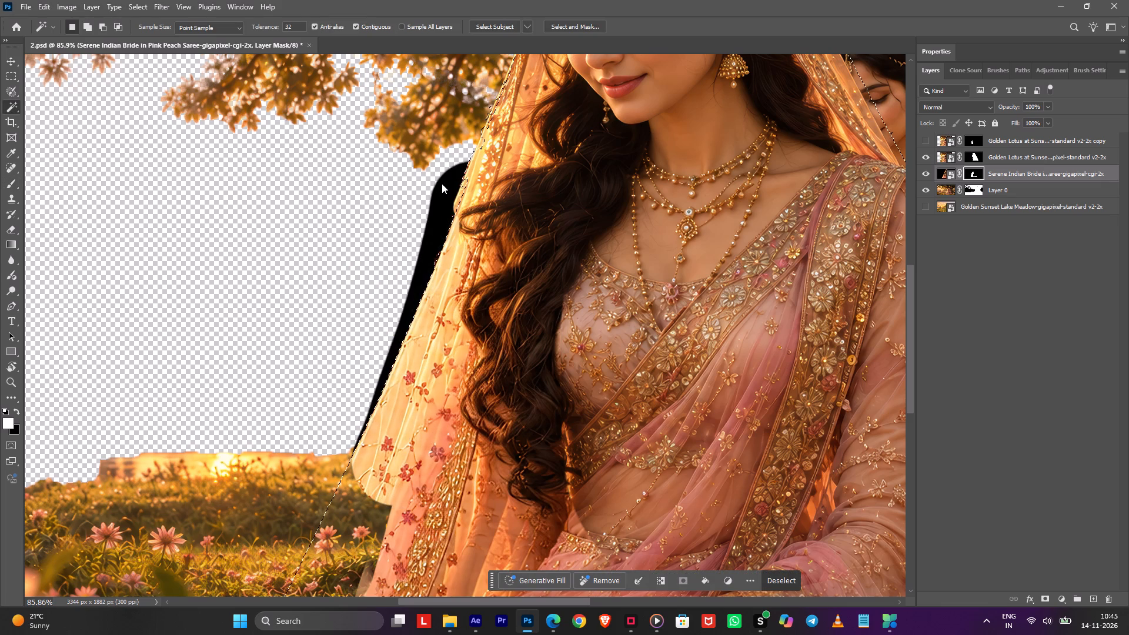
{"action": "type", "text": "bx"}
{"action": "left_click_drag", "start_coordinate": [442, 182], "coordinate": [465, 163]}
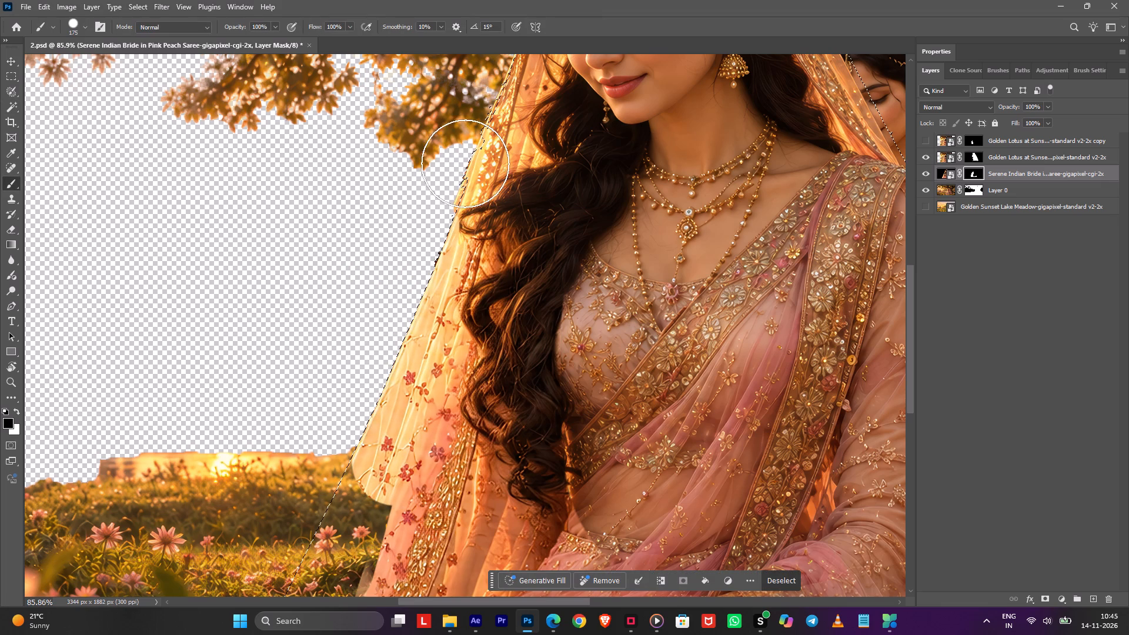
{"action": "left_click_drag", "start_coordinate": [465, 163], "coordinate": [470, 149]}
{"action": "scroll", "coordinate": [471, 264], "scroll_direction": "up", "scroll_amount": 5, "text": "alt"}
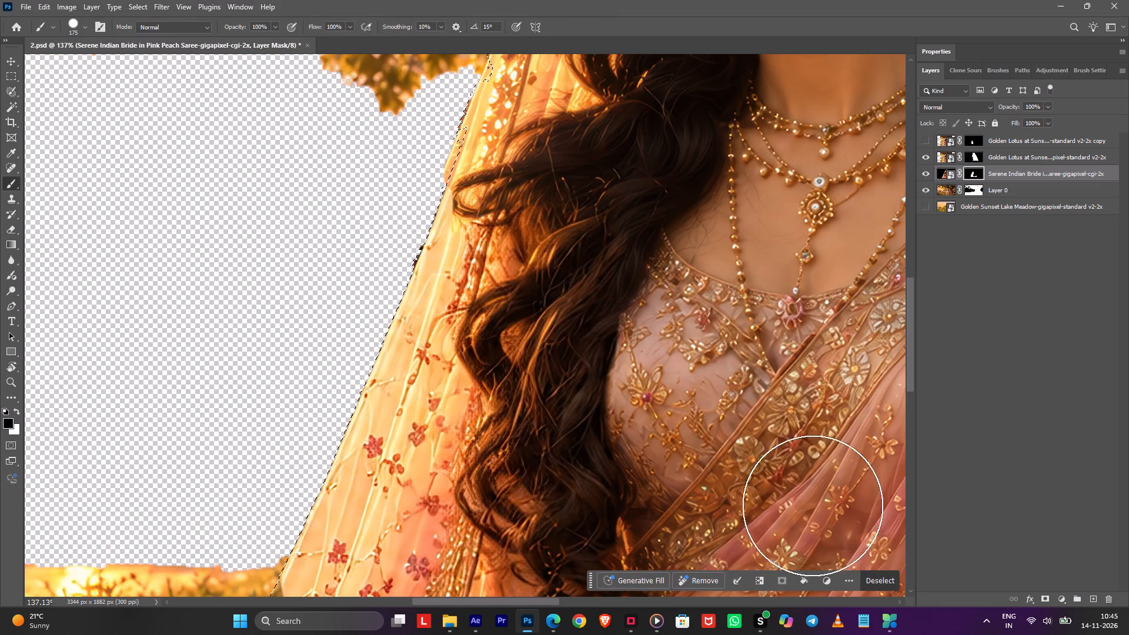
{"action": "left_click", "coordinate": [876, 579]}
Mask out leftover dark specks along the veil's outer edge with a size 103 black Brush, undoing the last stroke.
{"action": "right_click_drag", "start_coordinate": [459, 259], "coordinate": [430, 258], "text": "alt"}
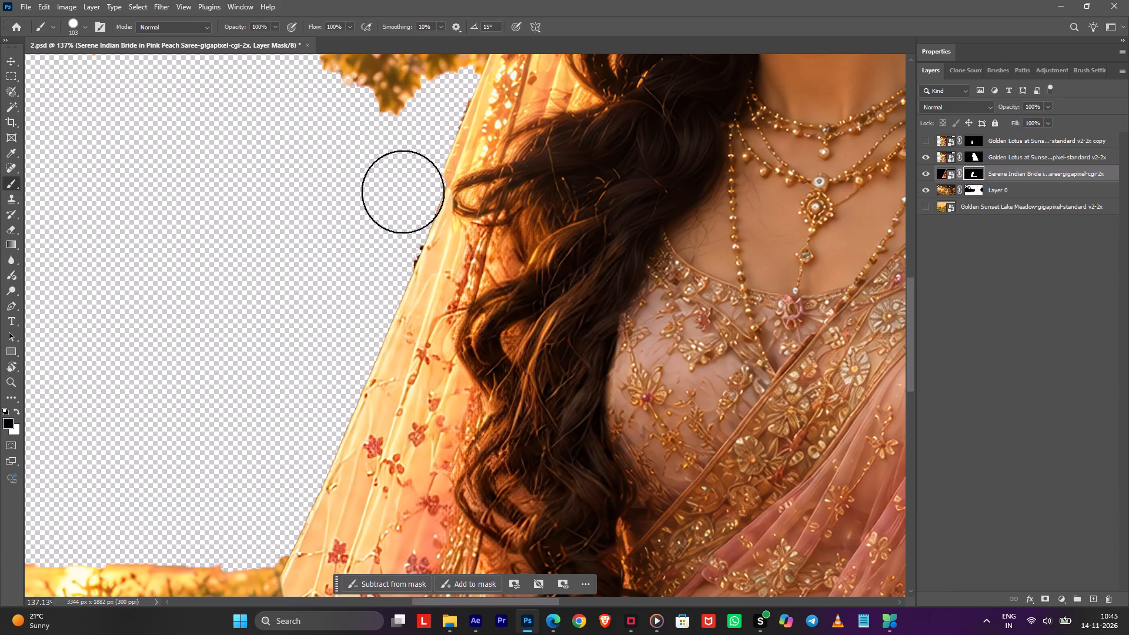
{"action": "left_click", "coordinate": [401, 189]}
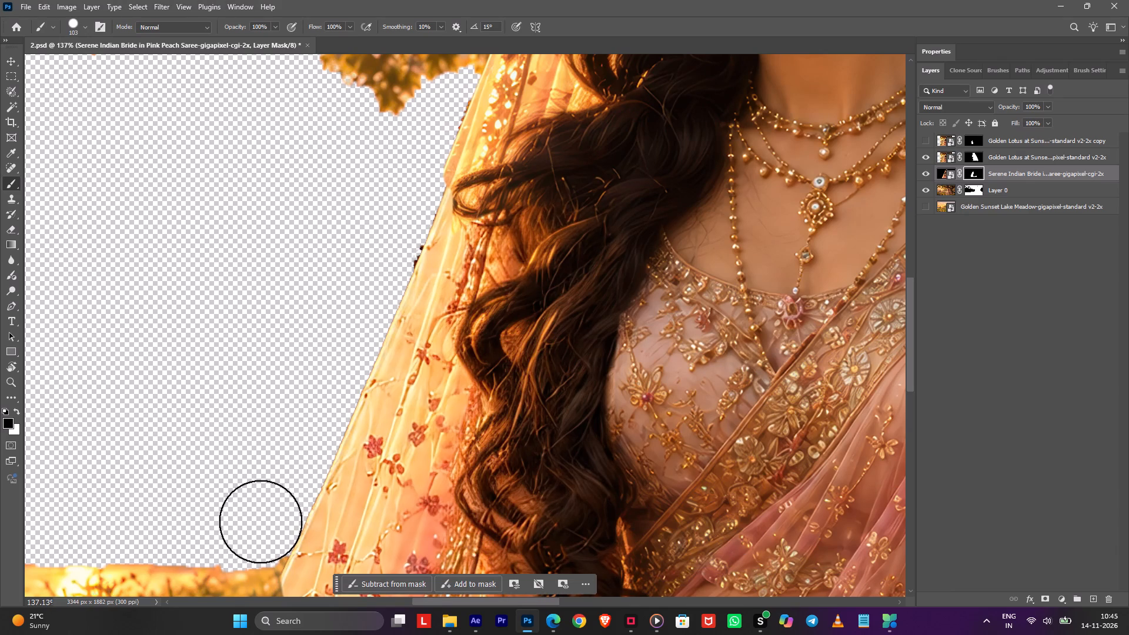
{"action": "left_click", "coordinate": [260, 523], "text": "shift"}
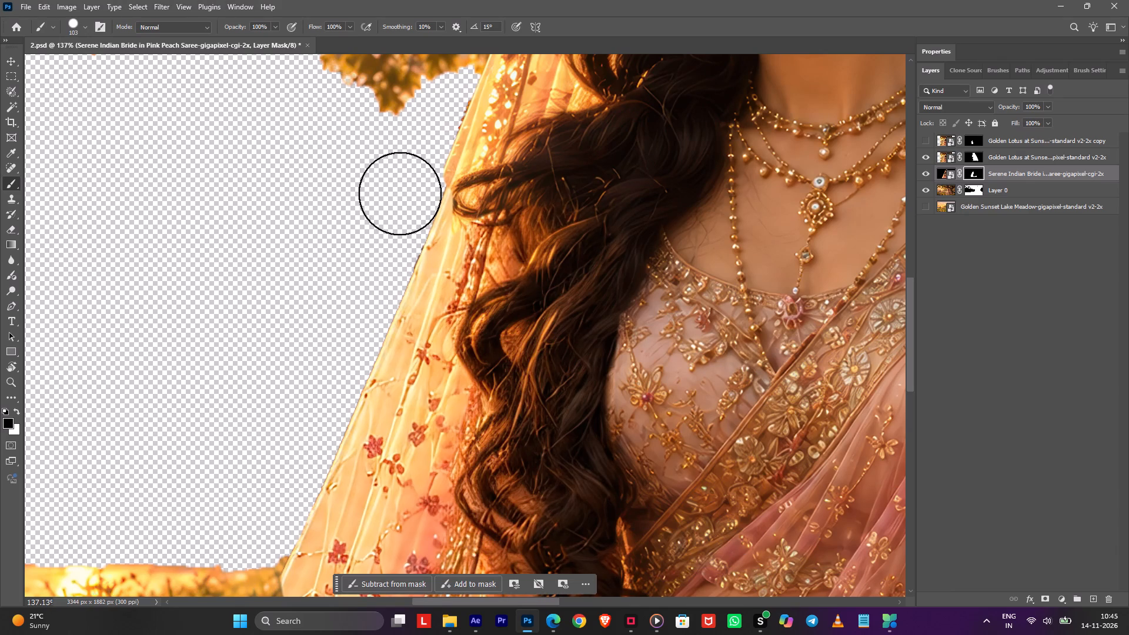
{"action": "left_click", "coordinate": [400, 193], "text": "shift"}
{"action": "left_click_drag", "start_coordinate": [398, 200], "coordinate": [324, 371]}
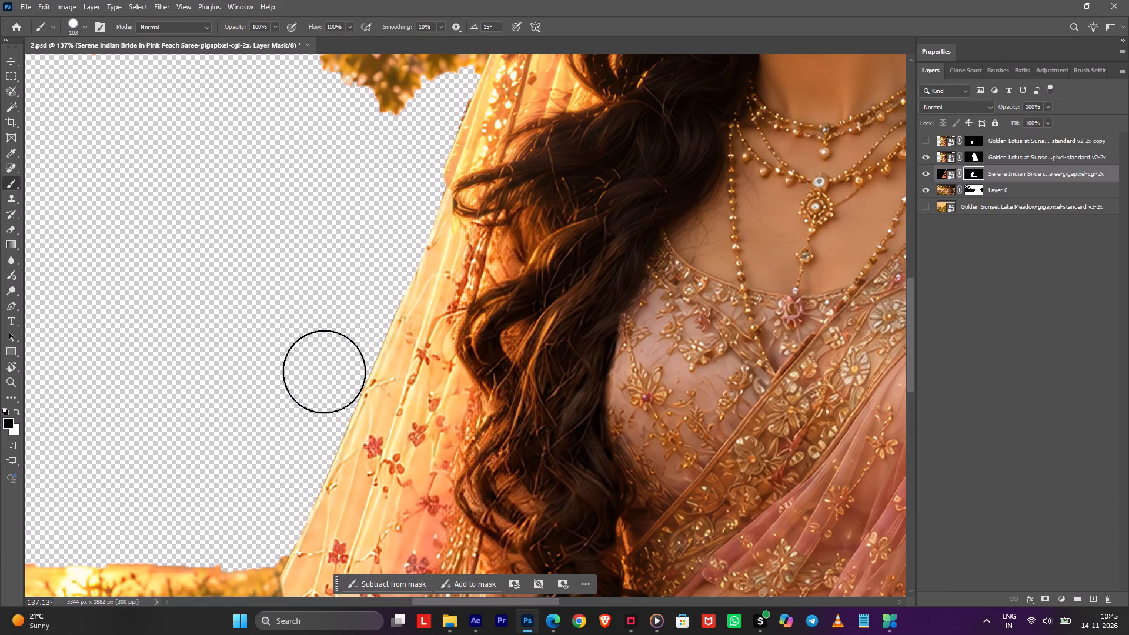
{"action": "key", "text": "ctrl+z"}
Refine the upper part of the veil's outer edge on the Serene Indian Bride mask with a size 54 black Brush.
{"action": "right_click_drag", "start_coordinate": [389, 269], "coordinate": [370, 275], "text": "alt"}
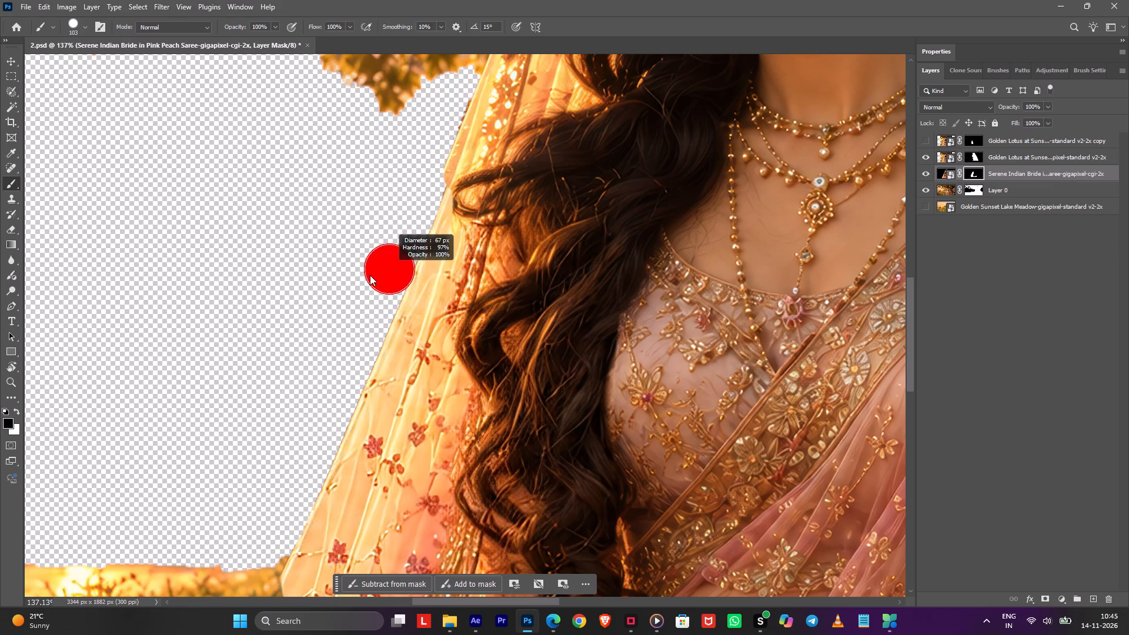
{"action": "right_click_drag", "start_coordinate": [370, 275], "coordinate": [368, 276], "text": "alt"}
{"action": "left_click", "coordinate": [452, 87]}
{"action": "left_click", "coordinate": [433, 139], "text": "shift"}
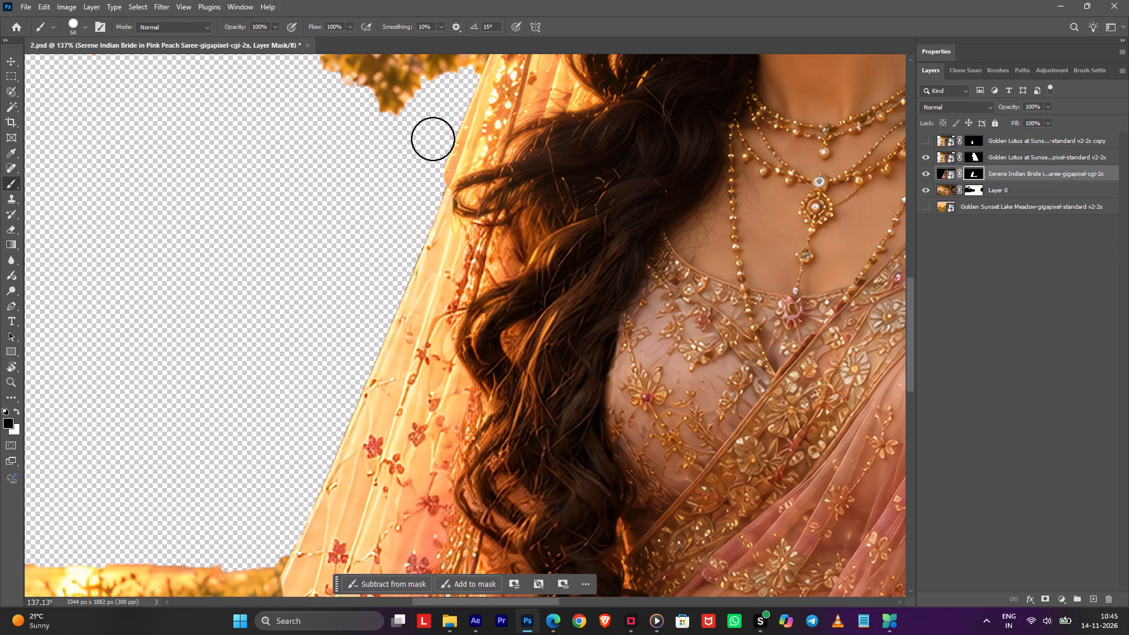
{"action": "left_click", "coordinate": [420, 189]}
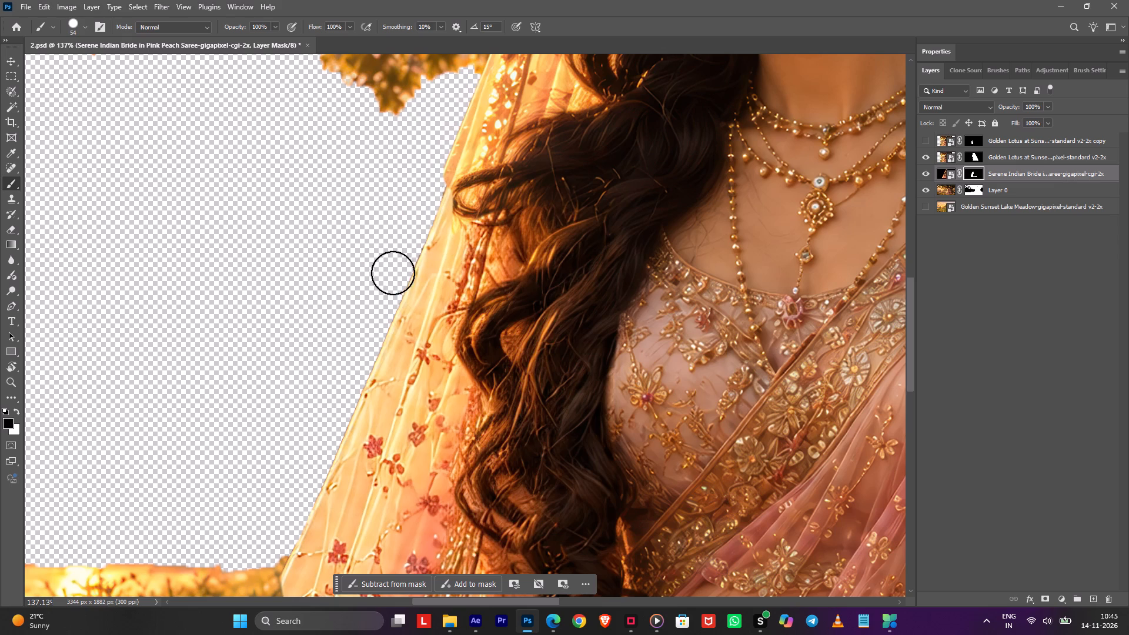
{"action": "left_click", "coordinate": [385, 283], "text": "shift"}
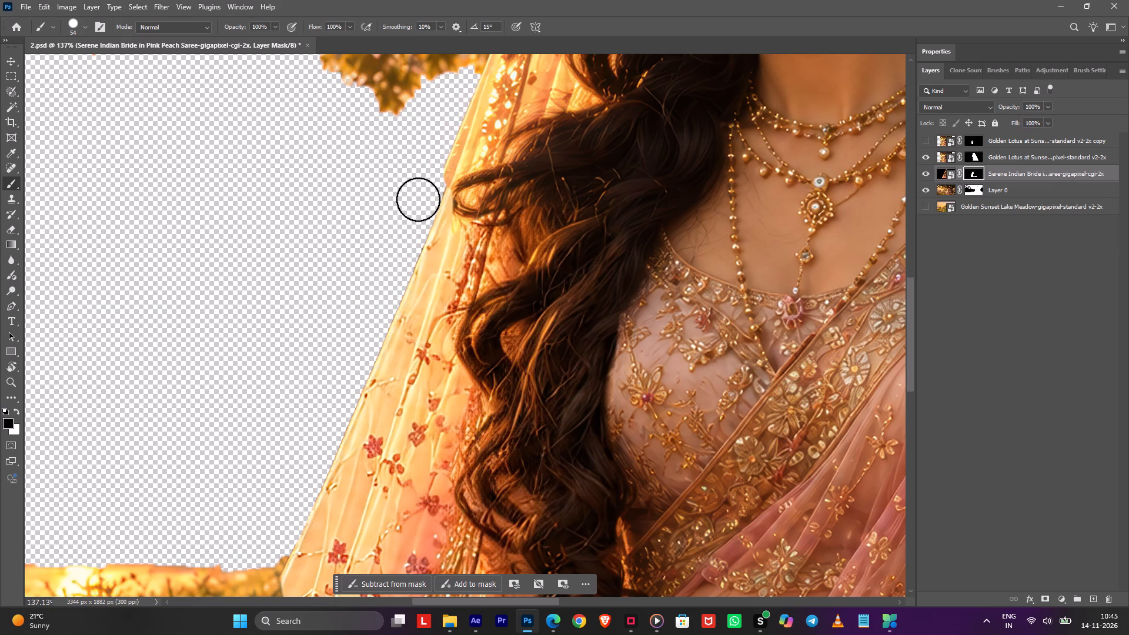
{"action": "left_click", "coordinate": [419, 196], "text": "shift"}
{"action": "left_click", "coordinate": [422, 189]}
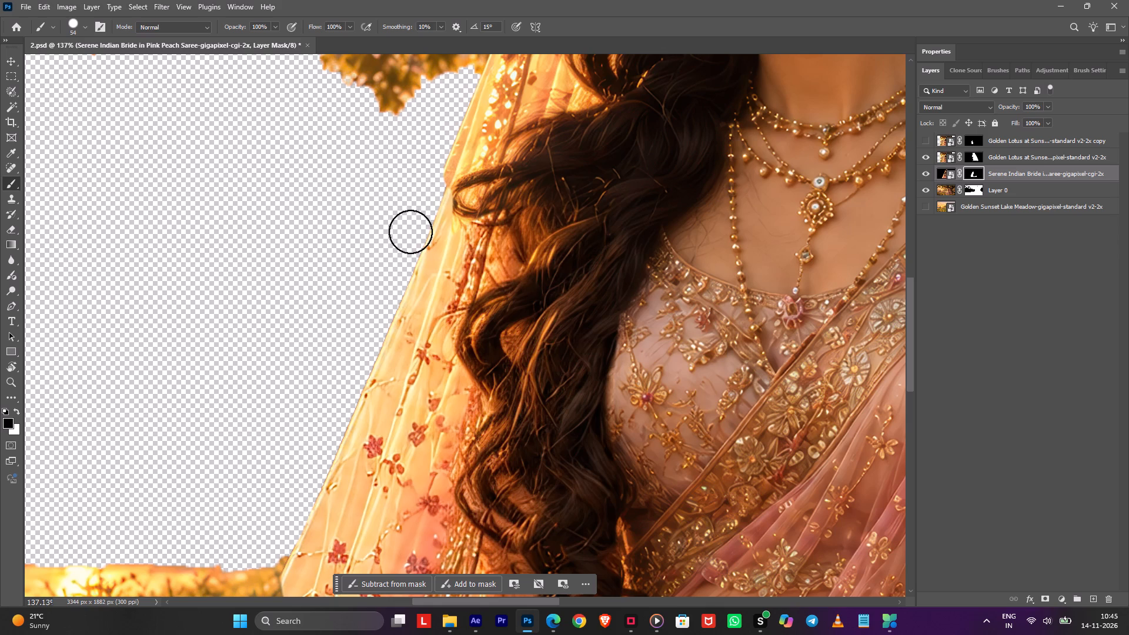
Clean the lower part of the veil's outer edge with the same black Brush and save 2.psd.
{"action": "key", "text": "space"}
{"action": "key", "text": "space"}
{"action": "key", "text": "space"}
{"action": "key", "text": "space"}
{"action": "key", "text": "space"}
{"action": "left_click_drag", "start_coordinate": [379, 310], "coordinate": [397, 256]}
{"action": "left_click", "coordinate": [399, 251]}
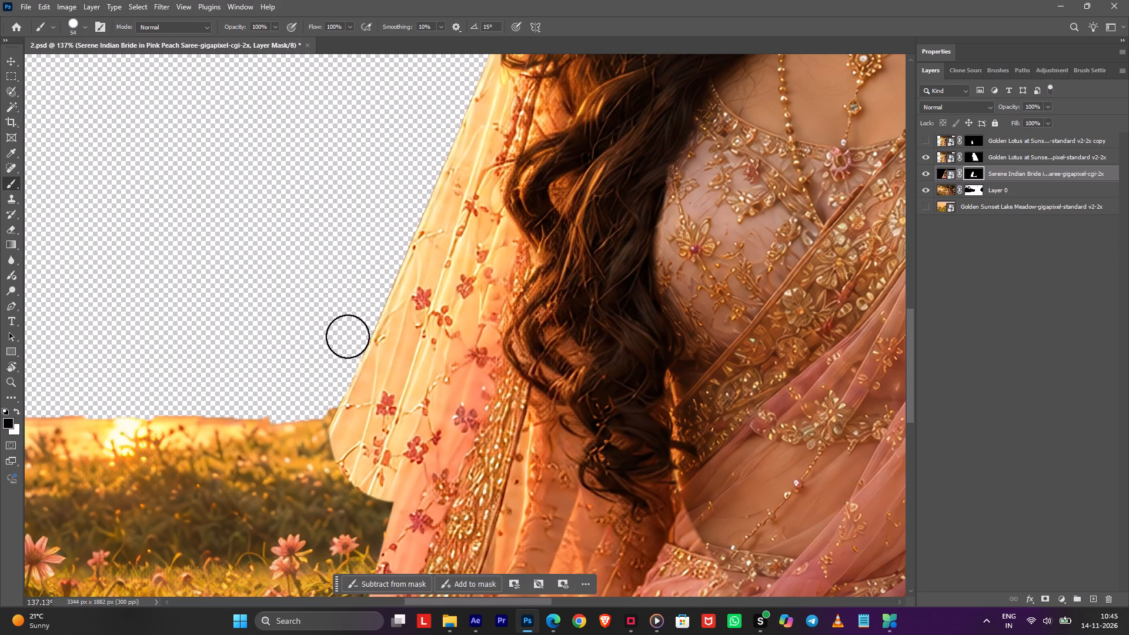
{"action": "left_click", "coordinate": [348, 336], "text": "shift"}
{"action": "scroll", "coordinate": [434, 218], "scroll_direction": "down", "scroll_amount": 8, "text": "alt"}
{"action": "key", "text": "ctrl+s"}
Switch to After Effects and inspect the bride's veil and hand in the FG composition.
{"action": "key", "text": "alt+Tab"}
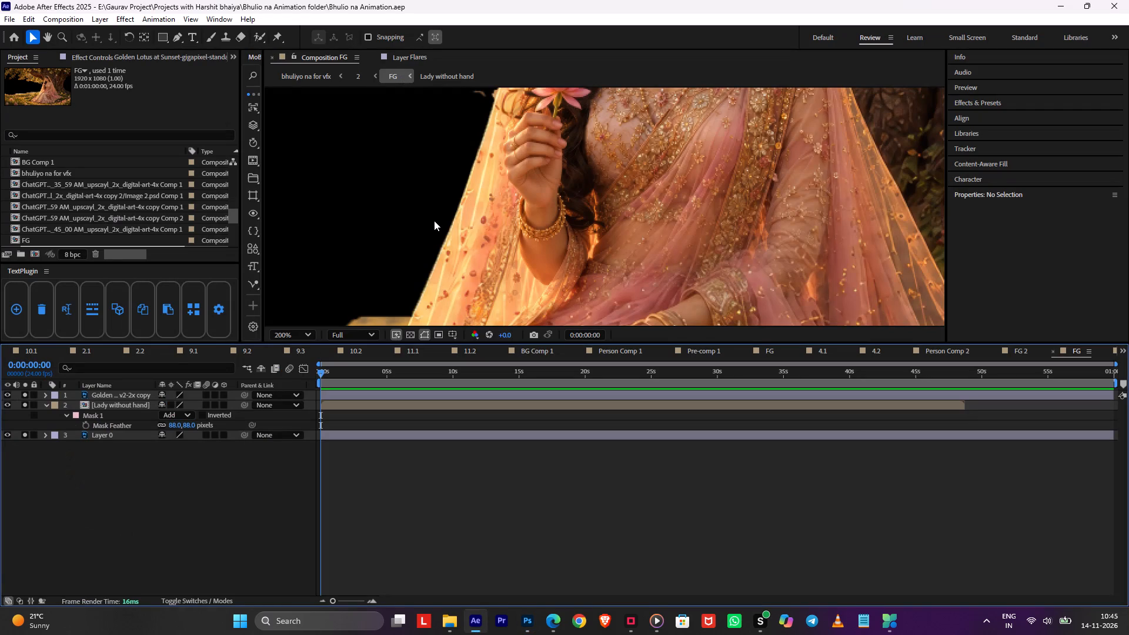
{"action": "middle_click_drag", "start_coordinate": [527, 179], "coordinate": [522, 236]}
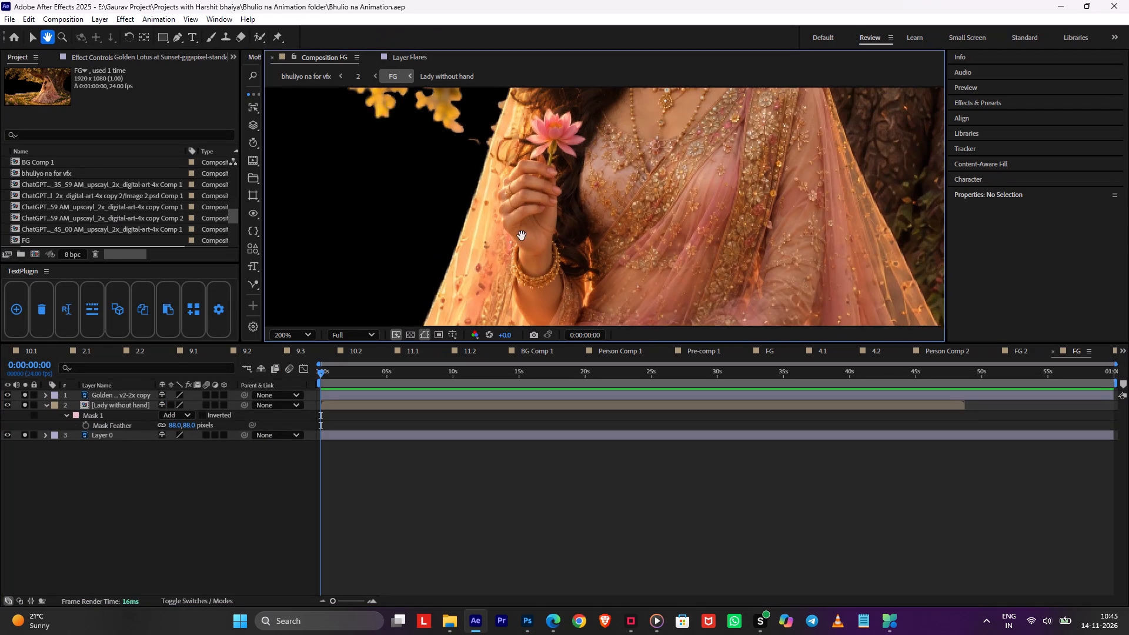
{"action": "middle_click_drag", "start_coordinate": [522, 236], "coordinate": [522, 250]}
{"action": "scroll", "coordinate": [522, 250], "scroll_direction": "up", "scroll_amount": 1}
{"action": "scroll", "coordinate": [522, 250], "scroll_direction": "down", "scroll_amount": 1}
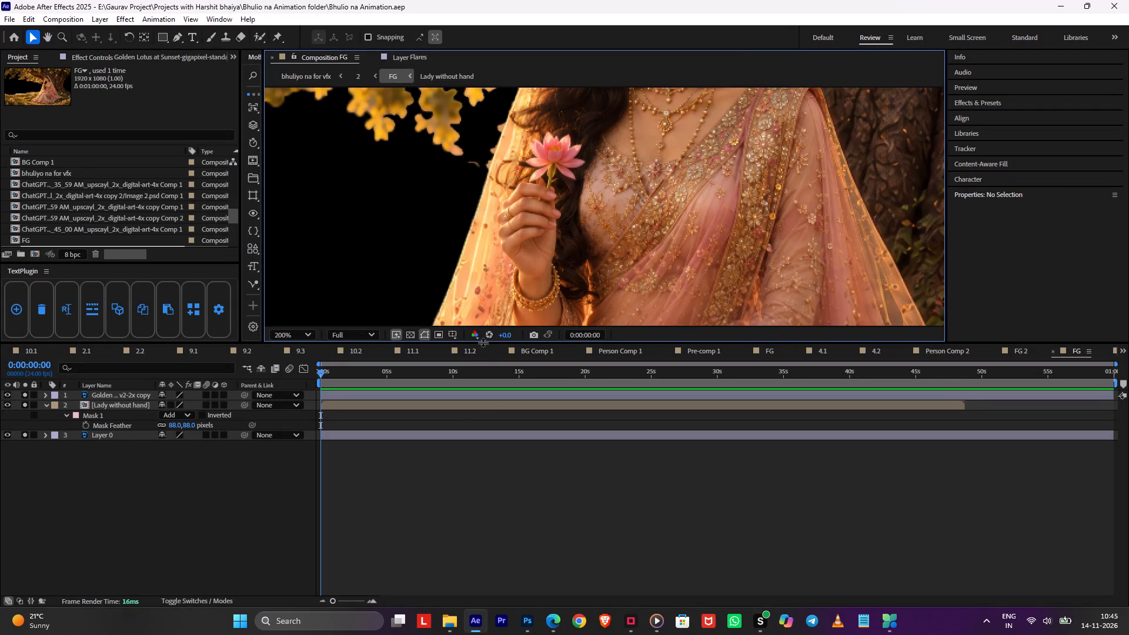
Switch to Photoshop, save 2.psd, and show the Golden Lotus at Sunset copy layer.
{"action": "key", "text": "alt+Tab"}
{"action": "key", "text": "ctrl+s"}
{"action": "key", "text": "ctrl+s"}
{"action": "key", "text": "ctrl+s"}
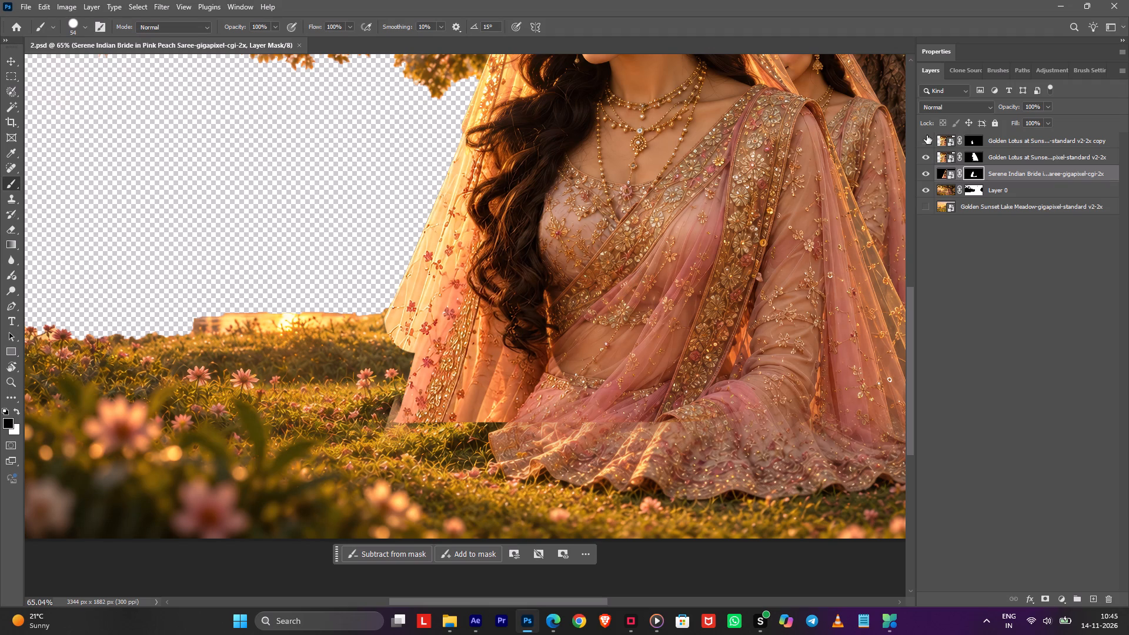
{"action": "left_click", "coordinate": [926, 135]}
Switch back to After Effects, save the project, and check the whole bride and tree image in the FG composition.
{"action": "key", "text": "alt+Tab"}
{"action": "left_click", "coordinate": [563, 511]}
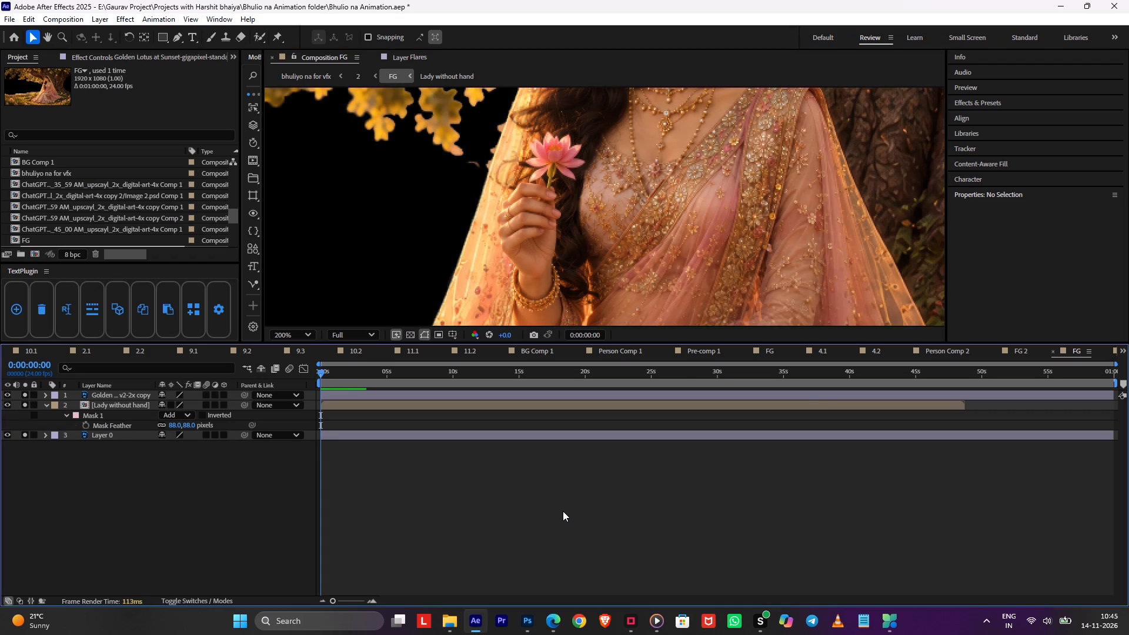
{"action": "key", "text": "ctrl+s"}
{"action": "key", "text": "ctrl+s"}
{"action": "scroll", "coordinate": [606, 201], "scroll_direction": "down", "scroll_amount": 2}
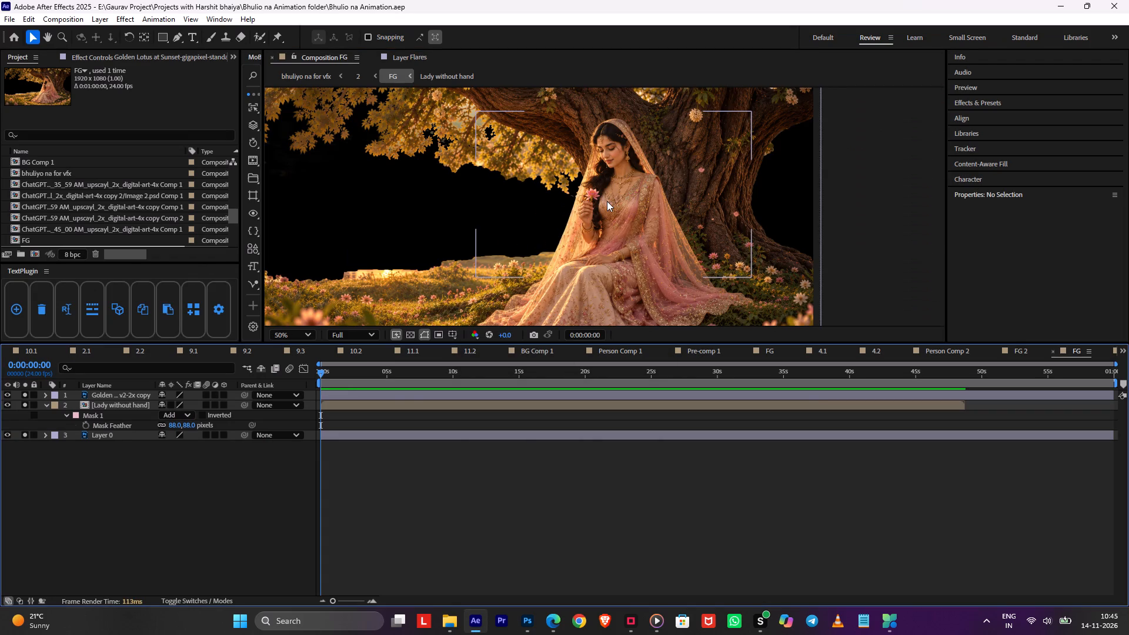
Turn off solo on all three FG composition layers and collapse the Lady without hand layer's mask properties.
{"action": "left_click", "coordinate": [390, 393]}
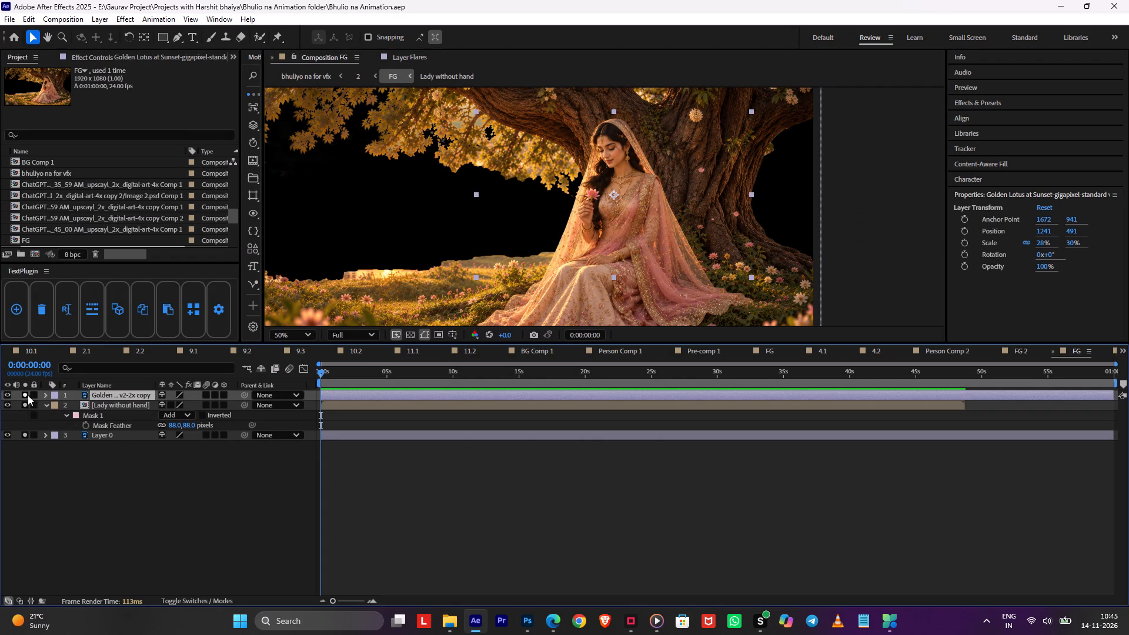
{"action": "left_click_drag", "start_coordinate": [28, 395], "coordinate": [34, 440]}
{"action": "left_click", "coordinate": [345, 440]}
{"action": "key", "text": "u"}
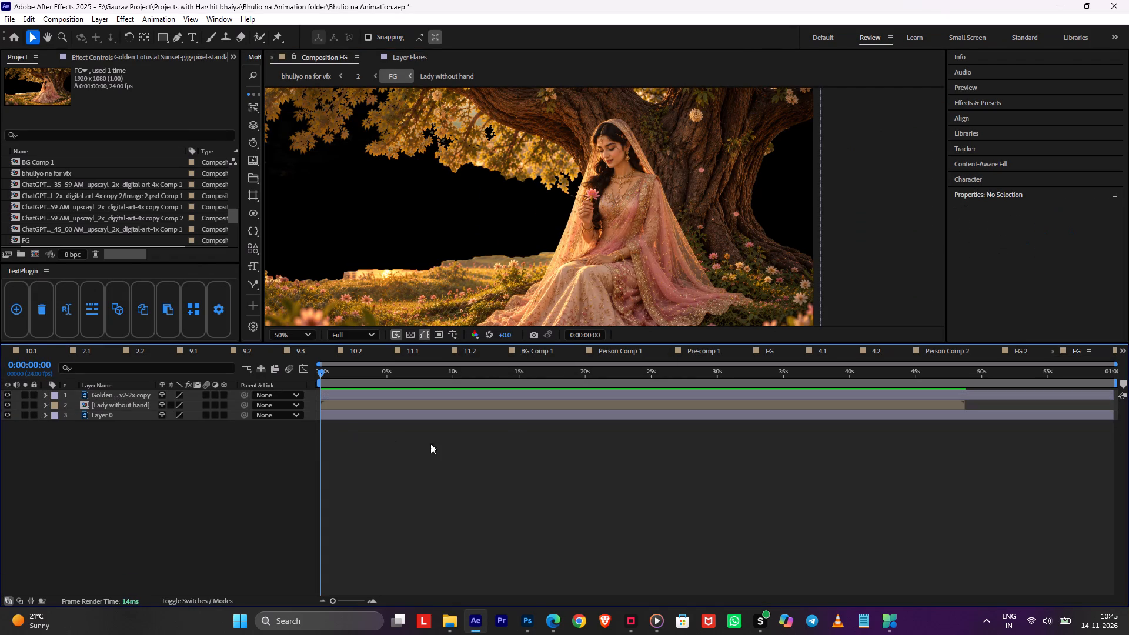
Switch to Google Chrome, open the Sole Gfx profile, and dismiss the startup notice about restoring tabs.
{"action": "left_click", "coordinate": [564, 615]}
{"action": "left_click", "coordinate": [588, 616]}
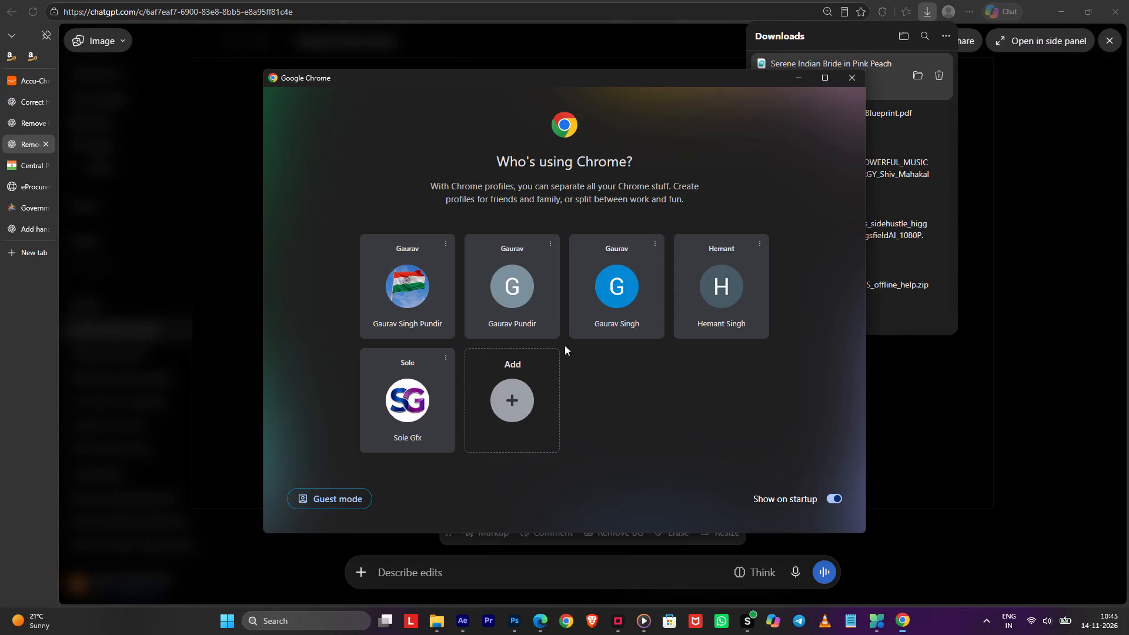
{"action": "left_click", "coordinate": [409, 371]}
{"action": "left_click", "coordinate": [412, 390]}
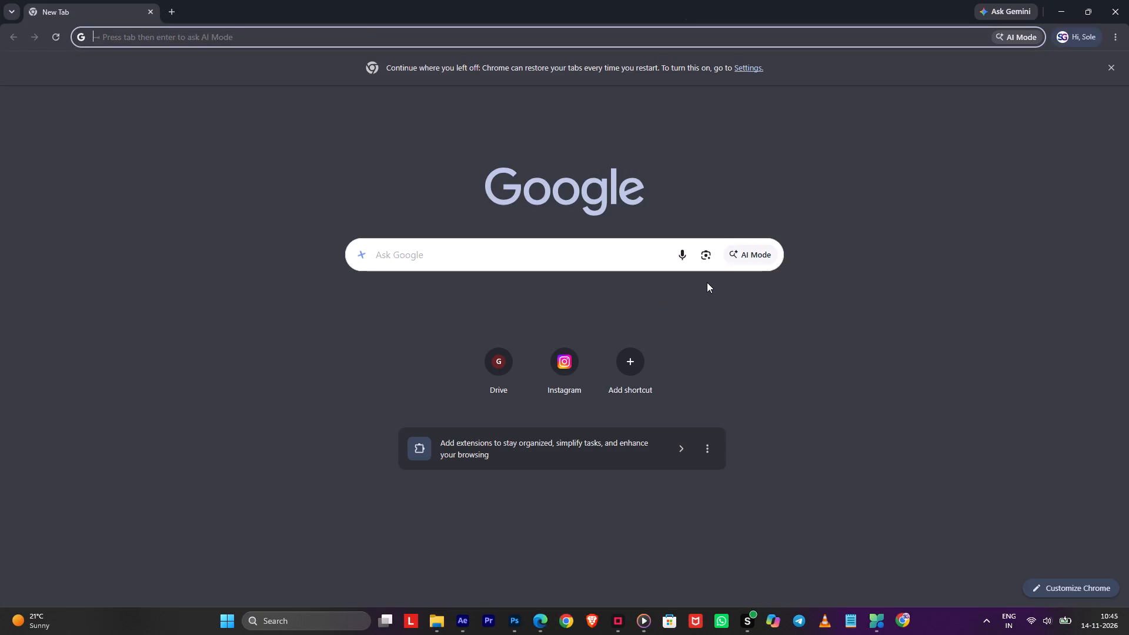
{"action": "left_click", "coordinate": [1115, 66]}
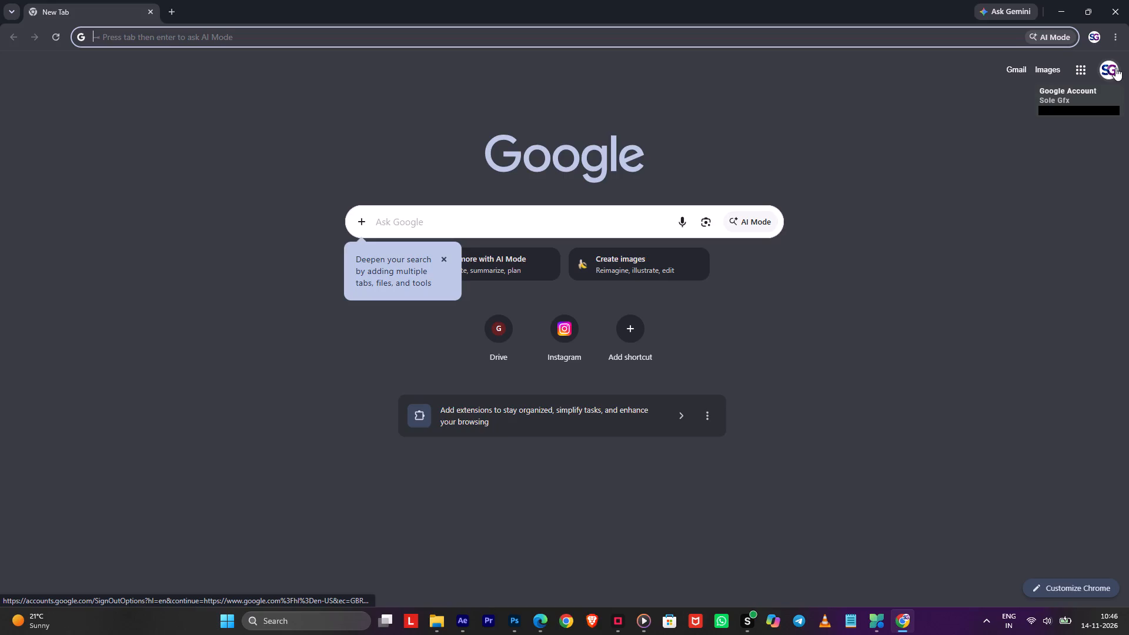